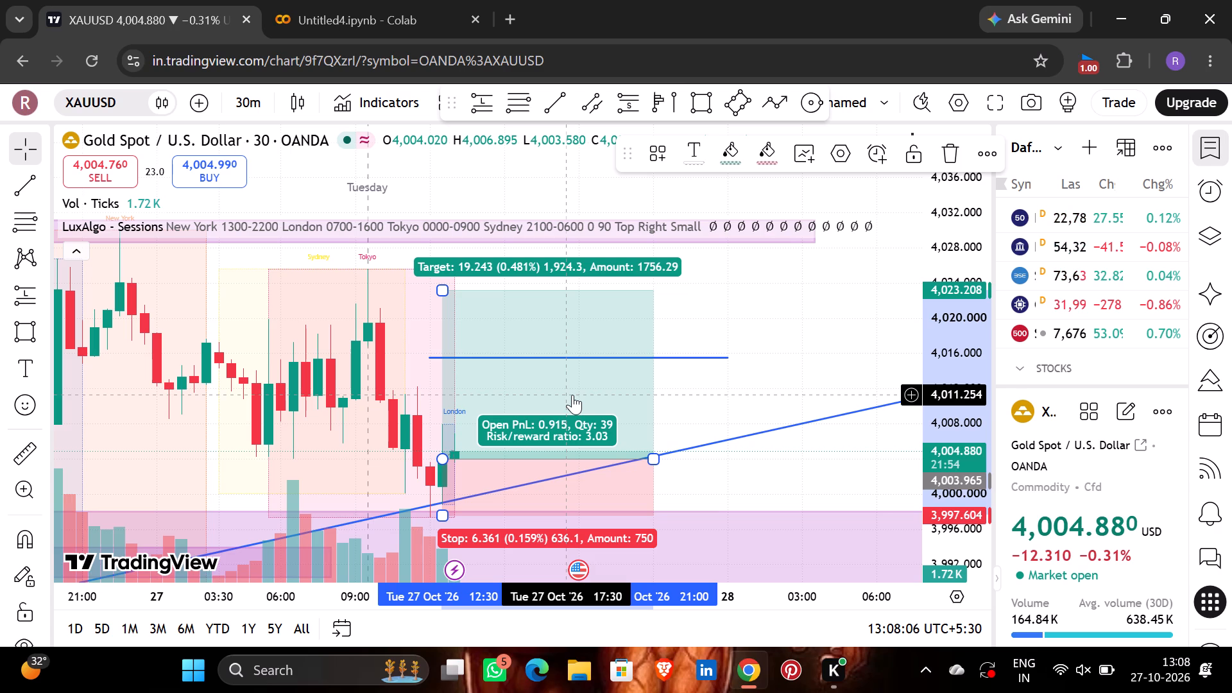
Deselect the long position drawing on the 30-minute XAUUSD chart.
{"action": "left_click", "coordinate": [796, 340]}
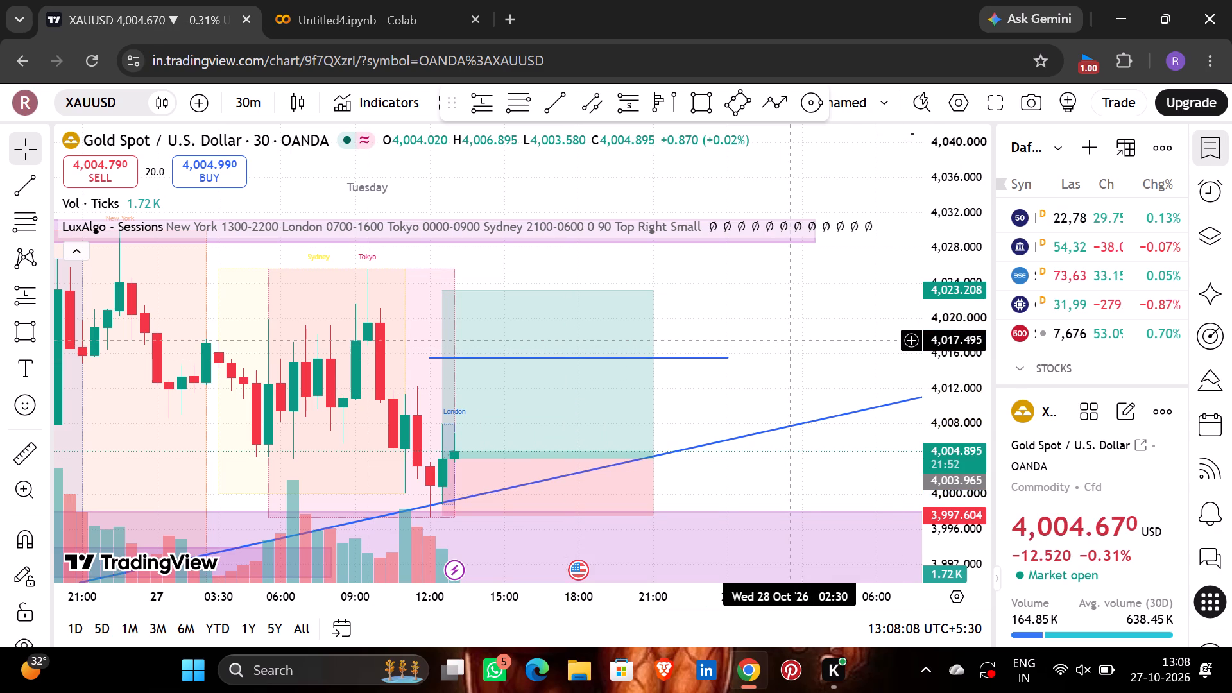
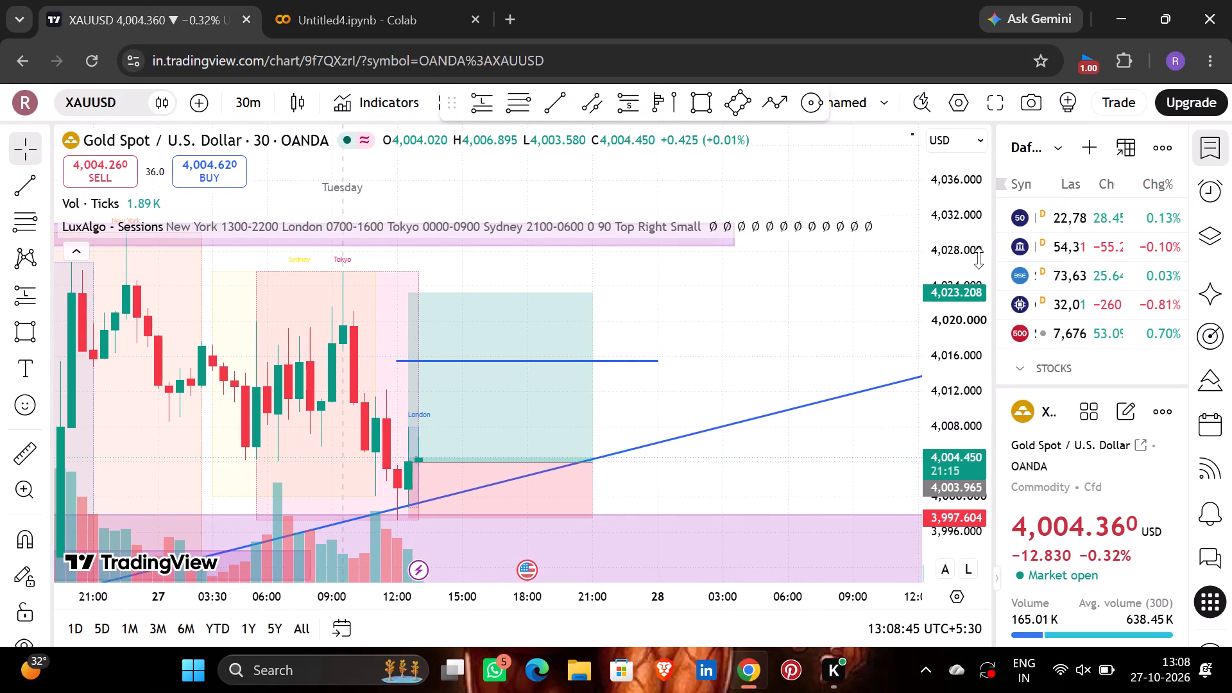
Switch the XAUUSD chart to the 15-minute interval.
{"action": "left_click_drag", "start_coordinate": [980, 256], "coordinate": [926, 346]}
{"action": "left_click_drag", "start_coordinate": [722, 338], "coordinate": [605, 358]}
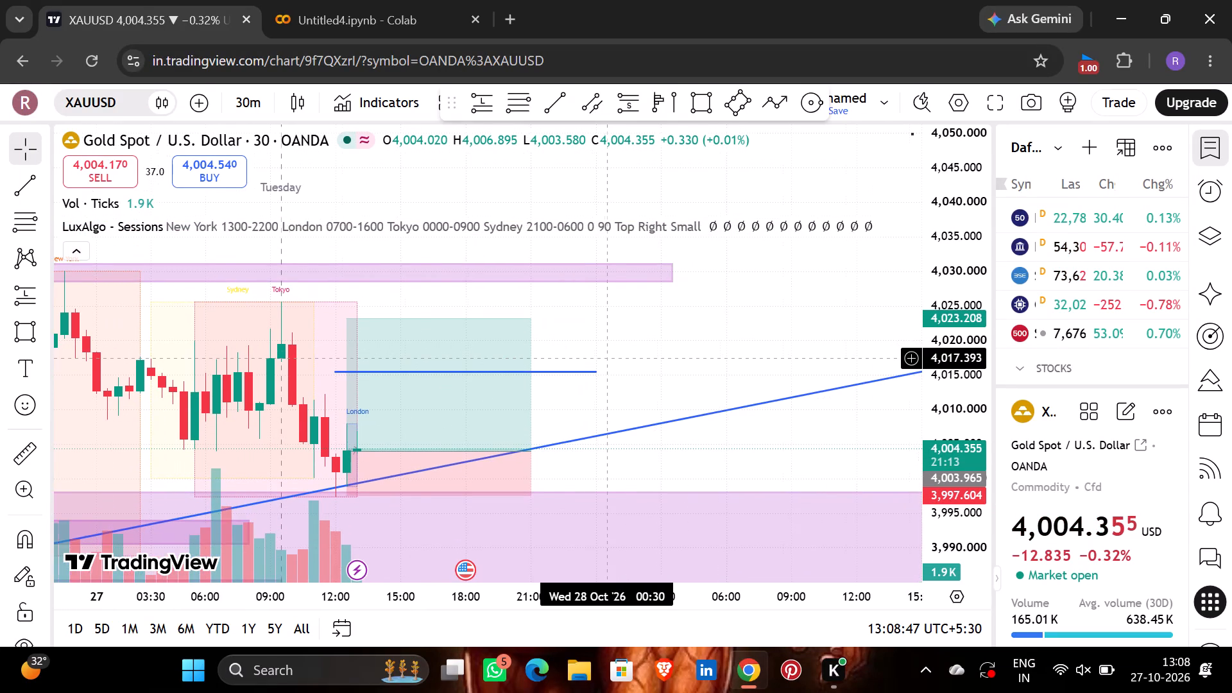
{"action": "left_click", "coordinate": [244, 108]}
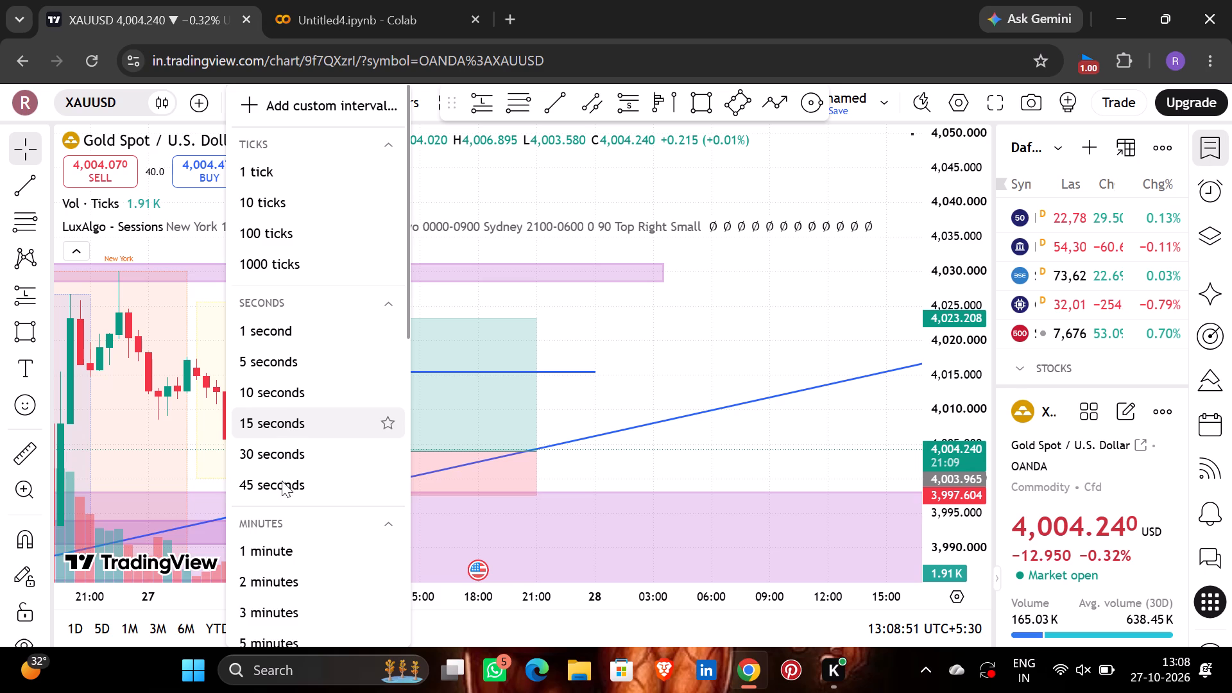
{"action": "scroll", "coordinate": [295, 607], "scroll_direction": "down", "scroll_amount": 2}
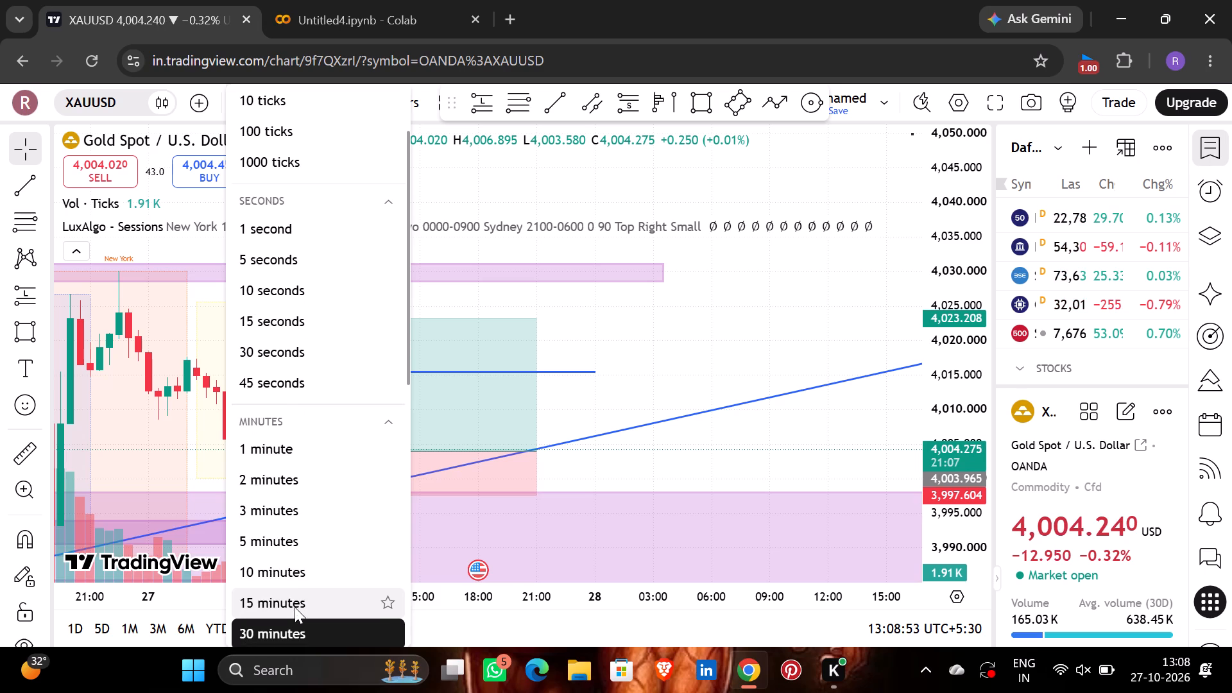
{"action": "scroll", "coordinate": [295, 607], "scroll_direction": "down", "scroll_amount": 1}
{"action": "left_click", "coordinate": [283, 581]}
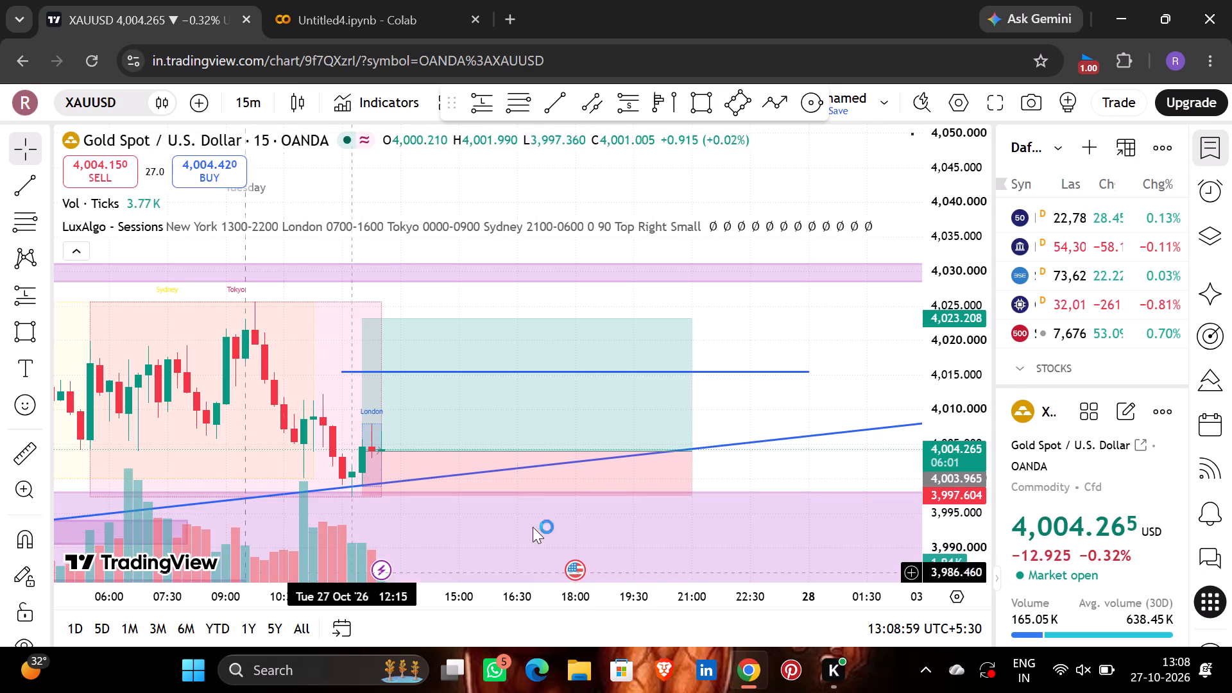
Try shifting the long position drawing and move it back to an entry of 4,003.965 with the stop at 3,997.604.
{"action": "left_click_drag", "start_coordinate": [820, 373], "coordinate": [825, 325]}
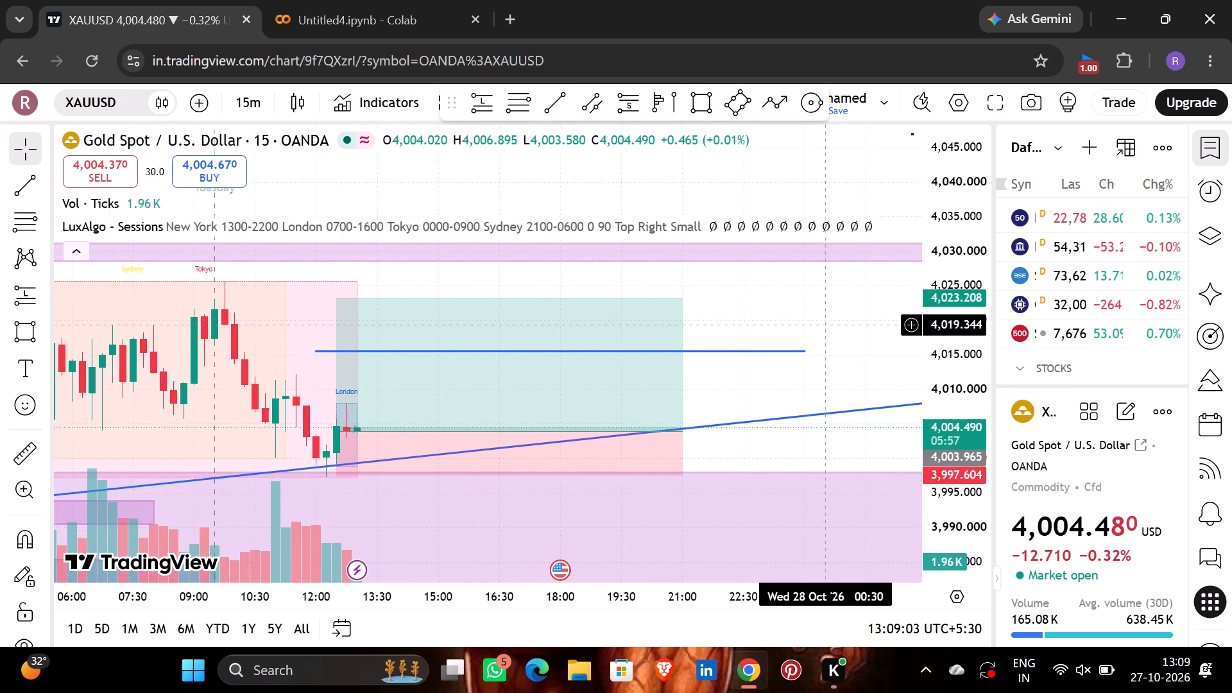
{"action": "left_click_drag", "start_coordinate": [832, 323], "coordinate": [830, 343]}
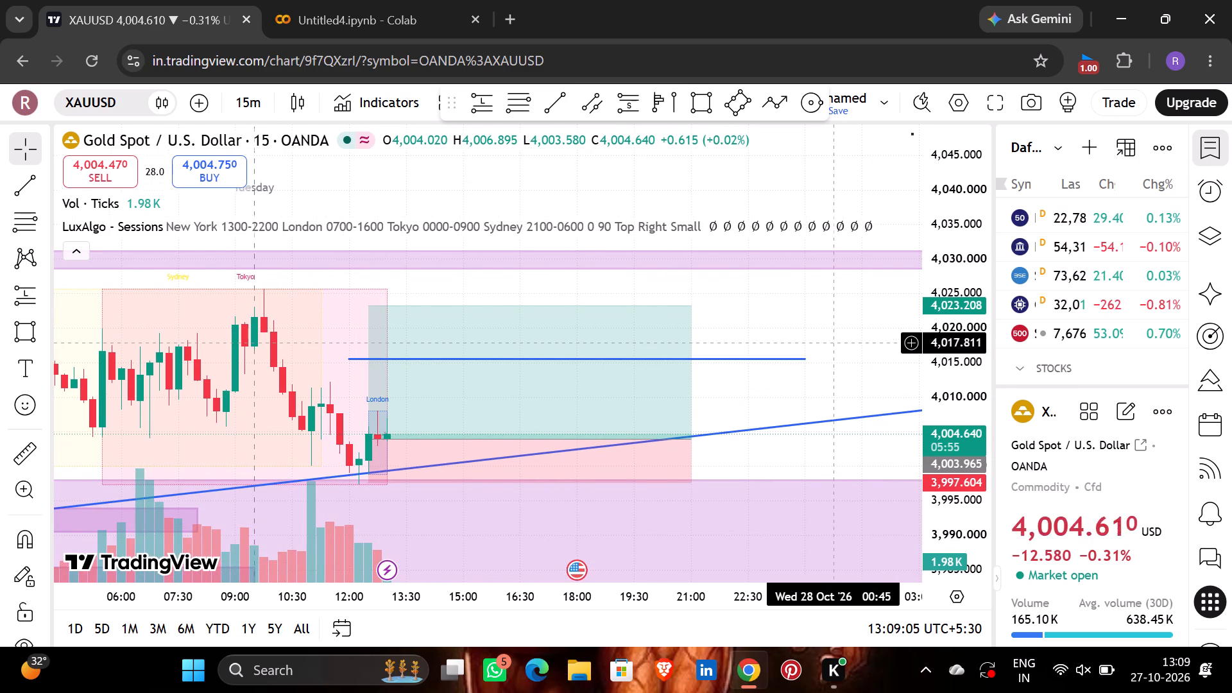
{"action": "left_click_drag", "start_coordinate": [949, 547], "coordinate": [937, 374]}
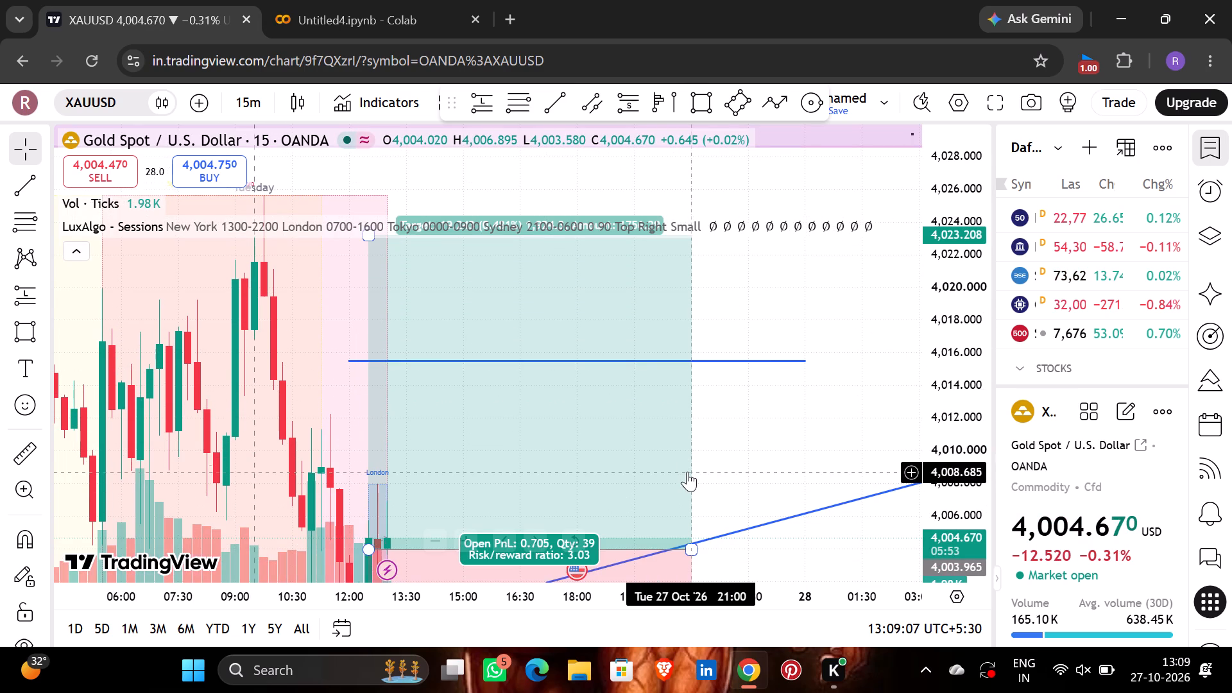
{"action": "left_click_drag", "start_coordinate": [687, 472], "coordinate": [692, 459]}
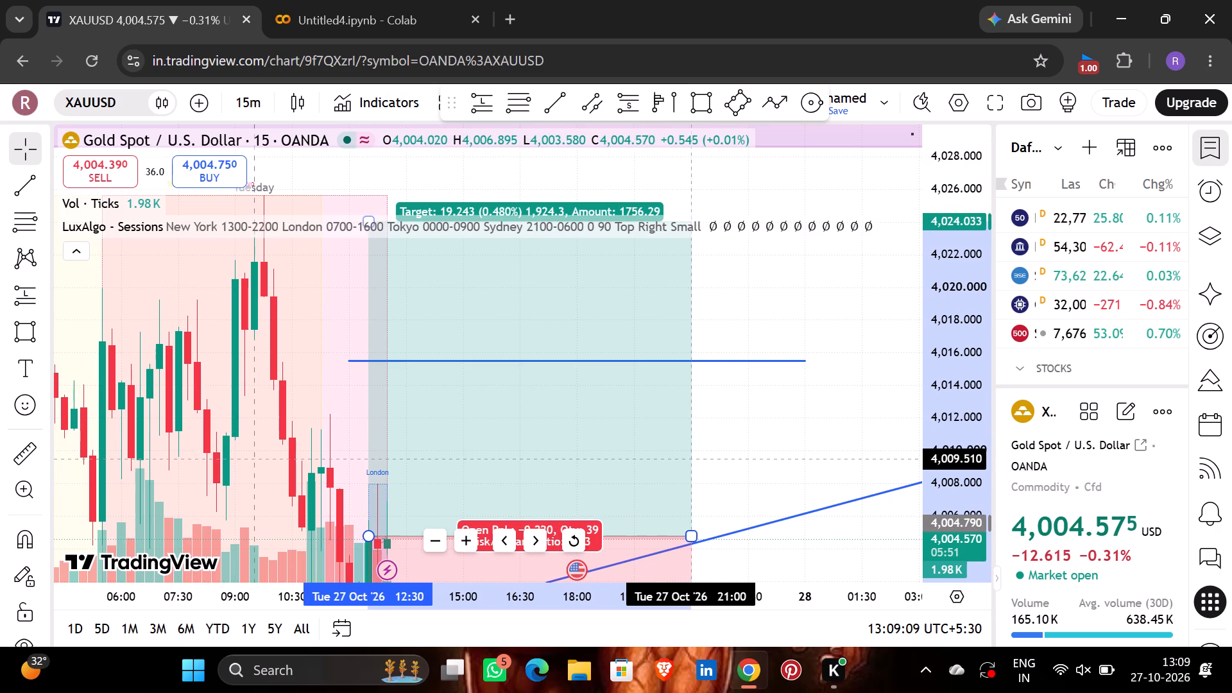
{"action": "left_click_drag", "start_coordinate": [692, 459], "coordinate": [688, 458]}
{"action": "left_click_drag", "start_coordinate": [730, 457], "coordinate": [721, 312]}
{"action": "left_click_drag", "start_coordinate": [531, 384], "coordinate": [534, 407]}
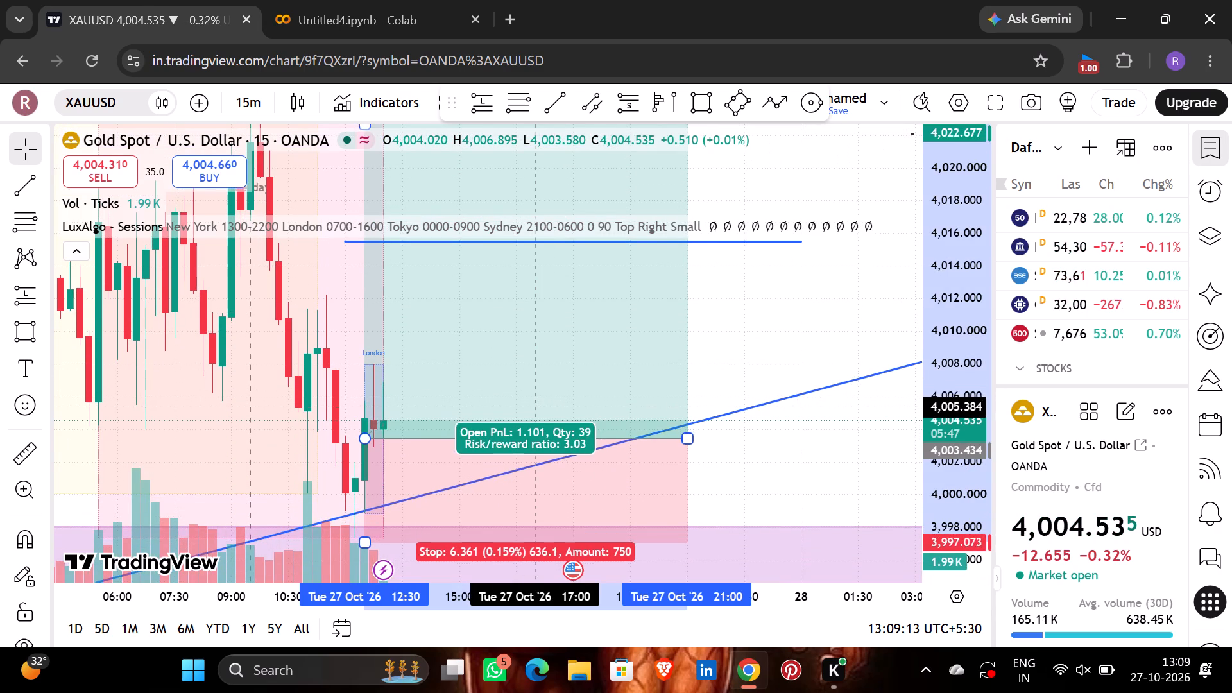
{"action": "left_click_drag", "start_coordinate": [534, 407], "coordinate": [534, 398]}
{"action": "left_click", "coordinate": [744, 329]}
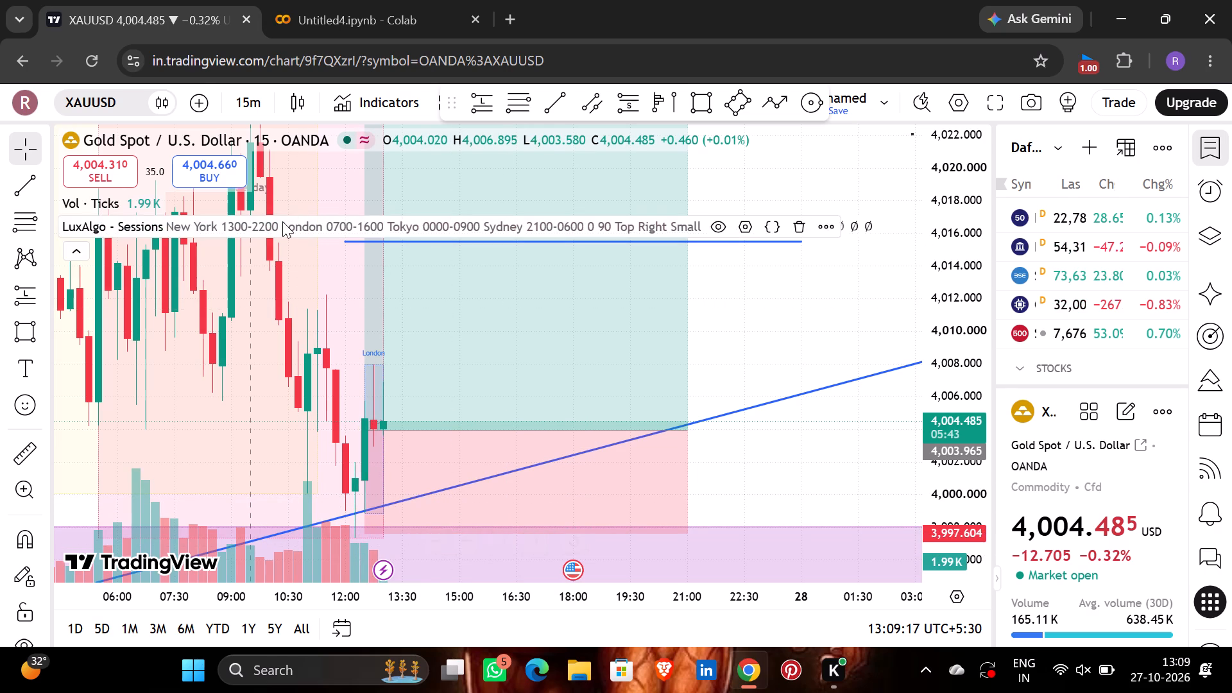
Switch the XAUUSD chart back to the 30-minute interval.
{"action": "left_click", "coordinate": [250, 104]}
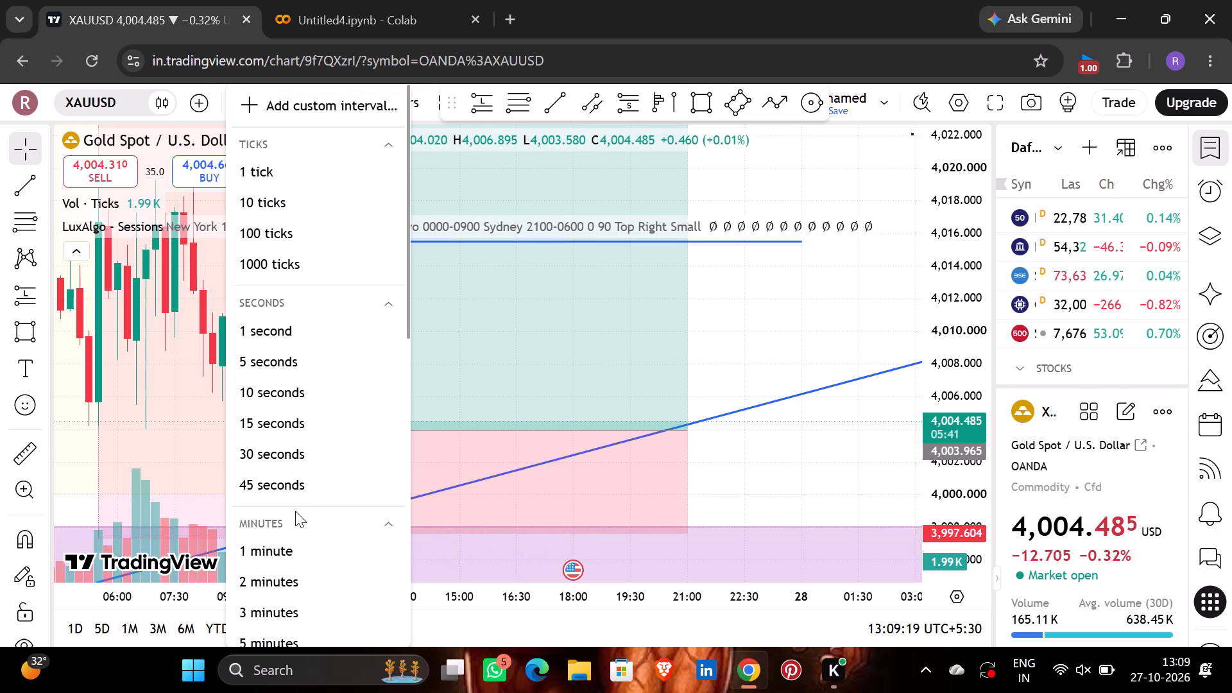
{"action": "scroll", "coordinate": [302, 522], "scroll_direction": "down", "scroll_amount": 1}
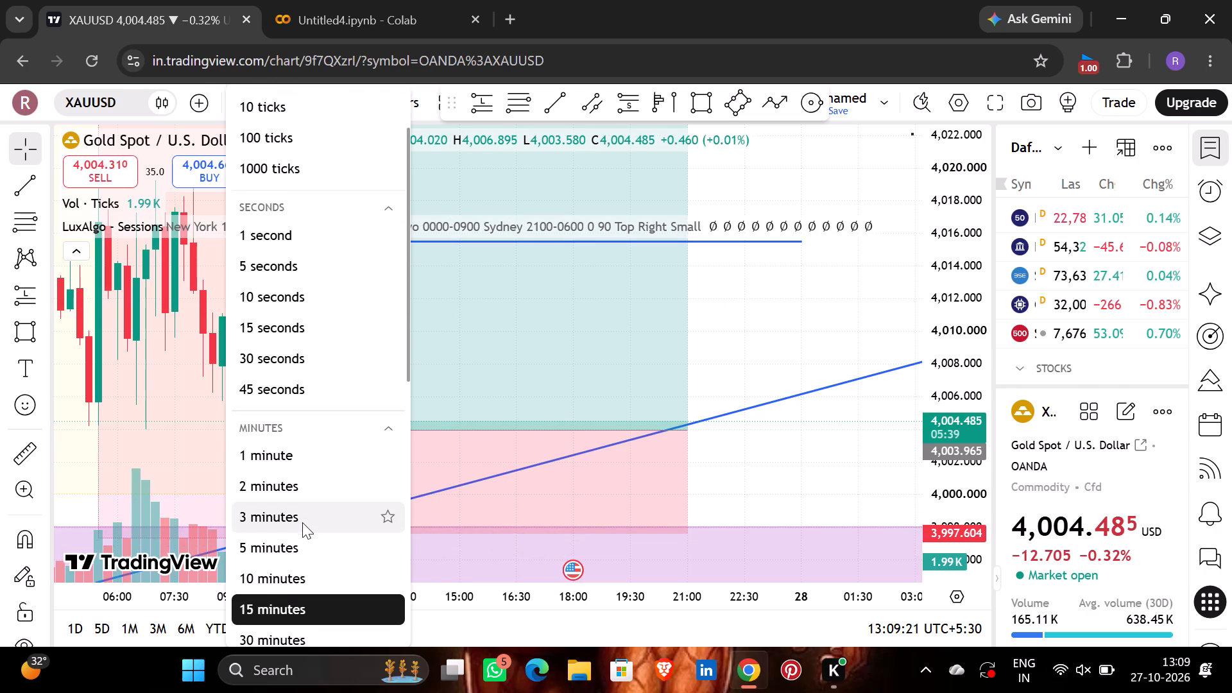
{"action": "scroll", "coordinate": [302, 522], "scroll_direction": "down", "scroll_amount": 1}
{"action": "left_click", "coordinate": [296, 535]}
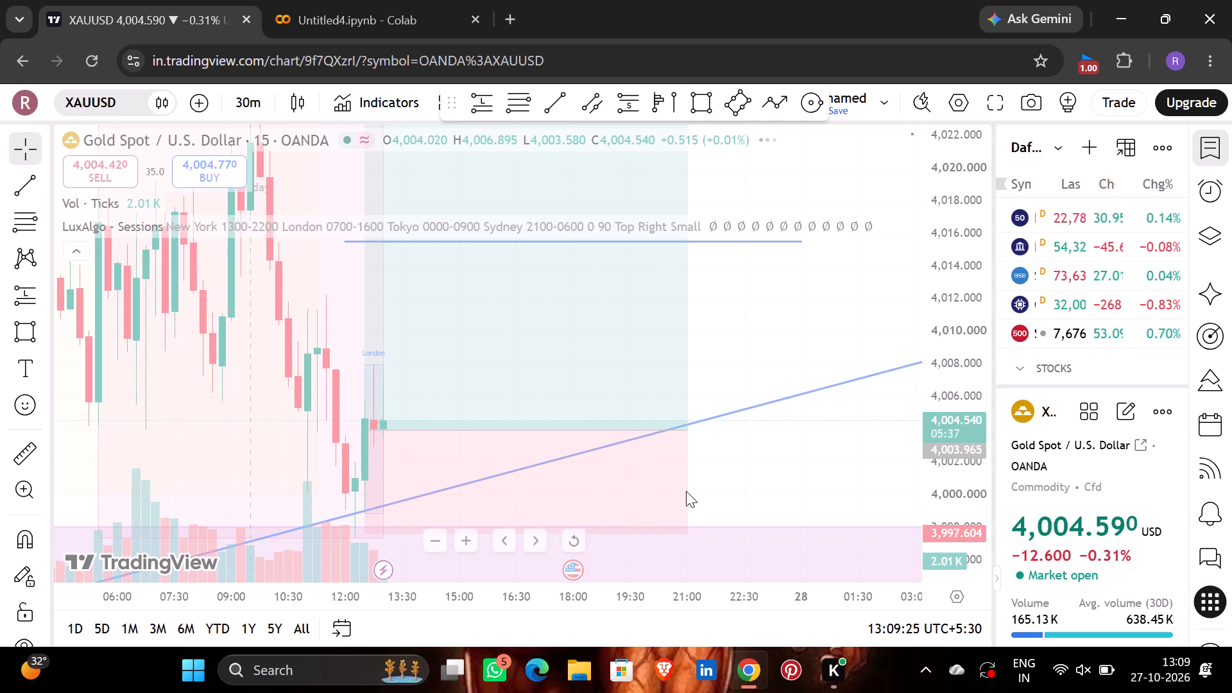
Raise the long position's stop level to 3,997.779 and deselect the drawing.
{"action": "left_click_drag", "start_coordinate": [733, 426], "coordinate": [748, 392]}
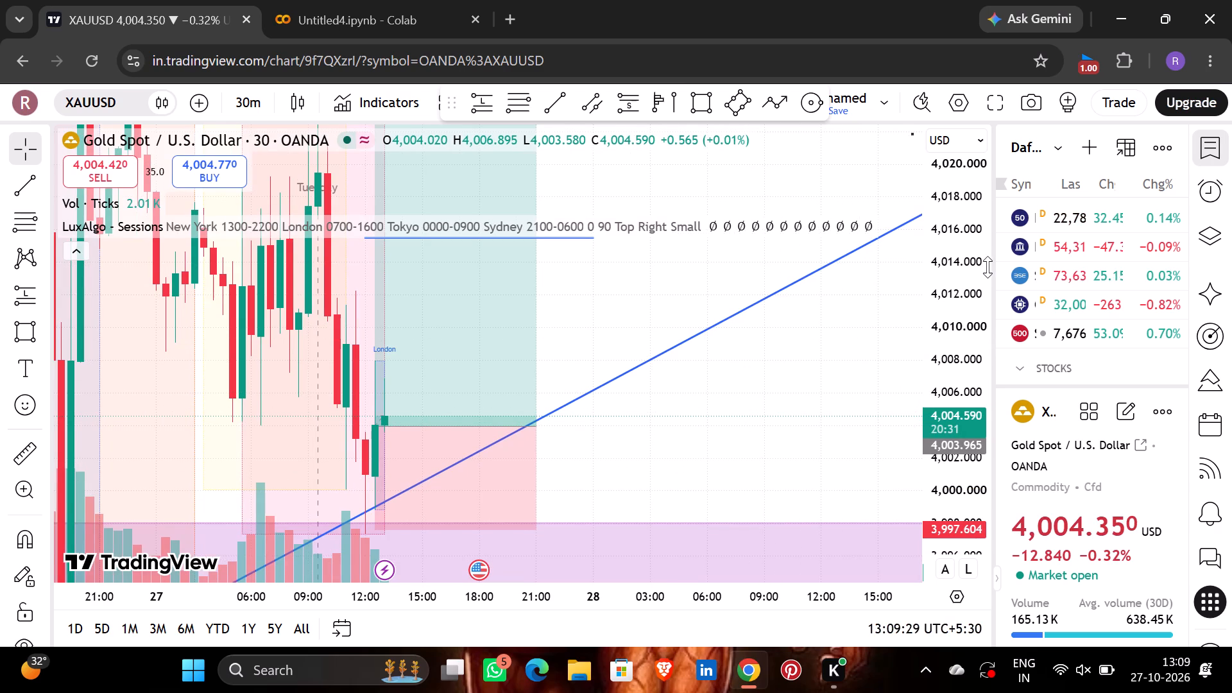
{"action": "left_click_drag", "start_coordinate": [372, 533], "coordinate": [378, 527]}
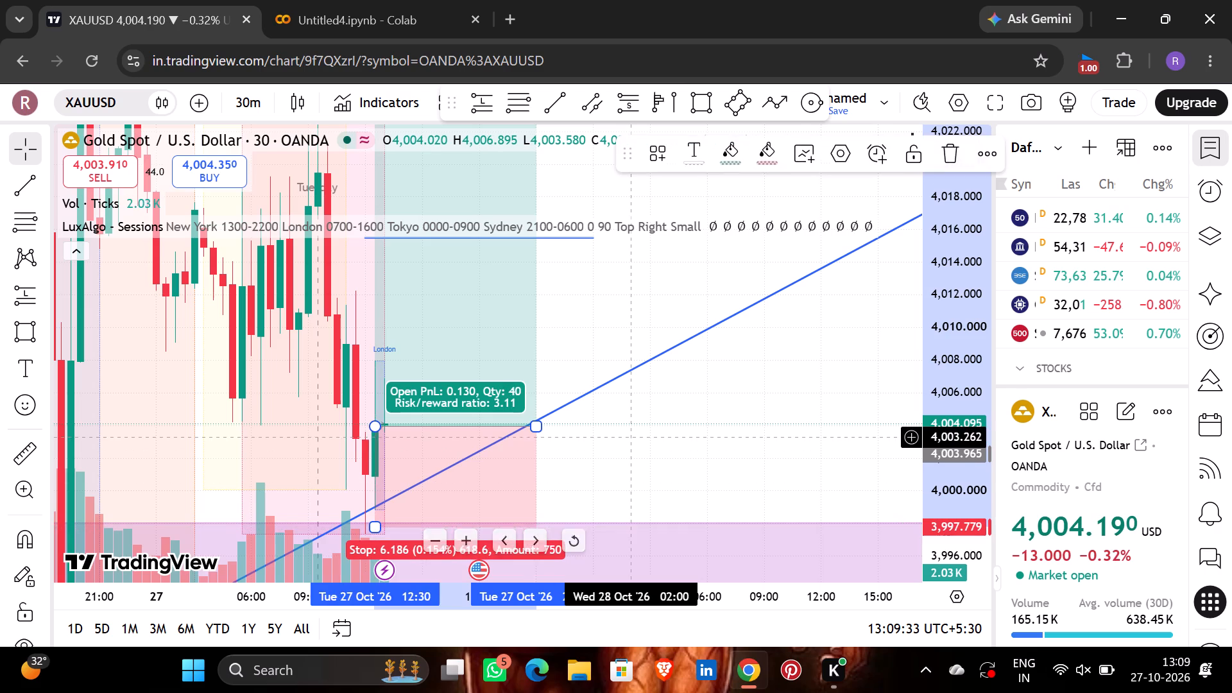
{"action": "left_click", "coordinate": [636, 432]}
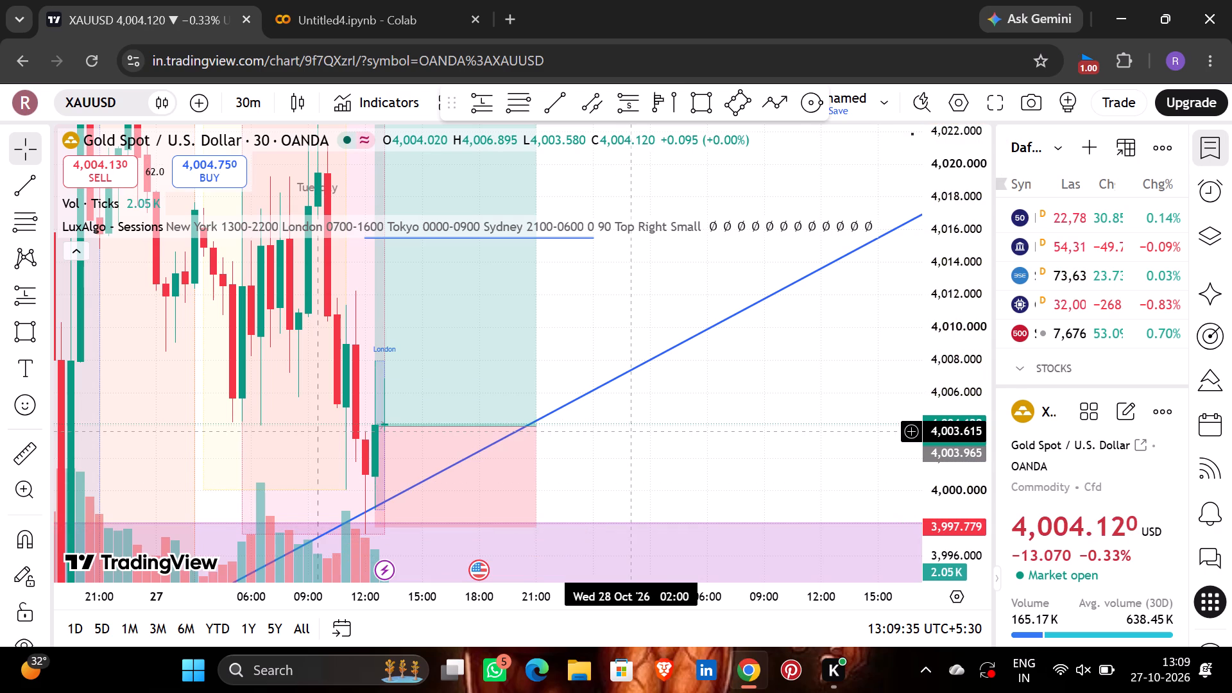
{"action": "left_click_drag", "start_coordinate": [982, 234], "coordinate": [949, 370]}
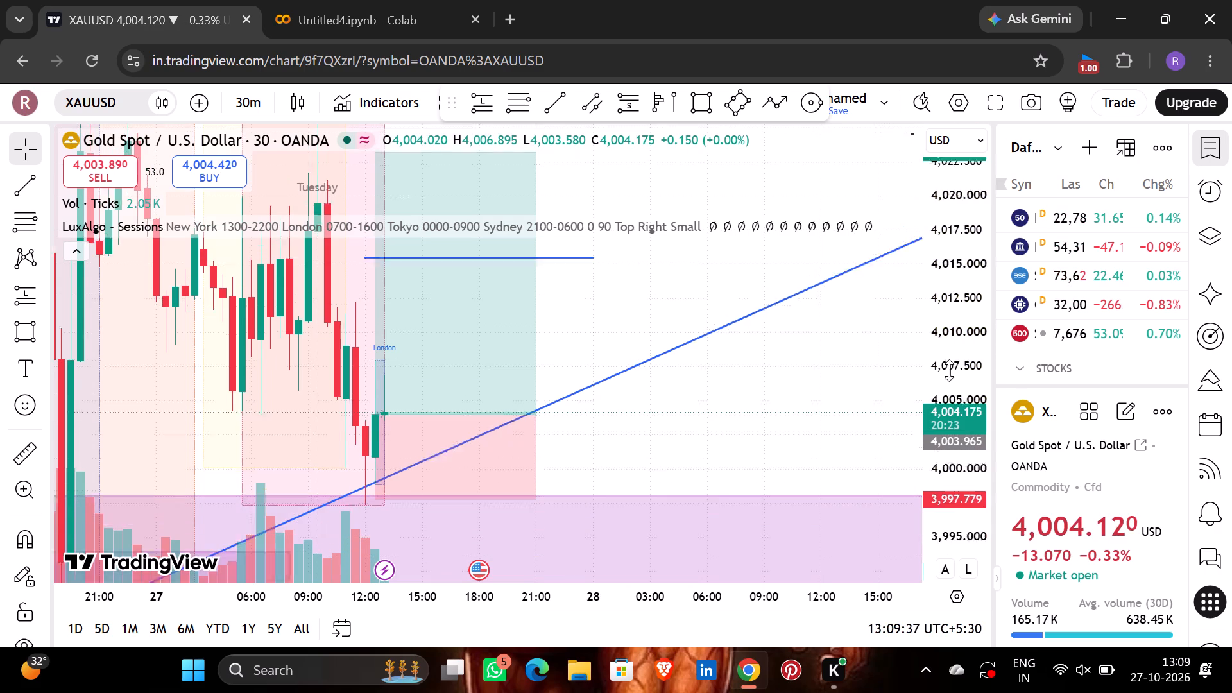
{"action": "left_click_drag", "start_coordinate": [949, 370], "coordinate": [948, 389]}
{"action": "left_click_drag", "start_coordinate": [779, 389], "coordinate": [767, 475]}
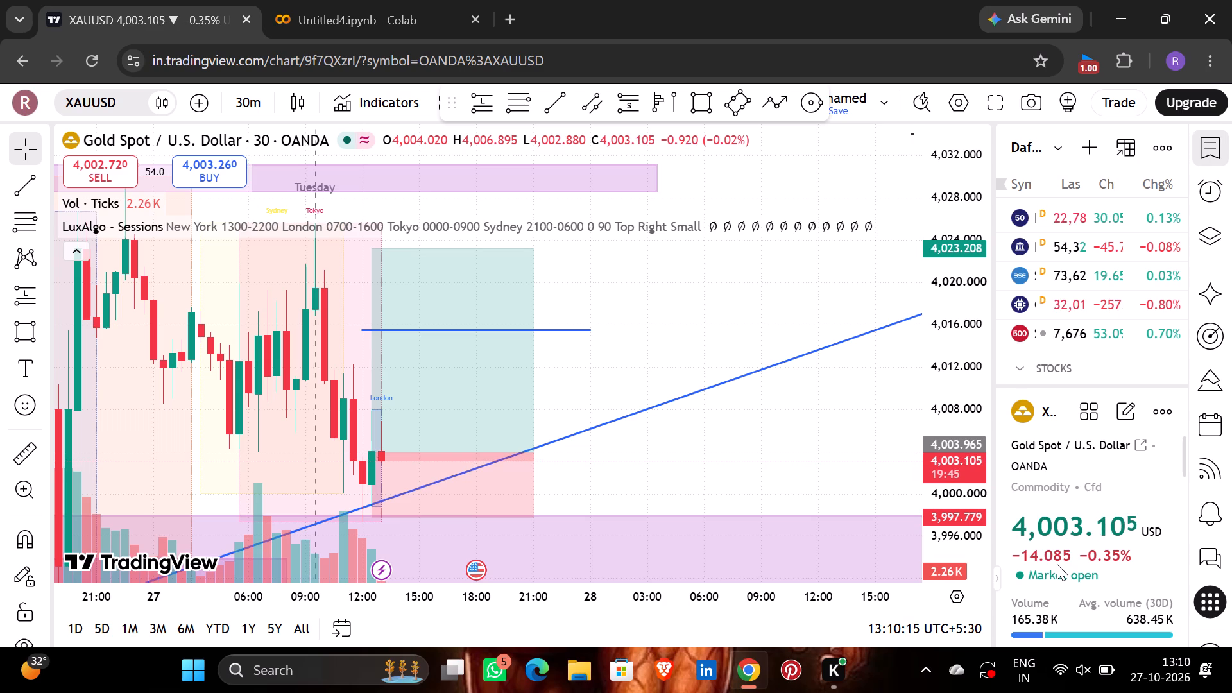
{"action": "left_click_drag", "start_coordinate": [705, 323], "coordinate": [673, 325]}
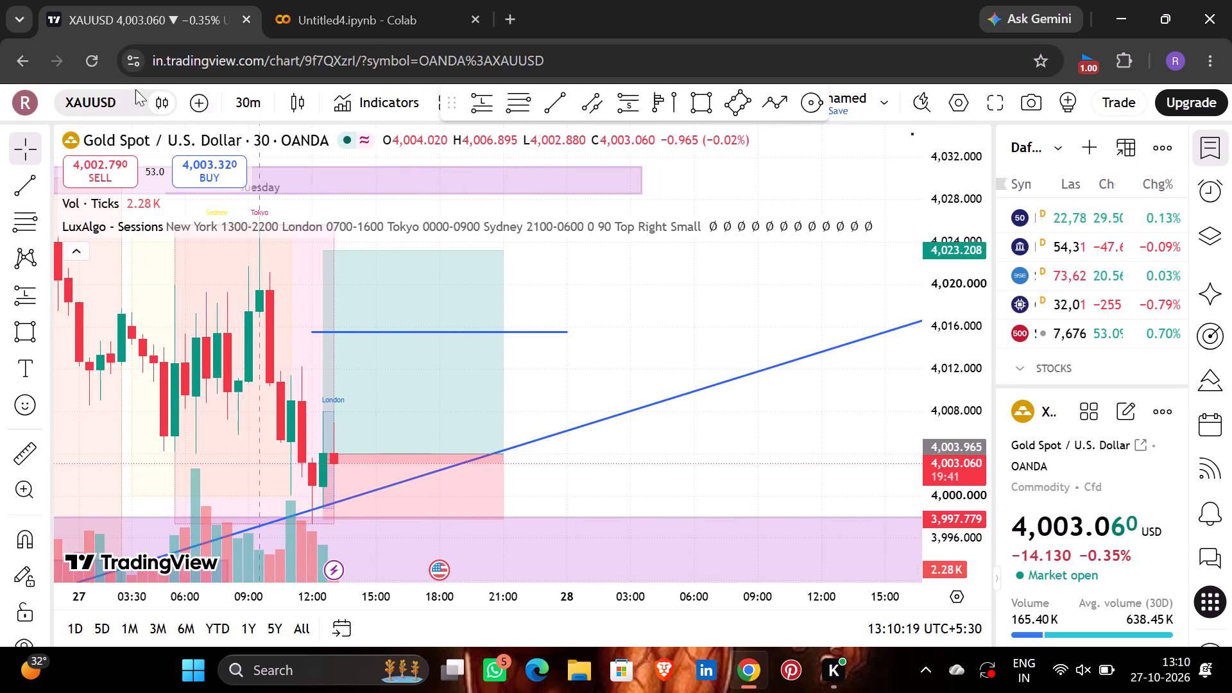
Change the chart symbol to BTCUSD (Bitcoin, spot crypto) using the symbol search filtered to crypto.
{"action": "left_click", "coordinate": [99, 96]}
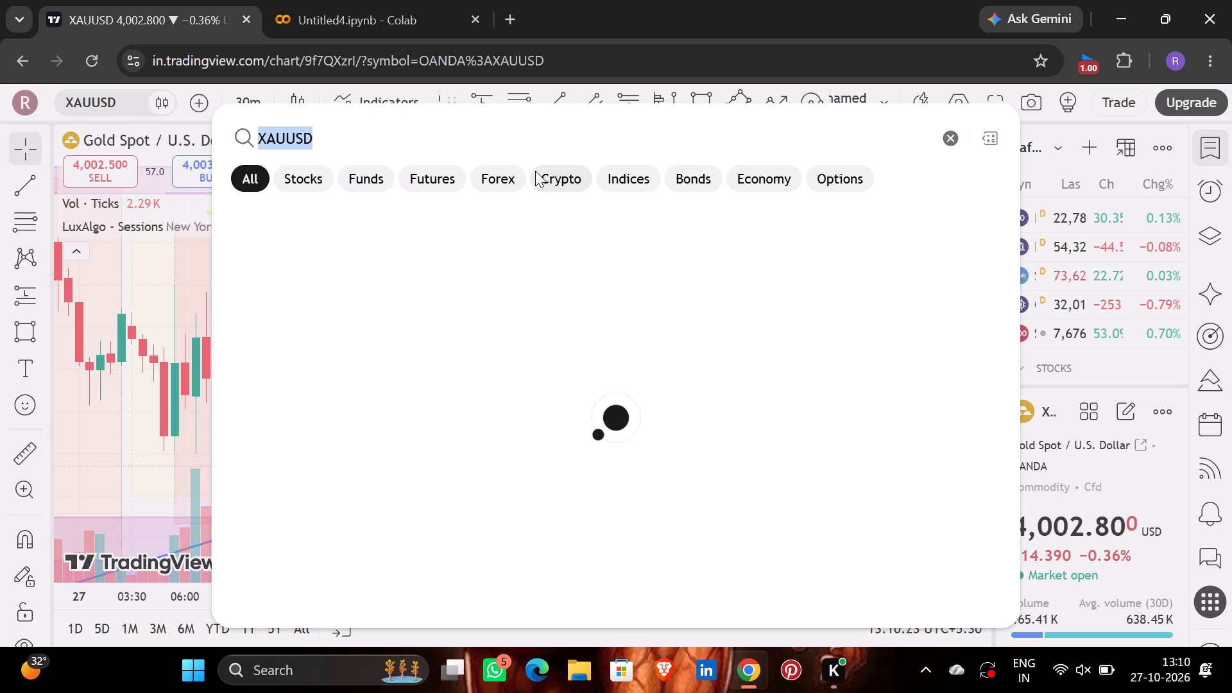
{"action": "left_click", "coordinate": [554, 186]}
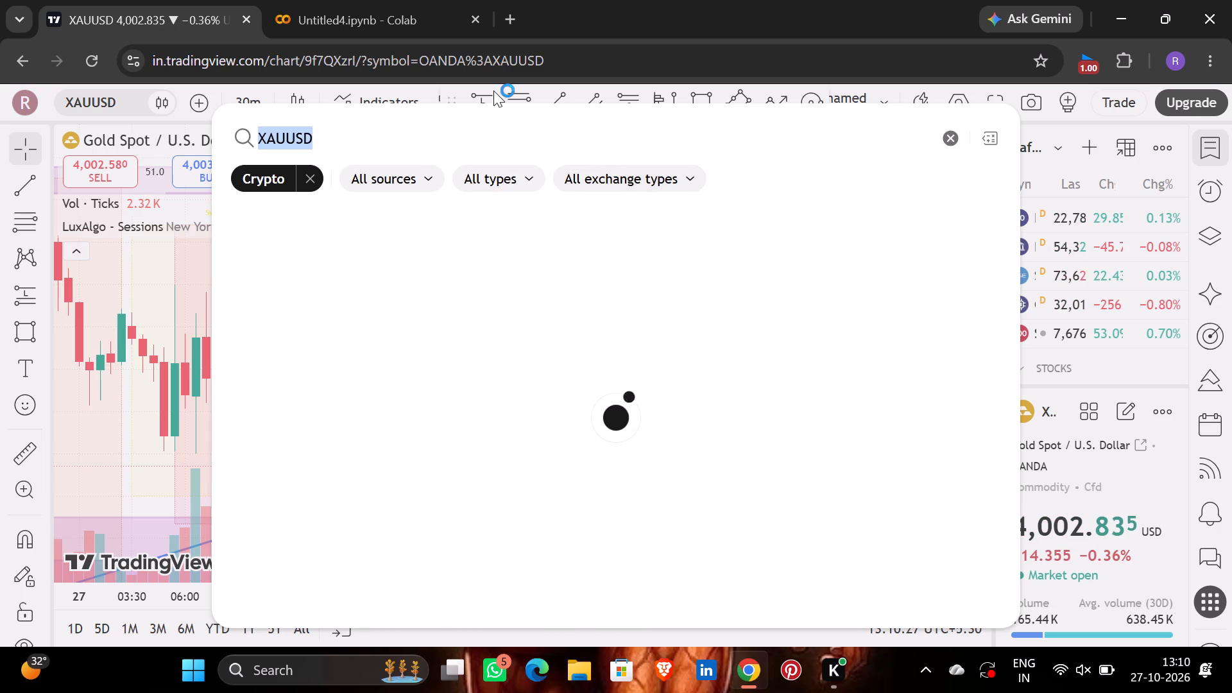
{"action": "left_click", "coordinate": [321, 137]}
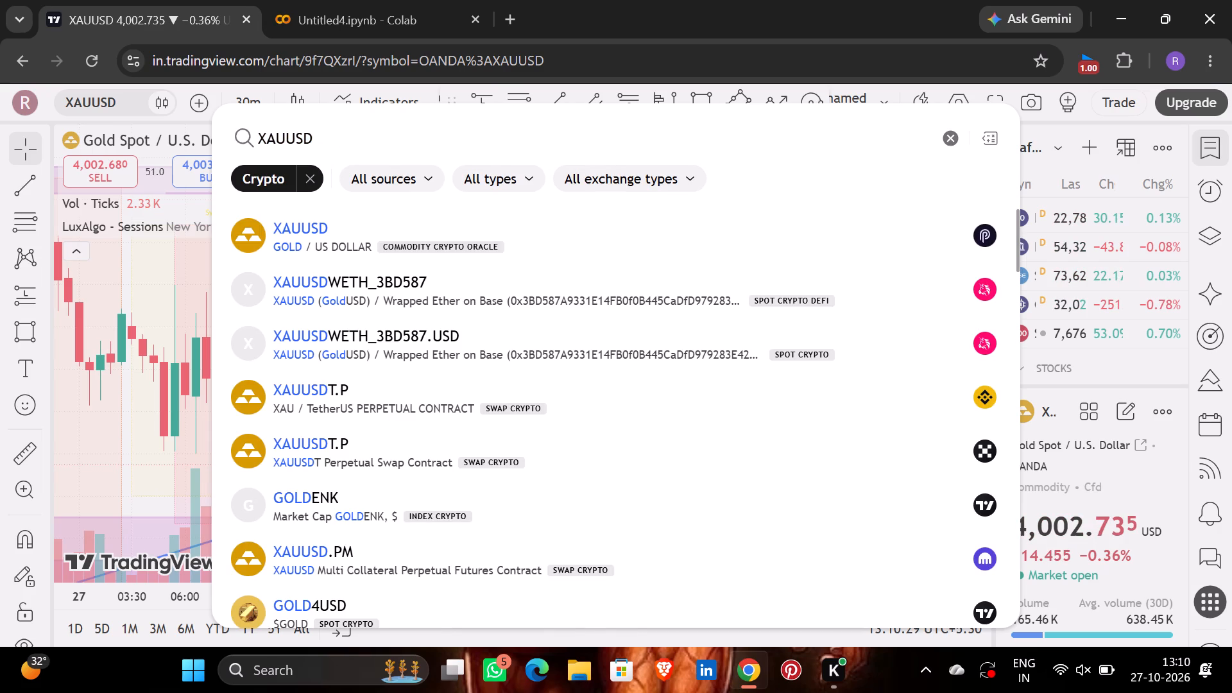
{"action": "key", "text": "BackSpace"}
{"action": "key", "text": "BackSpace"}
{"action": "key", "text": "BackSpace"}
{"action": "key", "text": "BackSpace"}
{"action": "key", "text": "BackSpace"}
{"action": "key", "text": "BackSpace"}
{"action": "key", "text": "BackSpace"}
{"action": "key", "text": "BackSpace"}
{"action": "key", "text": "BackSpace"}
{"action": "key", "text": "BackSpace"}
{"action": "key", "text": "BackSpace"}
{"action": "key", "text": "BackSpace"}
{"action": "key", "text": "BackSpace"}
{"action": "key", "text": "BackSpace"}
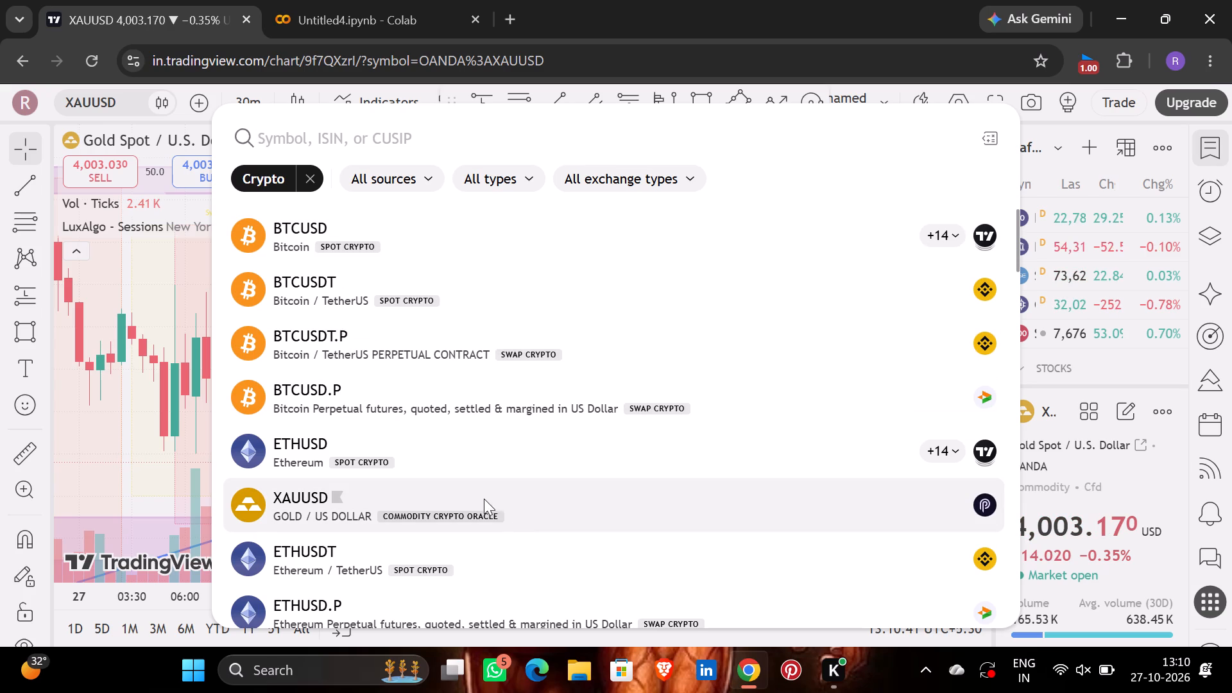
{"action": "left_click", "coordinate": [513, 239]}
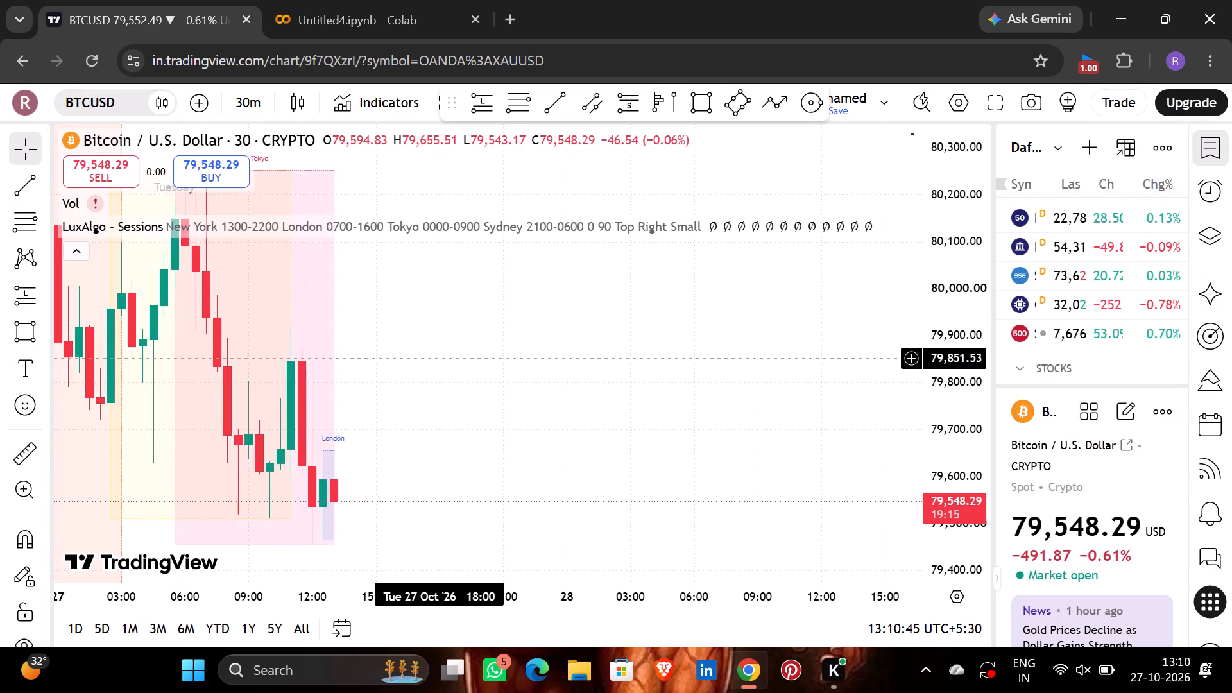
Switch the BTCUSD chart to the 1-day interval and examine its price history from April to October.
{"action": "left_click_drag", "start_coordinate": [441, 358], "coordinate": [628, 312]}
{"action": "left_click", "coordinate": [261, 103]}
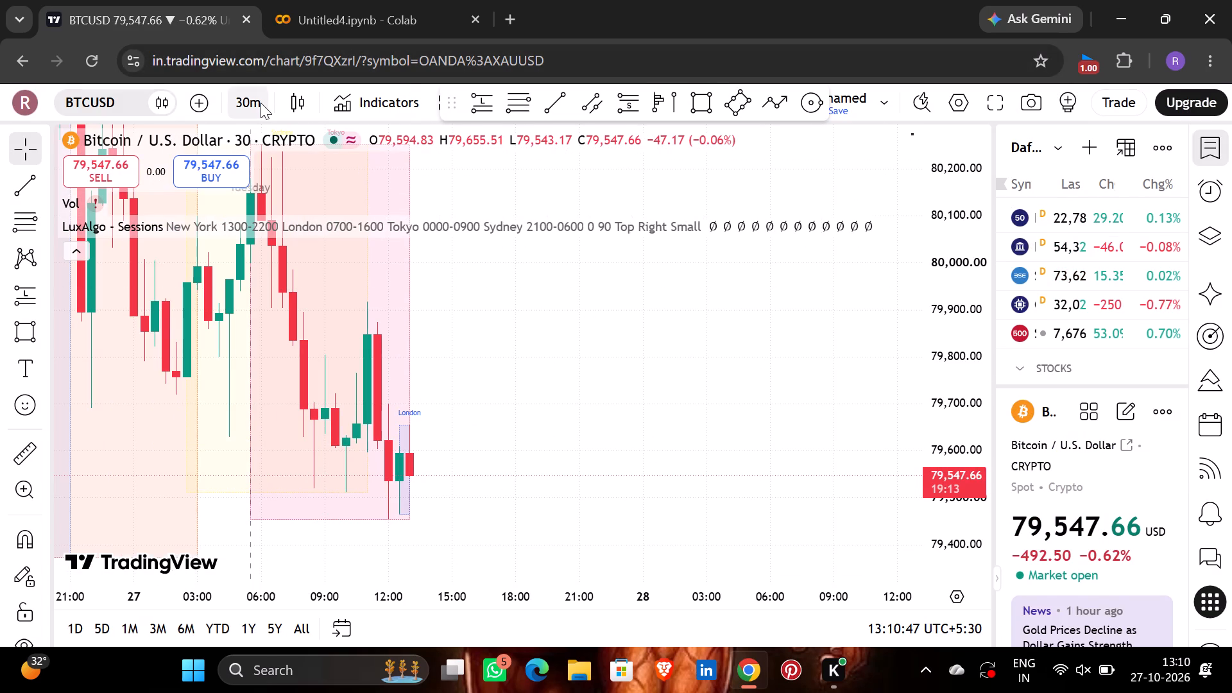
{"action": "scroll", "coordinate": [321, 569], "scroll_direction": "down", "scroll_amount": 4}
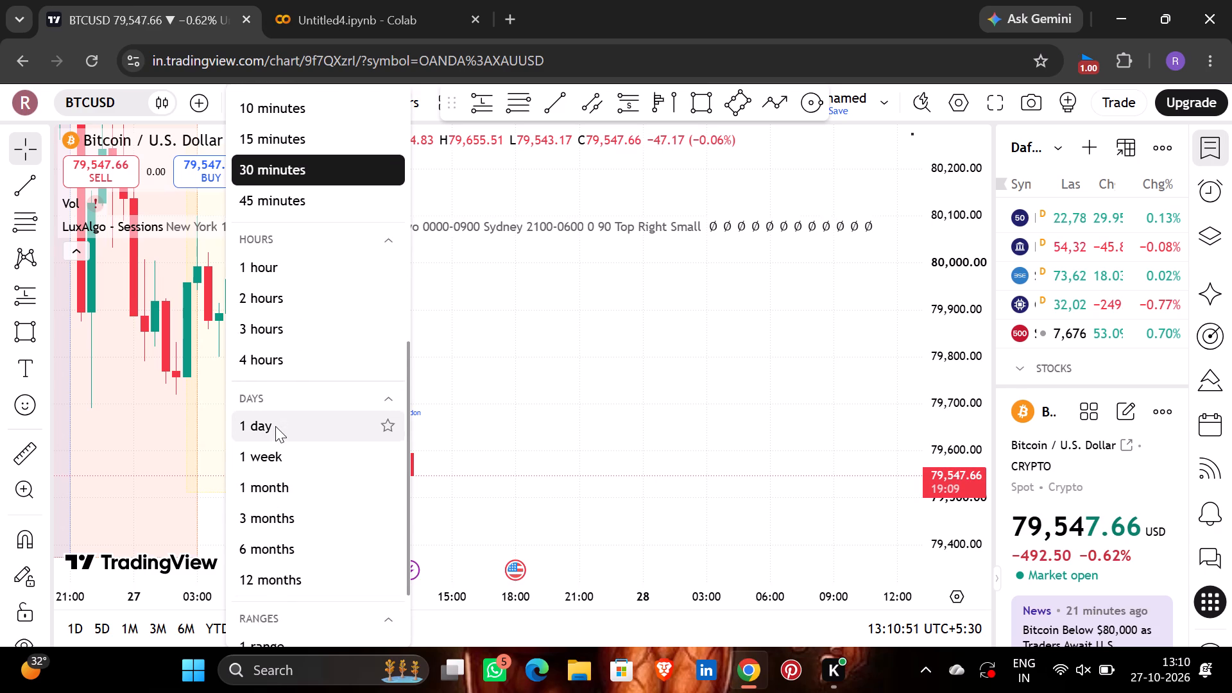
{"action": "left_click", "coordinate": [275, 426]}
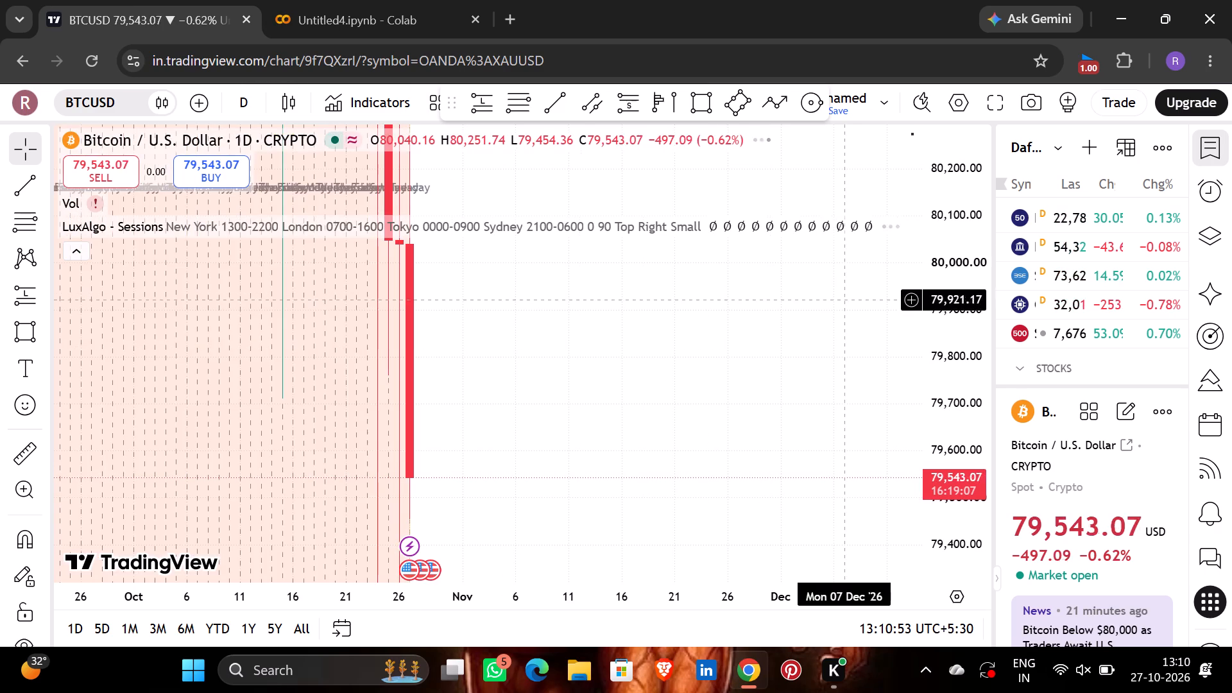
{"action": "left_click_drag", "start_coordinate": [950, 199], "coordinate": [945, 692]}
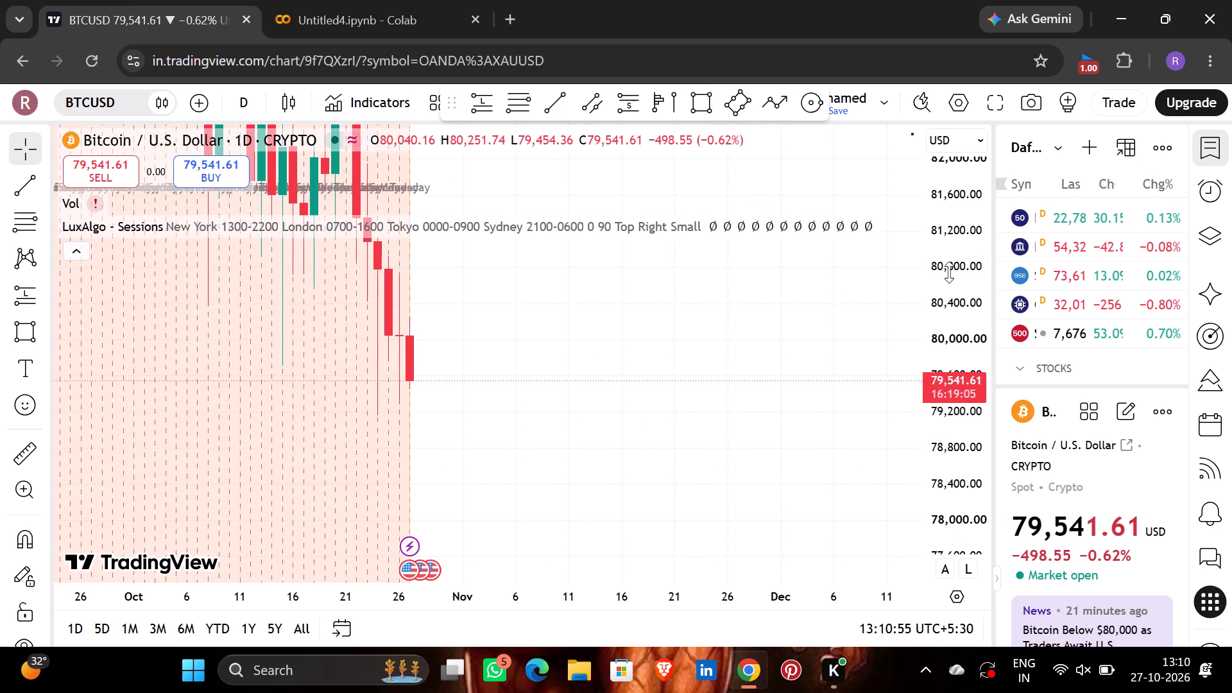
{"action": "left_click_drag", "start_coordinate": [940, 254], "coordinate": [926, 501]}
{"action": "left_click_drag", "start_coordinate": [489, 325], "coordinate": [814, 546]}
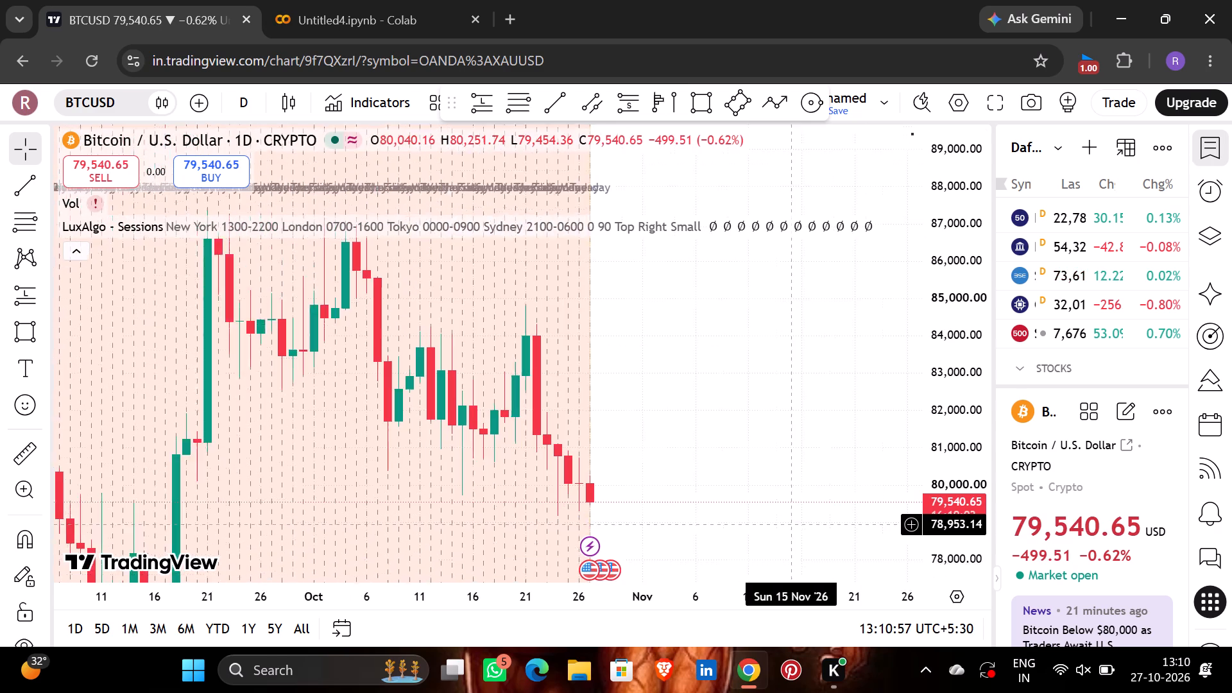
{"action": "left_click_drag", "start_coordinate": [814, 546], "coordinate": [816, 547]}
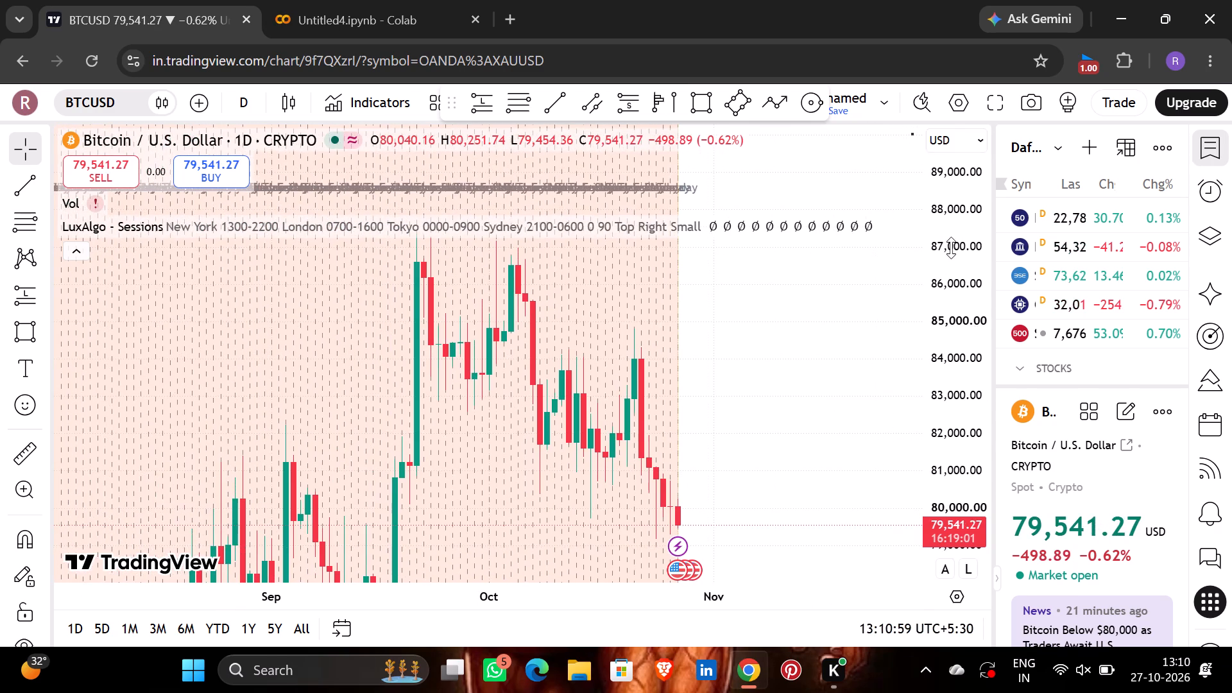
{"action": "left_click_drag", "start_coordinate": [951, 248], "coordinate": [878, 561]}
{"action": "left_click_drag", "start_coordinate": [789, 462], "coordinate": [851, 303]}
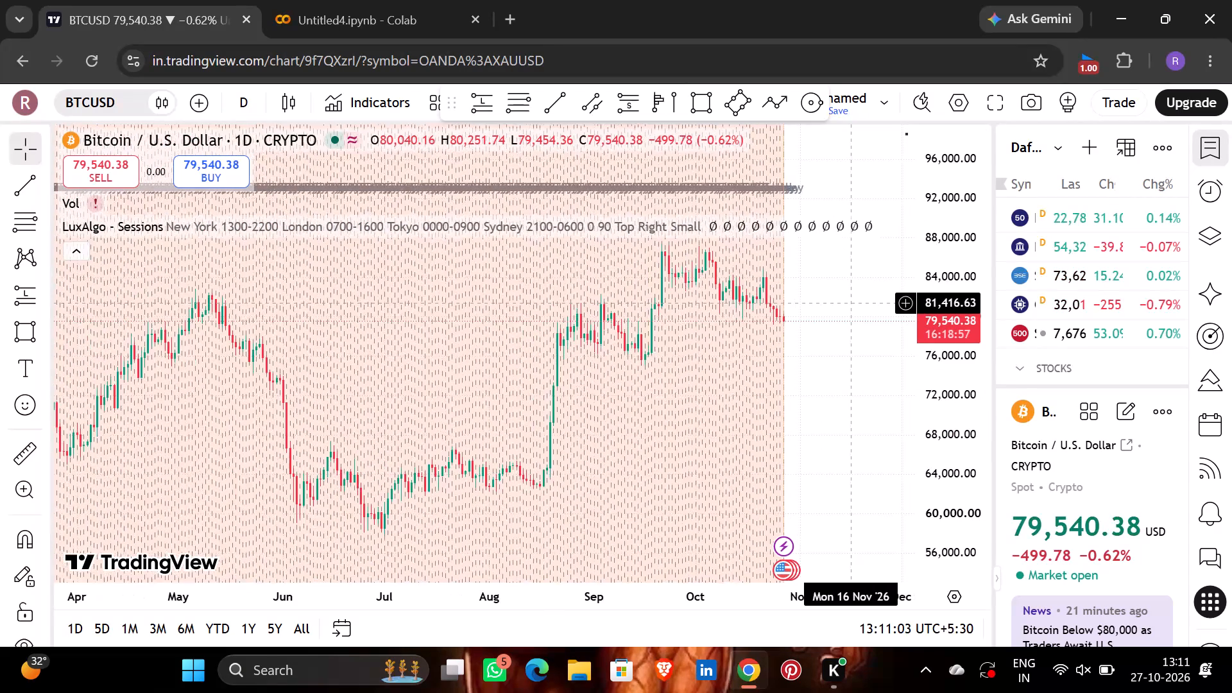
{"action": "left_click_drag", "start_coordinate": [851, 303], "coordinate": [737, 358]}
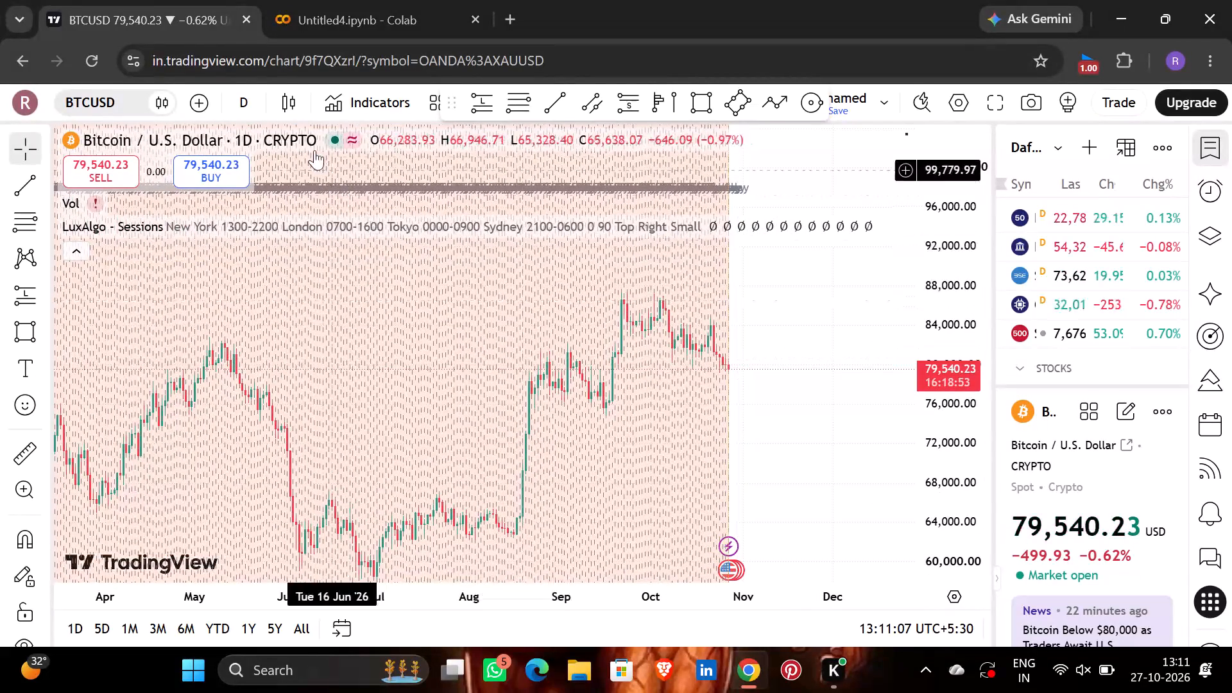
Switch the BTCUSD chart to the 4-hour interval.
{"action": "left_click", "coordinate": [249, 99]}
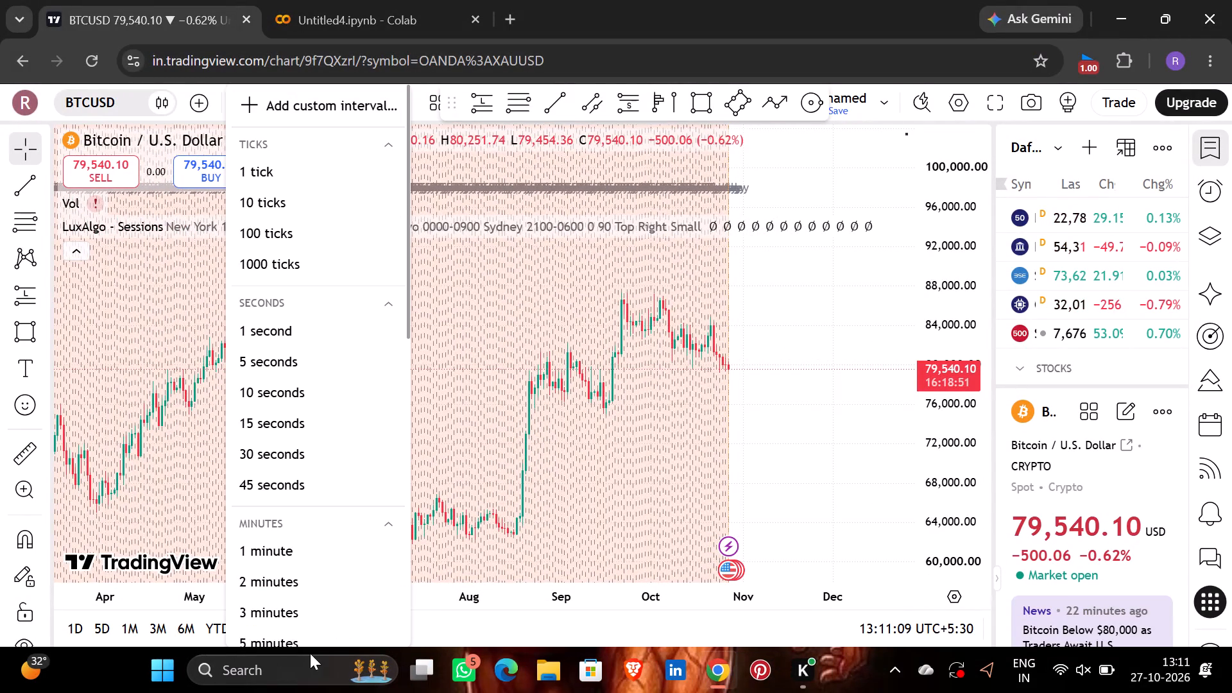
{"action": "scroll", "coordinate": [299, 622], "scroll_direction": "down", "scroll_amount": 4}
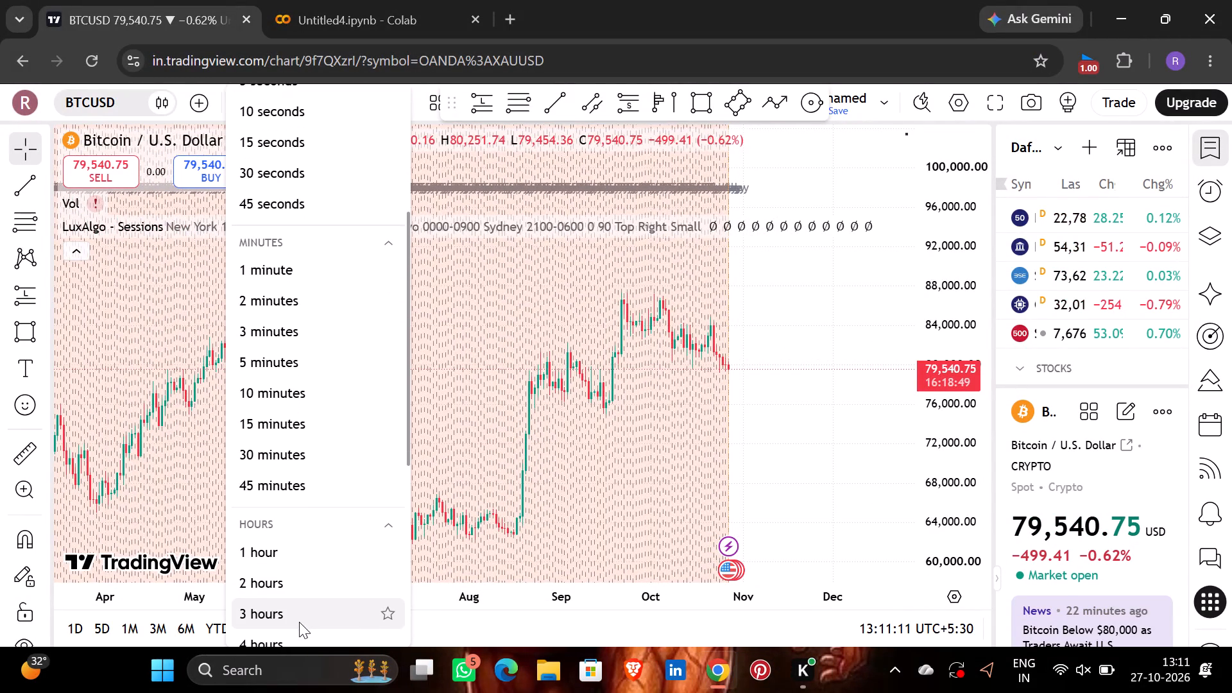
{"action": "scroll", "coordinate": [320, 471], "scroll_direction": "down", "scroll_amount": 1}
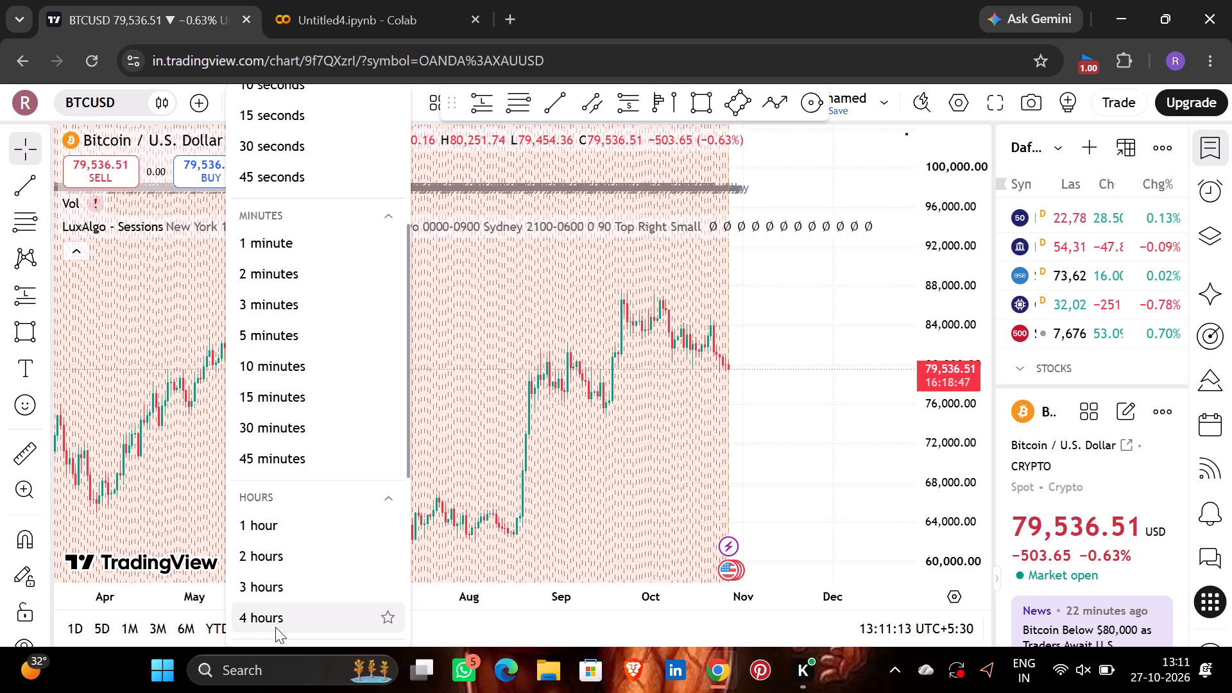
{"action": "left_click", "coordinate": [275, 627]}
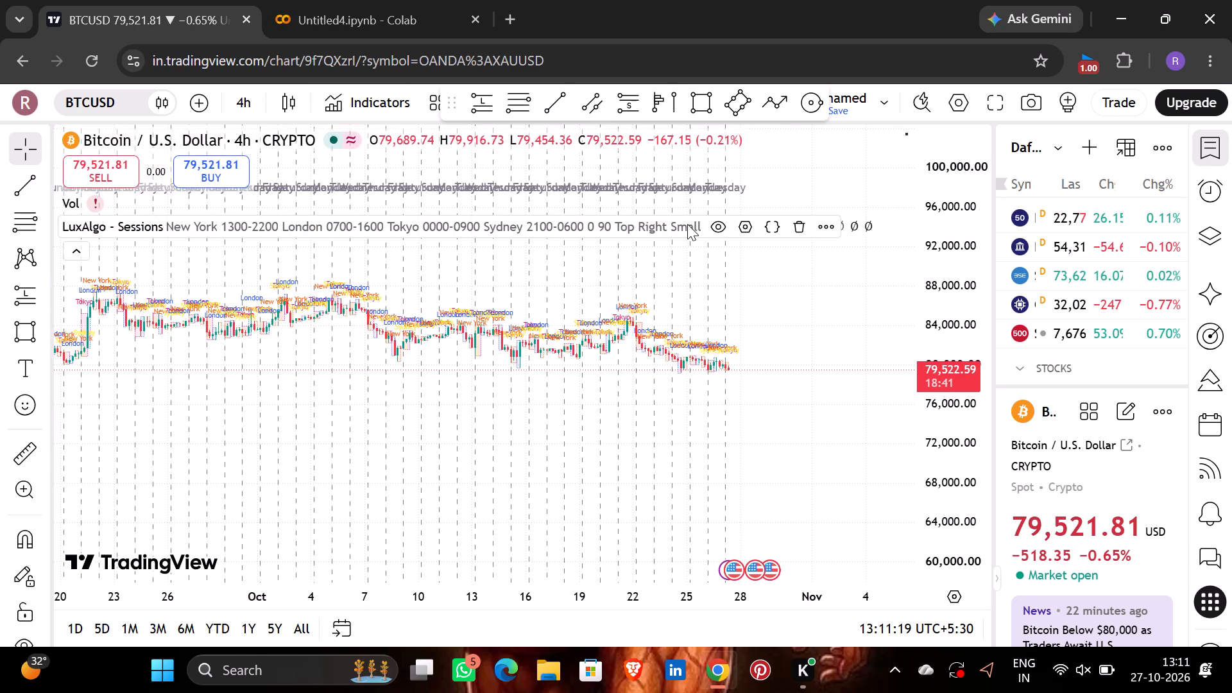
Hide the LuxAlgo Sessions indicator on the BTCUSD chart.
{"action": "left_click", "coordinate": [718, 226]}
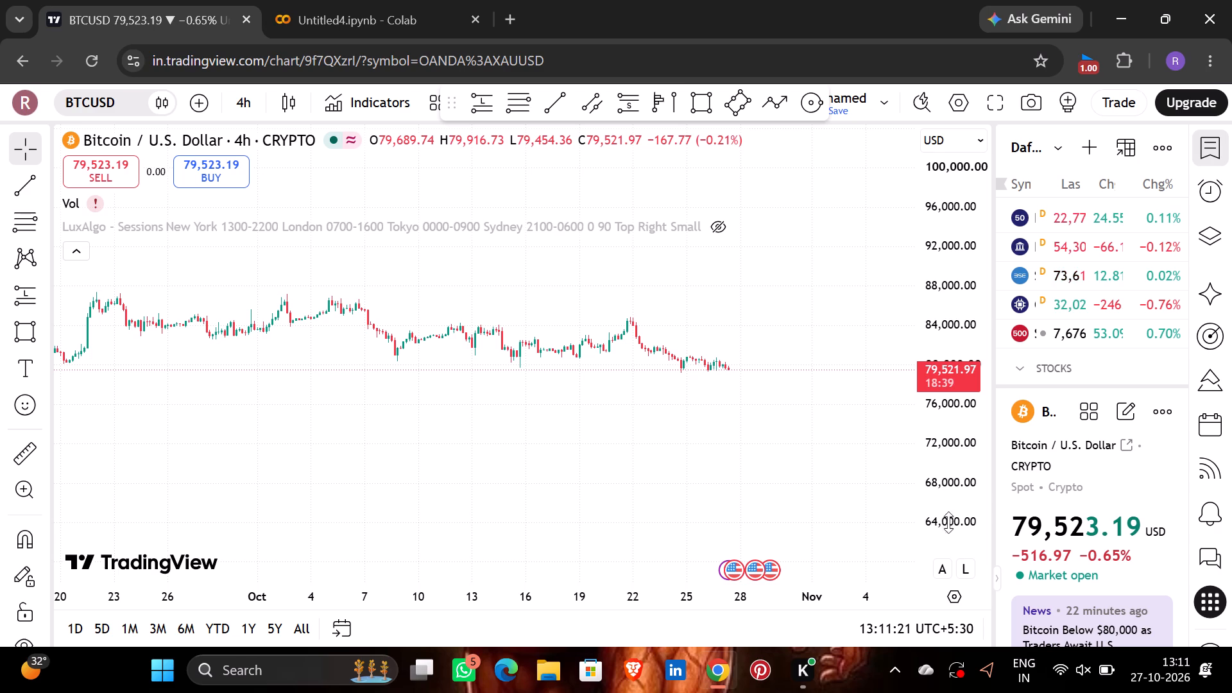
Switch the BTCUSD chart to the 1-hour interval.
{"action": "left_click_drag", "start_coordinate": [955, 529], "coordinate": [966, 96]}
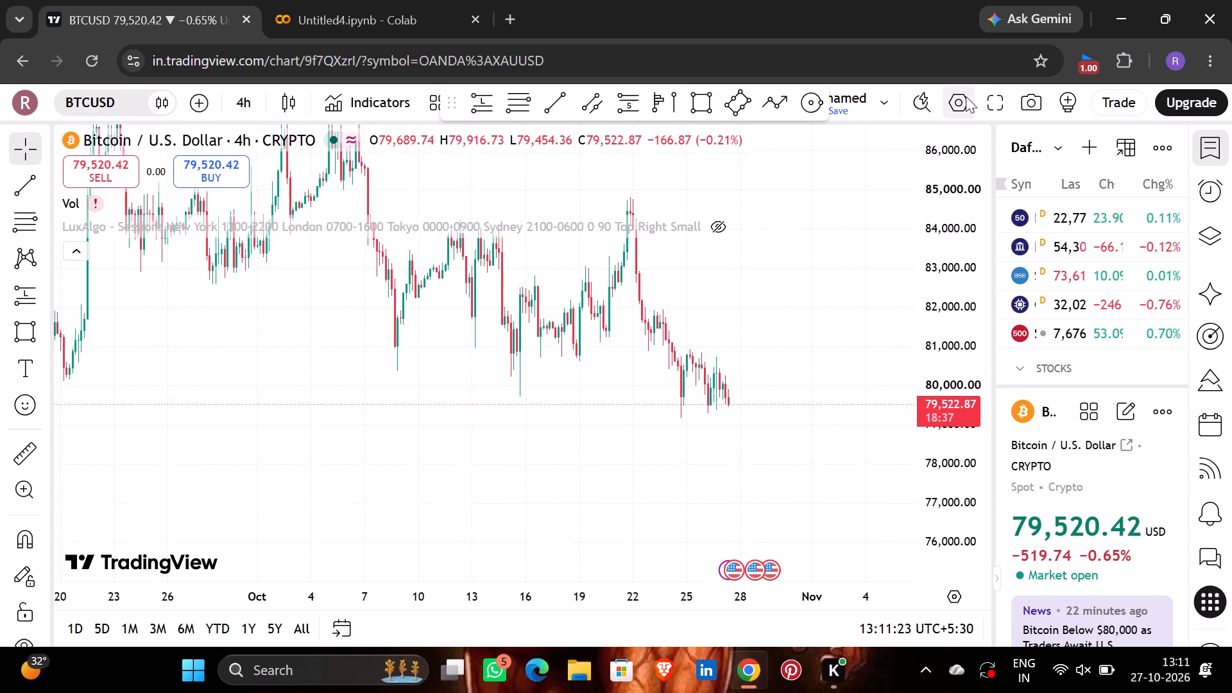
{"action": "left_click_drag", "start_coordinate": [745, 282], "coordinate": [739, 507]}
{"action": "scroll", "coordinate": [739, 507], "scroll_direction": "left", "scroll_amount": 1}
{"action": "left_click_drag", "start_coordinate": [771, 356], "coordinate": [825, 531]}
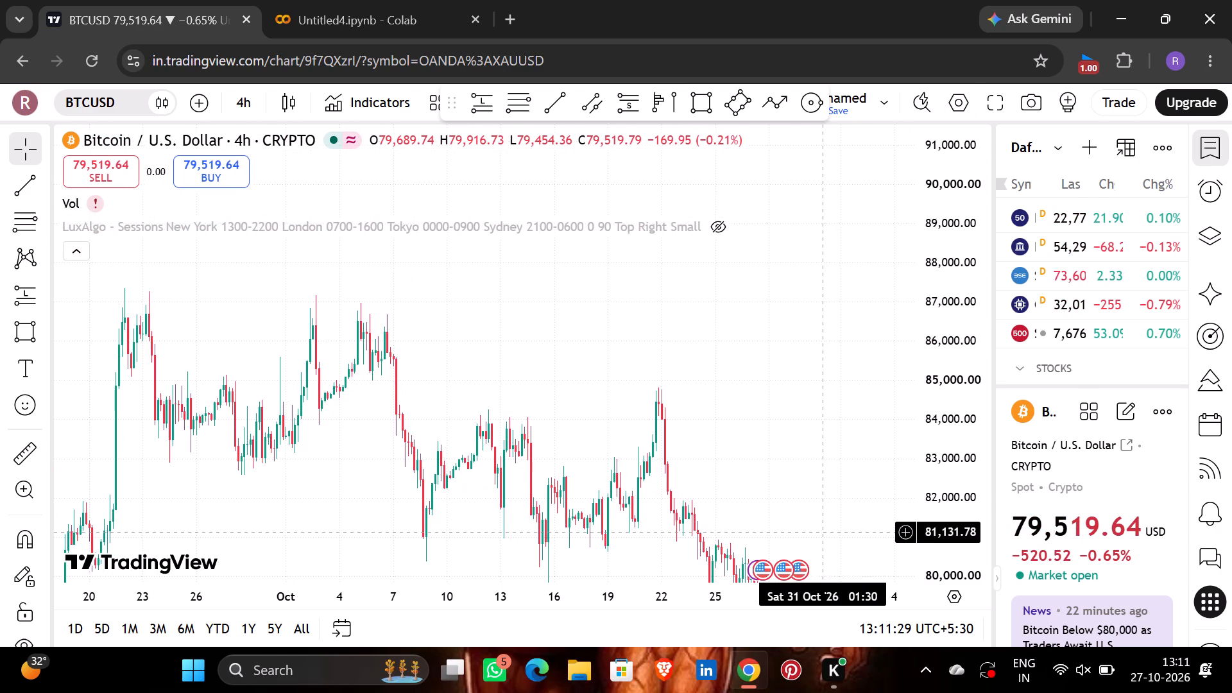
{"action": "left_click", "coordinate": [243, 106]}
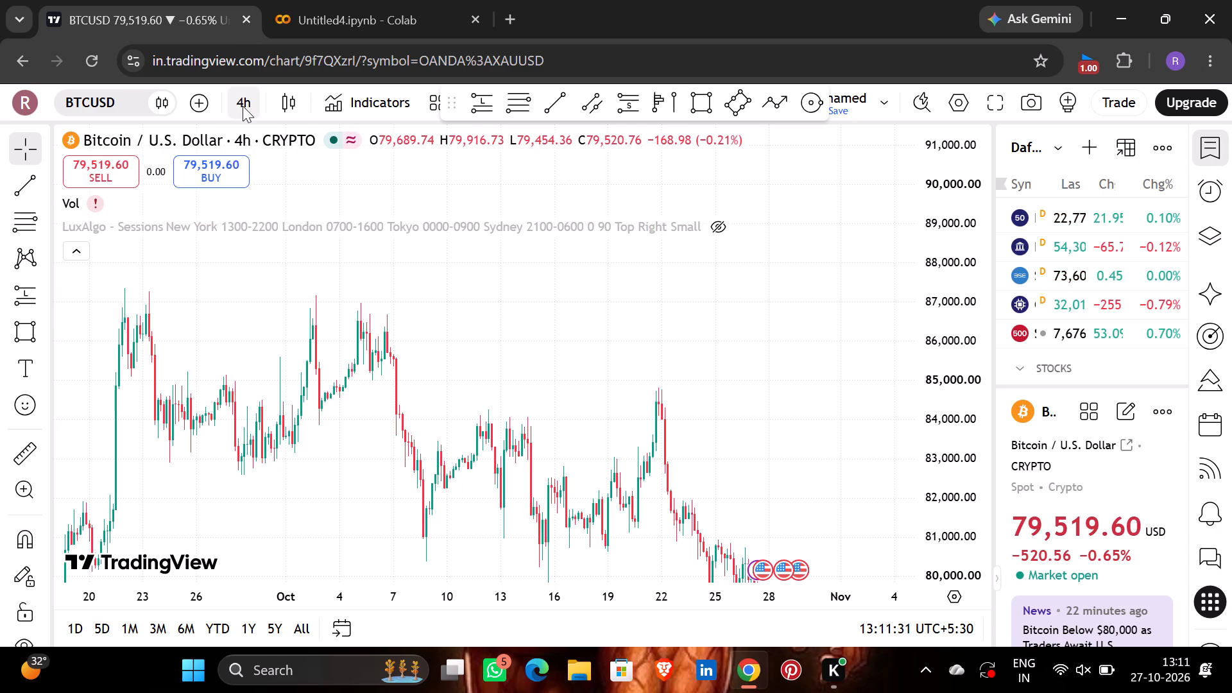
{"action": "scroll", "coordinate": [307, 495], "scroll_direction": "down", "scroll_amount": 3}
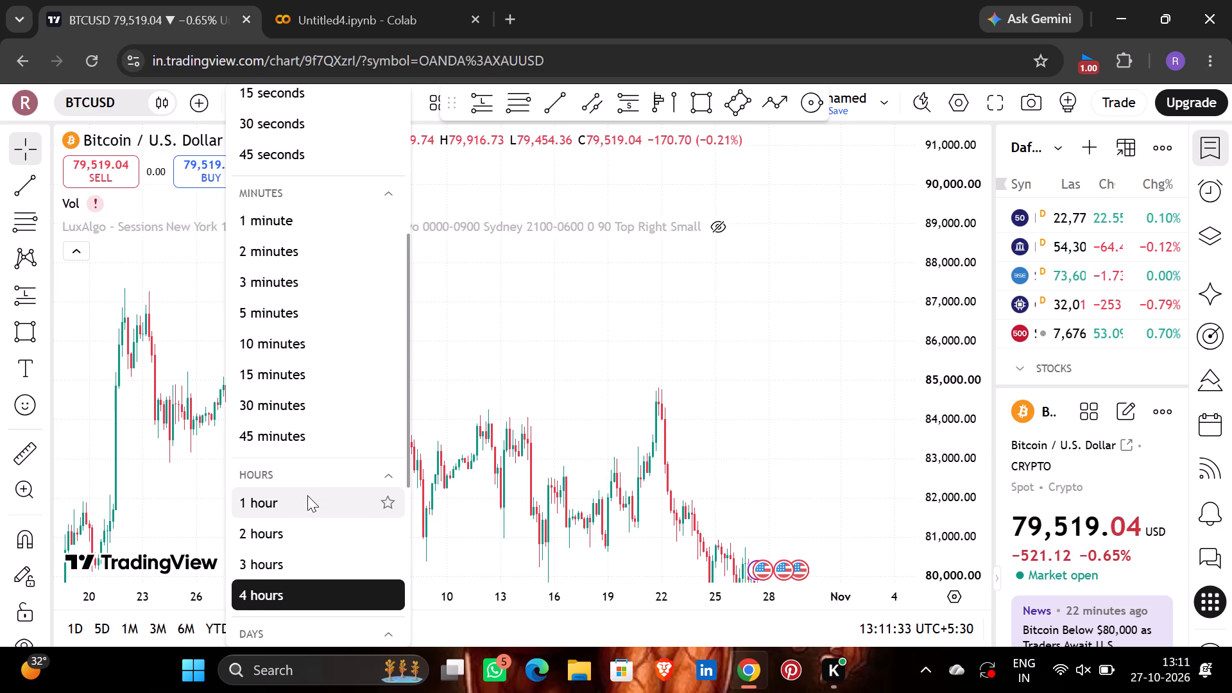
{"action": "left_click", "coordinate": [271, 495]}
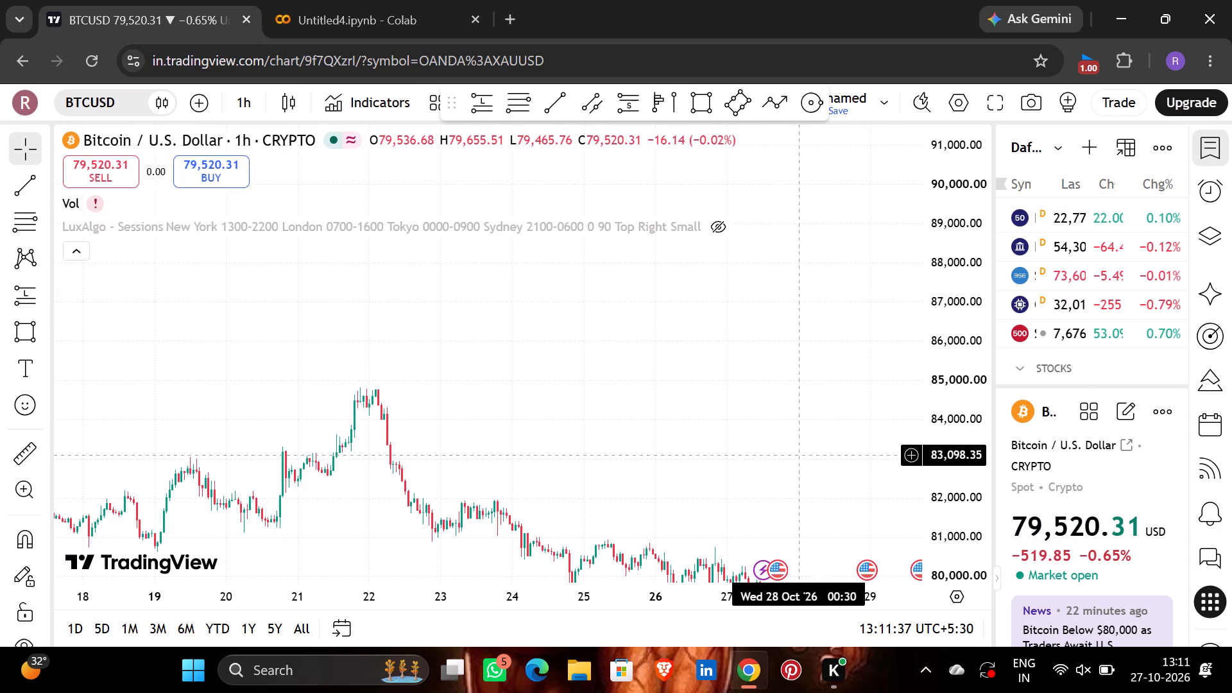
Draw a rectangle support zone under the recent lows, from 24 to 27 October, between about 79,429 and 79,201.
{"action": "right_click", "coordinate": [799, 455]}
{"action": "left_click_drag", "start_coordinate": [799, 455], "coordinate": [714, 398]}
{"action": "left_click", "coordinate": [714, 398]}
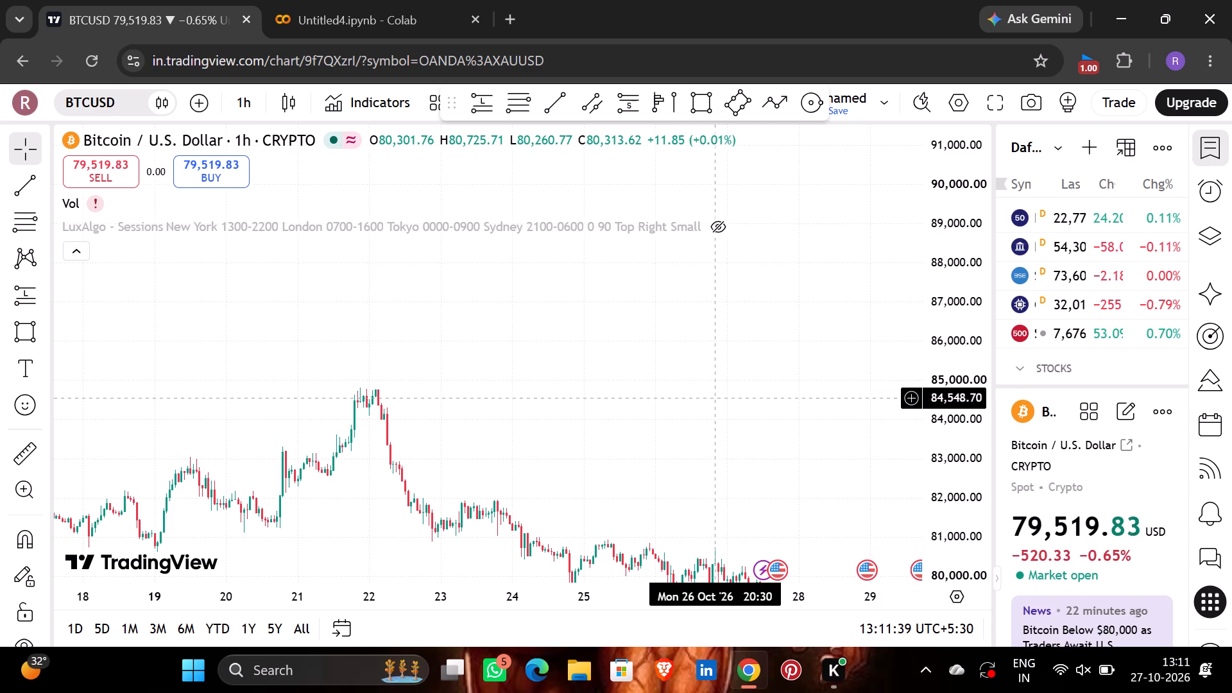
{"action": "left_click_drag", "start_coordinate": [714, 398], "coordinate": [686, 106]}
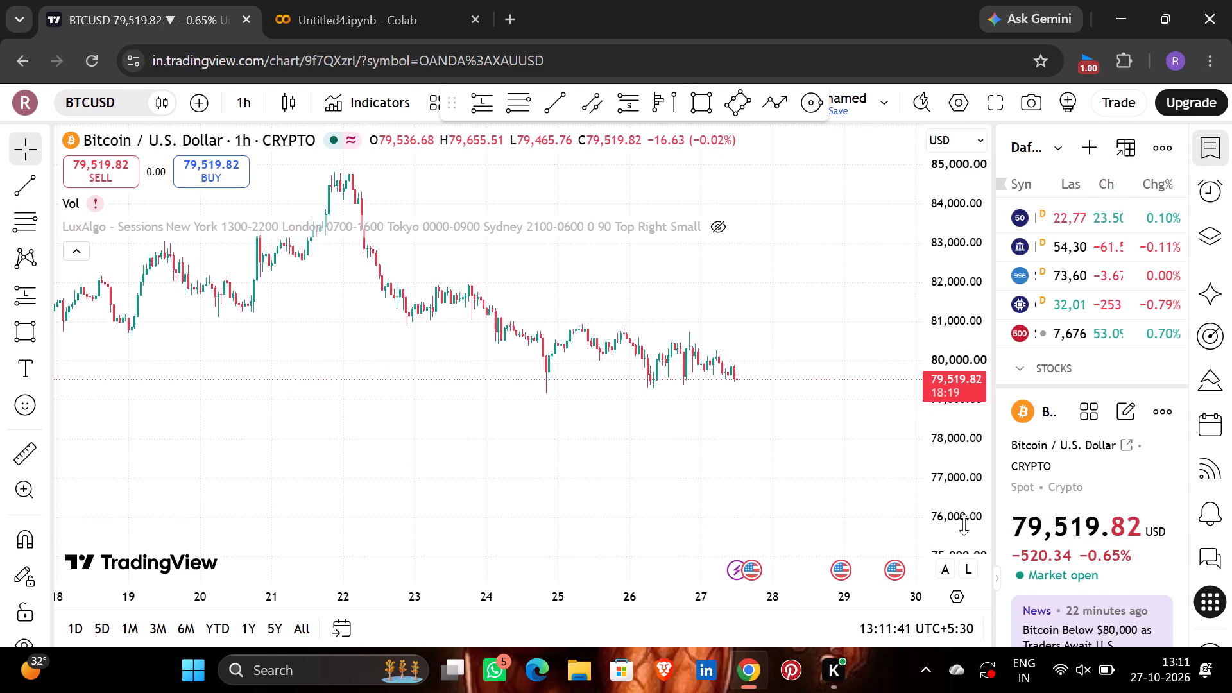
{"action": "left_click_drag", "start_coordinate": [964, 524], "coordinate": [974, 139]}
{"action": "left_click_drag", "start_coordinate": [770, 284], "coordinate": [741, 375]}
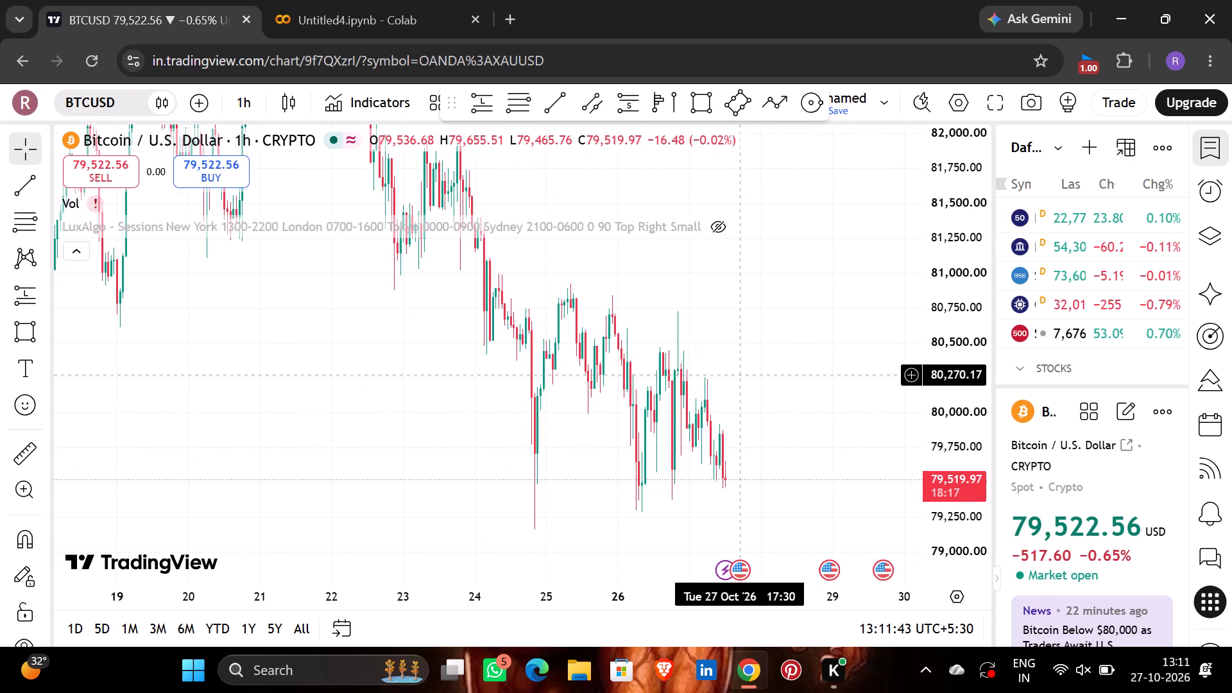
{"action": "scroll", "coordinate": [741, 375], "scroll_direction": "left", "scroll_amount": 1}
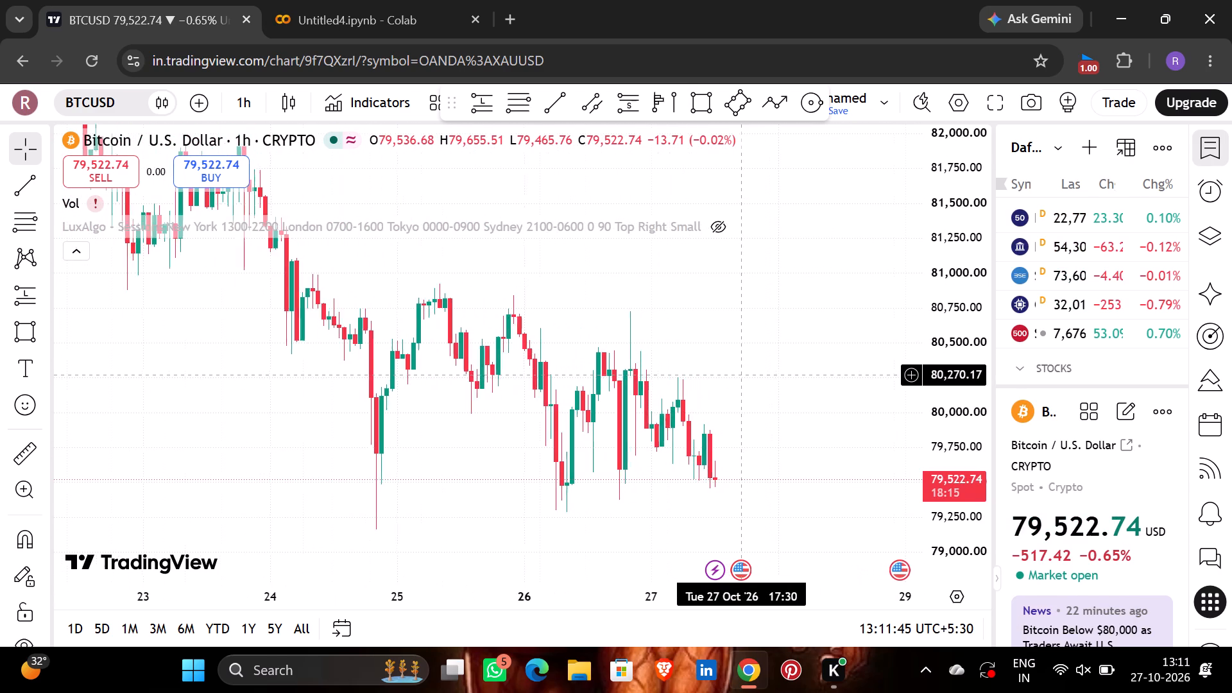
{"action": "left_click_drag", "start_coordinate": [741, 375], "coordinate": [752, 345]}
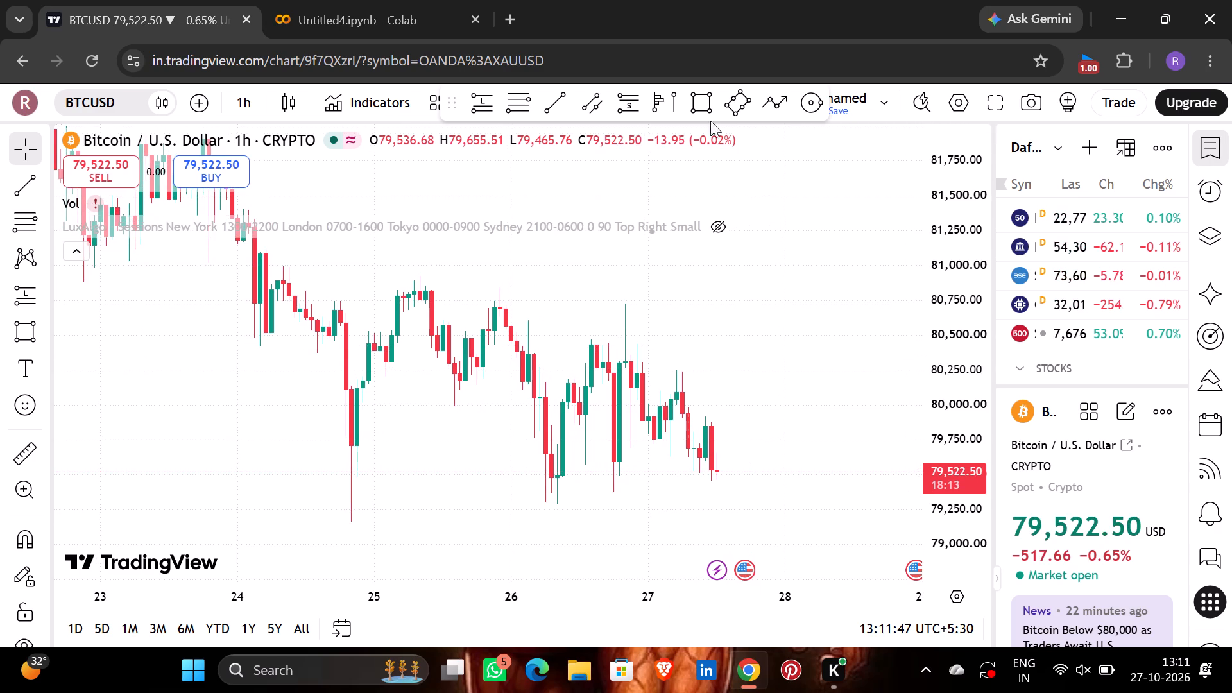
{"action": "left_click", "coordinate": [701, 101]}
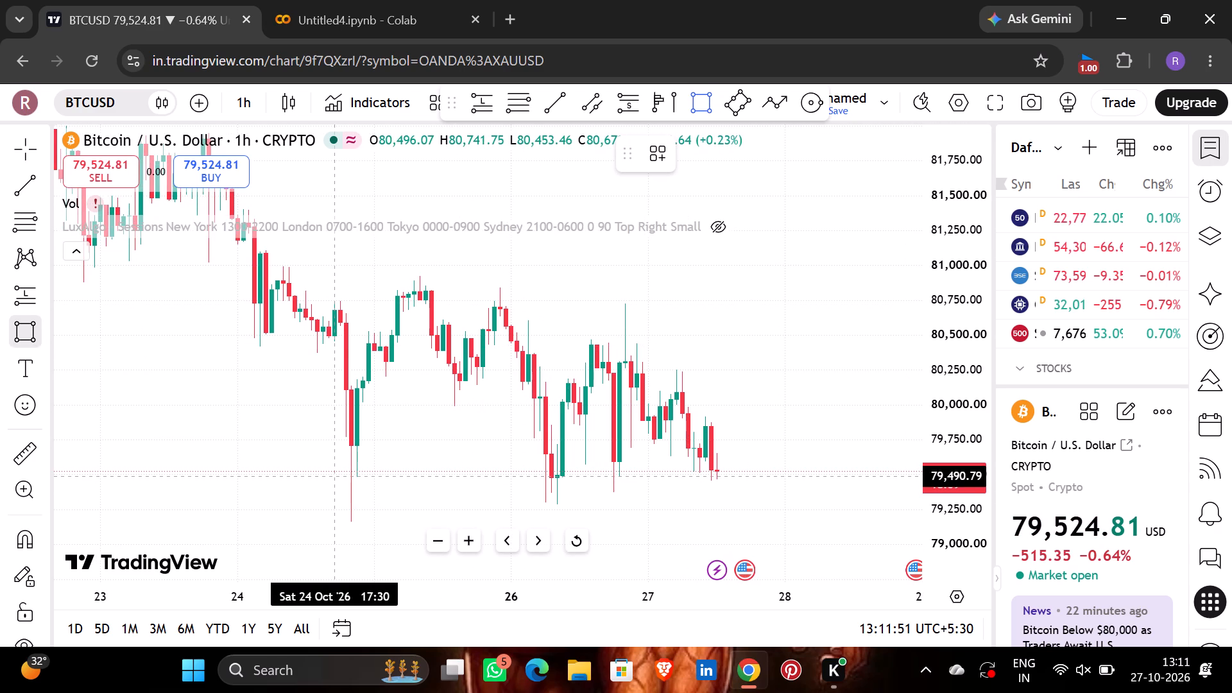
{"action": "left_click", "coordinate": [719, 484]}
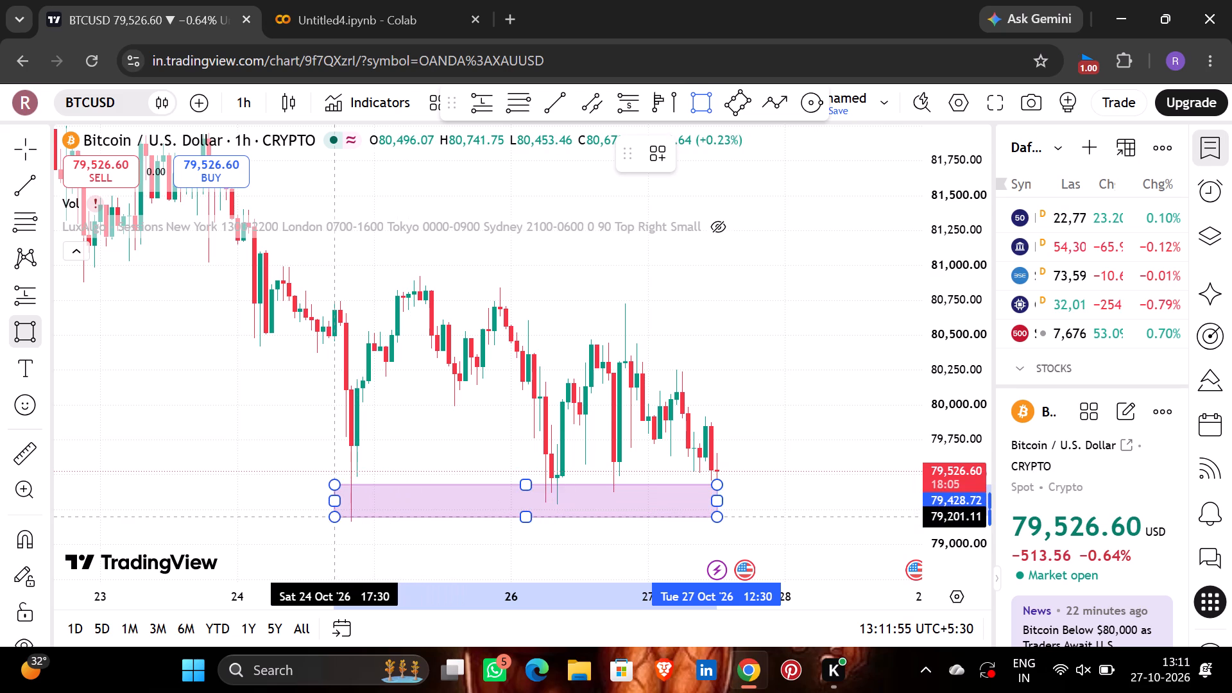
{"action": "left_click", "coordinate": [337, 516]}
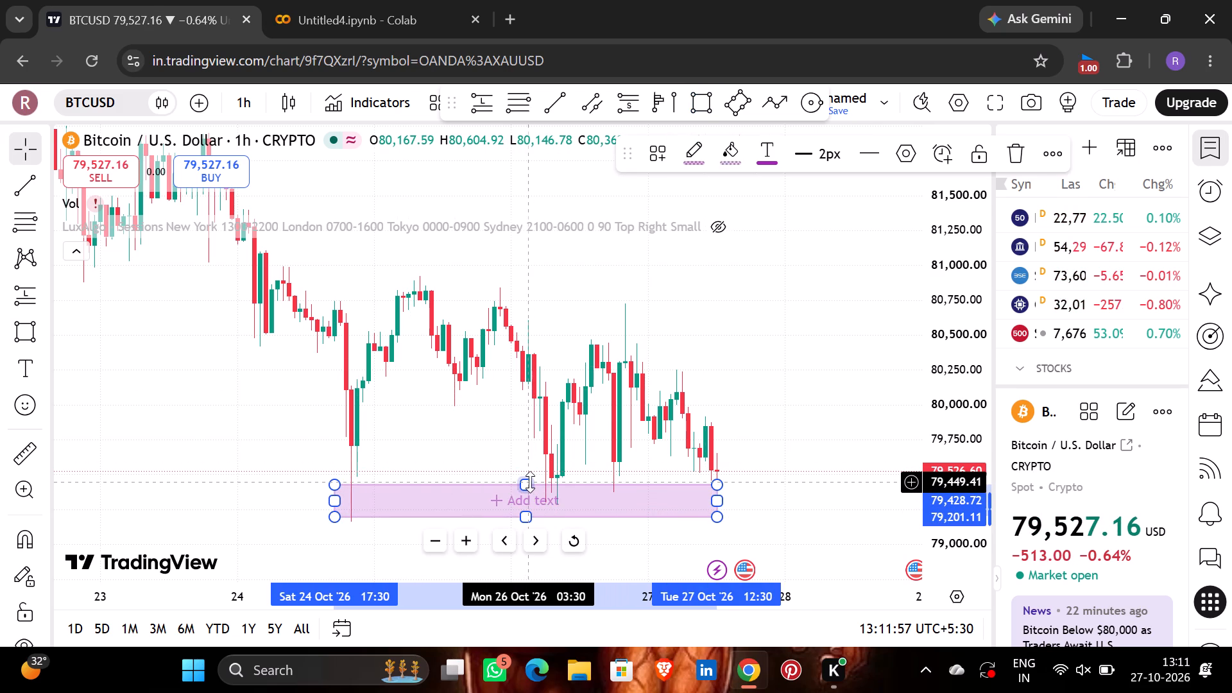
Raise the support zone's top edge slightly, extend its right edge a few hours past the latest candle, and deselect it.
{"action": "left_click_drag", "start_coordinate": [530, 482], "coordinate": [539, 479]}
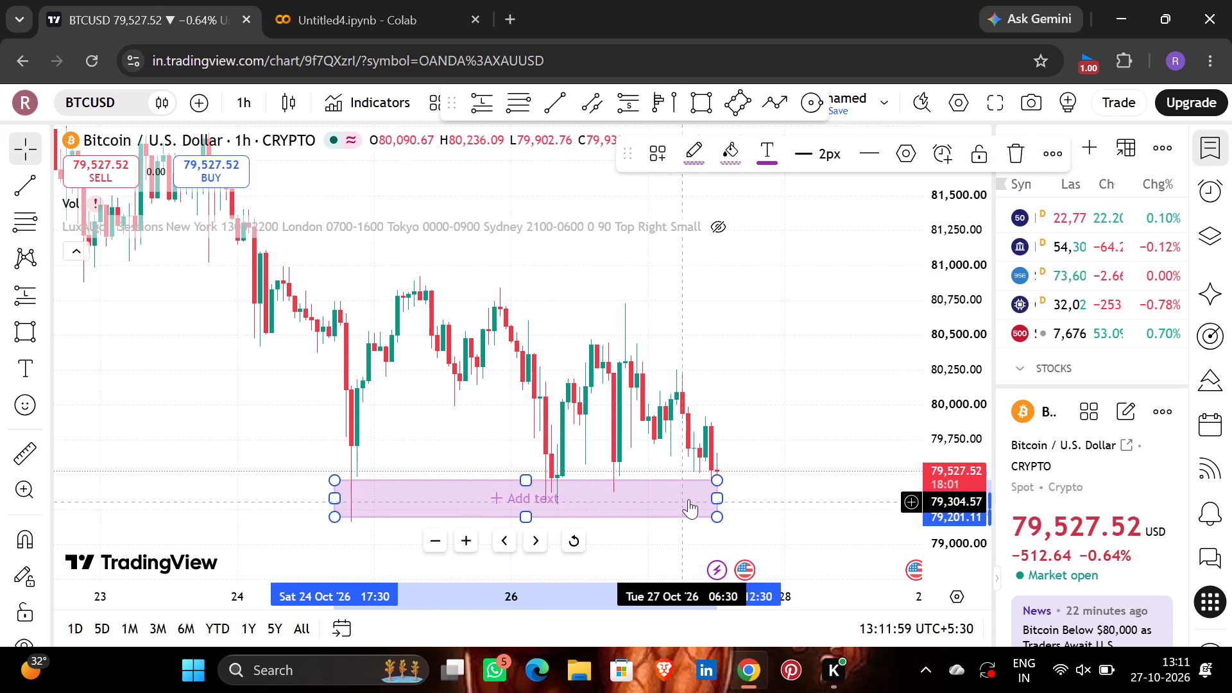
{"action": "left_click_drag", "start_coordinate": [721, 502], "coordinate": [746, 509]}
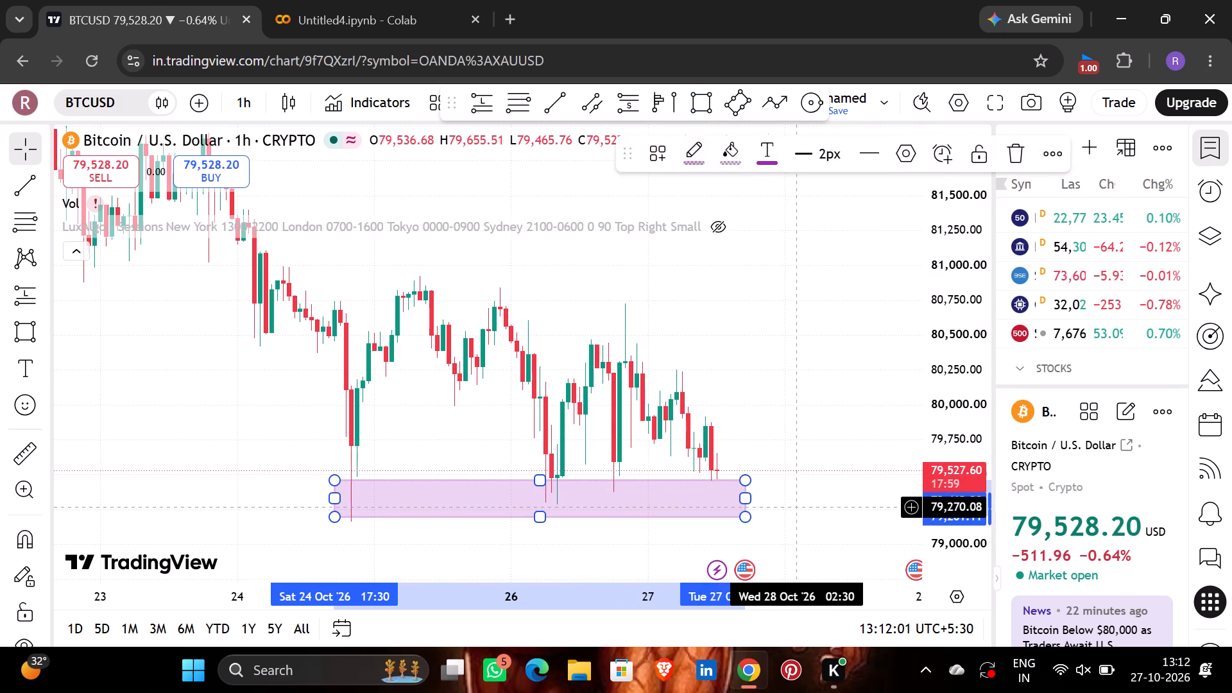
{"action": "left_click", "coordinate": [800, 506]}
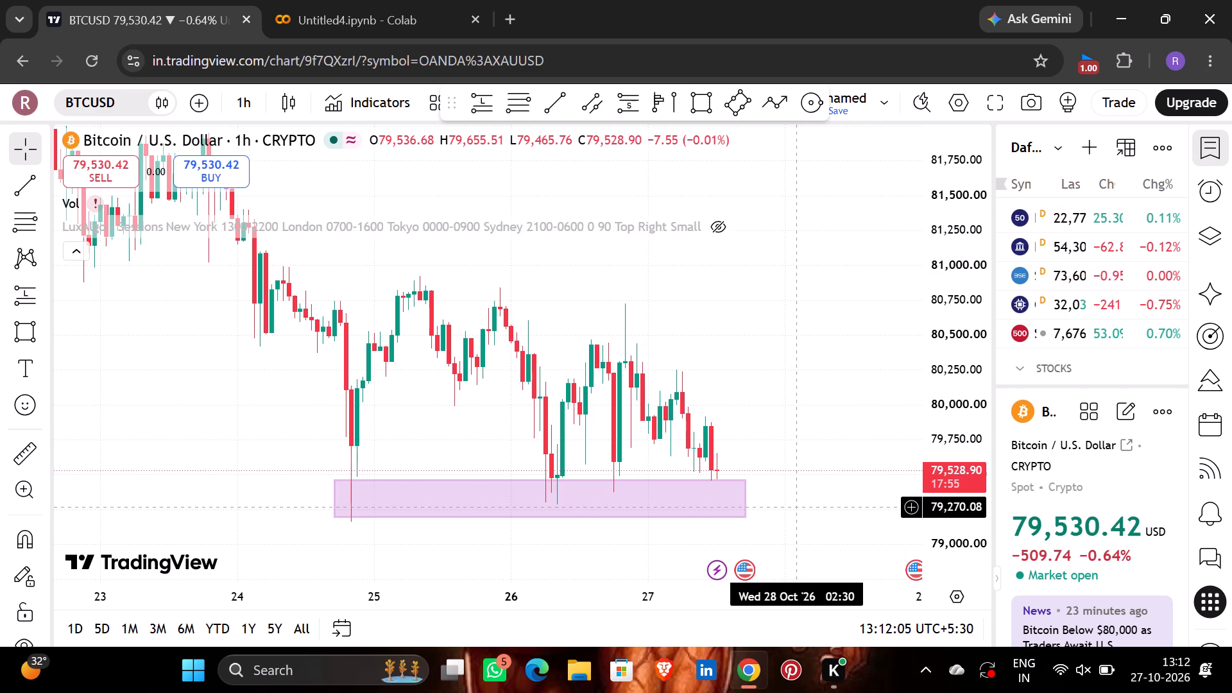
Switch the BTCUSD chart to the 30-minute interval.
{"action": "left_click_drag", "start_coordinate": [785, 361], "coordinate": [758, 413]}
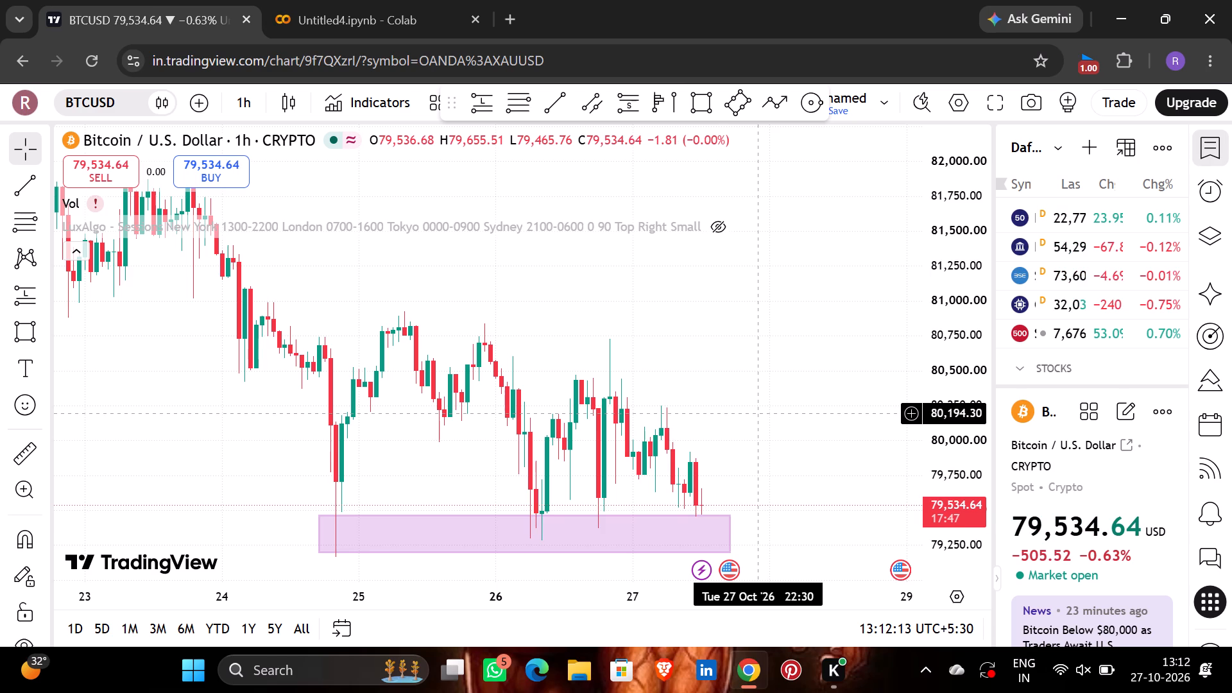
{"action": "left_click_drag", "start_coordinate": [717, 387], "coordinate": [686, 402]}
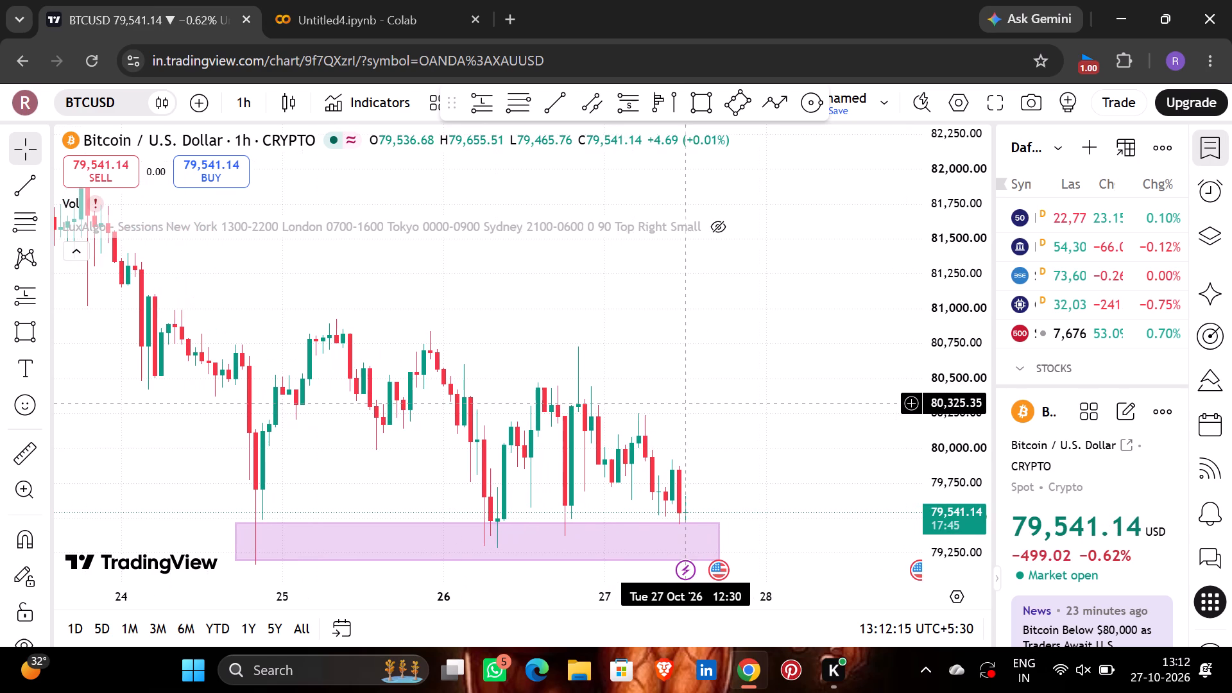
{"action": "left_click_drag", "start_coordinate": [749, 383], "coordinate": [610, 370]}
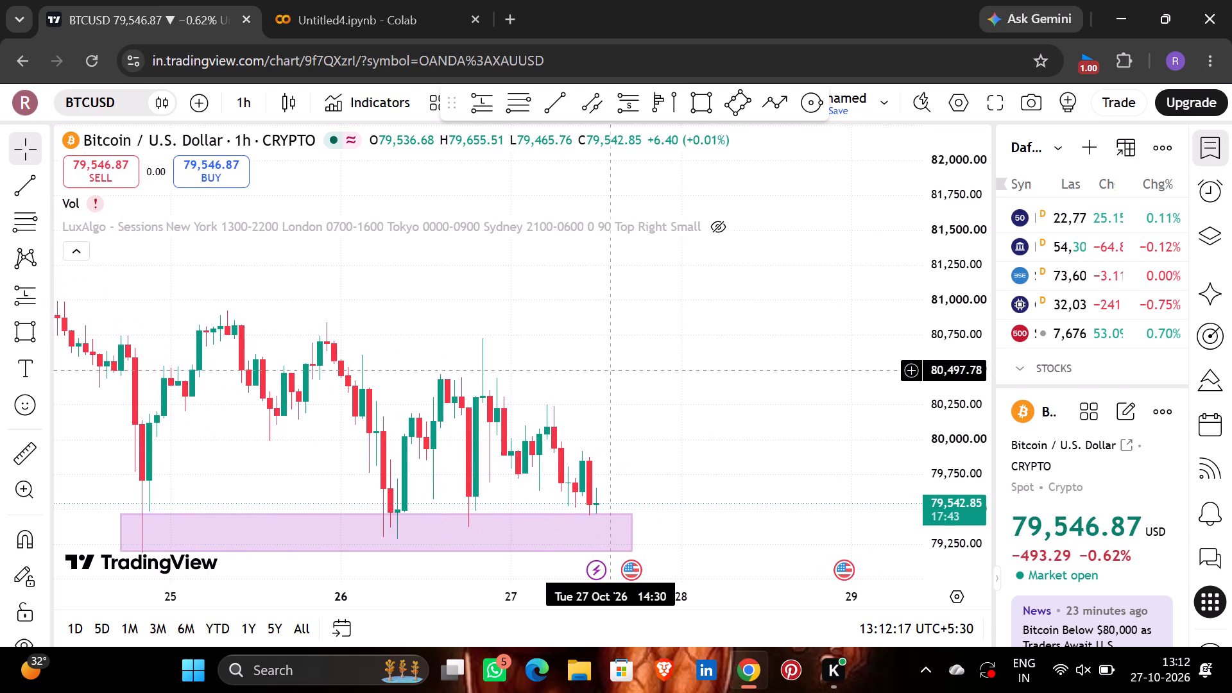
{"action": "left_click", "coordinate": [238, 110]}
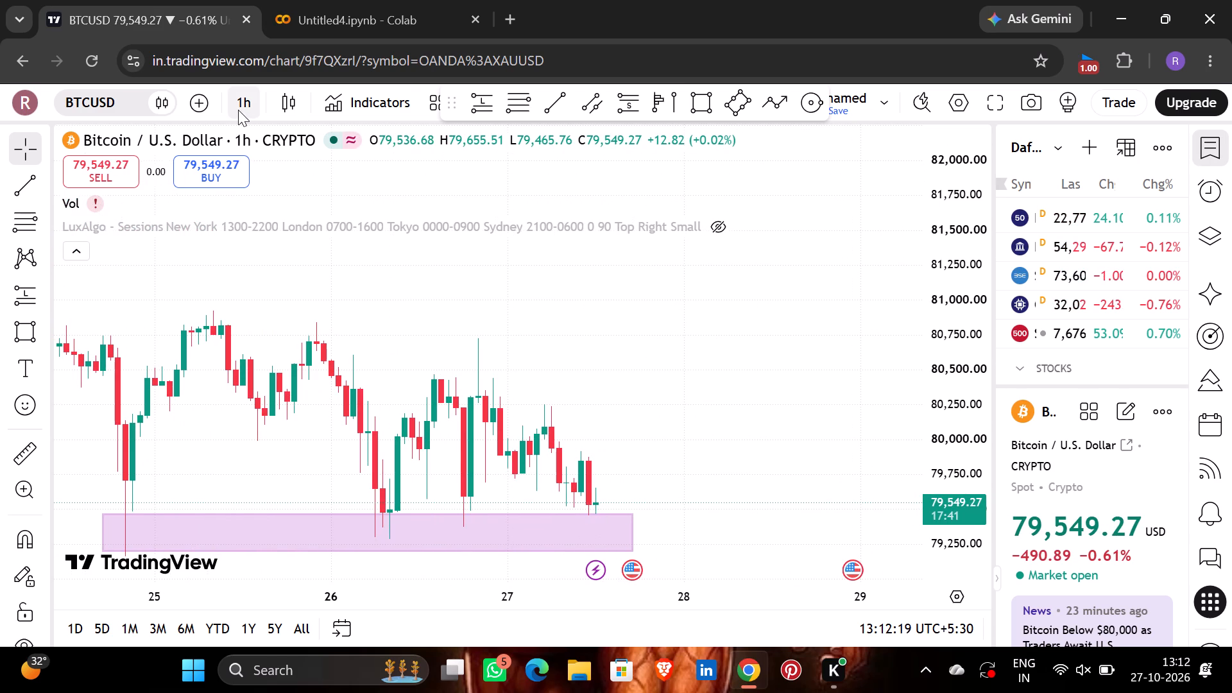
{"action": "scroll", "coordinate": [303, 594], "scroll_direction": "down", "scroll_amount": 2}
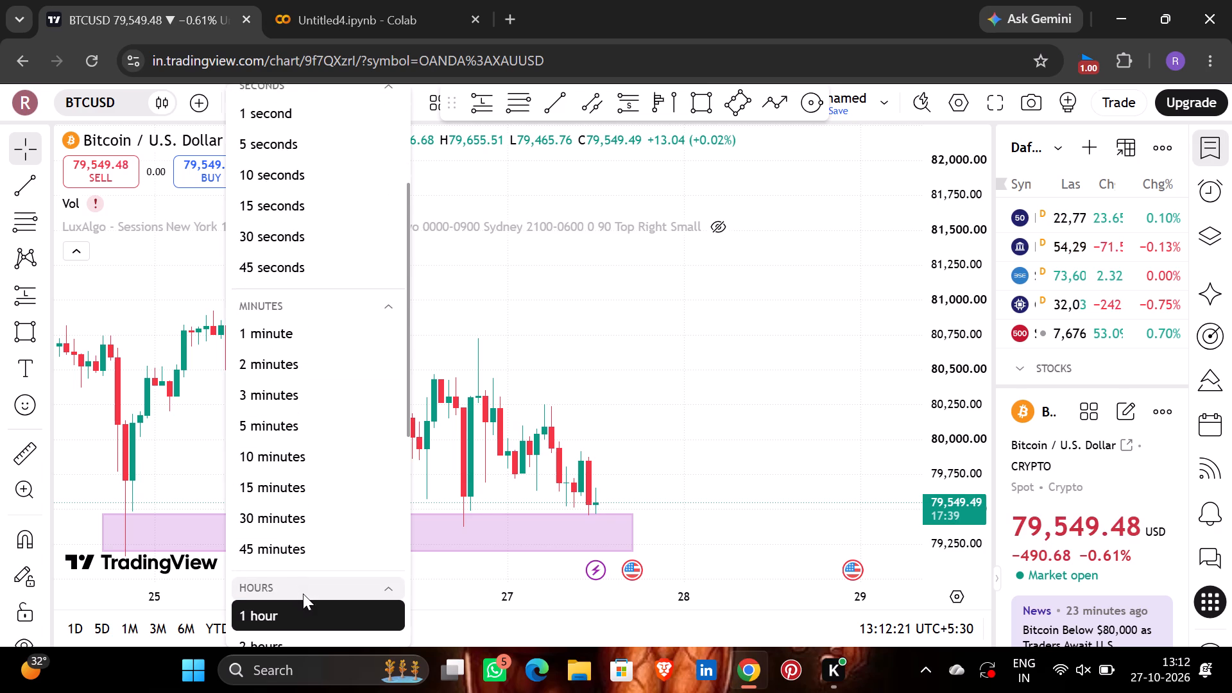
{"action": "left_click", "coordinate": [272, 529]}
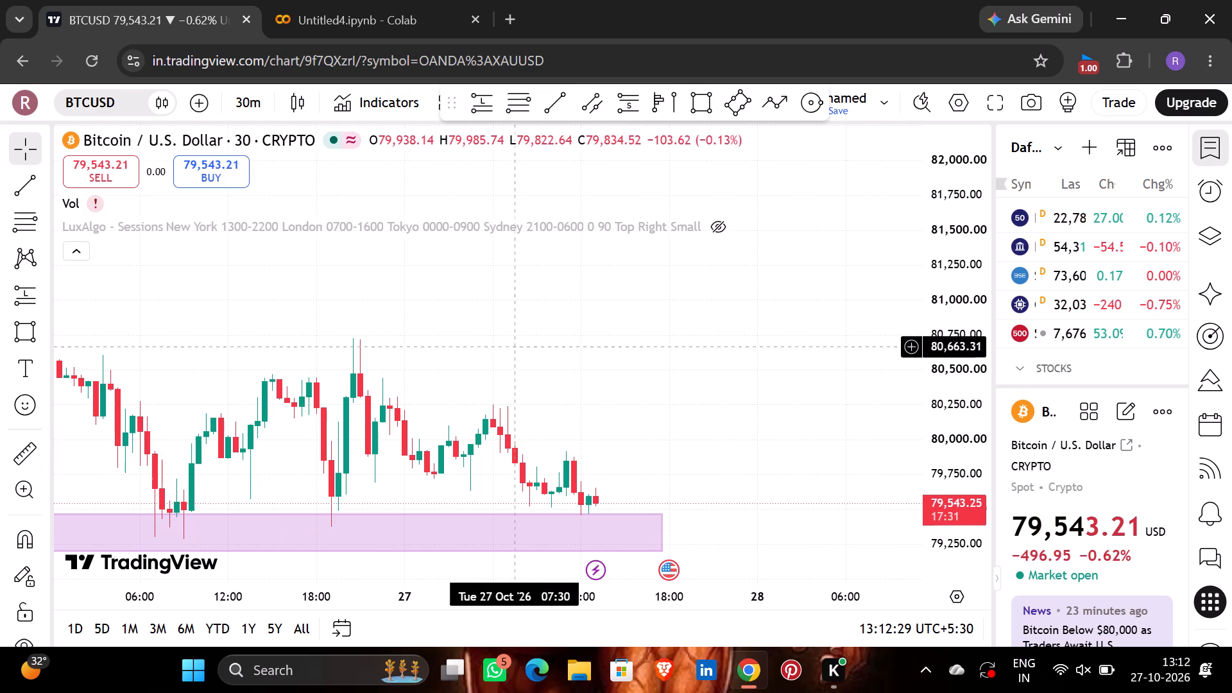
Collapse the indicators legend on the BTCUSD chart.
{"action": "left_click_drag", "start_coordinate": [470, 339], "coordinate": [649, 320]}
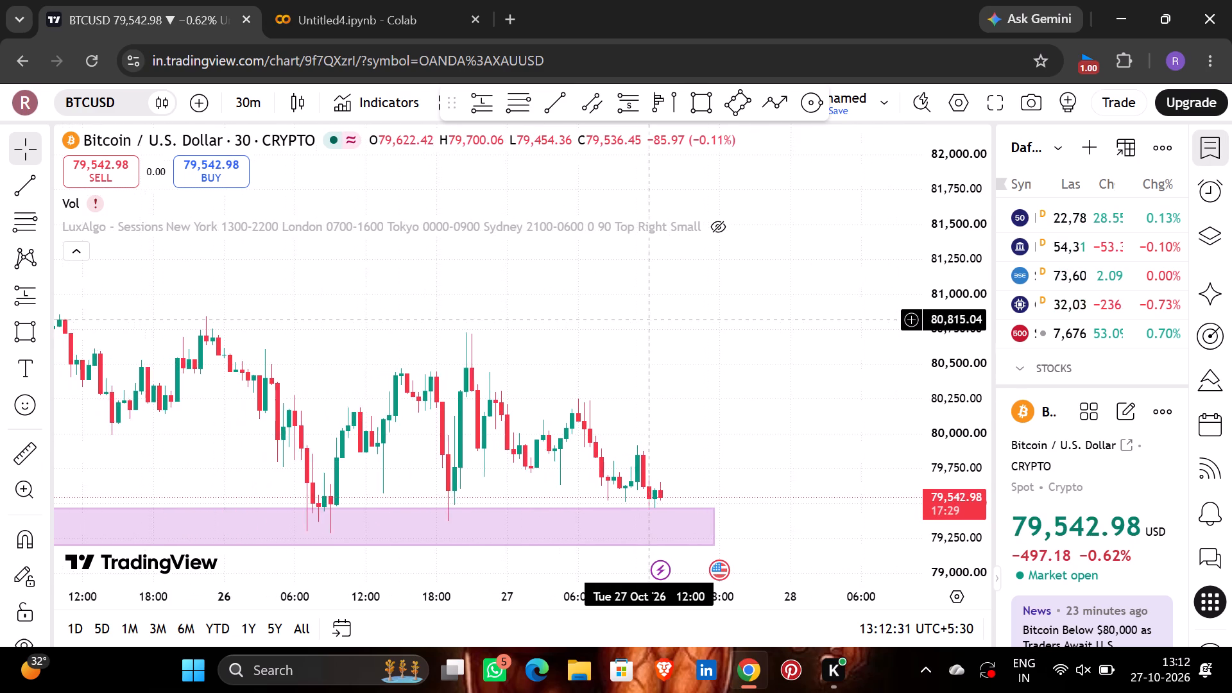
{"action": "left_click", "coordinate": [76, 253]}
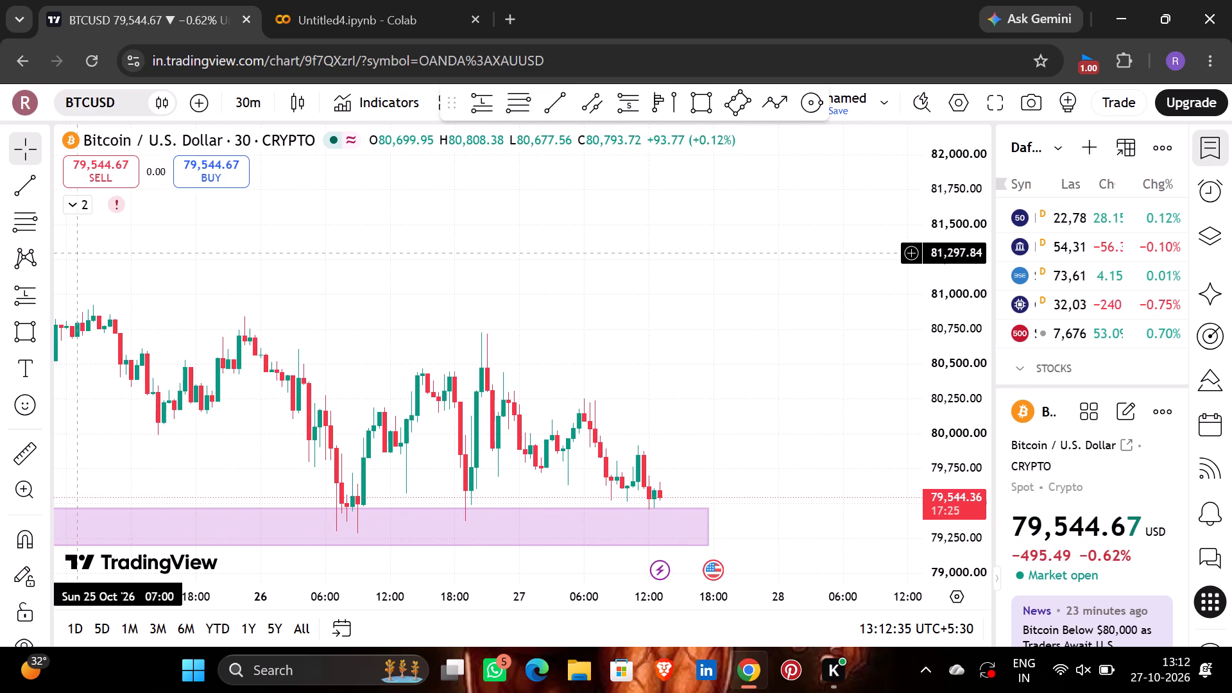
Draw a descending trend line along the highs, from about 81,056 on 24 October to about 80,656 on 27 October.
{"action": "left_click_drag", "start_coordinate": [174, 296], "coordinate": [267, 299]}
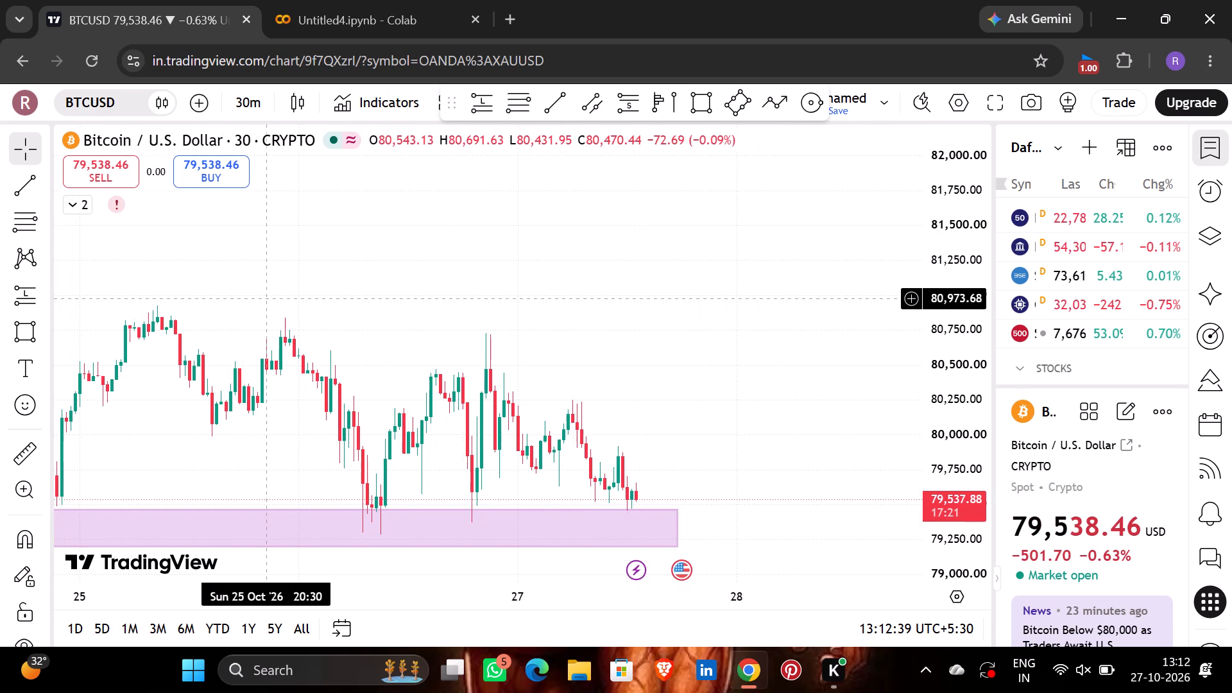
{"action": "left_click_drag", "start_coordinate": [167, 276], "coordinate": [444, 285]}
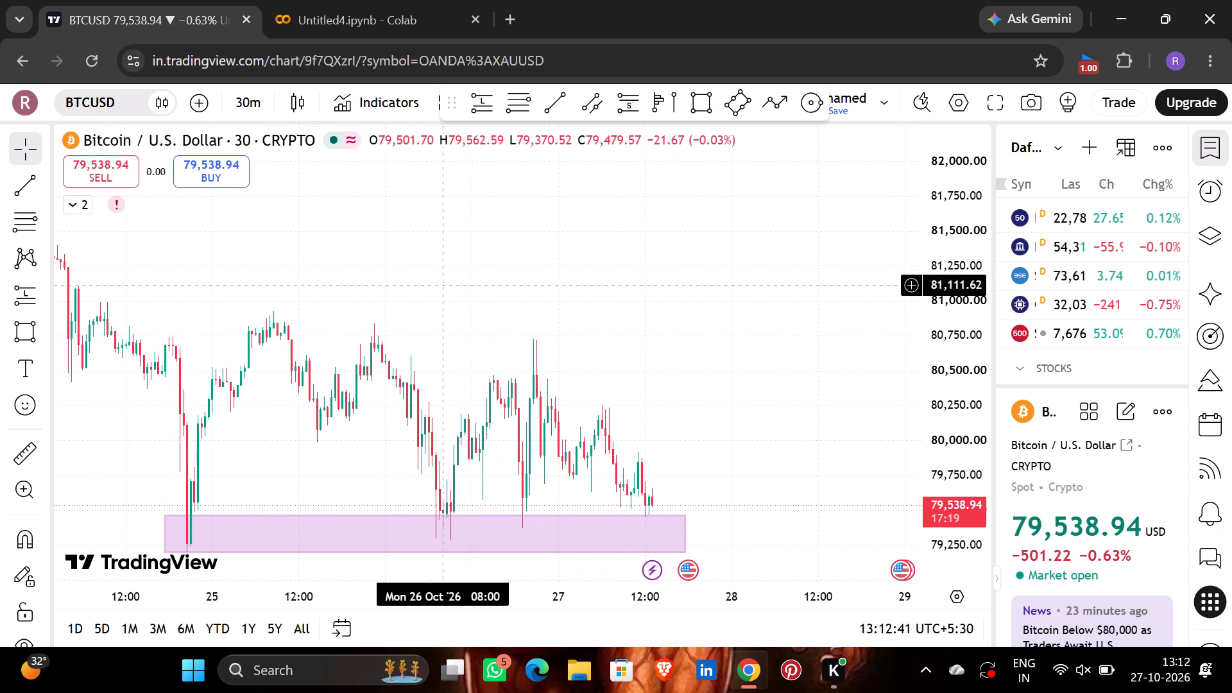
{"action": "left_click_drag", "start_coordinate": [444, 285], "coordinate": [627, 286]}
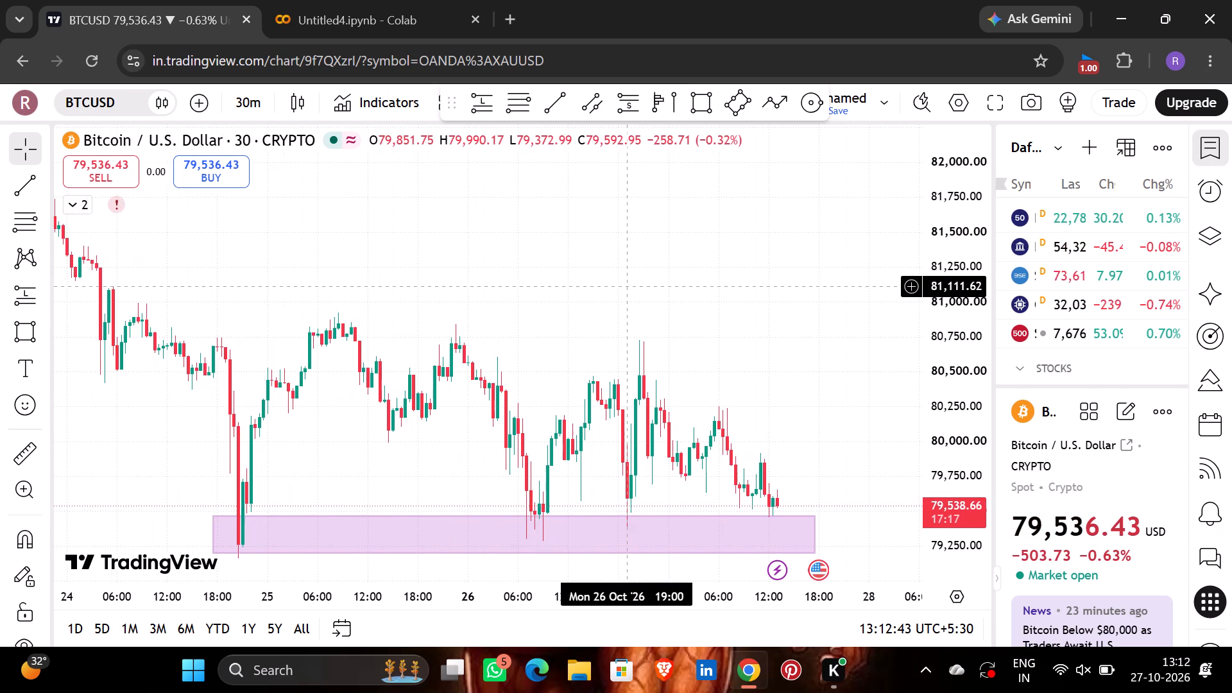
{"action": "left_click_drag", "start_coordinate": [691, 302], "coordinate": [664, 309]}
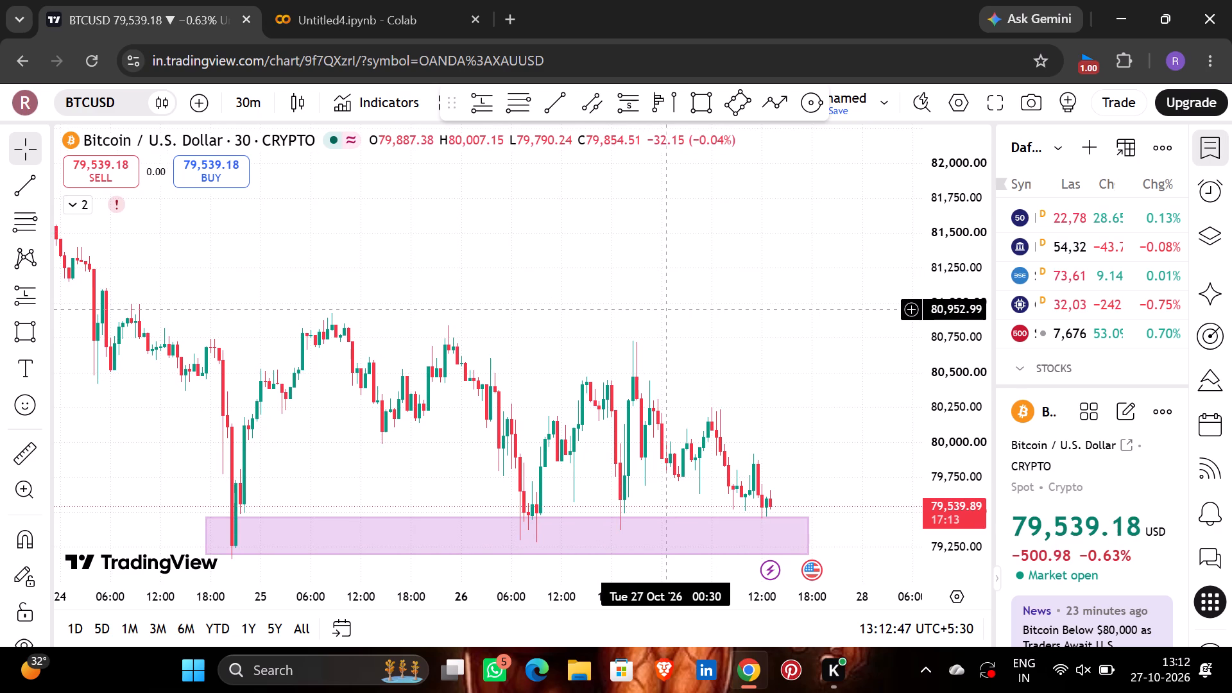
{"action": "left_click", "coordinate": [558, 99]}
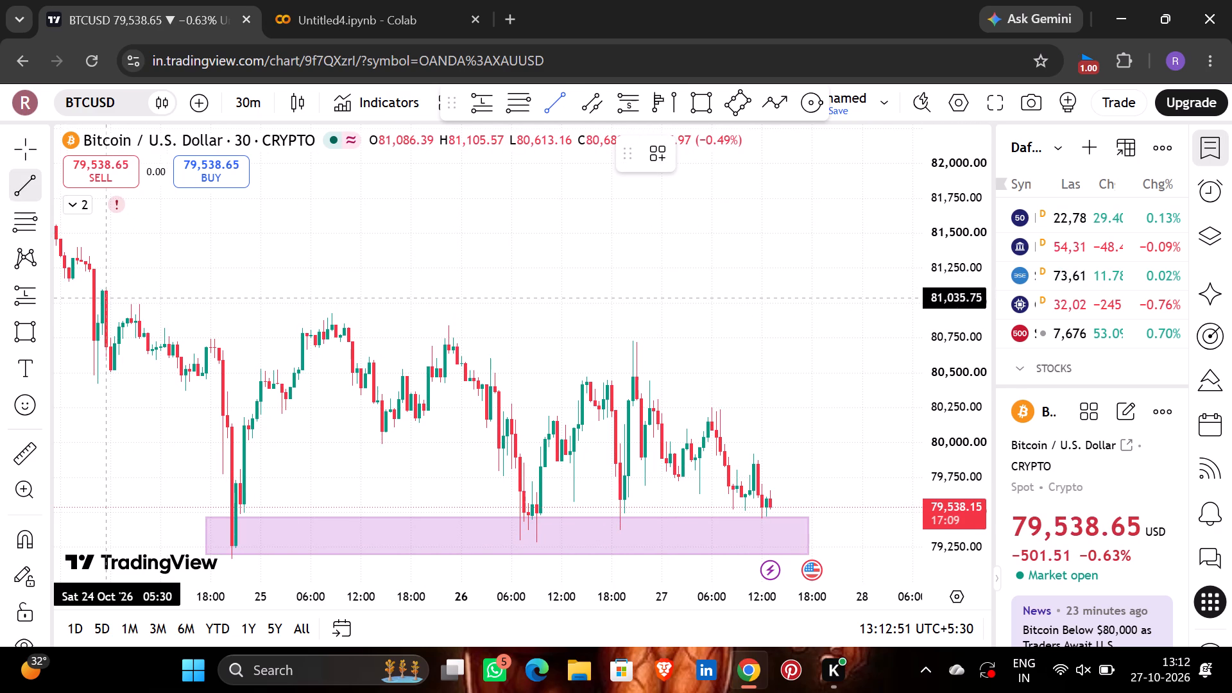
{"action": "left_click_drag", "start_coordinate": [103, 295], "coordinate": [771, 351]}
{"action": "left_click", "coordinate": [771, 351]}
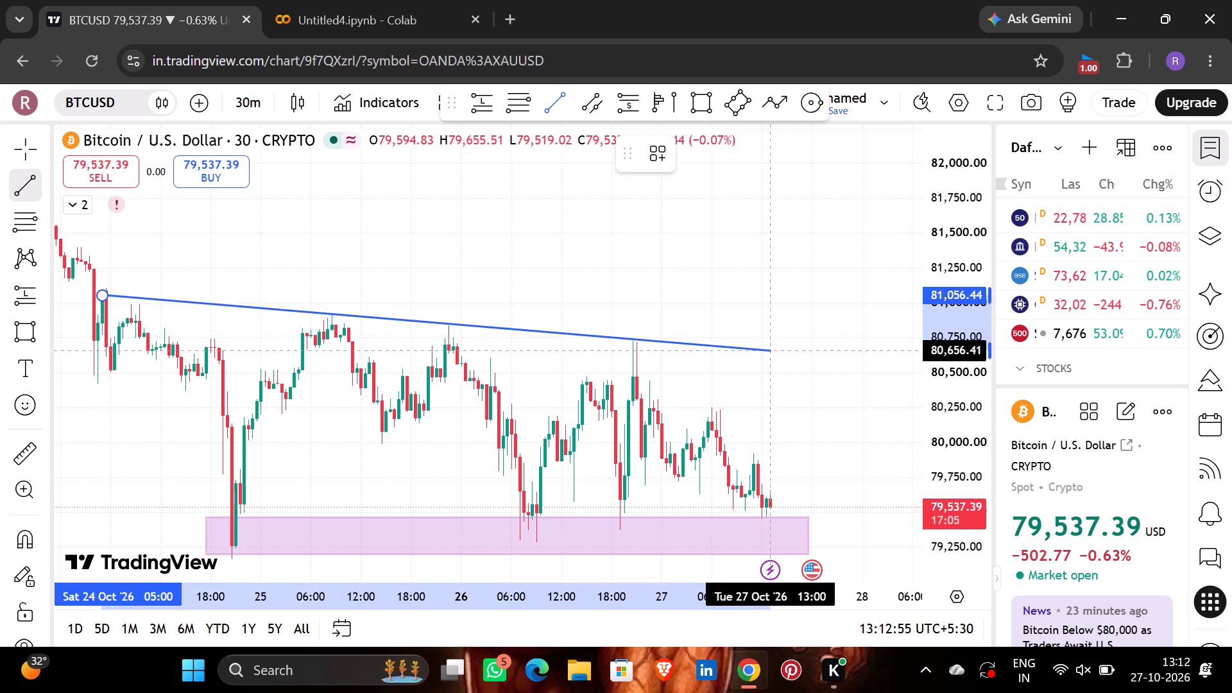
Deselect the trend line and examine recent BTCUSD price action between it and the support zone on the 30-minute chart.
{"action": "left_click", "coordinate": [807, 364]}
{"action": "left_click_drag", "start_coordinate": [807, 364], "coordinate": [753, 334]}
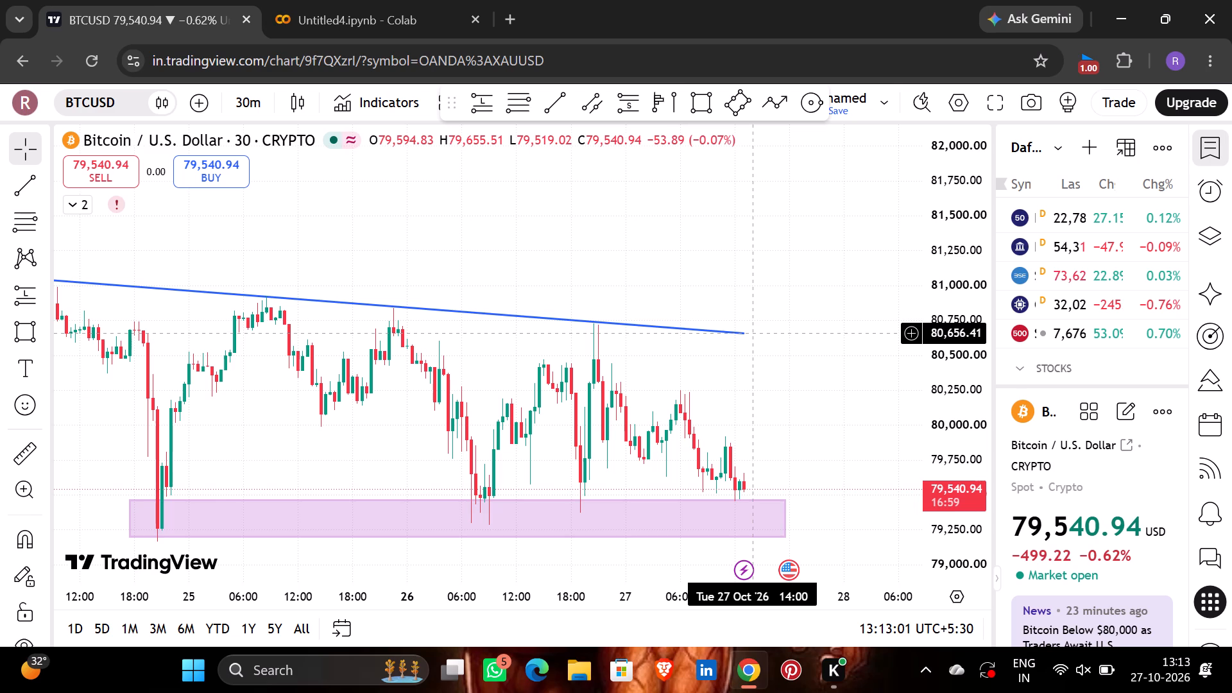
{"action": "left_click", "coordinate": [871, 401]}
{"action": "left_click_drag", "start_coordinate": [871, 401], "coordinate": [849, 293]}
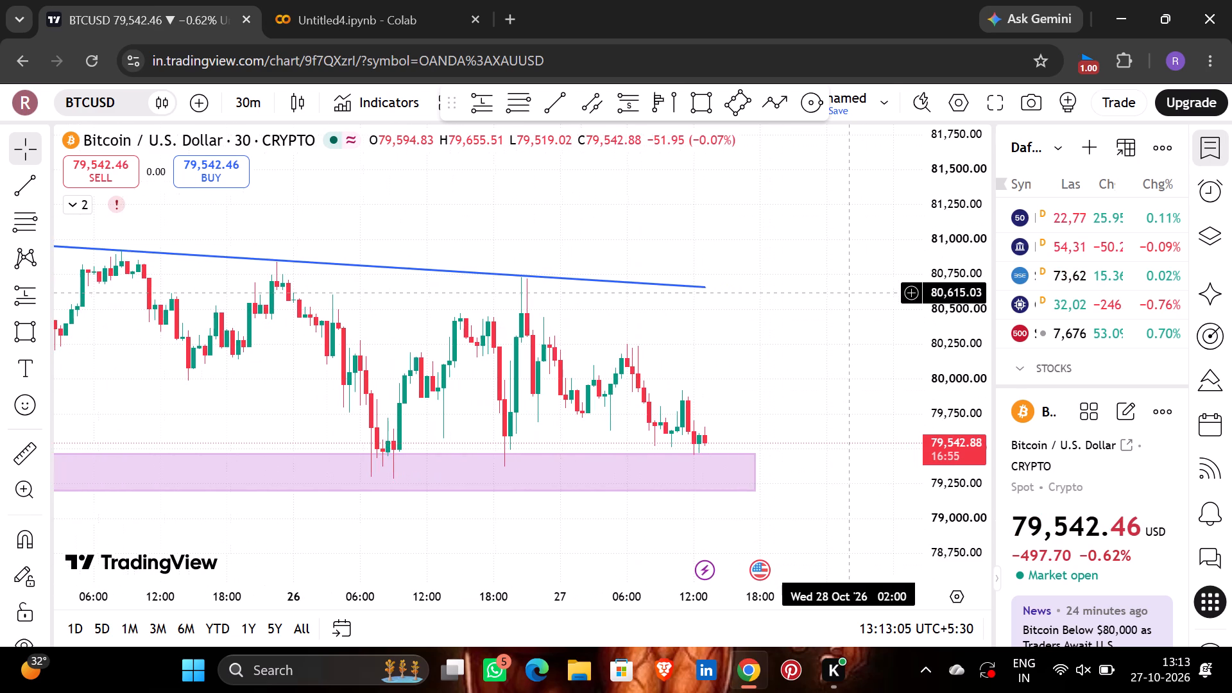
{"action": "scroll", "coordinate": [849, 293], "scroll_direction": "left", "scroll_amount": 1}
{"action": "left_click", "coordinate": [951, 522]}
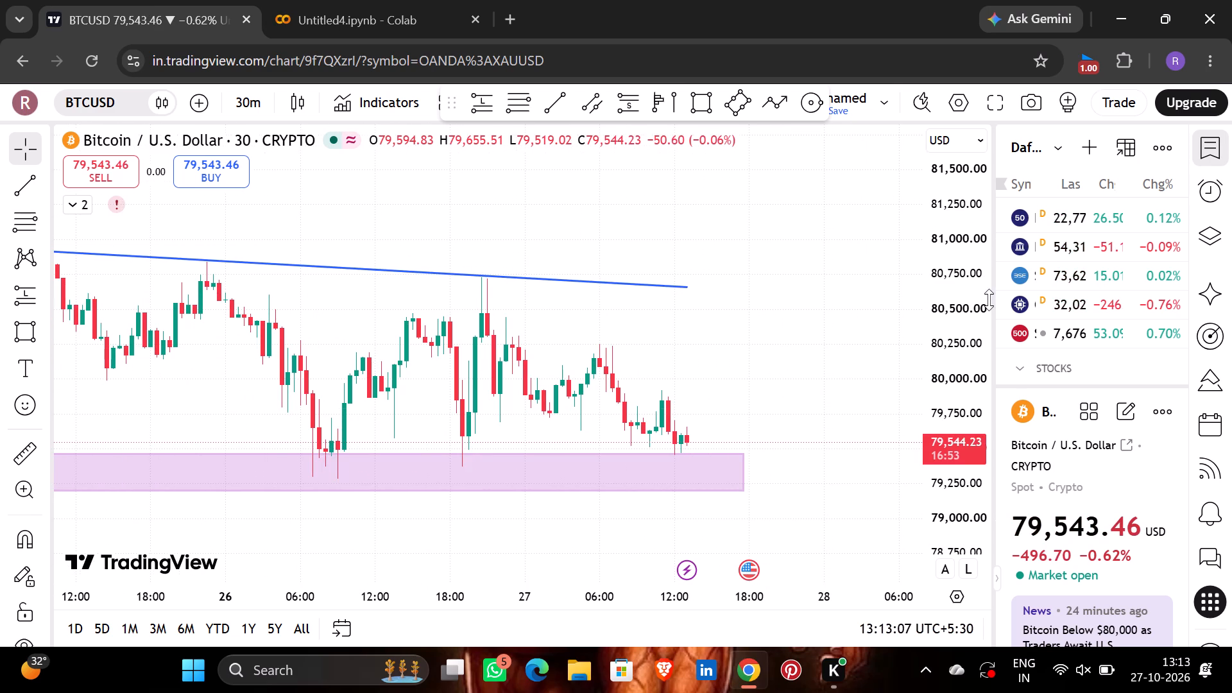
{"action": "left_click_drag", "start_coordinate": [962, 481], "coordinate": [973, 175]}
{"action": "left_click_drag", "start_coordinate": [798, 359], "coordinate": [792, 244]}
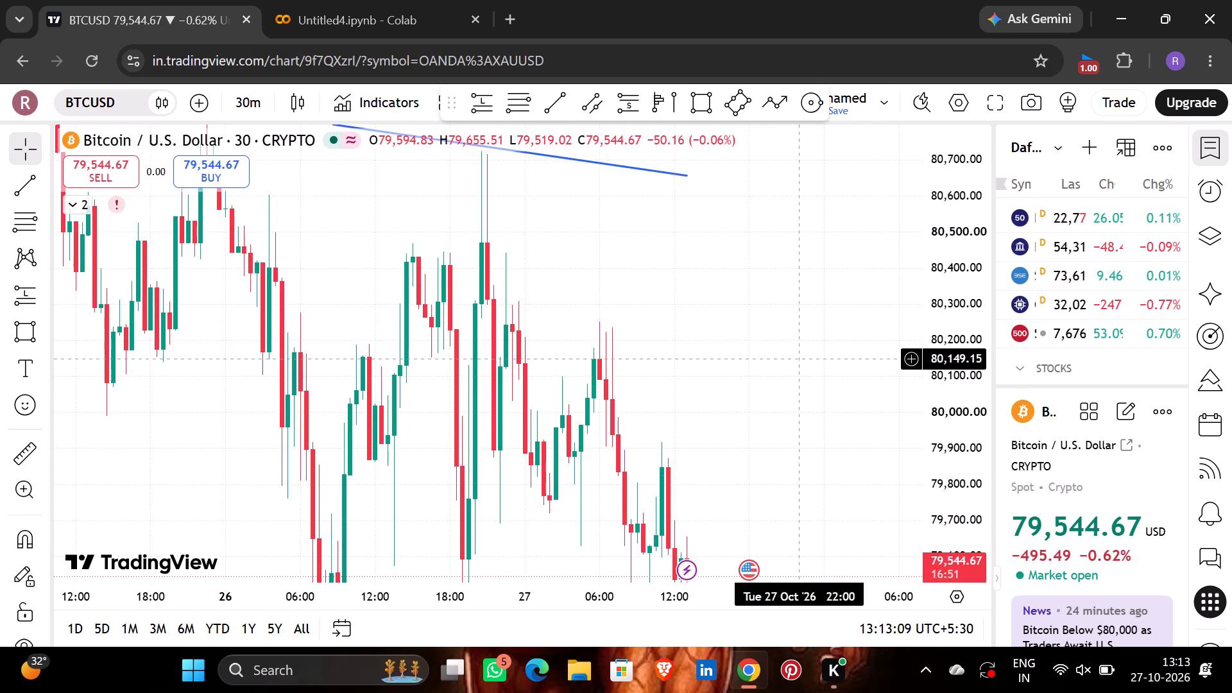
{"action": "left_click_drag", "start_coordinate": [792, 244], "coordinate": [862, 0]}
{"action": "left_click_drag", "start_coordinate": [959, 219], "coordinate": [904, 439]}
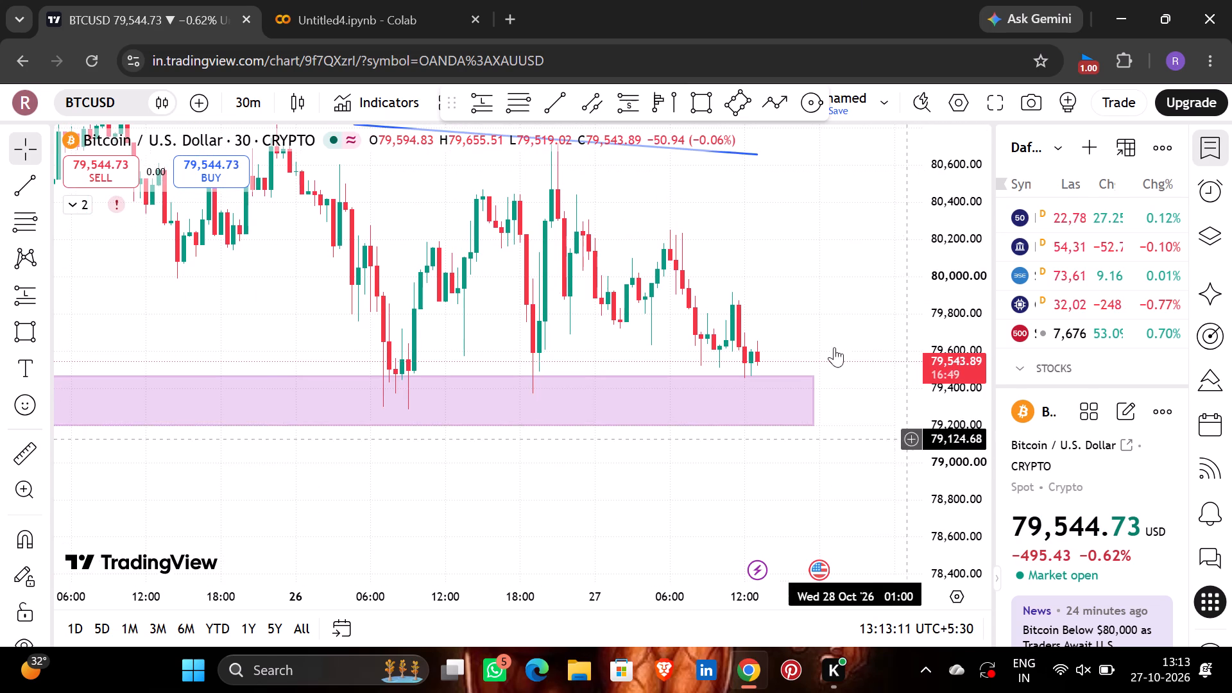
{"action": "left_click_drag", "start_coordinate": [870, 261], "coordinate": [766, 301]}
{"action": "scroll", "coordinate": [766, 301], "scroll_direction": "left", "scroll_amount": 1}
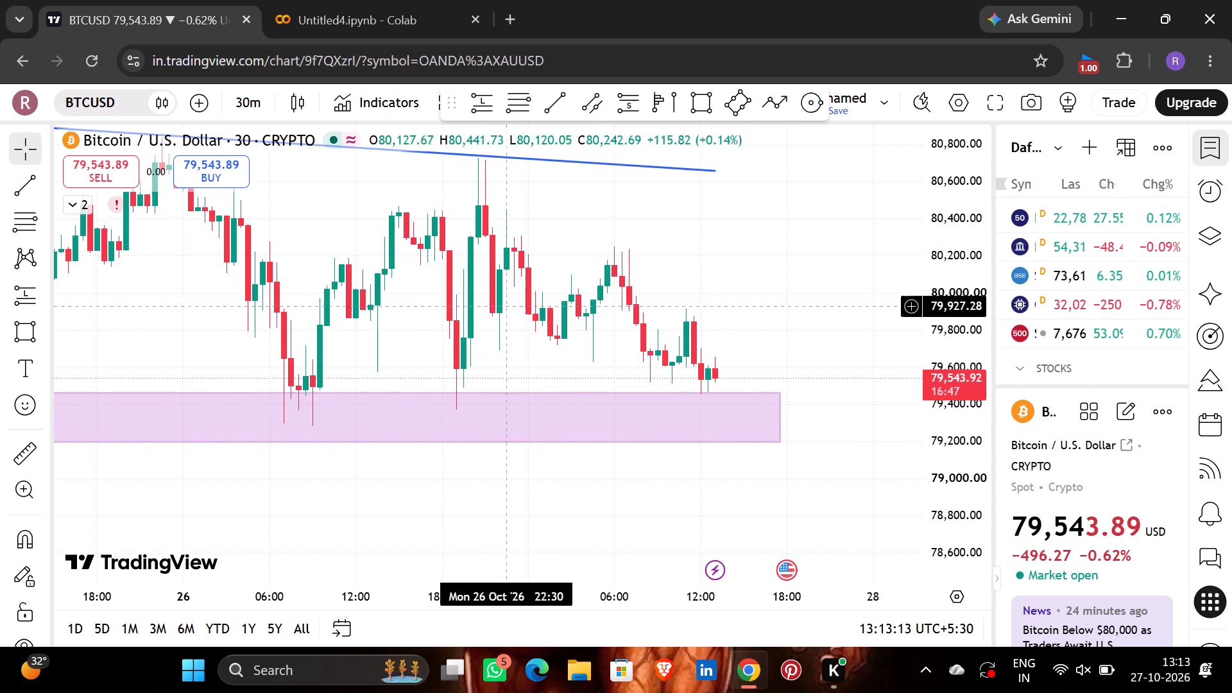
{"action": "left_click_drag", "start_coordinate": [794, 338], "coordinate": [734, 421]}
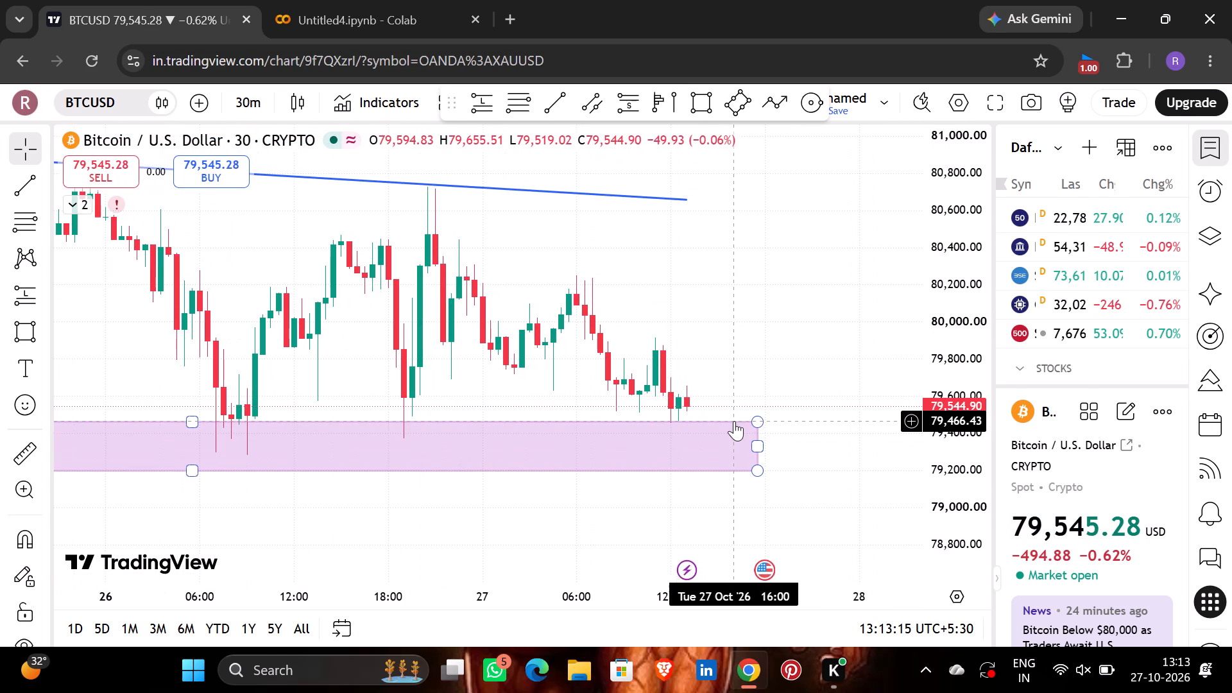
Switch the BTCUSD chart to the 15-minute interval.
{"action": "left_click", "coordinate": [244, 110]}
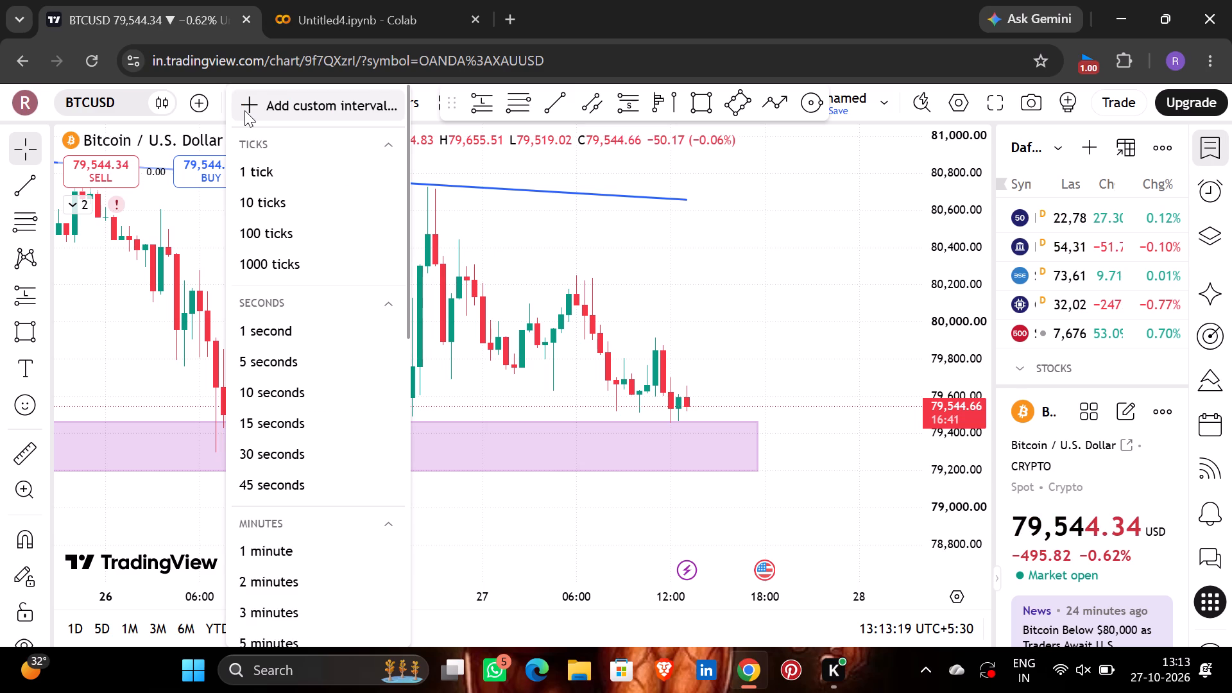
{"action": "scroll", "coordinate": [268, 492], "scroll_direction": "down", "scroll_amount": 1}
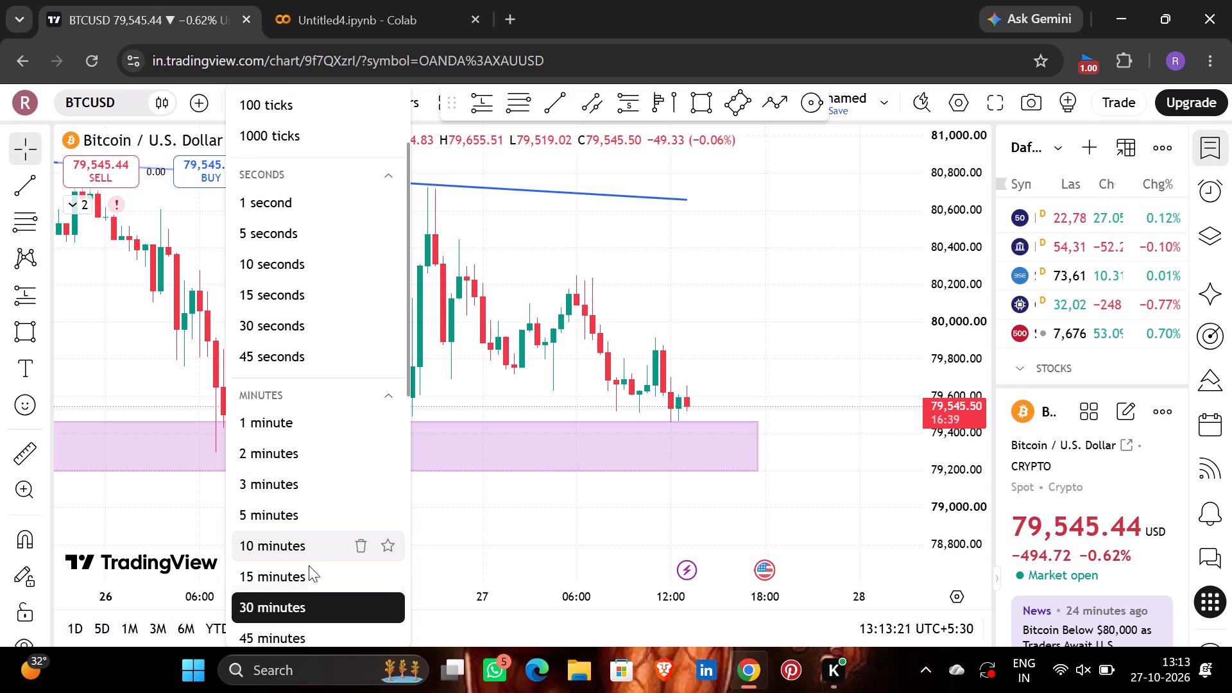
{"action": "left_click", "coordinate": [312, 575]}
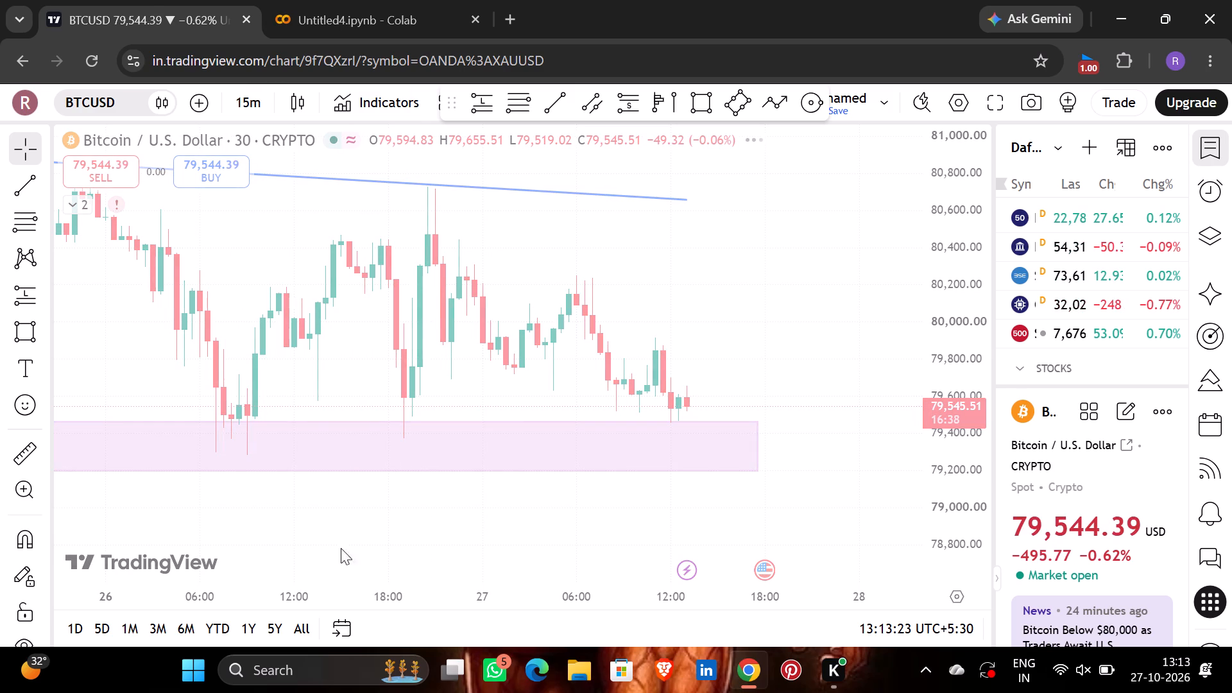
Lower the descending trend line's end point at 13:00 on 27 October to about 80,610.
{"action": "left_click_drag", "start_coordinate": [766, 339], "coordinate": [597, 320]}
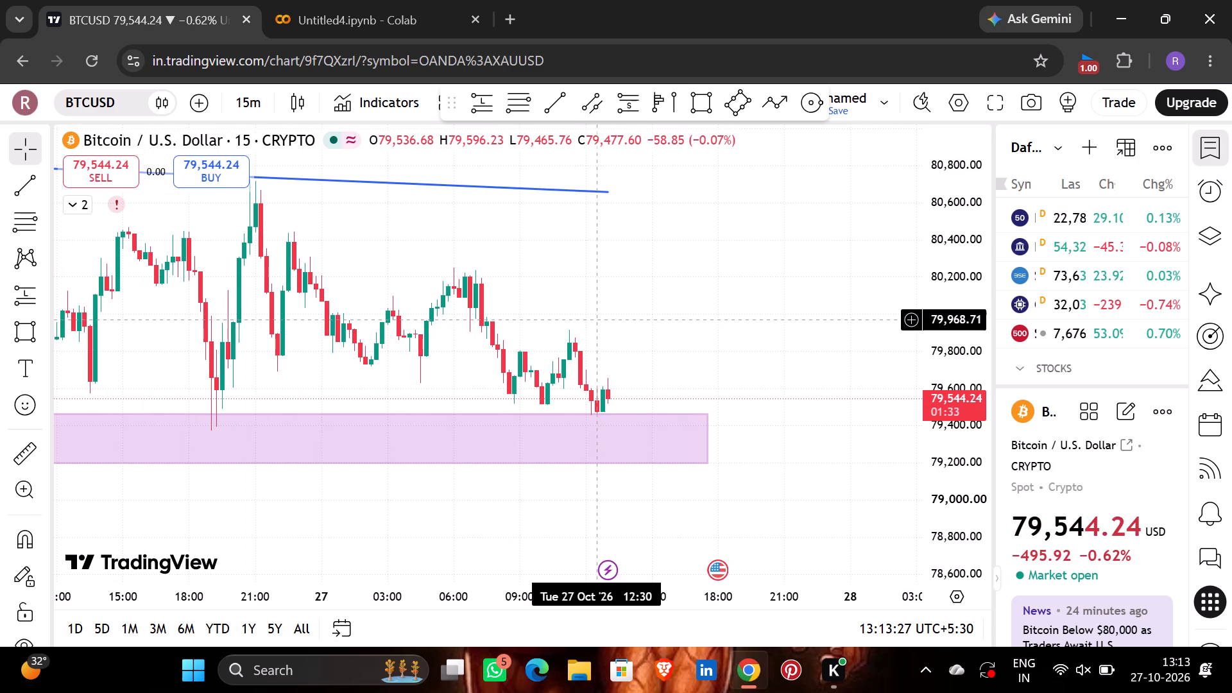
{"action": "left_click_drag", "start_coordinate": [370, 257], "coordinate": [697, 293]}
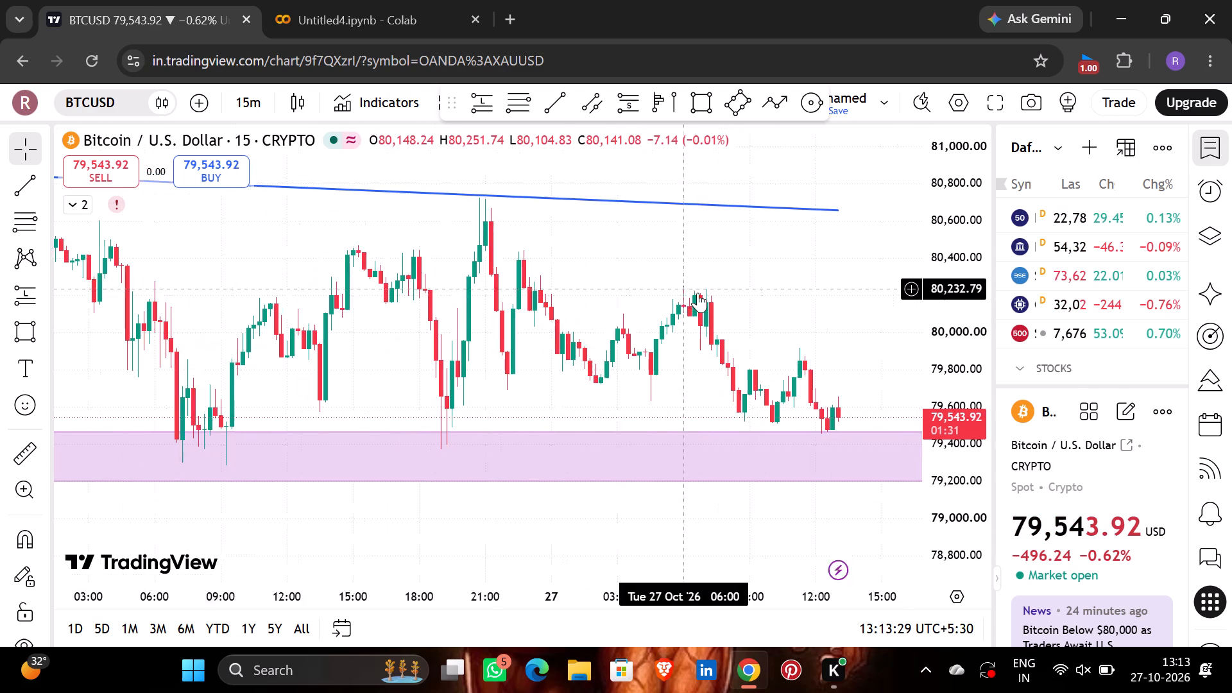
{"action": "left_click_drag", "start_coordinate": [746, 277], "coordinate": [674, 298]}
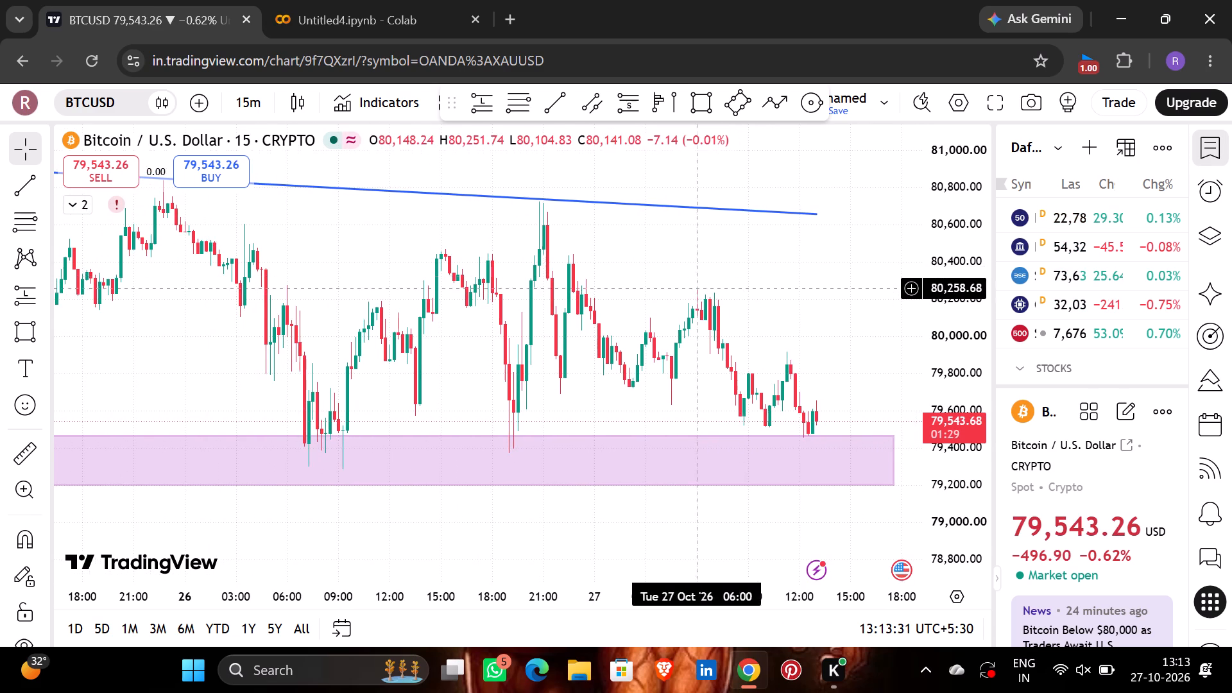
{"action": "left_click_drag", "start_coordinate": [674, 298], "coordinate": [670, 302]}
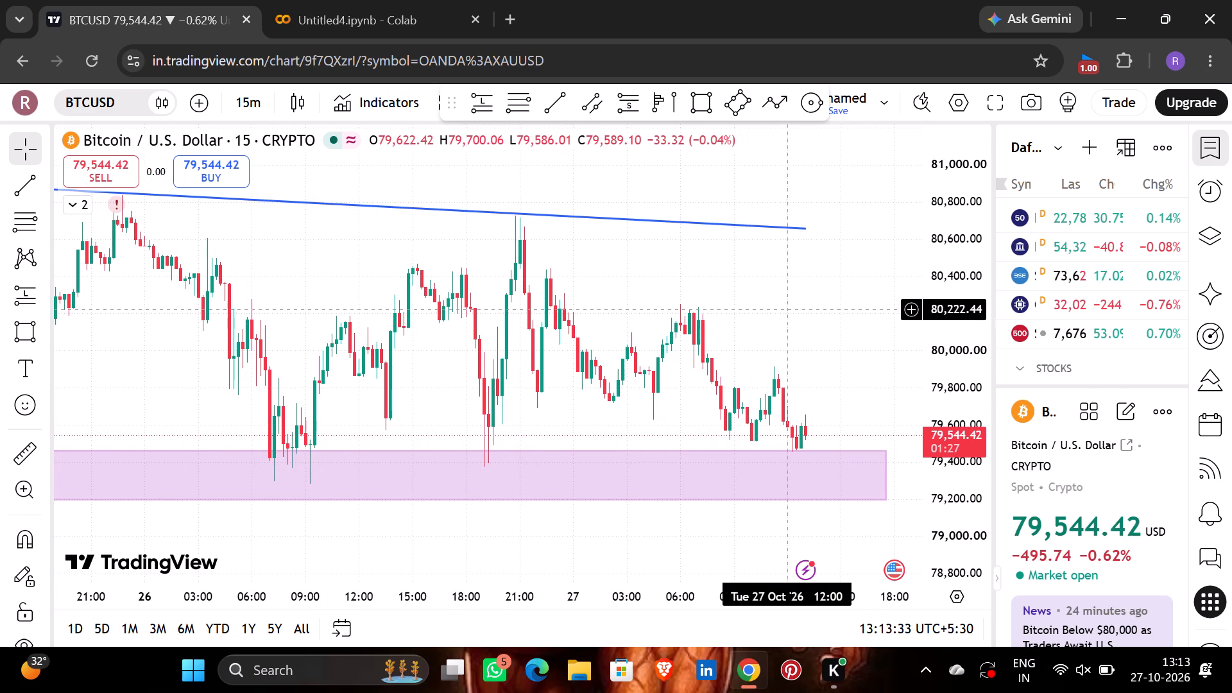
{"action": "left_click_drag", "start_coordinate": [760, 305], "coordinate": [554, 248]}
{"action": "scroll", "coordinate": [554, 248], "scroll_direction": "left", "scroll_amount": 1}
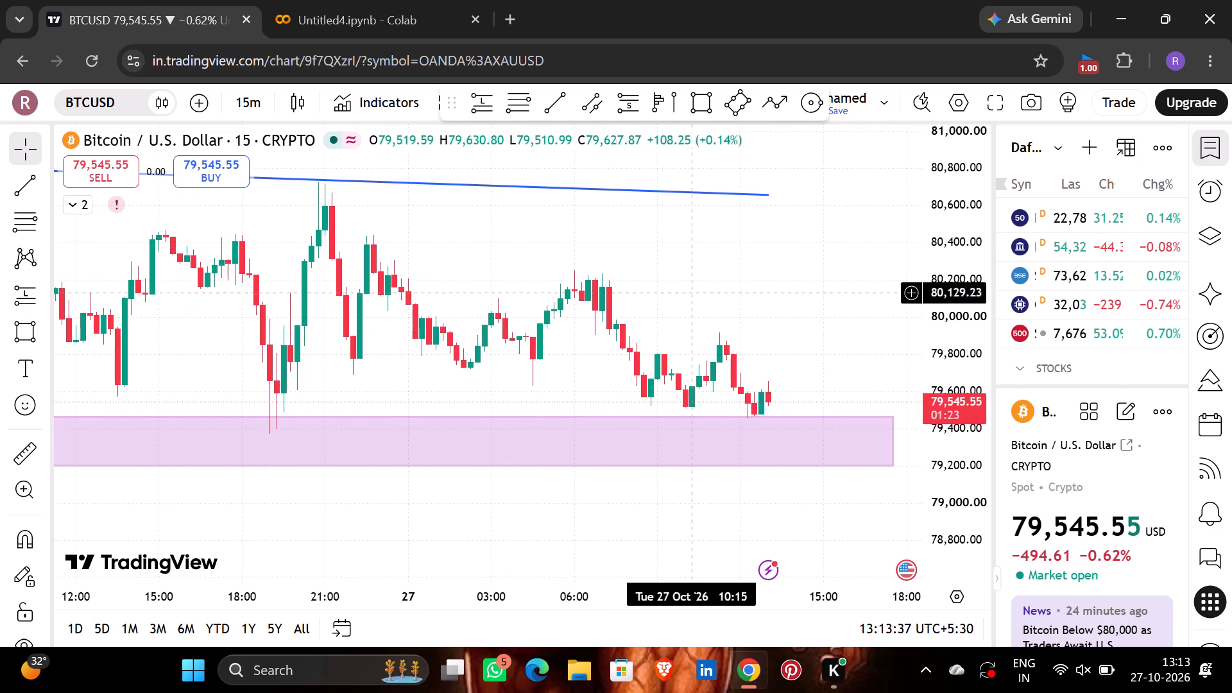
{"action": "left_click_drag", "start_coordinate": [703, 298], "coordinate": [646, 298]}
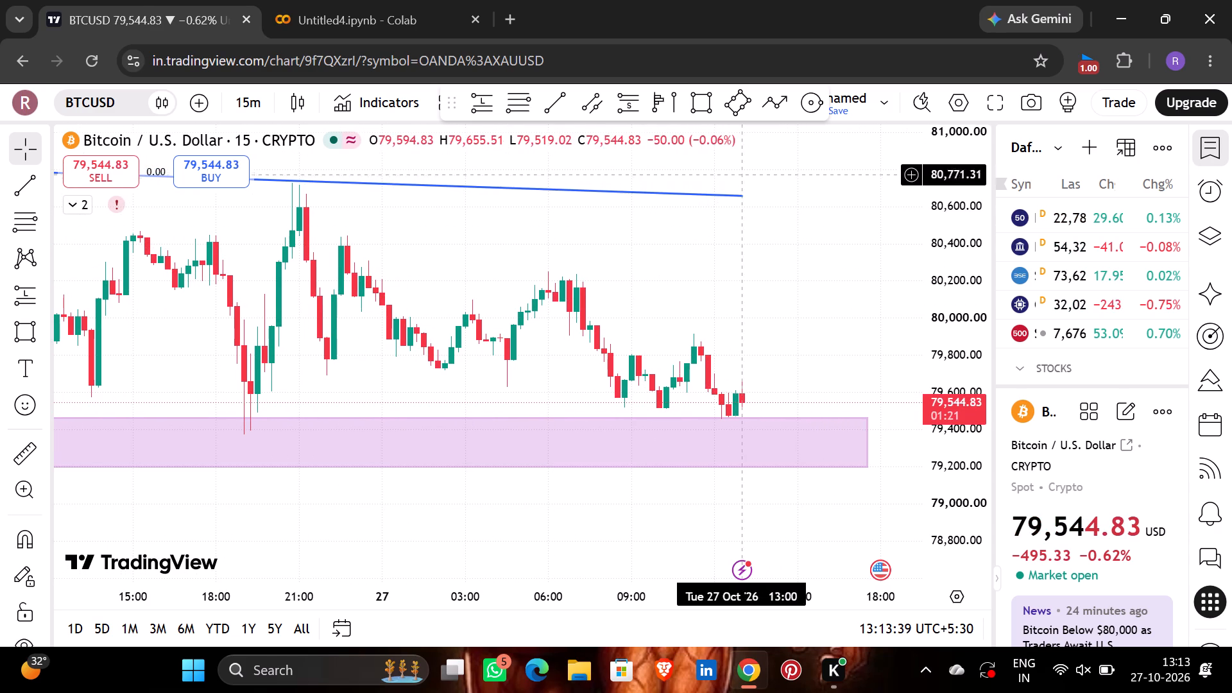
{"action": "left_click_drag", "start_coordinate": [742, 194], "coordinate": [744, 203]}
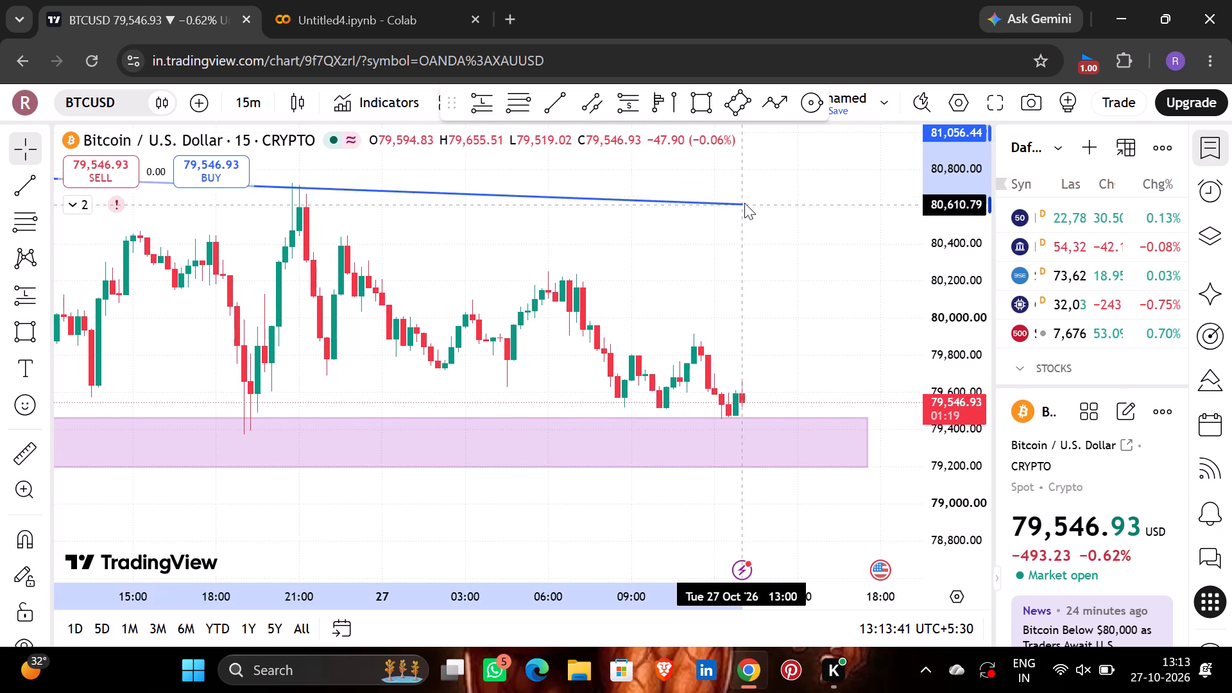
{"action": "left_click_drag", "start_coordinate": [744, 203], "coordinate": [744, 204]}
Examine the 15-minute BTCUSD swings from 26 to 27 October against the support zone and the descending trend line.
{"action": "left_click_drag", "start_coordinate": [736, 287], "coordinate": [646, 300]}
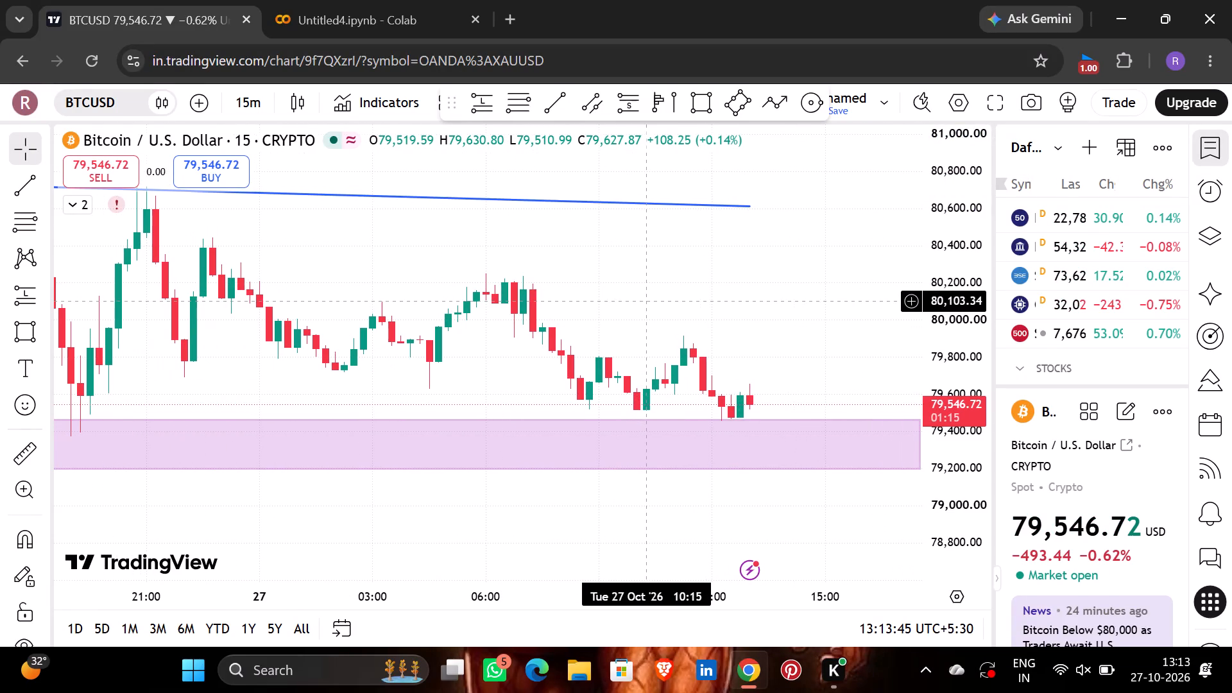
{"action": "left_click_drag", "start_coordinate": [960, 533], "coordinate": [967, 207]}
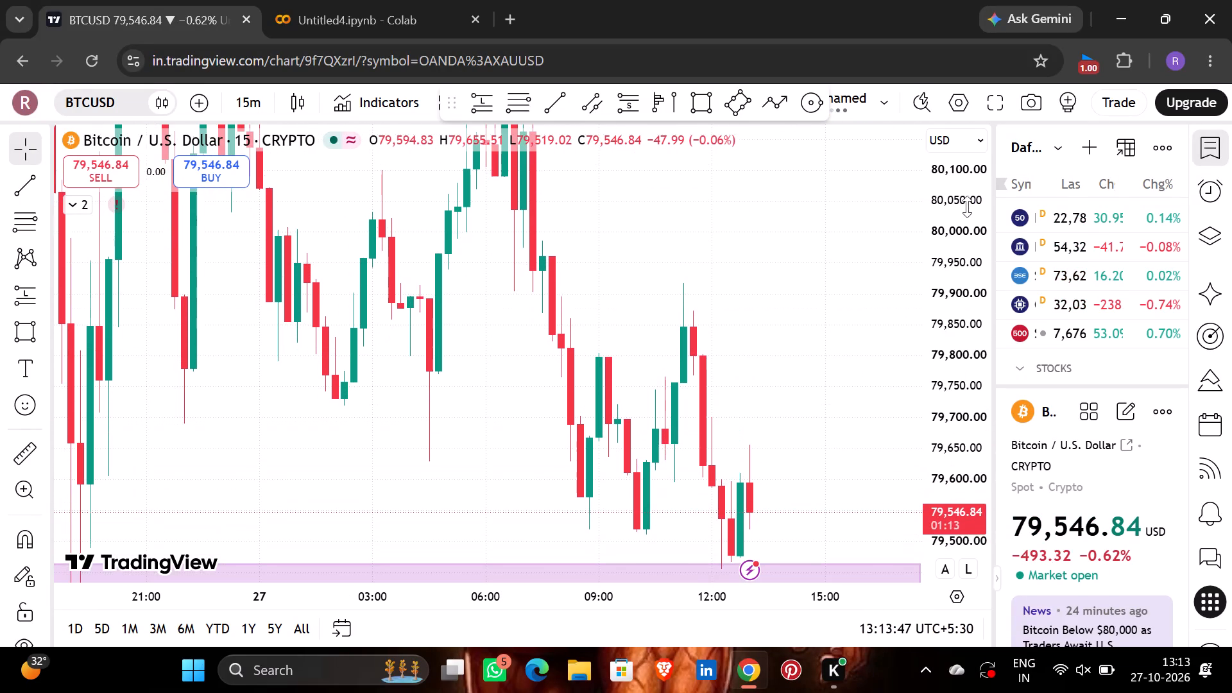
{"action": "left_click_drag", "start_coordinate": [366, 447], "coordinate": [560, 361]}
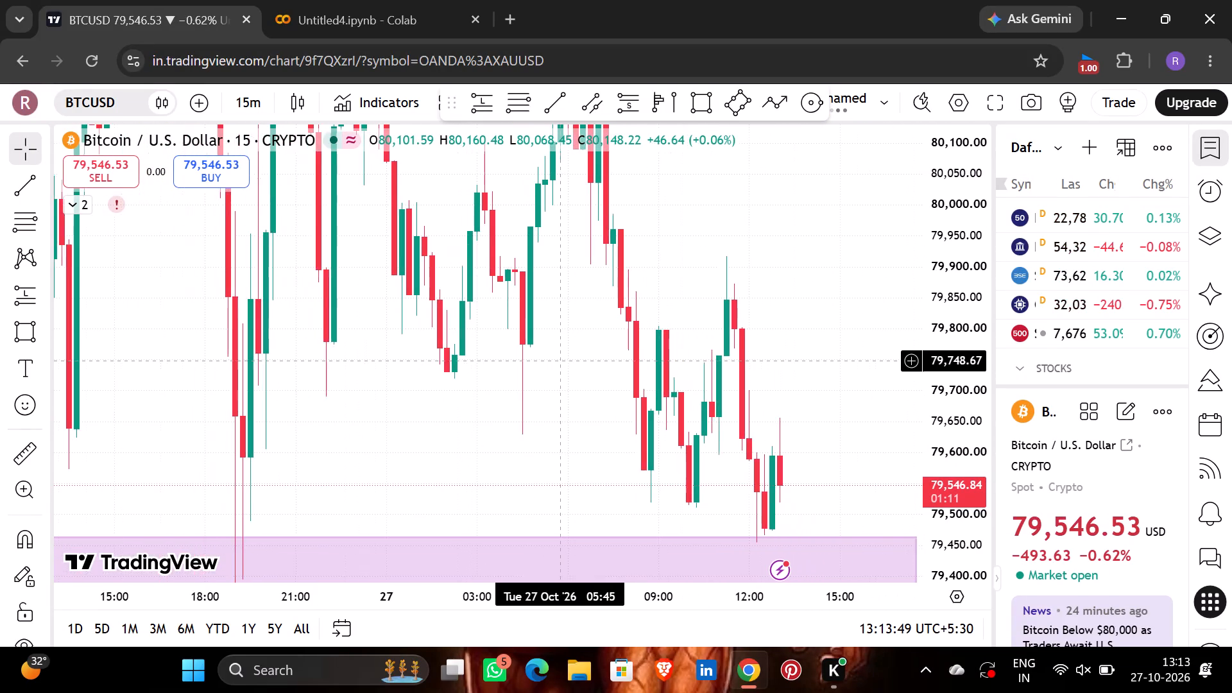
{"action": "left_click_drag", "start_coordinate": [964, 219], "coordinate": [928, 395]}
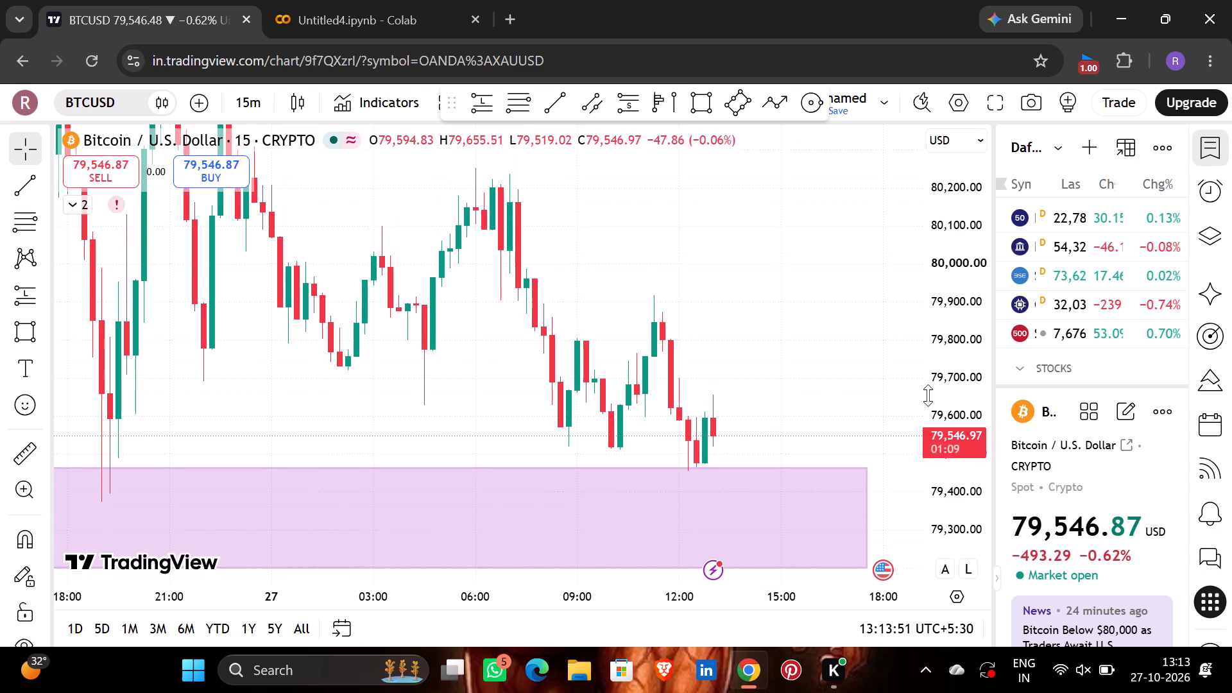
{"action": "left_click_drag", "start_coordinate": [240, 379], "coordinate": [448, 321]}
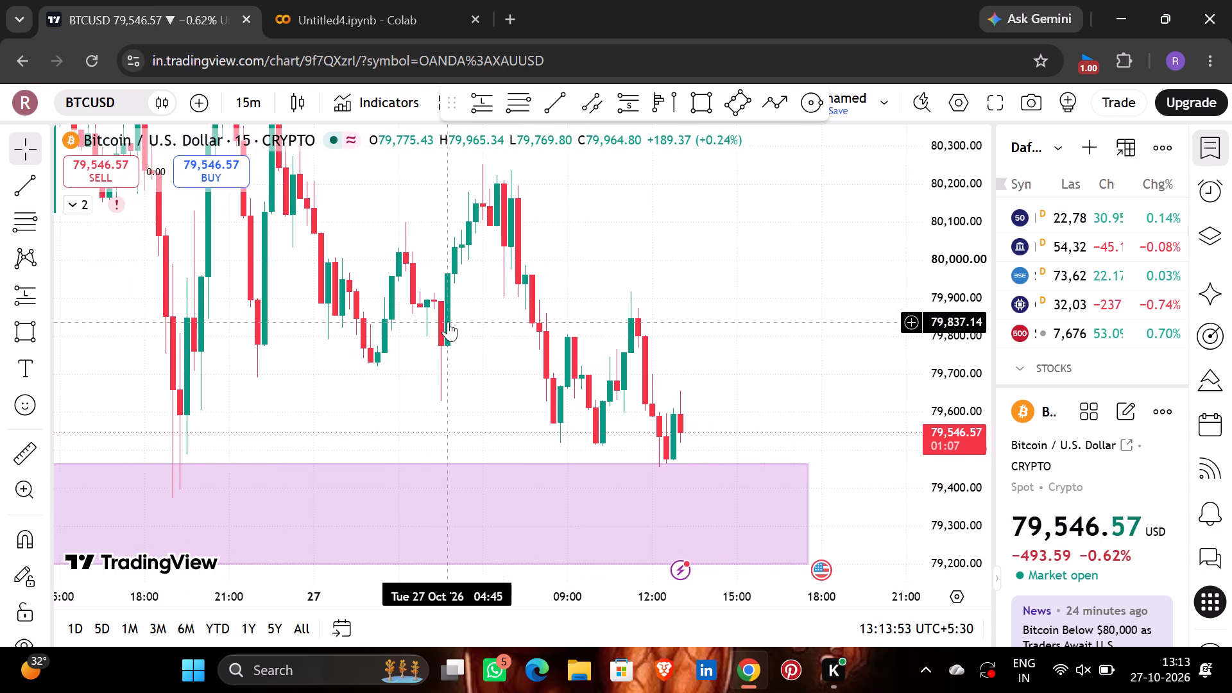
{"action": "left_click_drag", "start_coordinate": [180, 400], "coordinate": [576, 354]}
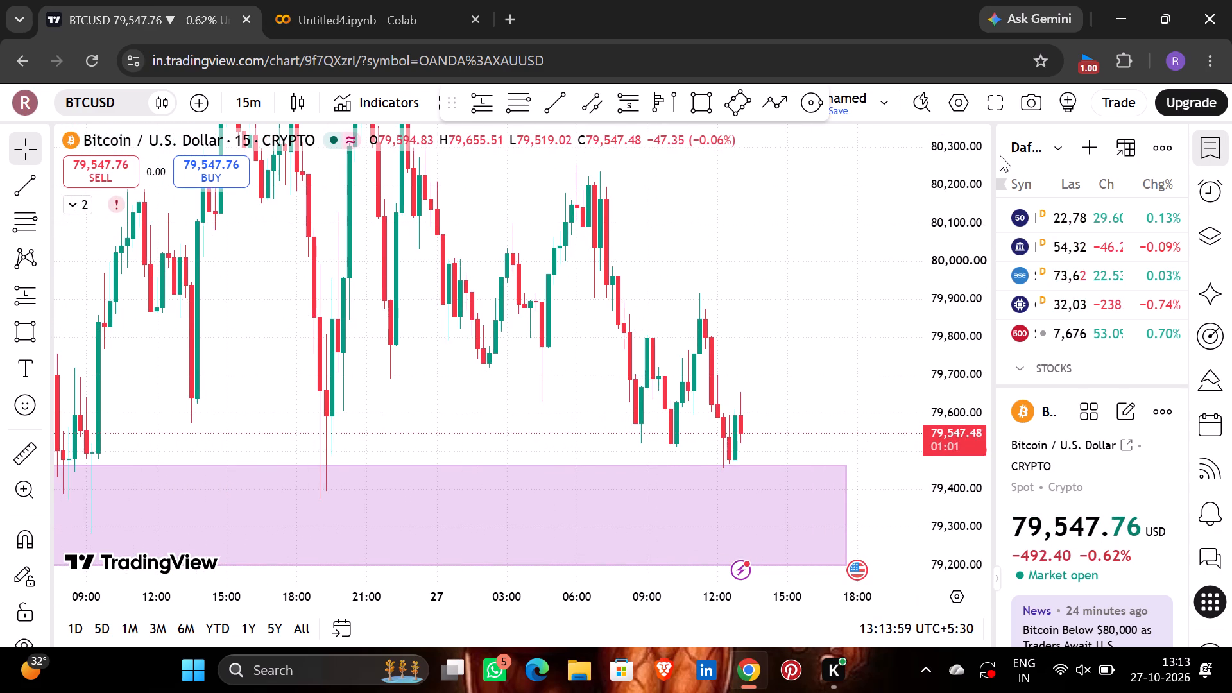
{"action": "left_click_drag", "start_coordinate": [975, 172], "coordinate": [923, 345]}
{"action": "left_click_drag", "start_coordinate": [684, 300], "coordinate": [690, 269]}
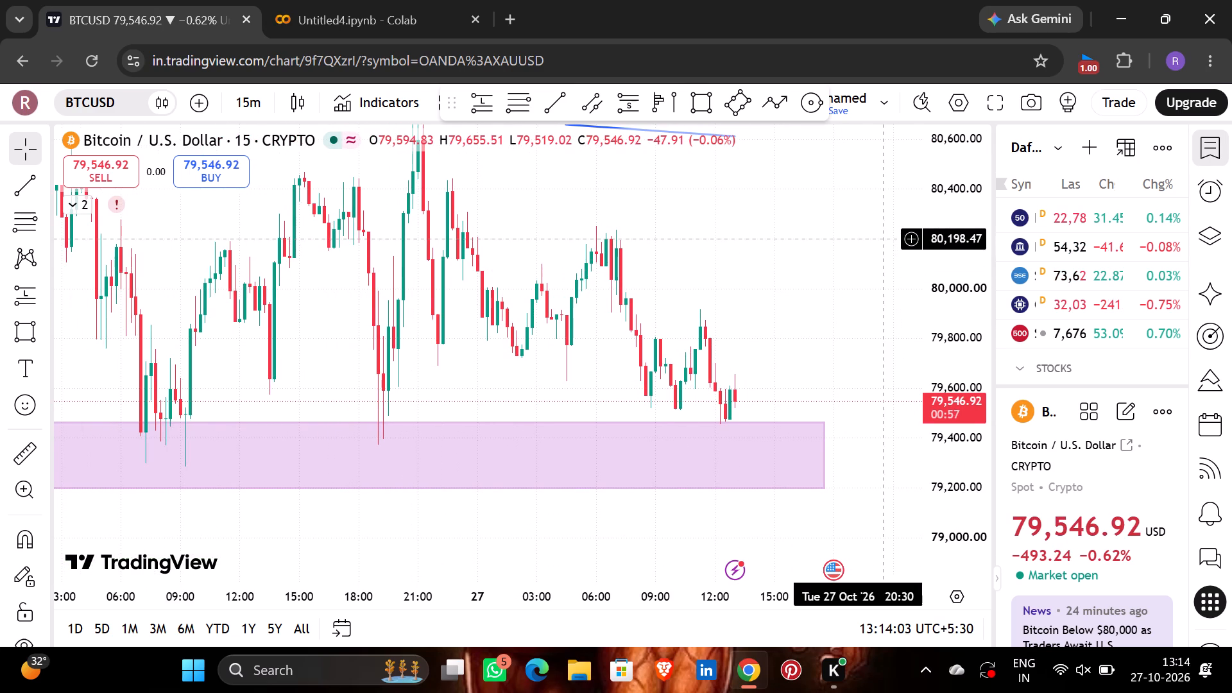
{"action": "left_click_drag", "start_coordinate": [940, 194], "coordinate": [891, 361]}
{"action": "left_click_drag", "start_coordinate": [848, 253], "coordinate": [825, 267]}
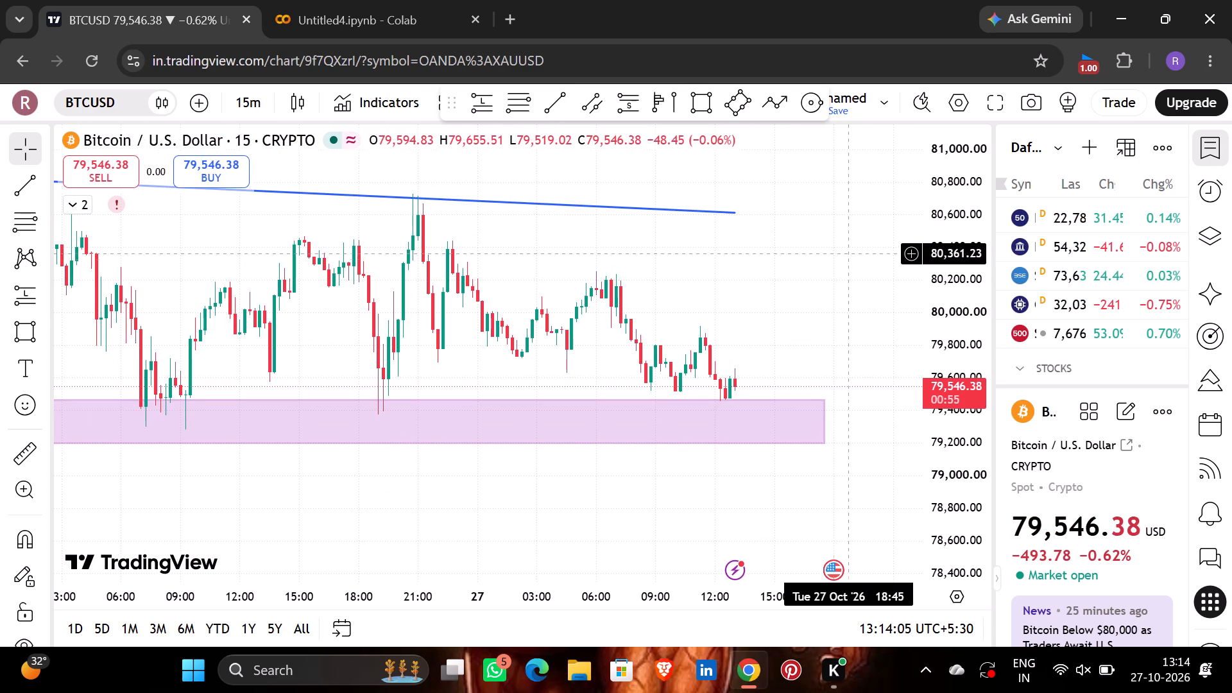
{"action": "left_click_drag", "start_coordinate": [825, 267], "coordinate": [825, 268]}
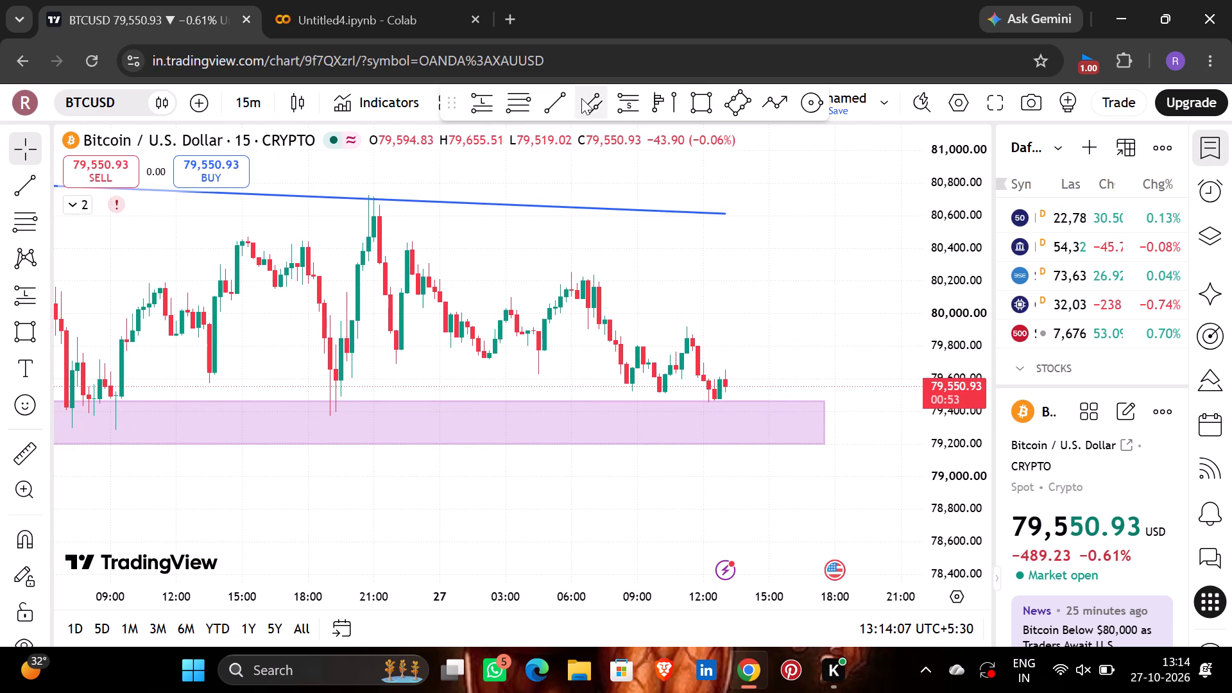
Draw a narrow descending parallel channel from about 80,686 on 26 October 21:00 to about 79,641 on 27 October 17:15, about 24 wide.
{"action": "left_click", "coordinate": [581, 106]}
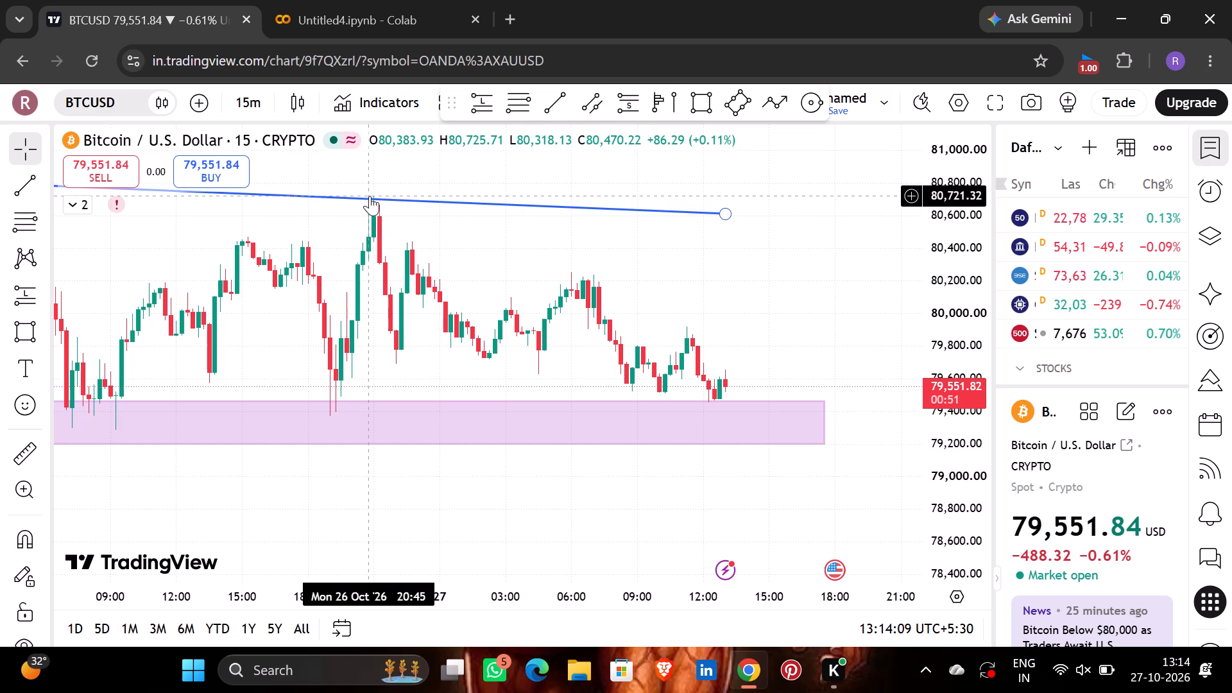
{"action": "left_click", "coordinate": [589, 92]}
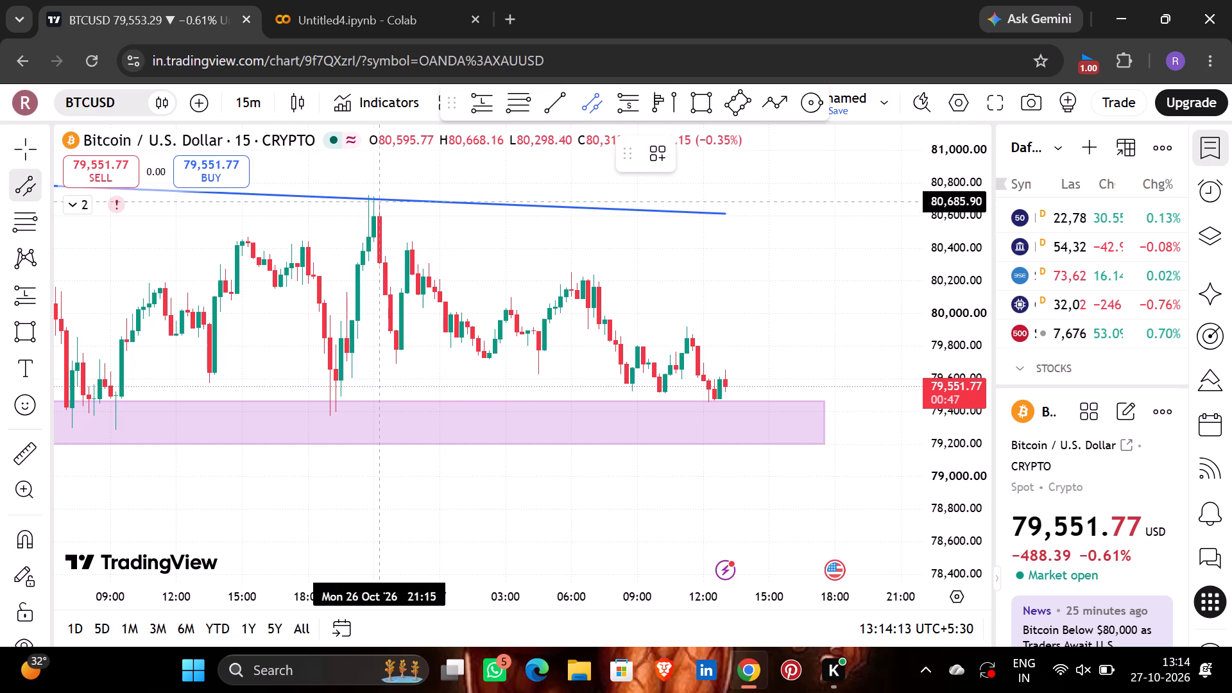
{"action": "left_click_drag", "start_coordinate": [376, 201], "coordinate": [811, 375]}
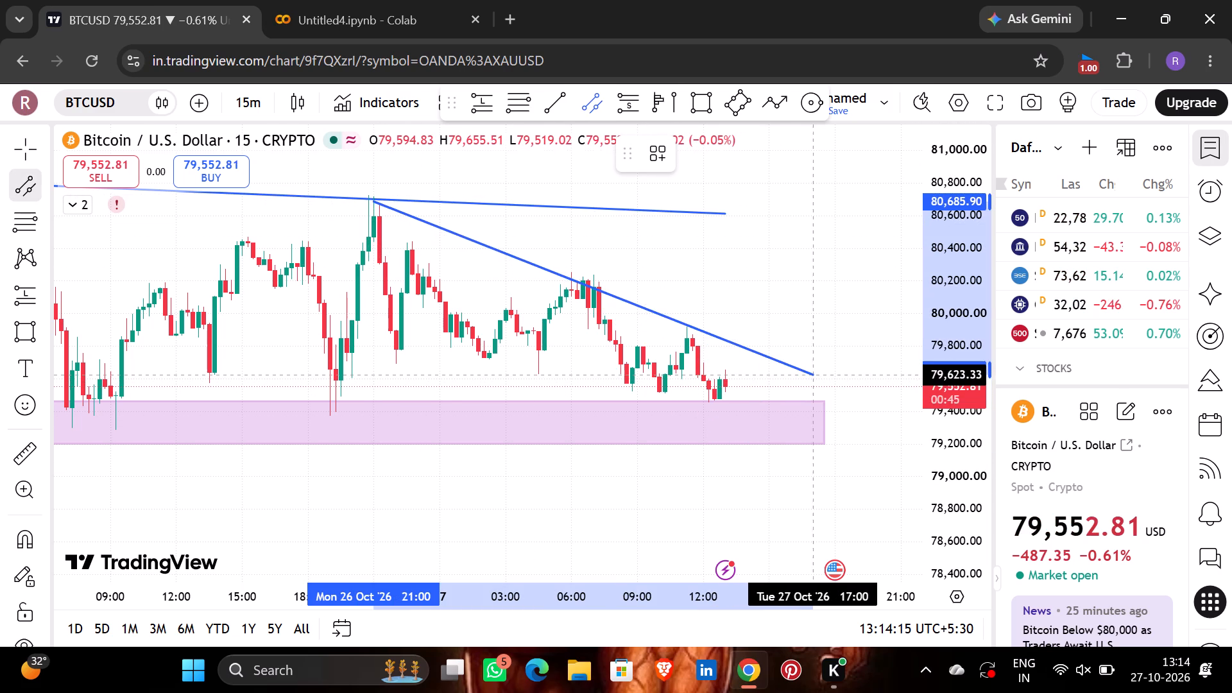
{"action": "left_click_drag", "start_coordinate": [811, 375], "coordinate": [819, 372]}
{"action": "left_click", "coordinate": [819, 372]}
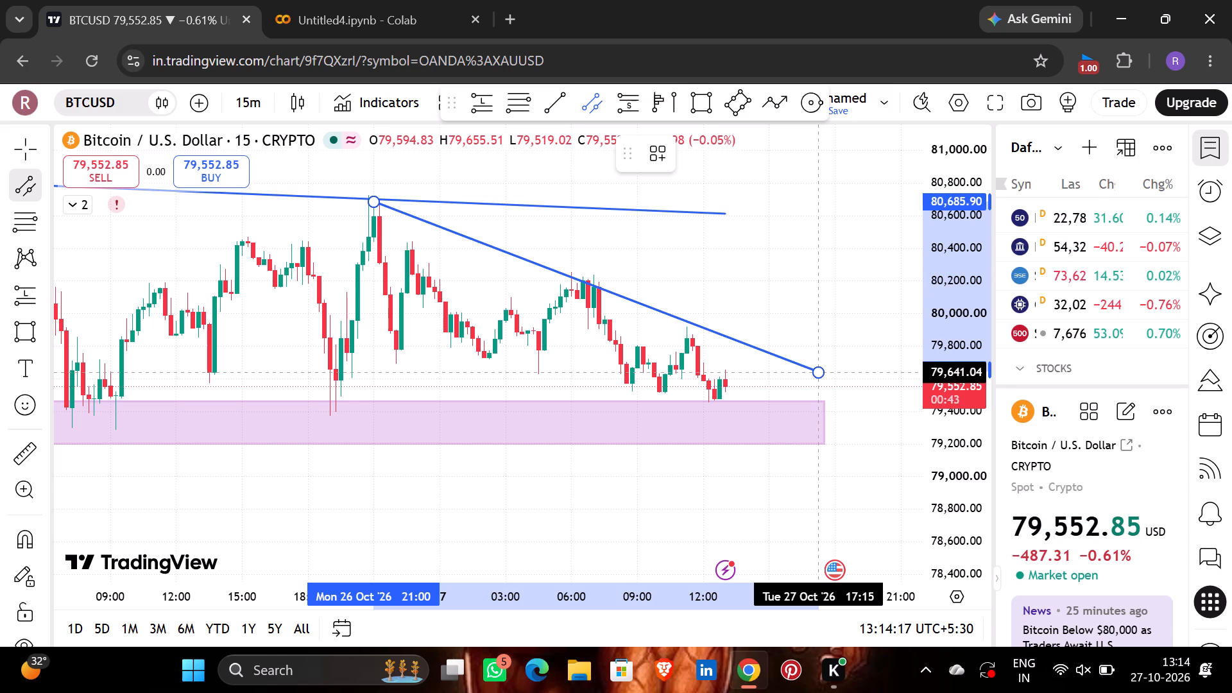
{"action": "left_click", "coordinate": [819, 376]}
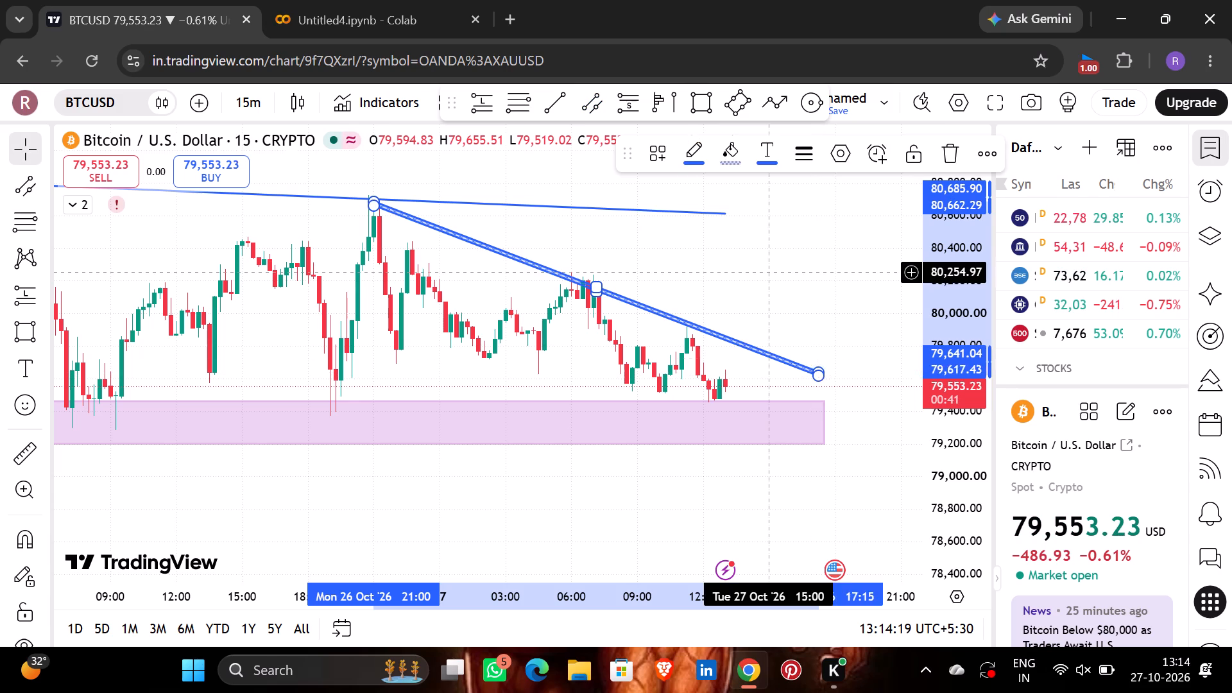
{"action": "left_click", "coordinate": [770, 271]}
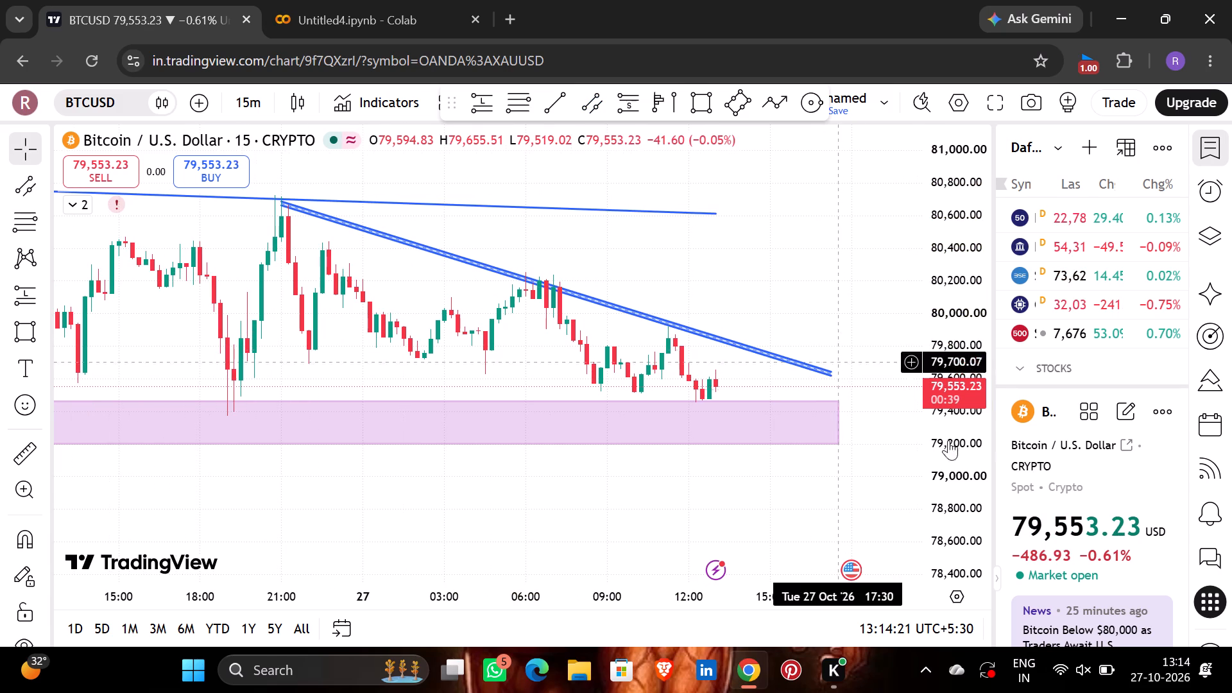
Switch the BTCUSD chart to the 5-minute interval.
{"action": "left_click_drag", "start_coordinate": [982, 511], "coordinate": [1024, 150]}
{"action": "left_click_drag", "start_coordinate": [814, 275], "coordinate": [720, 343]}
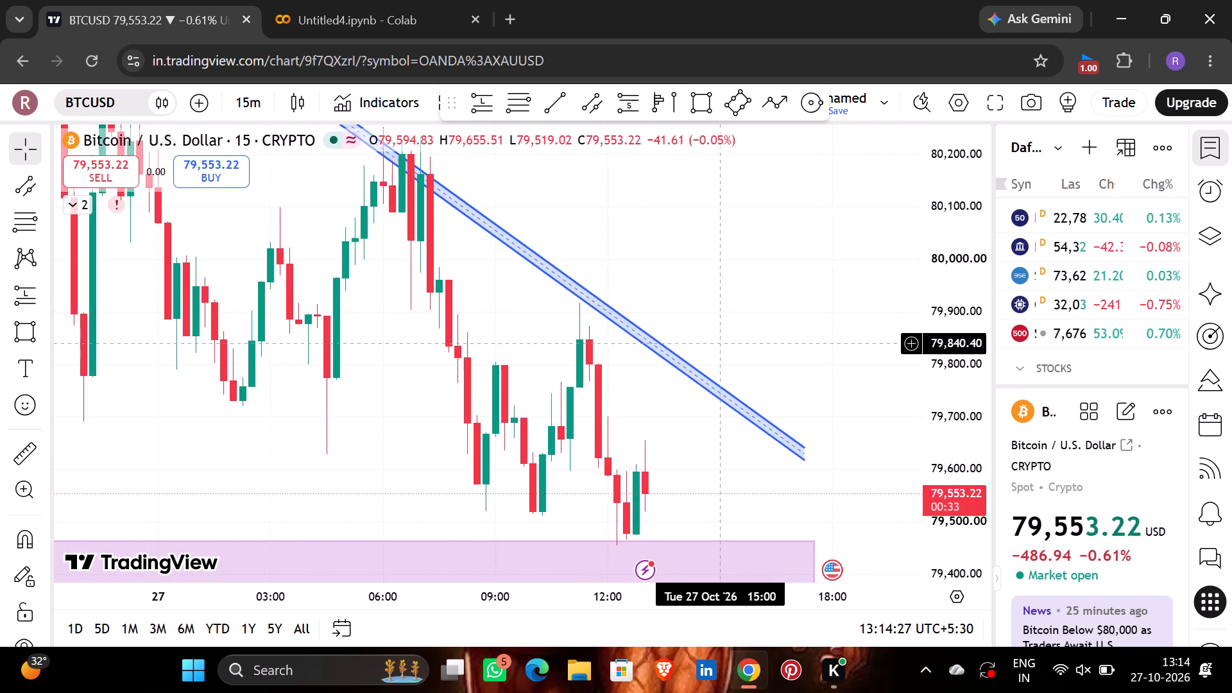
{"action": "left_click_drag", "start_coordinate": [713, 289], "coordinate": [752, 277]}
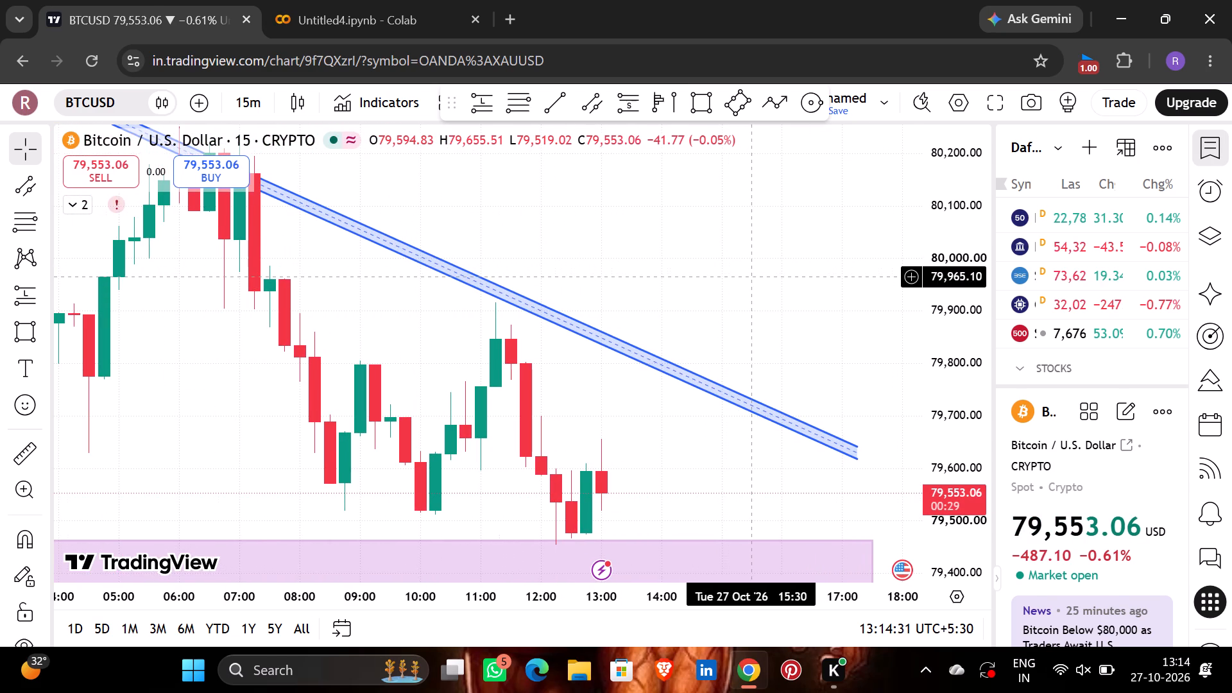
{"action": "left_click_drag", "start_coordinate": [752, 277], "coordinate": [751, 211]}
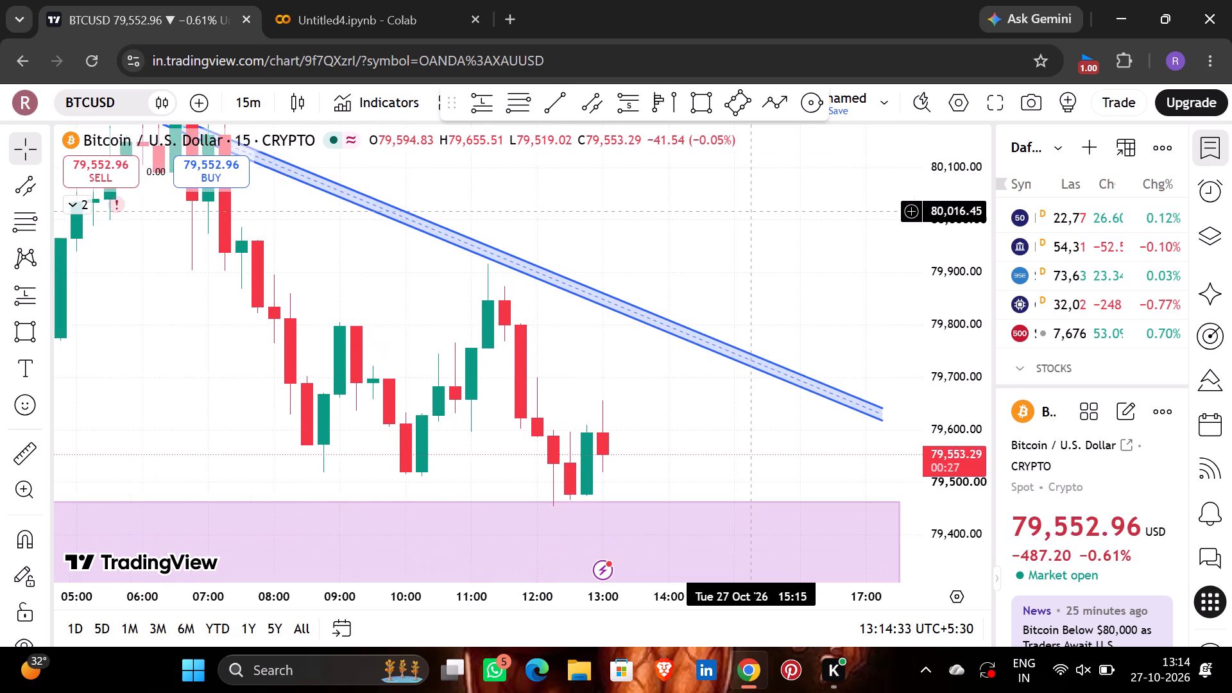
{"action": "left_click", "coordinate": [252, 89]}
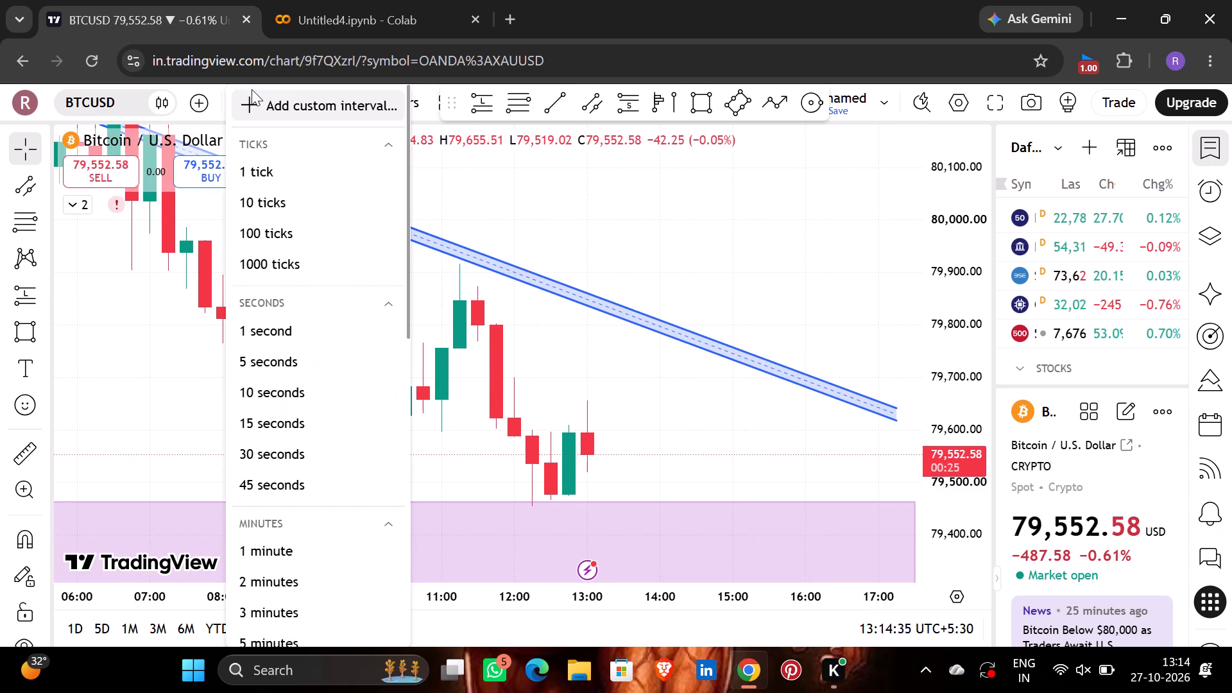
{"action": "left_click", "coordinate": [289, 638]}
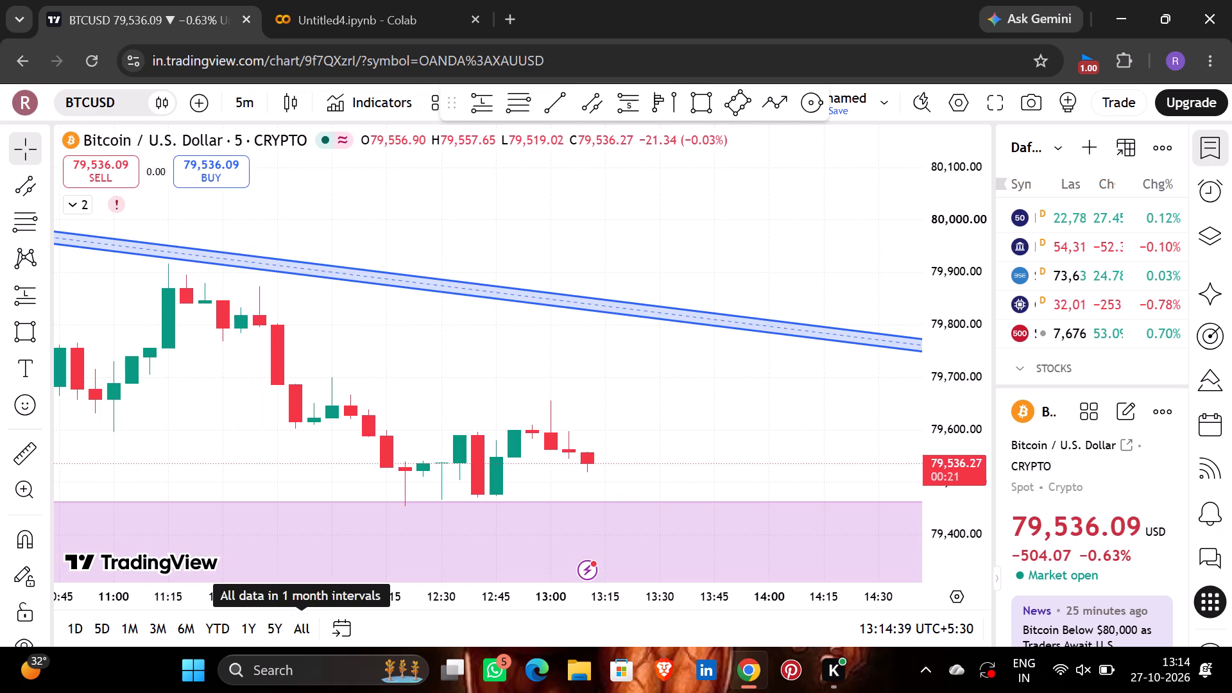
Examine the 5-minute BTCUSD candles of 27 October between the descending channel and the support zone.
{"action": "left_click_drag", "start_coordinate": [547, 364], "coordinate": [624, 334]}
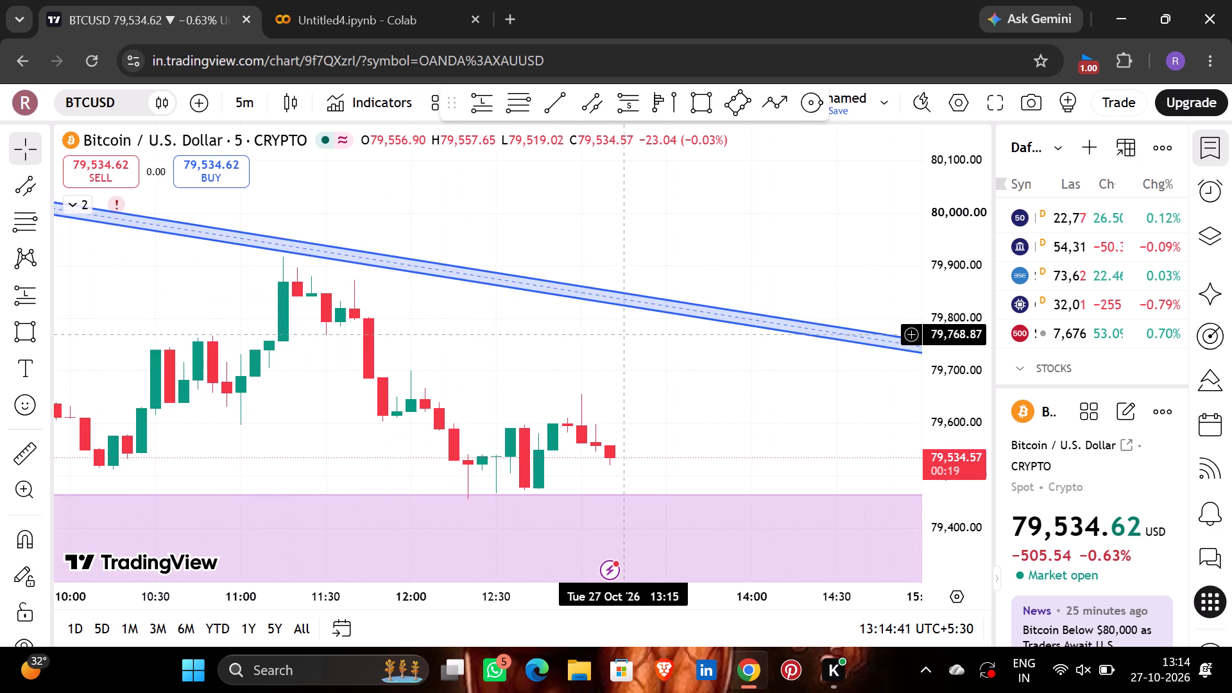
{"action": "left_click", "coordinate": [624, 334]}
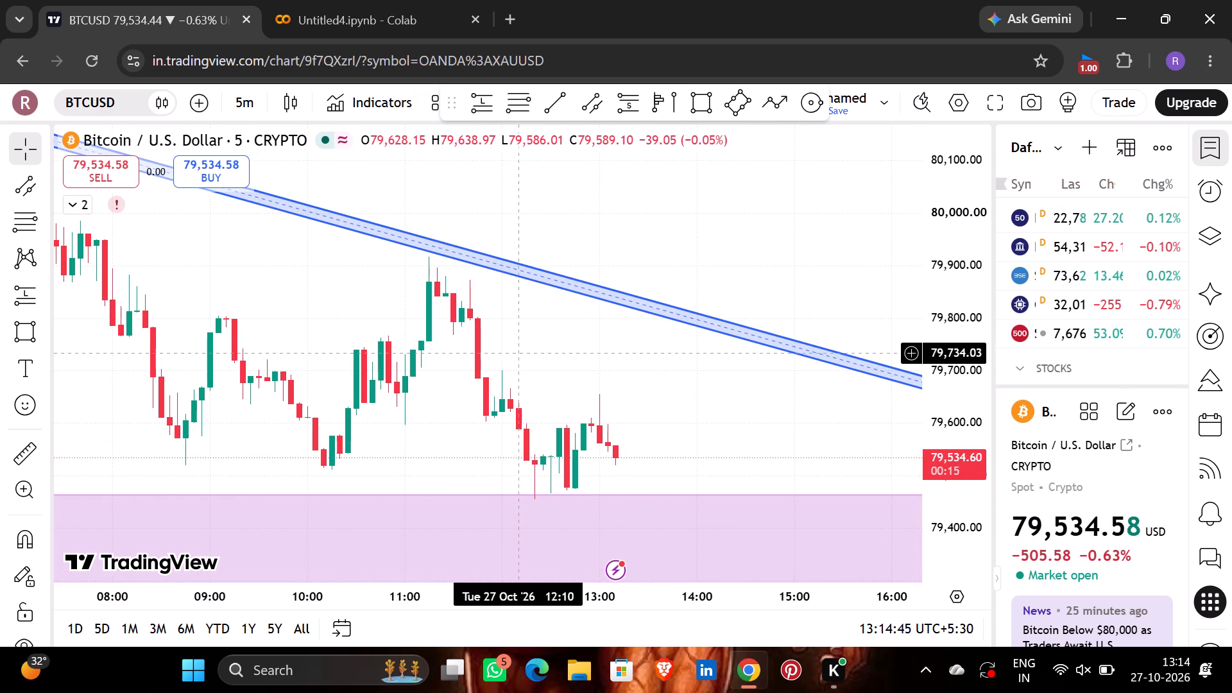
{"action": "left_click_drag", "start_coordinate": [517, 354], "coordinate": [642, 445]}
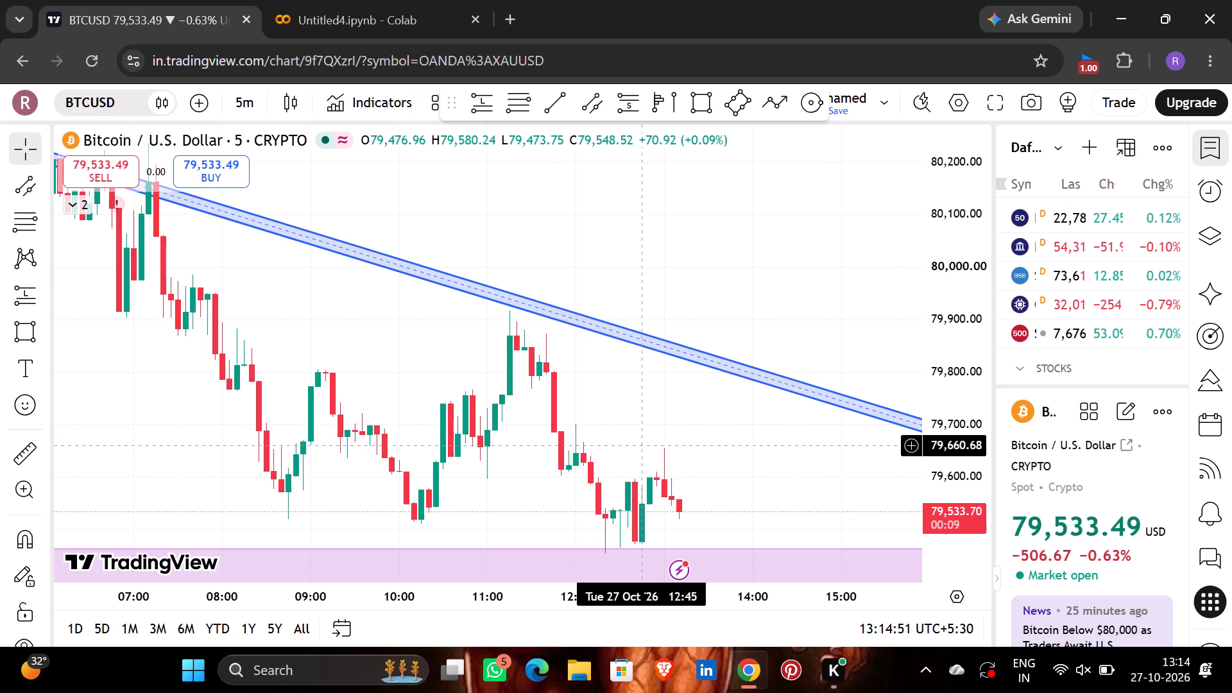
{"action": "left_click_drag", "start_coordinate": [653, 399], "coordinate": [524, 394]}
{"action": "left_click", "coordinate": [524, 394]}
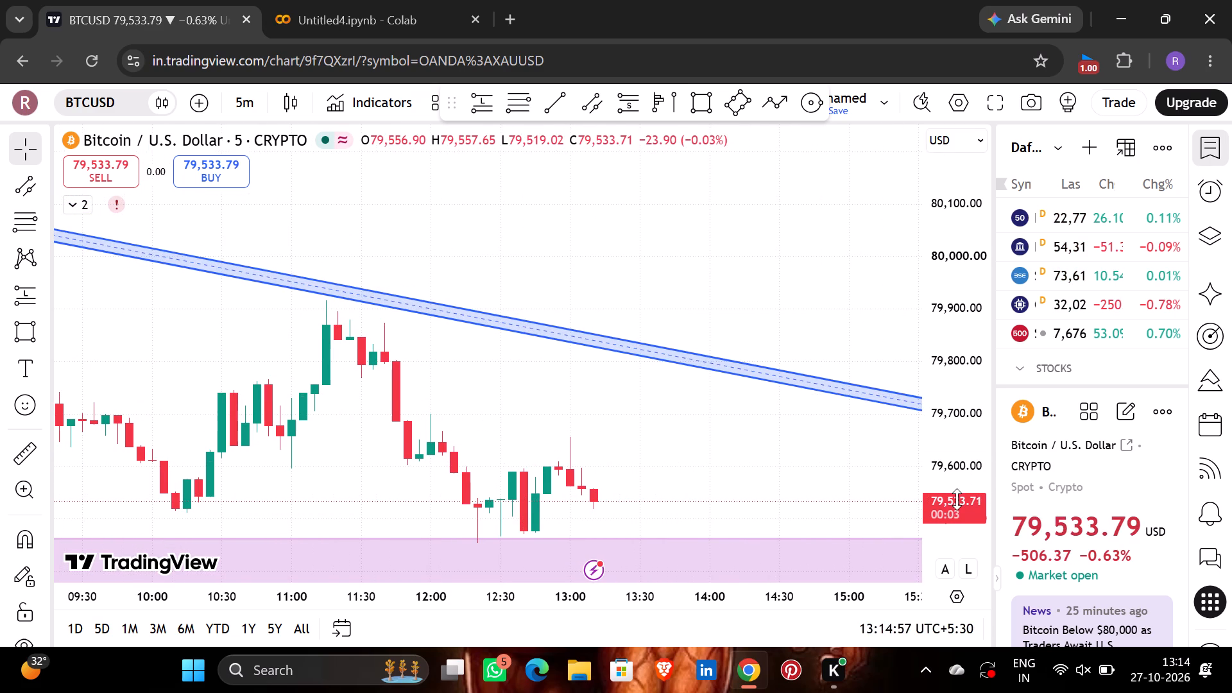
{"action": "left_click_drag", "start_coordinate": [957, 499], "coordinate": [1032, 207]}
{"action": "left_click_drag", "start_coordinate": [732, 526], "coordinate": [814, 101]}
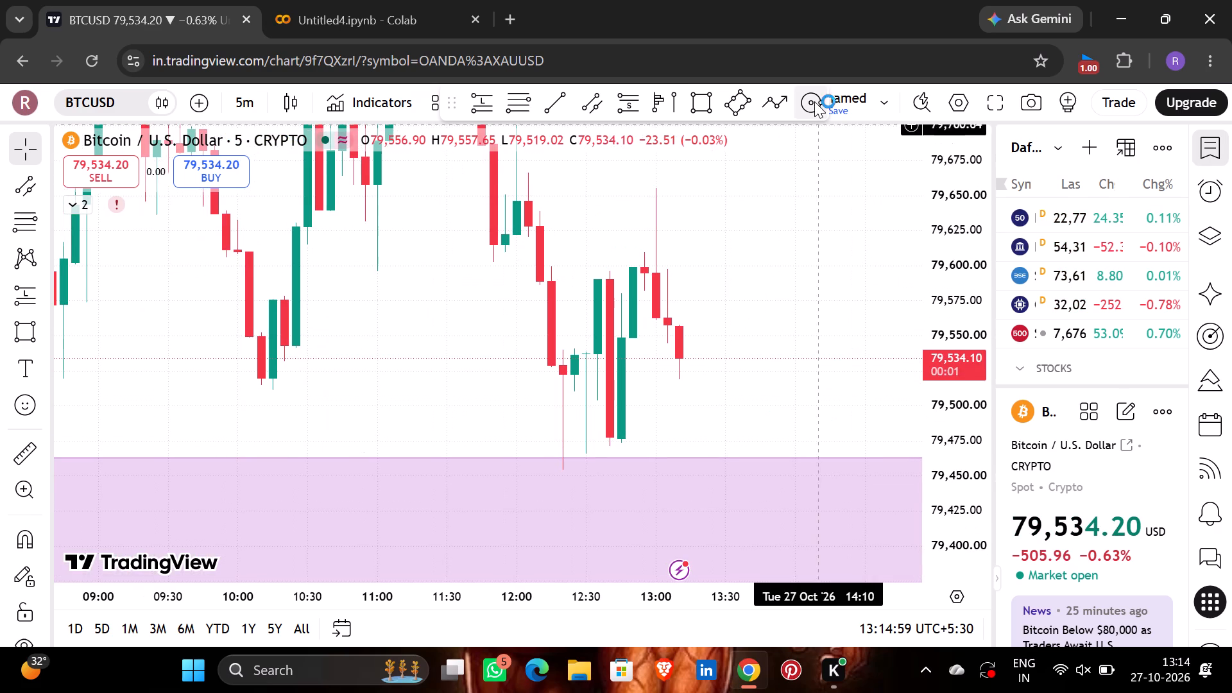
{"action": "left_click_drag", "start_coordinate": [798, 257], "coordinate": [686, 252]}
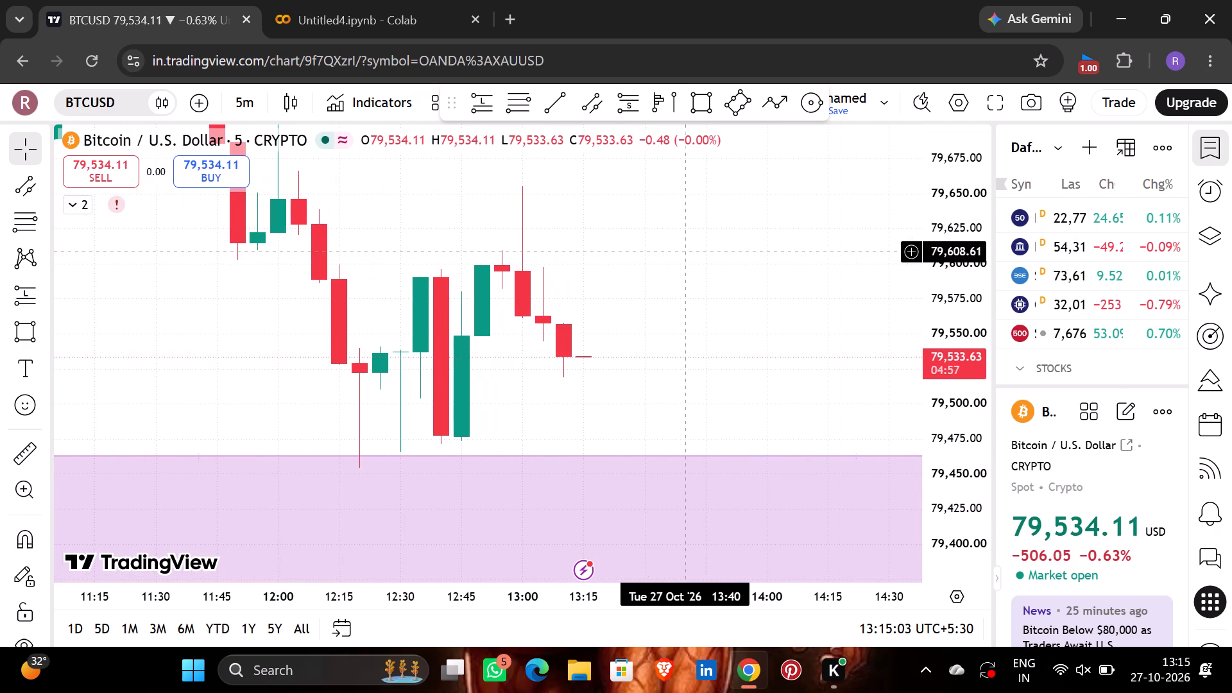
Switch the BTCUSD chart to the 1-minute interval.
{"action": "left_click", "coordinate": [236, 99]}
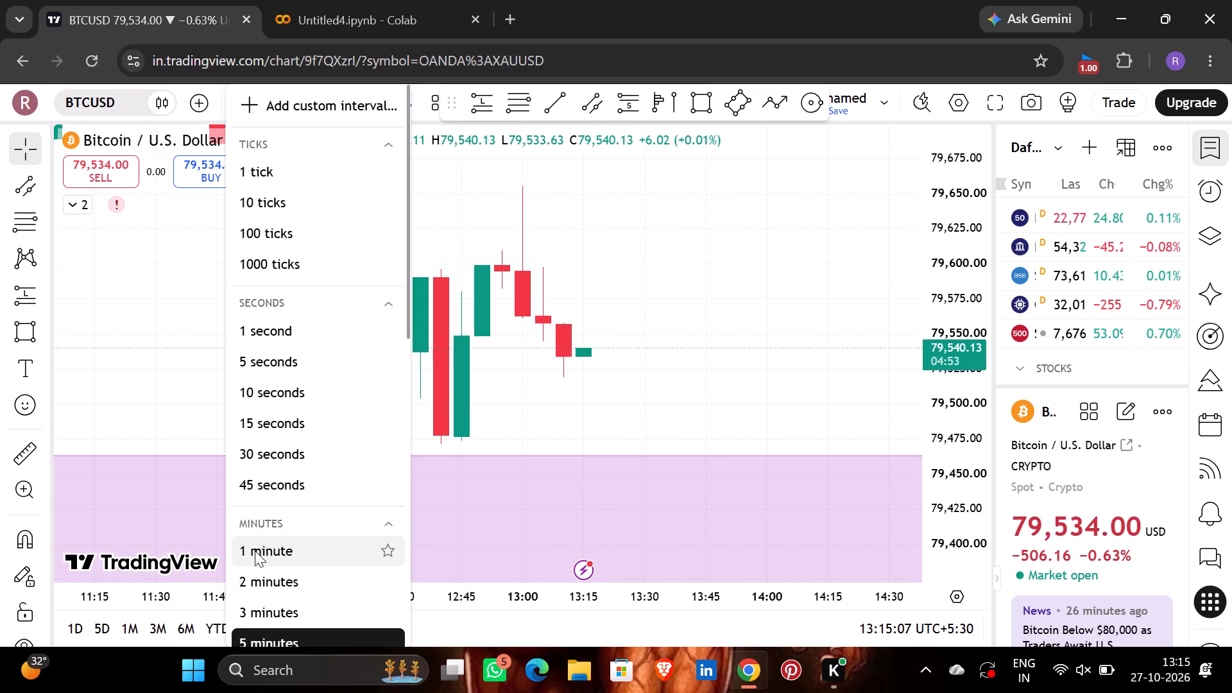
{"action": "left_click", "coordinate": [255, 551]}
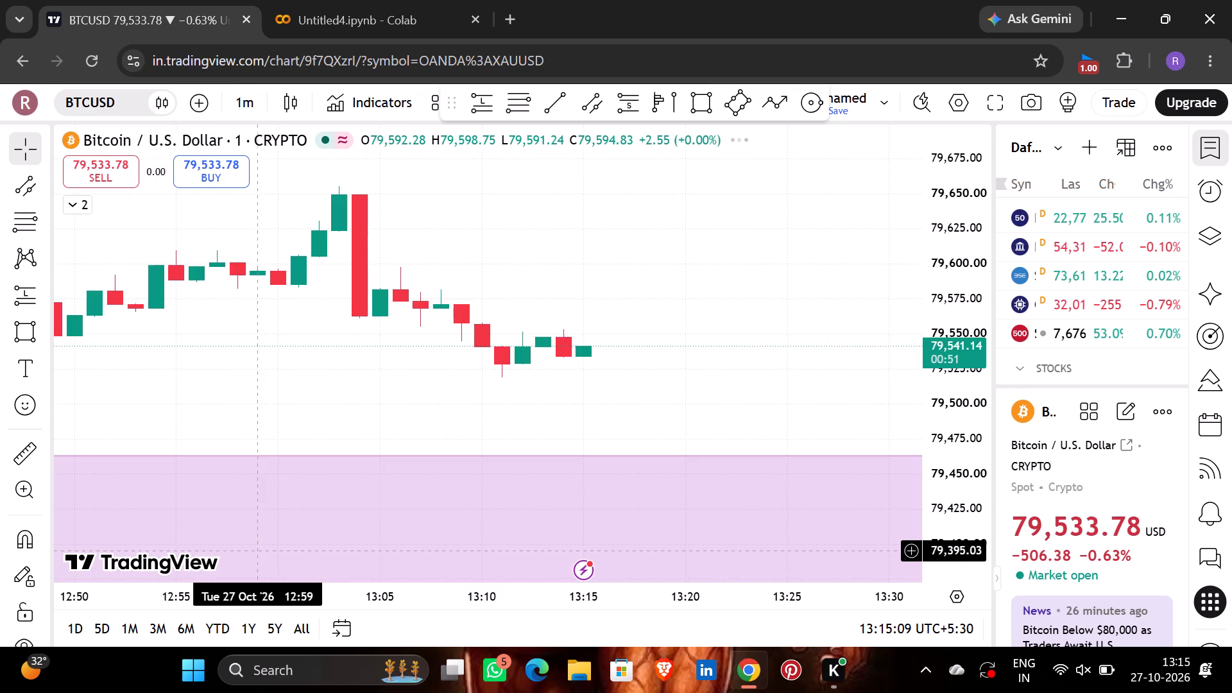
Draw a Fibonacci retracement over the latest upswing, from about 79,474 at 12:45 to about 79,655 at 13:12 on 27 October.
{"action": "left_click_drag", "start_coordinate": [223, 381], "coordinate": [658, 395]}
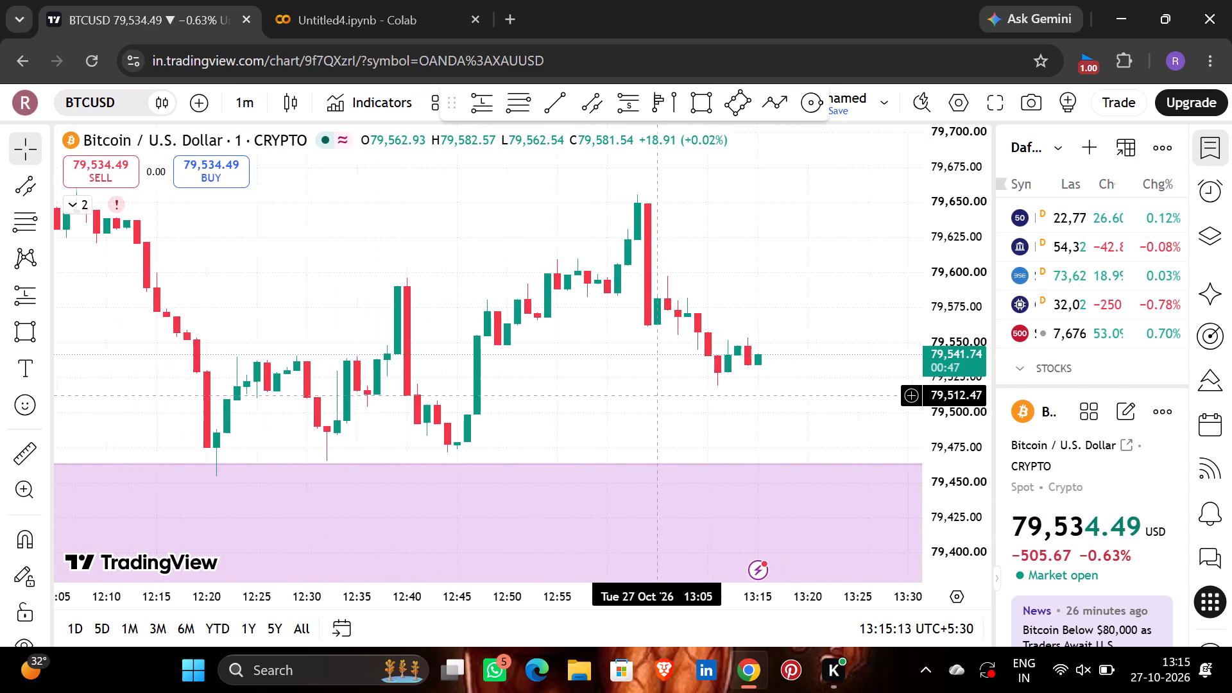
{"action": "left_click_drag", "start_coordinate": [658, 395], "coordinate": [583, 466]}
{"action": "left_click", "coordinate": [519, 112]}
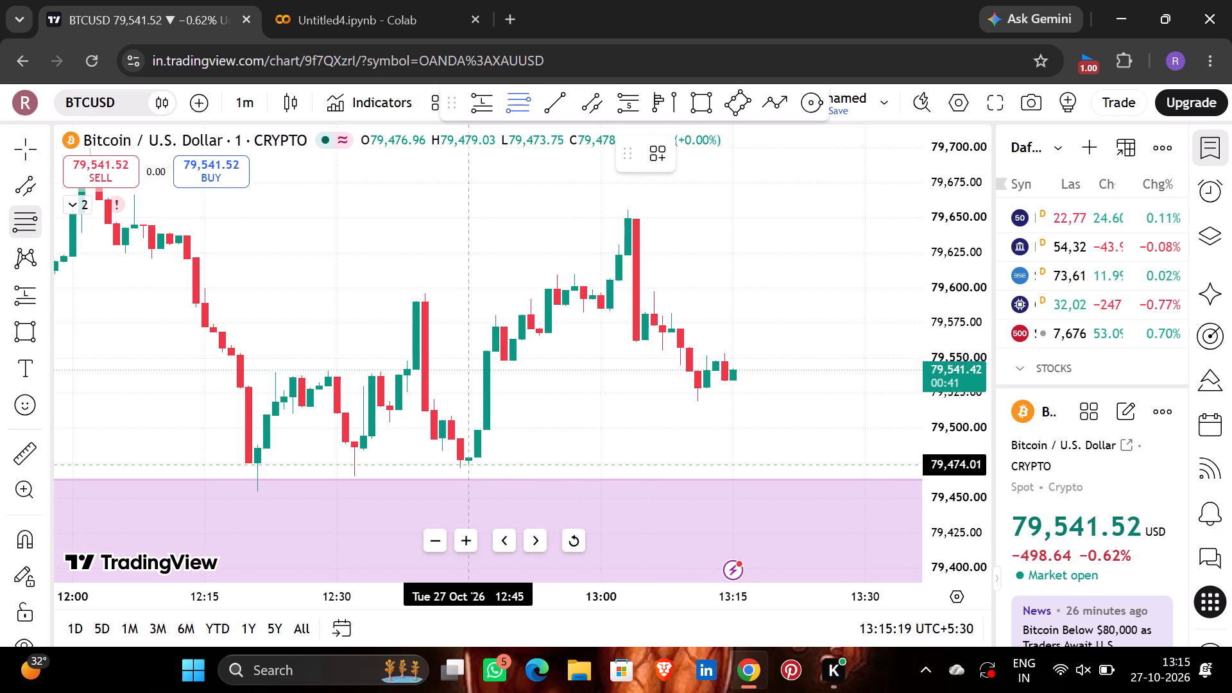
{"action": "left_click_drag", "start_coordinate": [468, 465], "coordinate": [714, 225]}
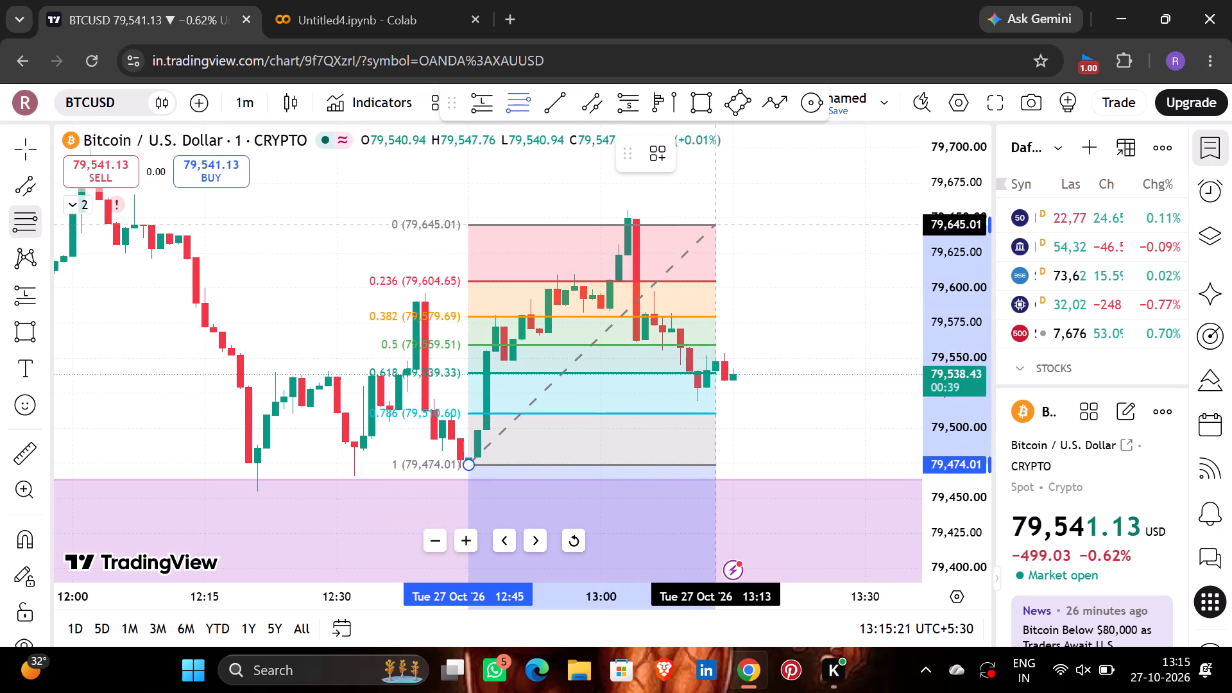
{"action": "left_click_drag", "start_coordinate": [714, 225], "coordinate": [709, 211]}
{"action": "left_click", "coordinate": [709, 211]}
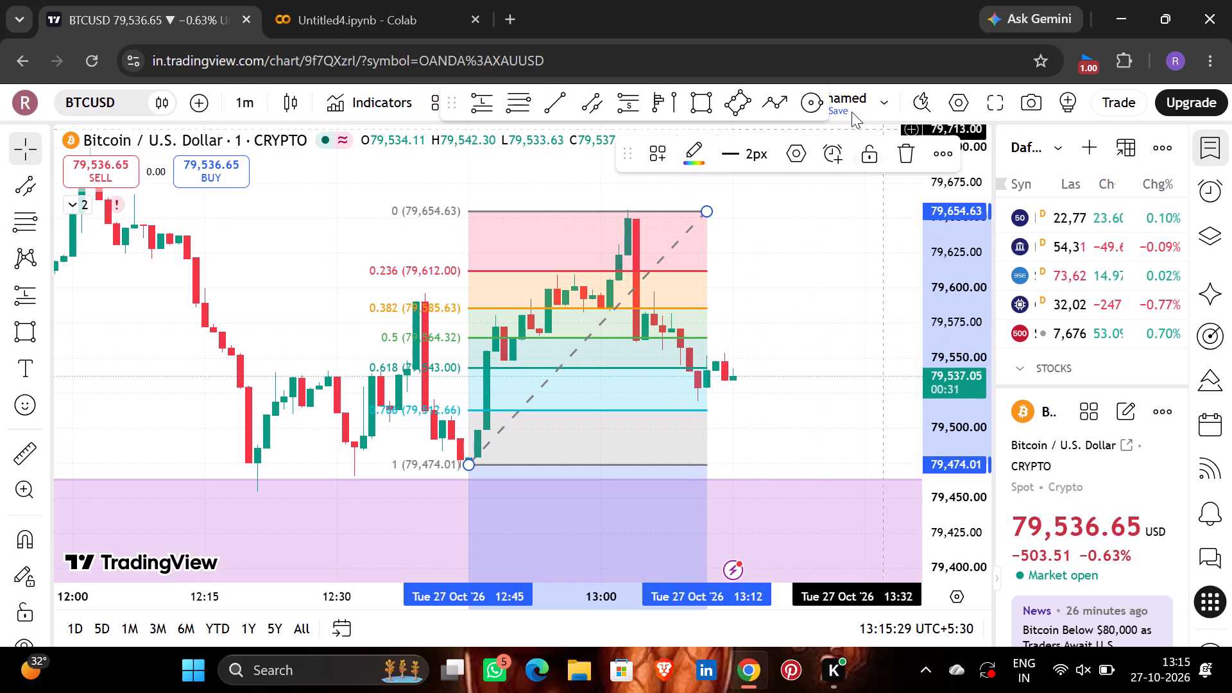
Draw a rectangle zone from about 79,536 at 12:46 down to about 79,519 at 13:26 on 27 October.
{"action": "left_click", "coordinate": [691, 96]}
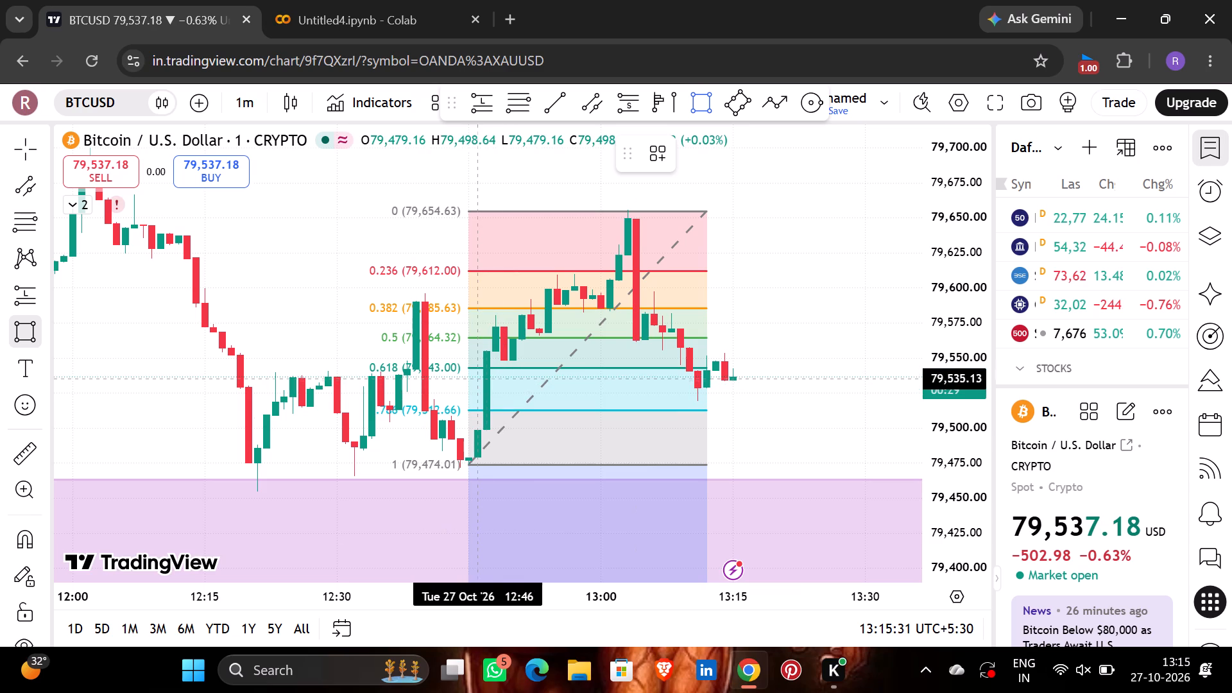
{"action": "left_click_drag", "start_coordinate": [477, 377], "coordinate": [828, 400]}
{"action": "left_click", "coordinate": [828, 400]}
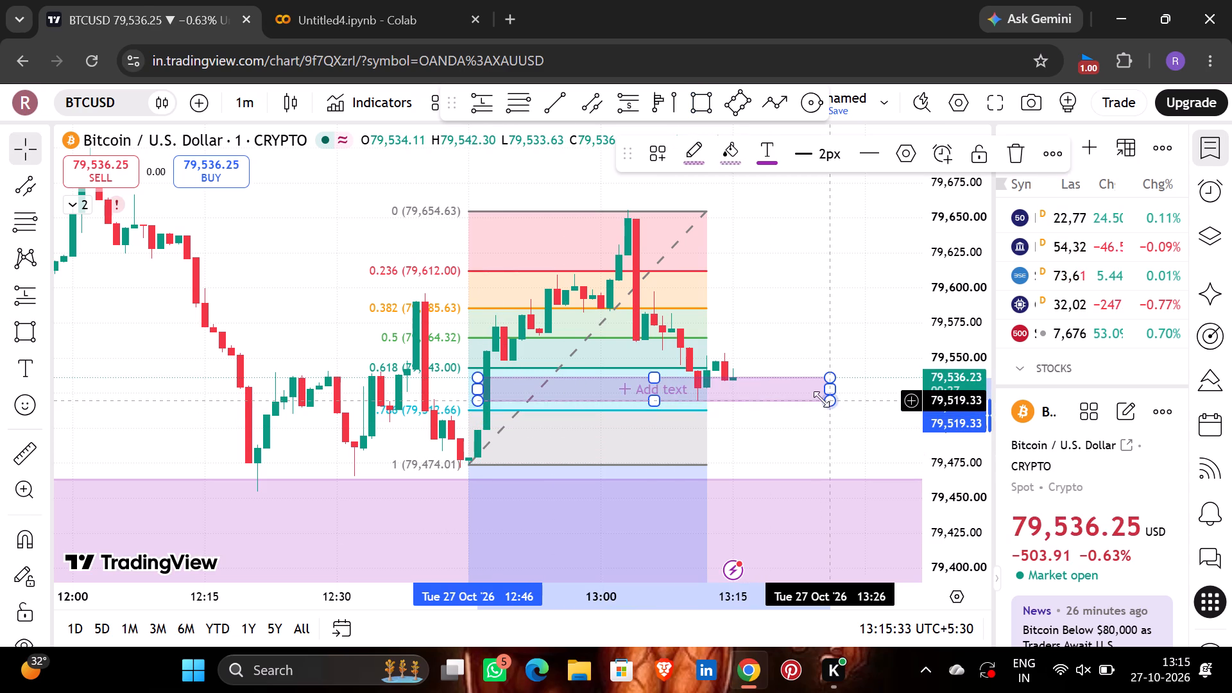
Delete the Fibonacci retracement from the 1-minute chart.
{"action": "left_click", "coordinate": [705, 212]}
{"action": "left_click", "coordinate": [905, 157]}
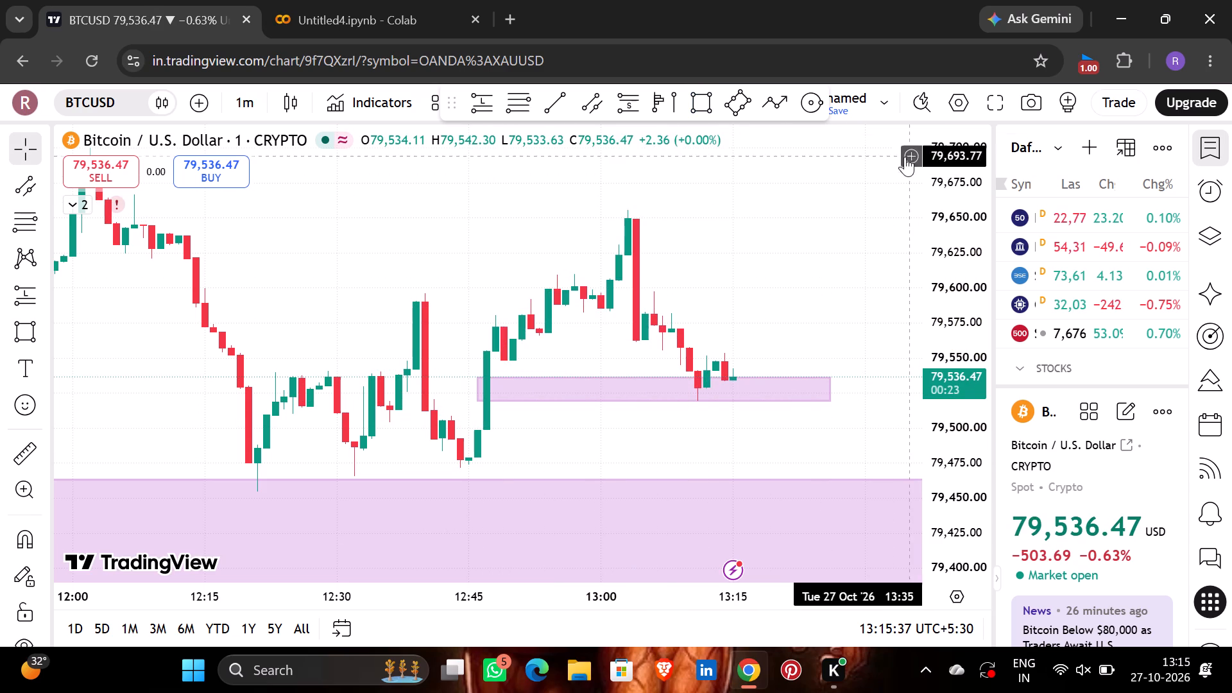
Place a long position at the 13:15 candle with its entry at about 79,536, along the small zone's upper edge.
{"action": "left_click_drag", "start_coordinate": [803, 269], "coordinate": [724, 274]}
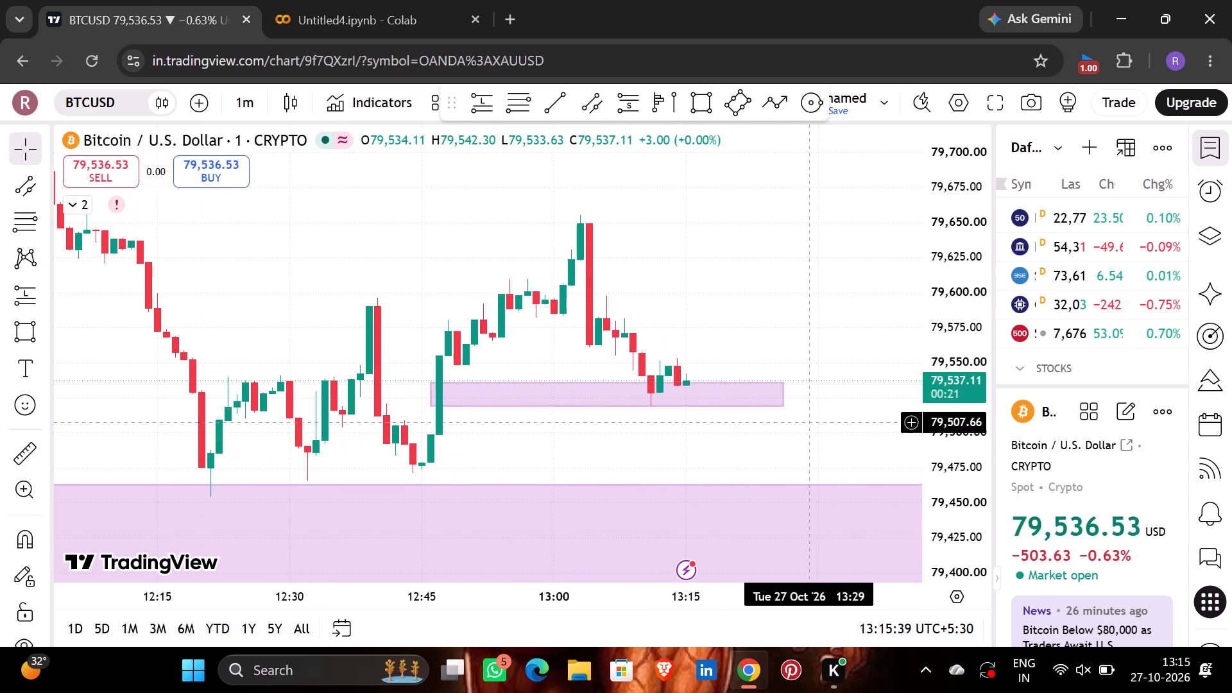
{"action": "left_click_drag", "start_coordinate": [970, 522], "coordinate": [978, 322]}
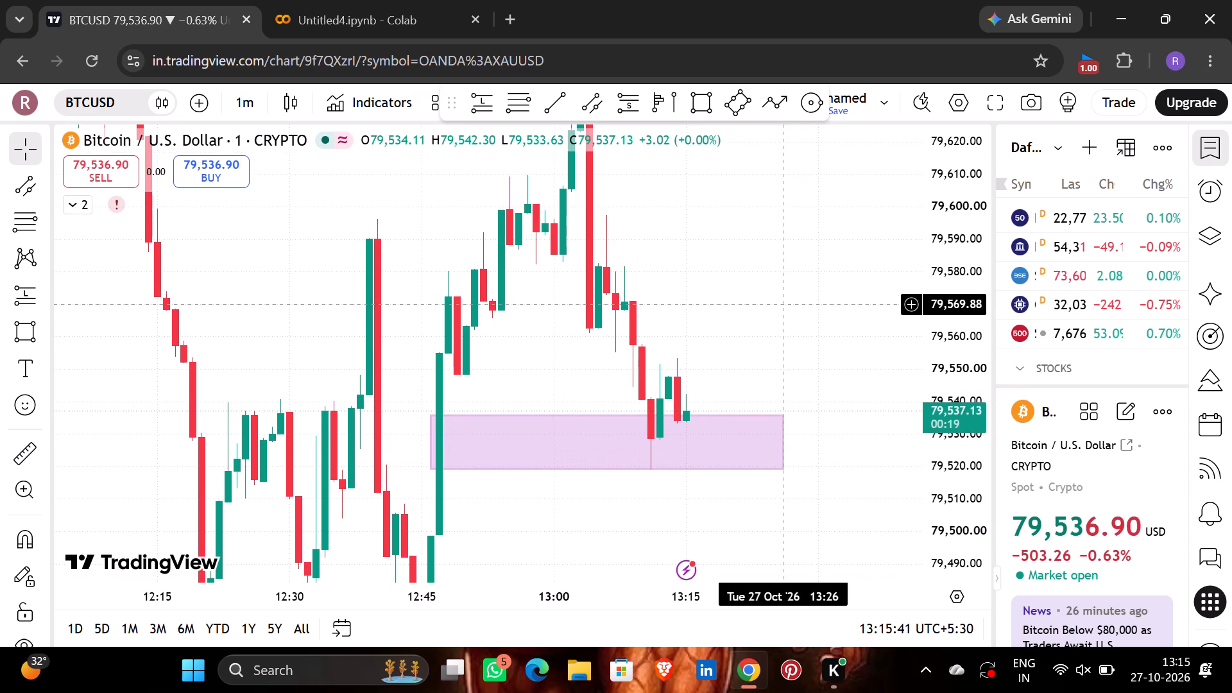
{"action": "left_click_drag", "start_coordinate": [786, 305], "coordinate": [733, 265]}
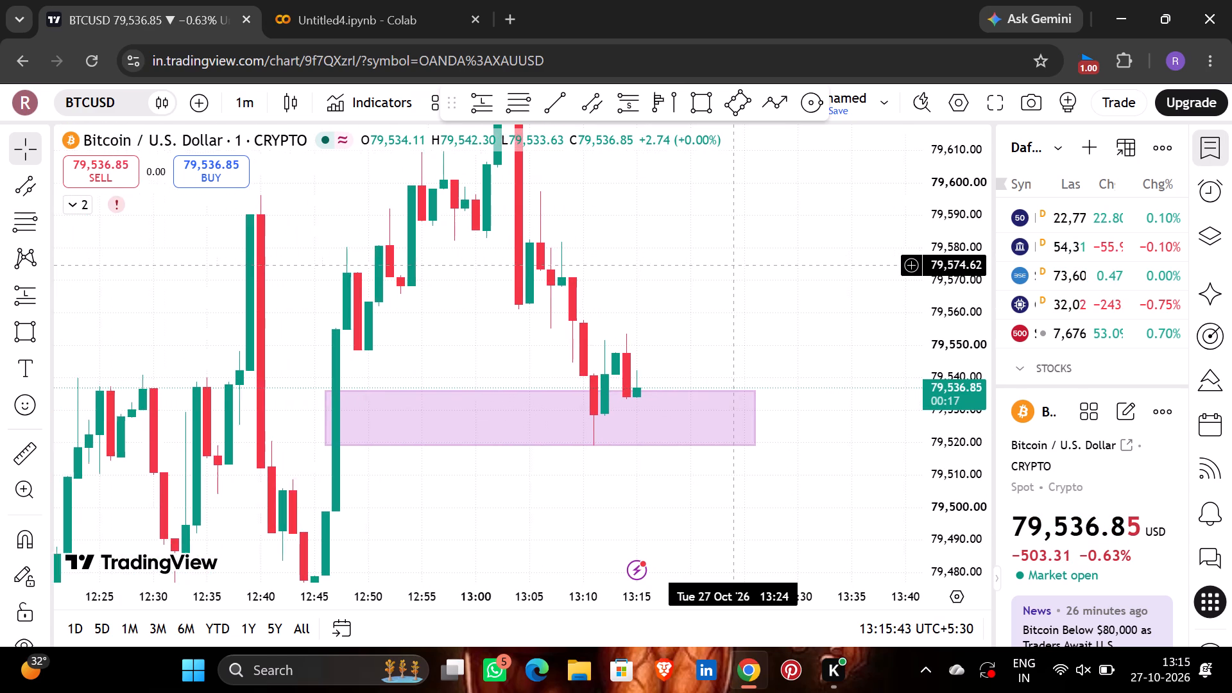
{"action": "left_click", "coordinate": [733, 265]}
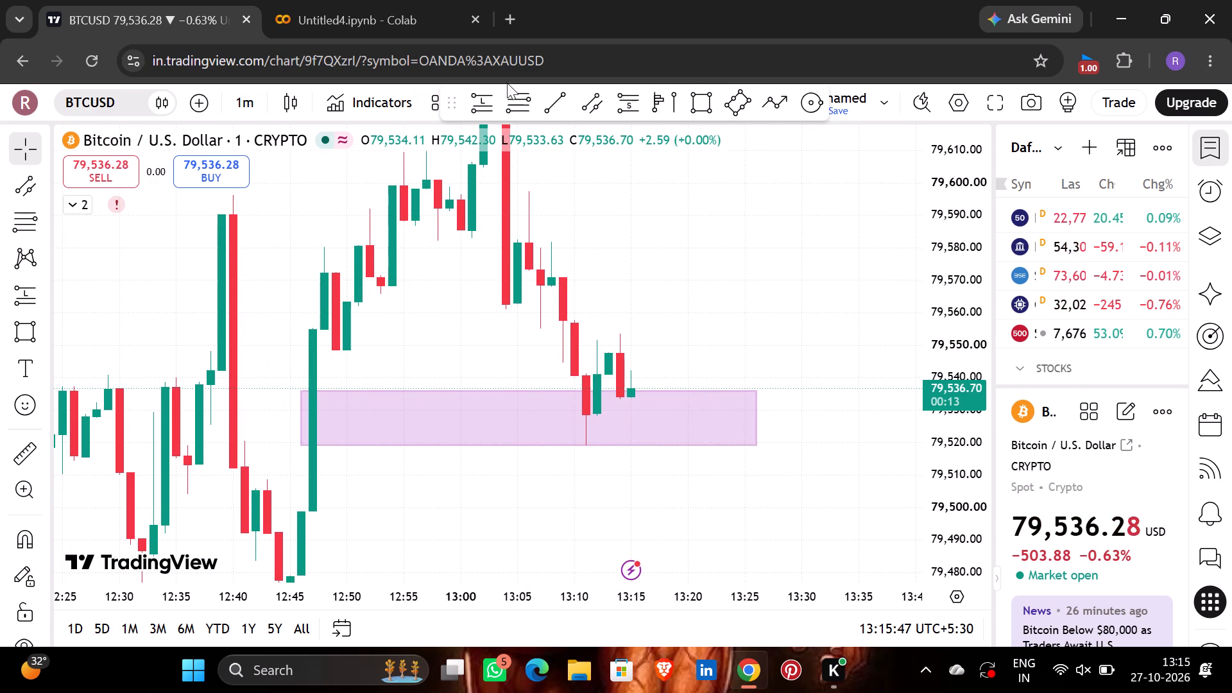
{"action": "left_click", "coordinate": [484, 105]}
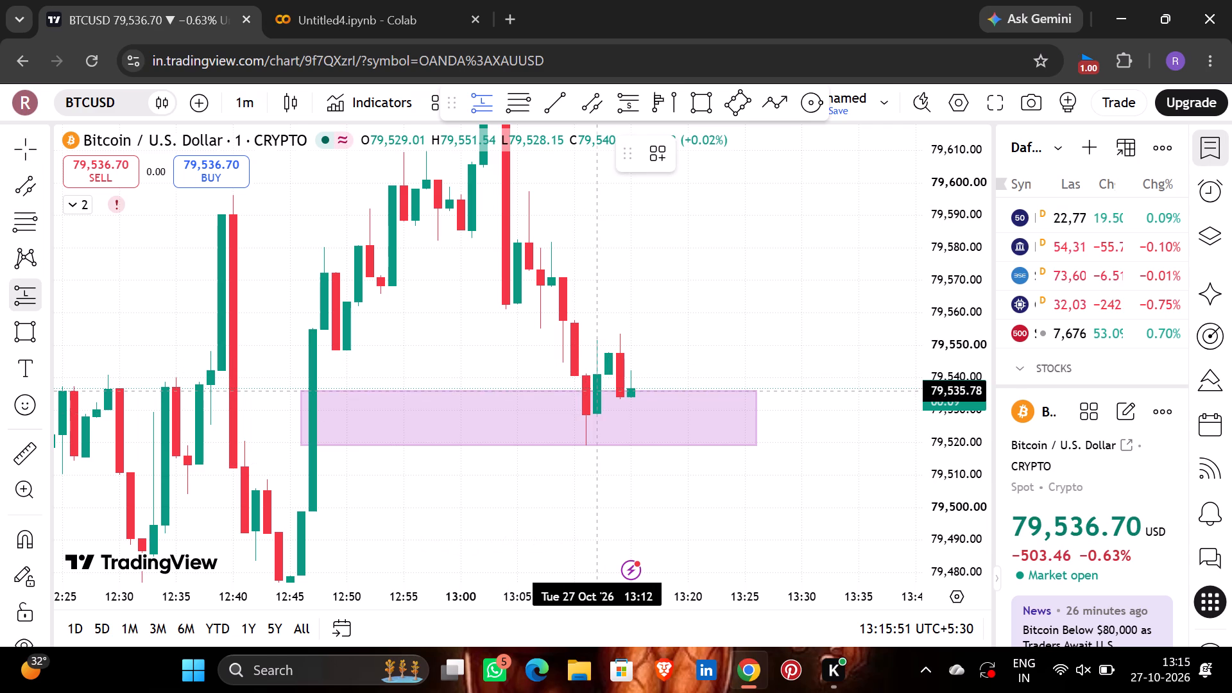
{"action": "left_click", "coordinate": [628, 389]}
{"action": "left_click", "coordinate": [870, 400]}
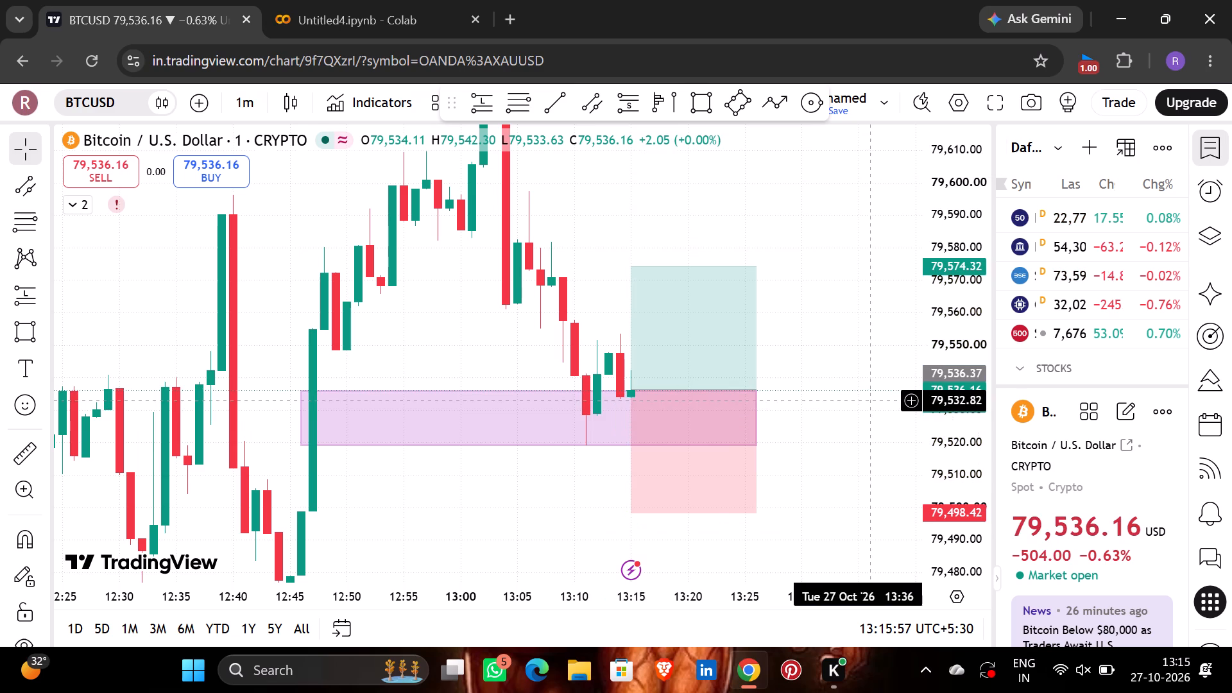
Raise the long position's stop level to about 79,518.59, just below the small zone.
{"action": "left_click_drag", "start_coordinate": [870, 400], "coordinate": [793, 318]}
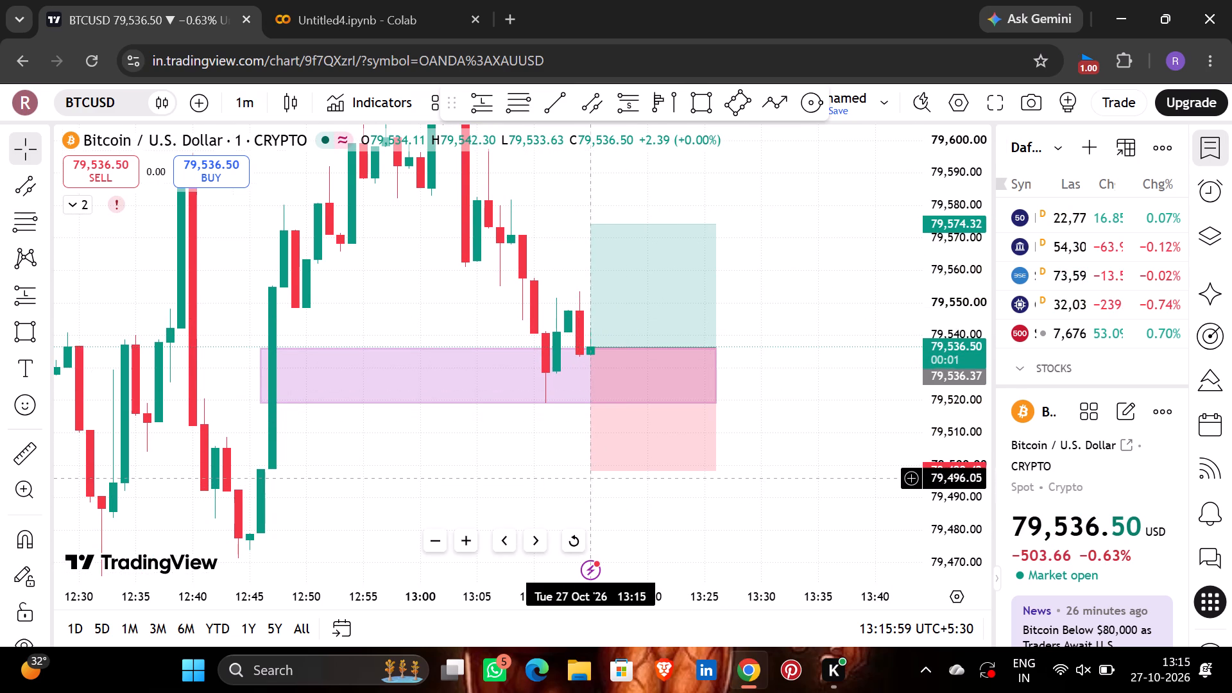
{"action": "left_click_drag", "start_coordinate": [588, 468], "coordinate": [612, 418]}
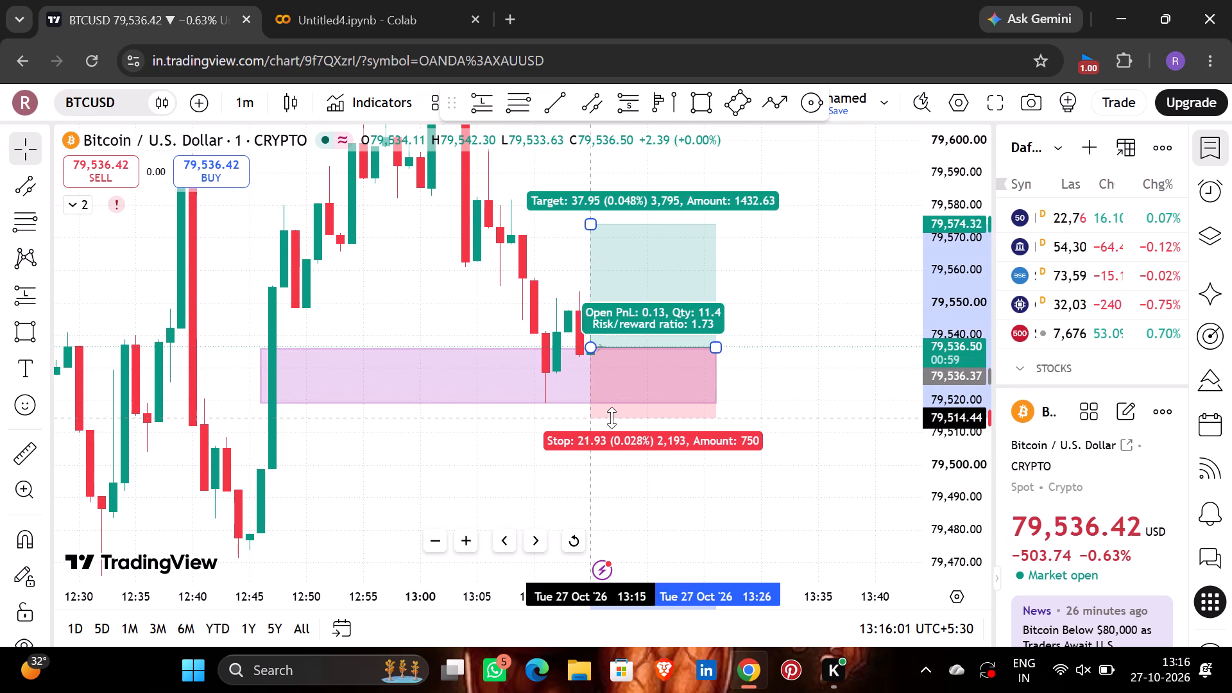
{"action": "left_click_drag", "start_coordinate": [612, 418], "coordinate": [631, 404]}
{"action": "left_click", "coordinate": [766, 384]}
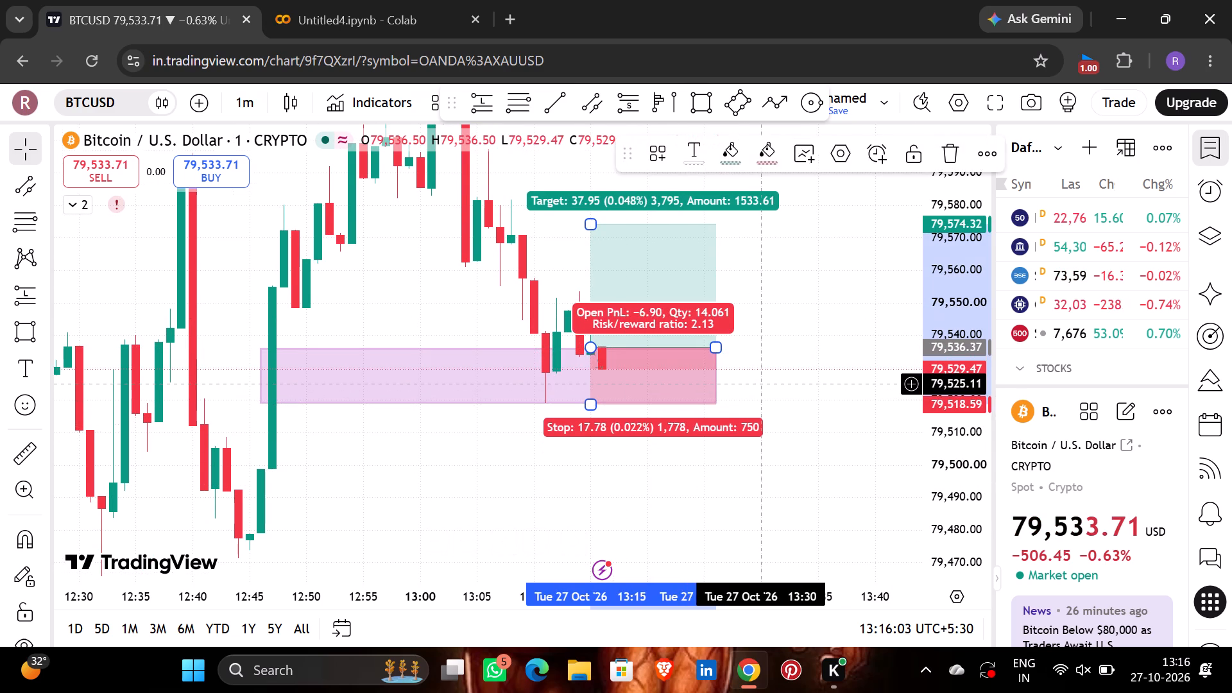
Raise the long position's target level to about 79,620.28.
{"action": "left_click_drag", "start_coordinate": [766, 384], "coordinate": [655, 490]}
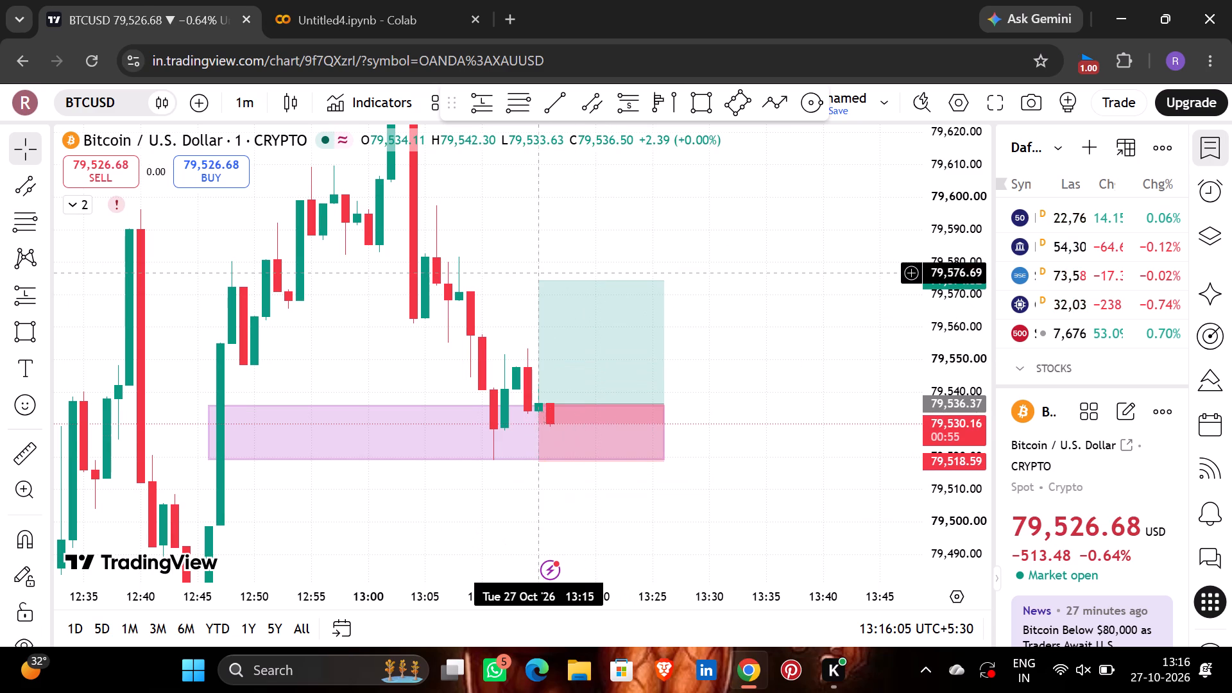
{"action": "left_click_drag", "start_coordinate": [543, 284], "coordinate": [529, 252]}
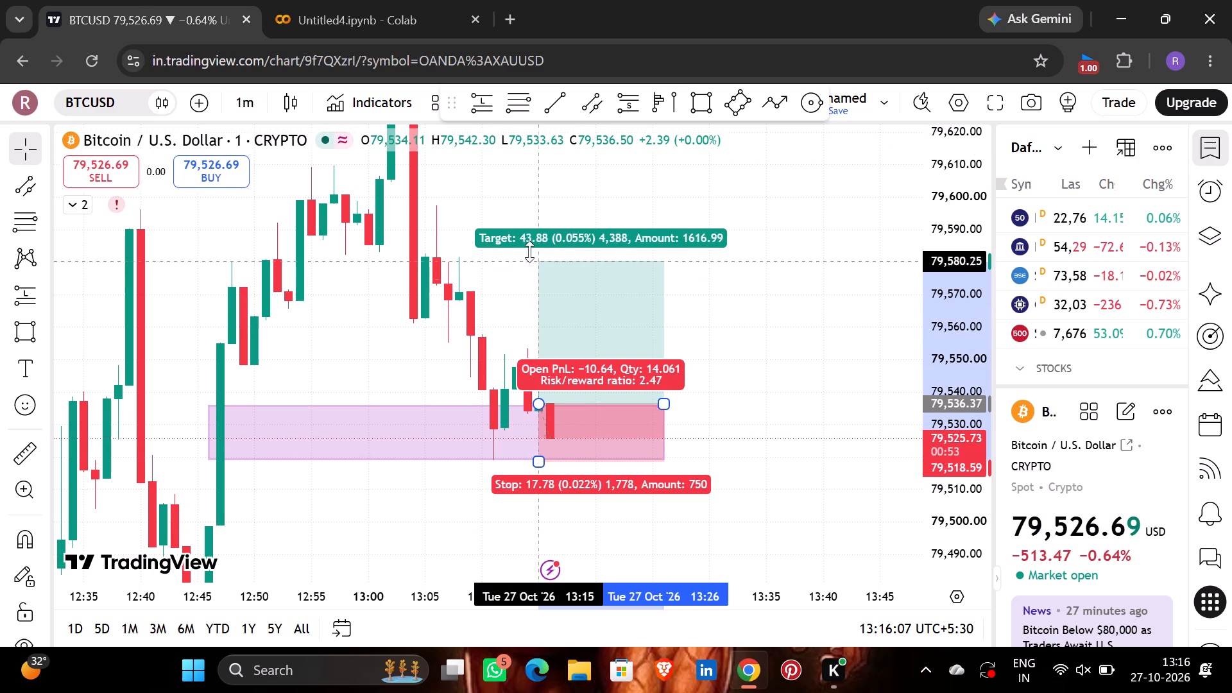
{"action": "left_click_drag", "start_coordinate": [529, 252], "coordinate": [526, 131]}
{"action": "left_click", "coordinate": [763, 334]}
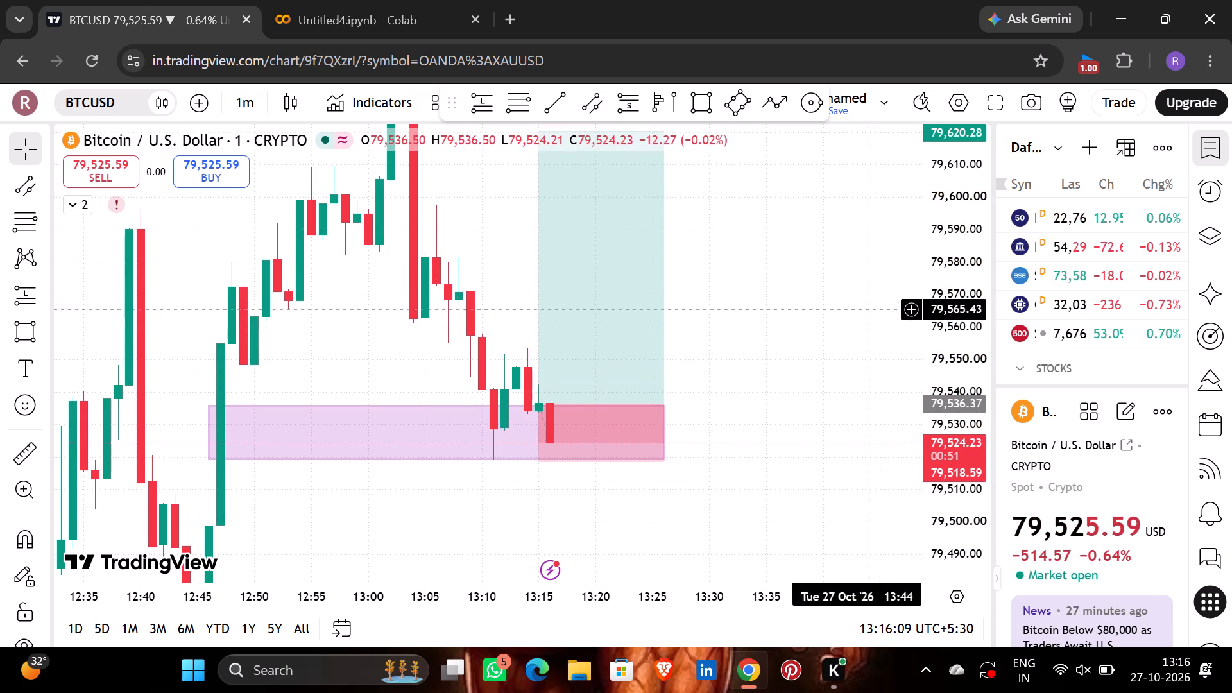
{"action": "left_click_drag", "start_coordinate": [955, 225], "coordinate": [889, 448]}
{"action": "left_click_drag", "start_coordinate": [774, 381], "coordinate": [686, 398]}
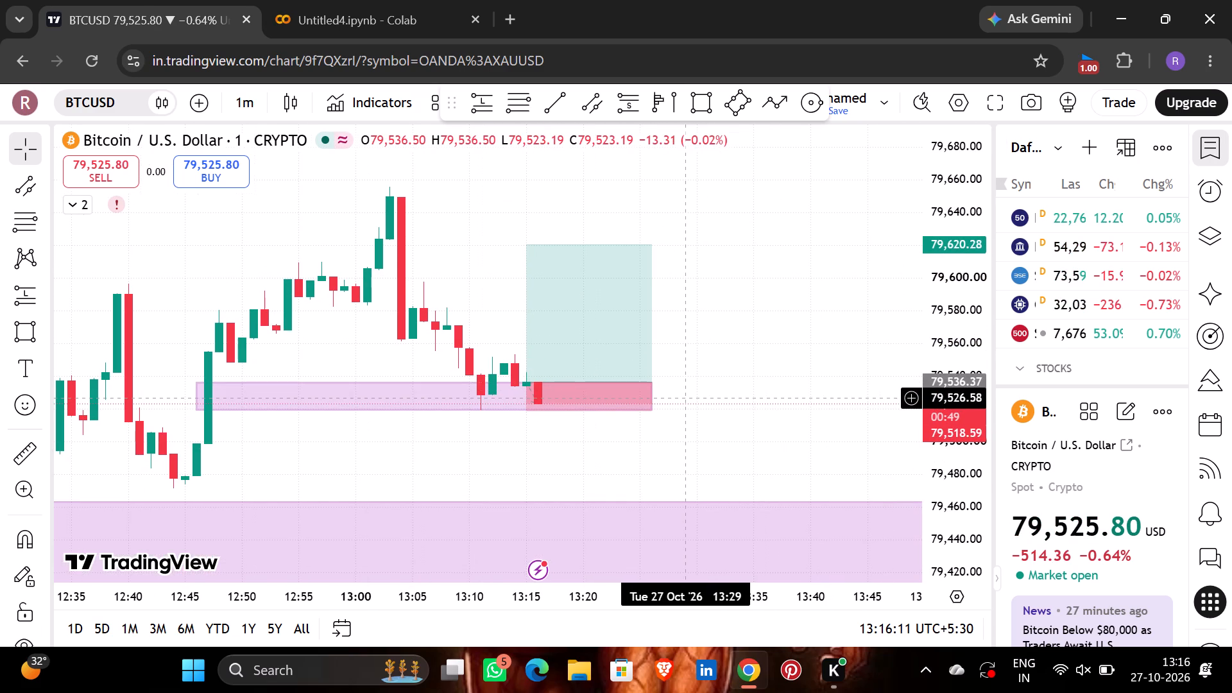
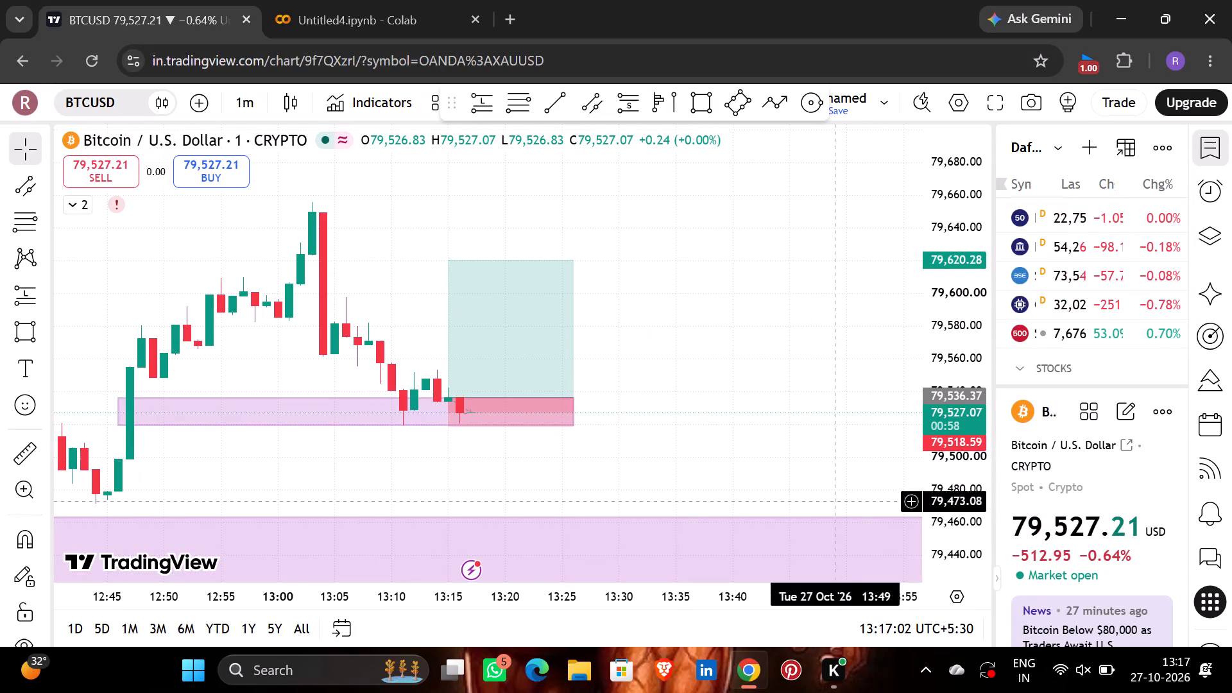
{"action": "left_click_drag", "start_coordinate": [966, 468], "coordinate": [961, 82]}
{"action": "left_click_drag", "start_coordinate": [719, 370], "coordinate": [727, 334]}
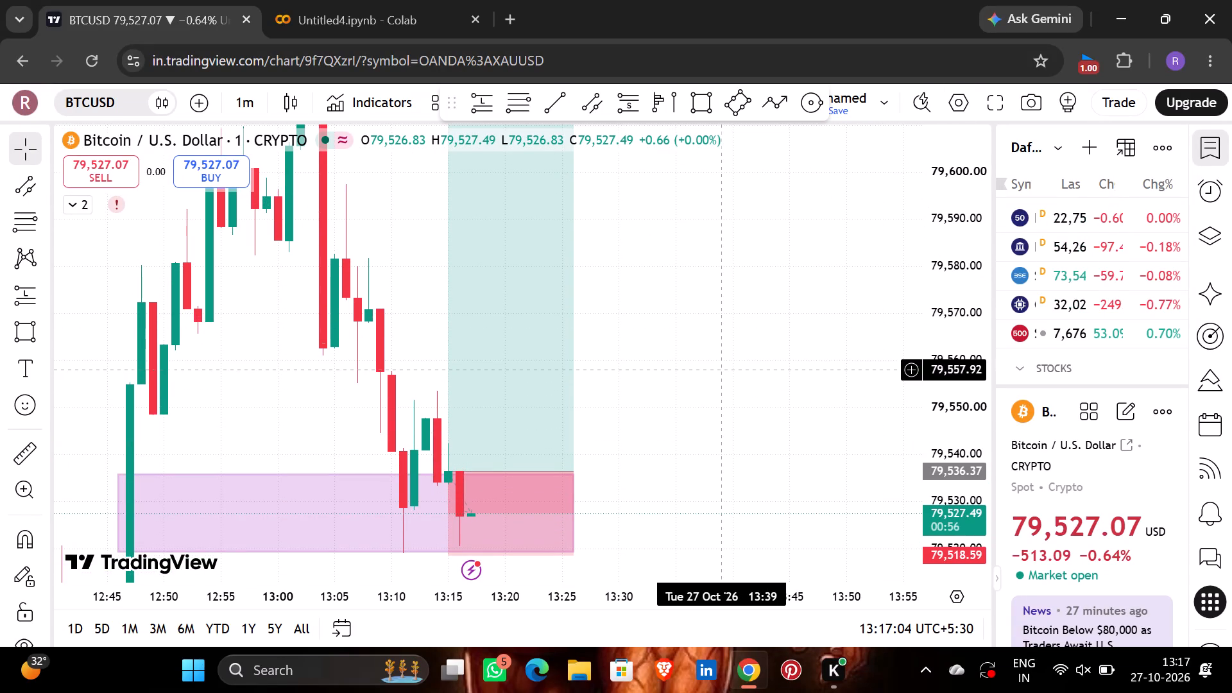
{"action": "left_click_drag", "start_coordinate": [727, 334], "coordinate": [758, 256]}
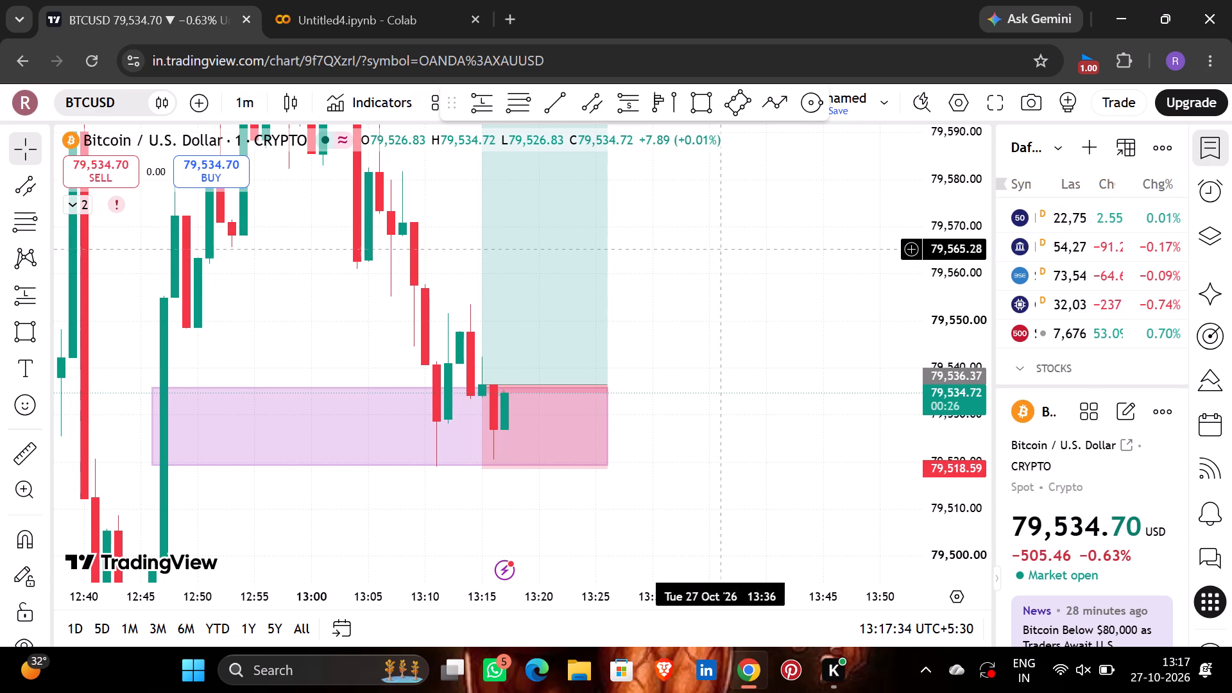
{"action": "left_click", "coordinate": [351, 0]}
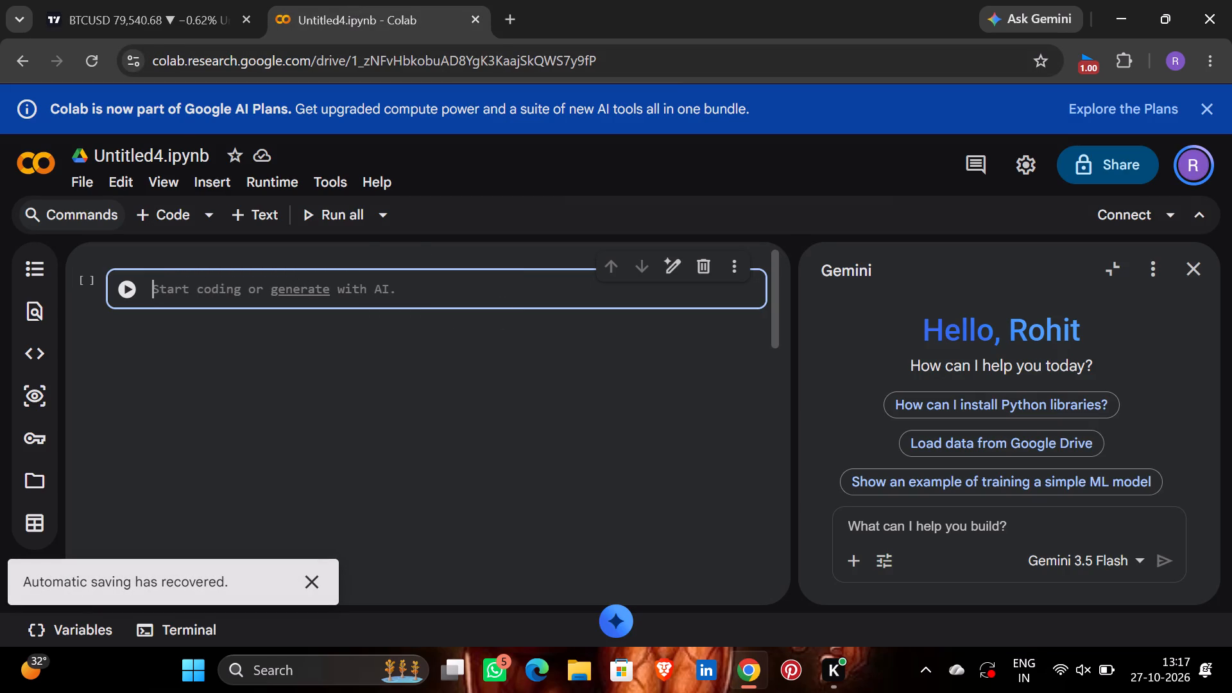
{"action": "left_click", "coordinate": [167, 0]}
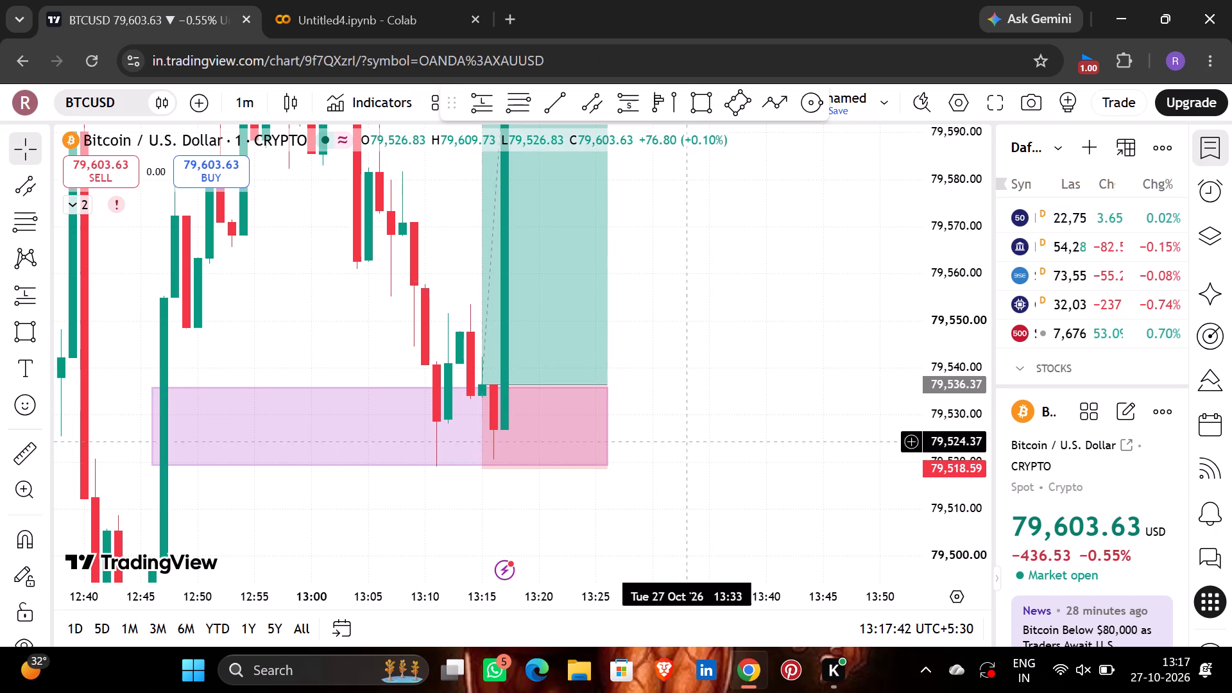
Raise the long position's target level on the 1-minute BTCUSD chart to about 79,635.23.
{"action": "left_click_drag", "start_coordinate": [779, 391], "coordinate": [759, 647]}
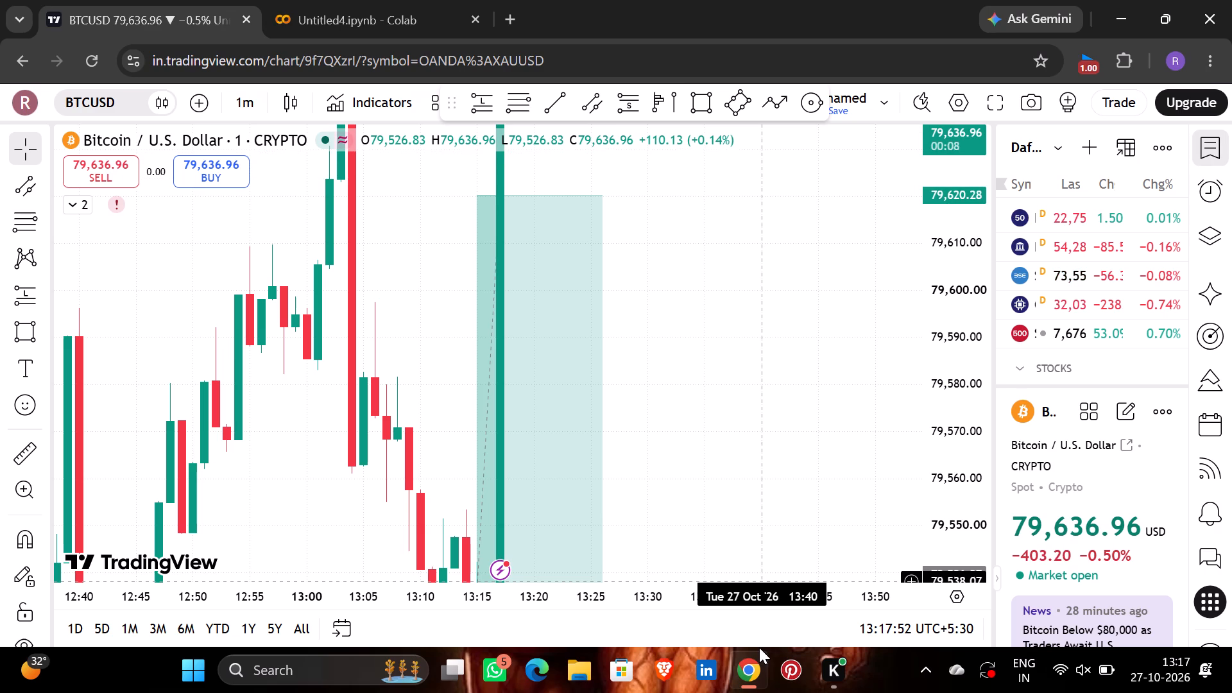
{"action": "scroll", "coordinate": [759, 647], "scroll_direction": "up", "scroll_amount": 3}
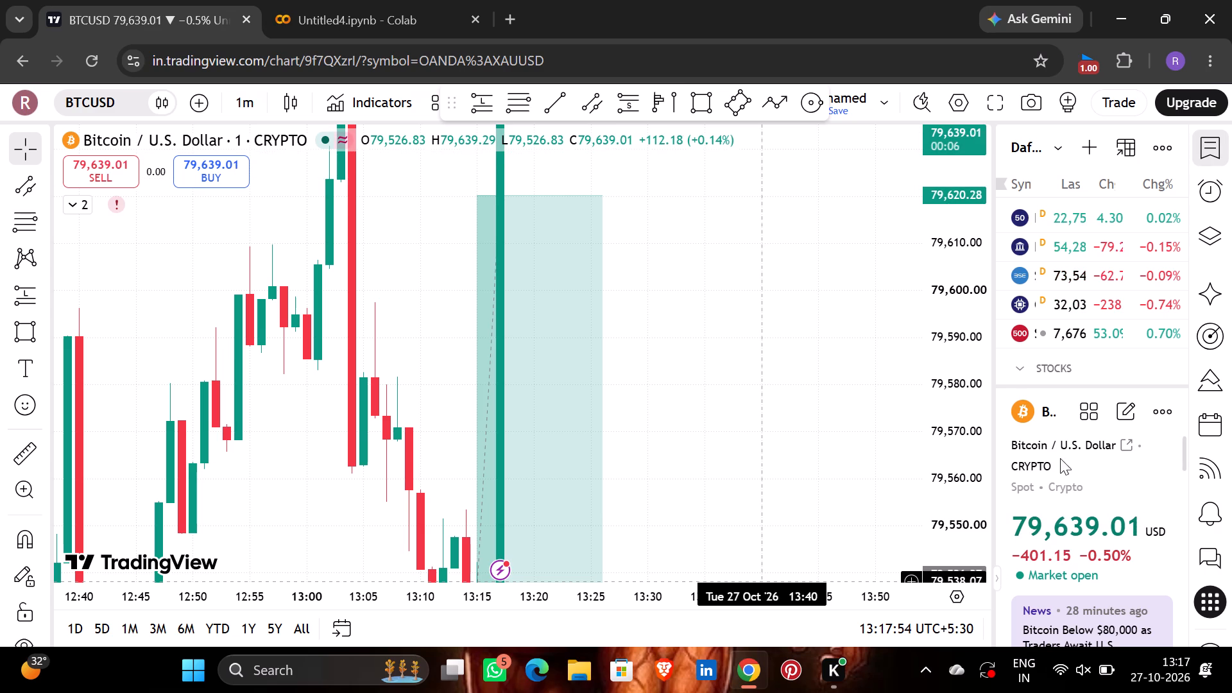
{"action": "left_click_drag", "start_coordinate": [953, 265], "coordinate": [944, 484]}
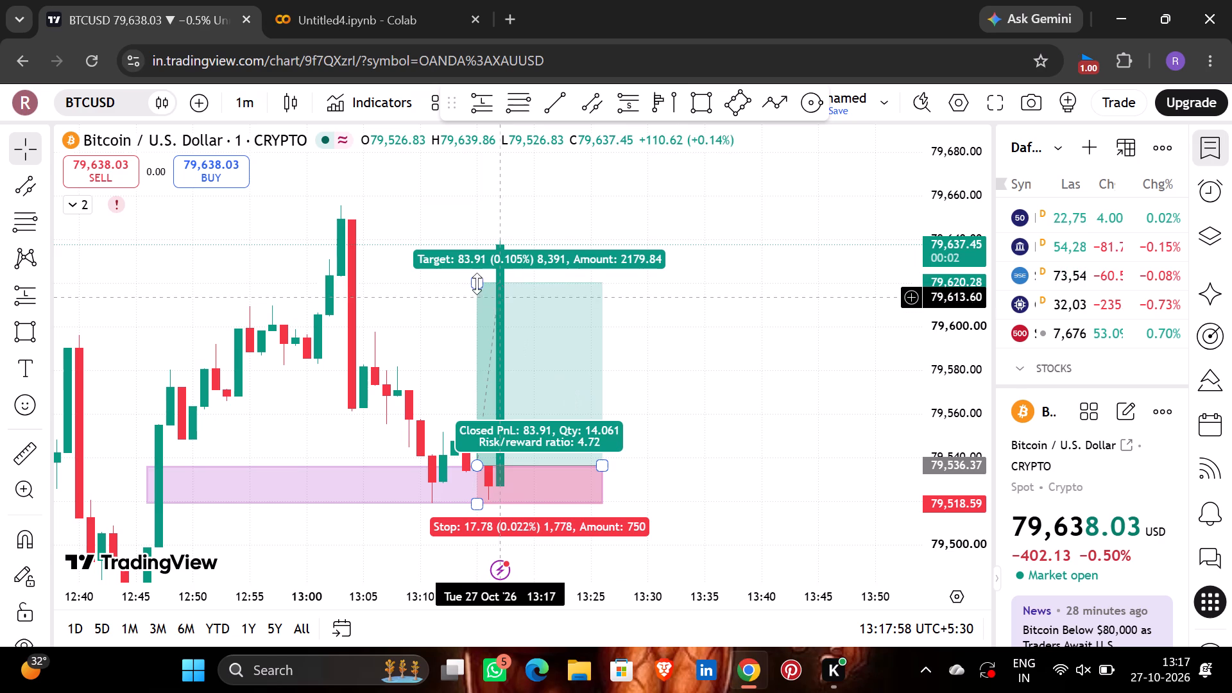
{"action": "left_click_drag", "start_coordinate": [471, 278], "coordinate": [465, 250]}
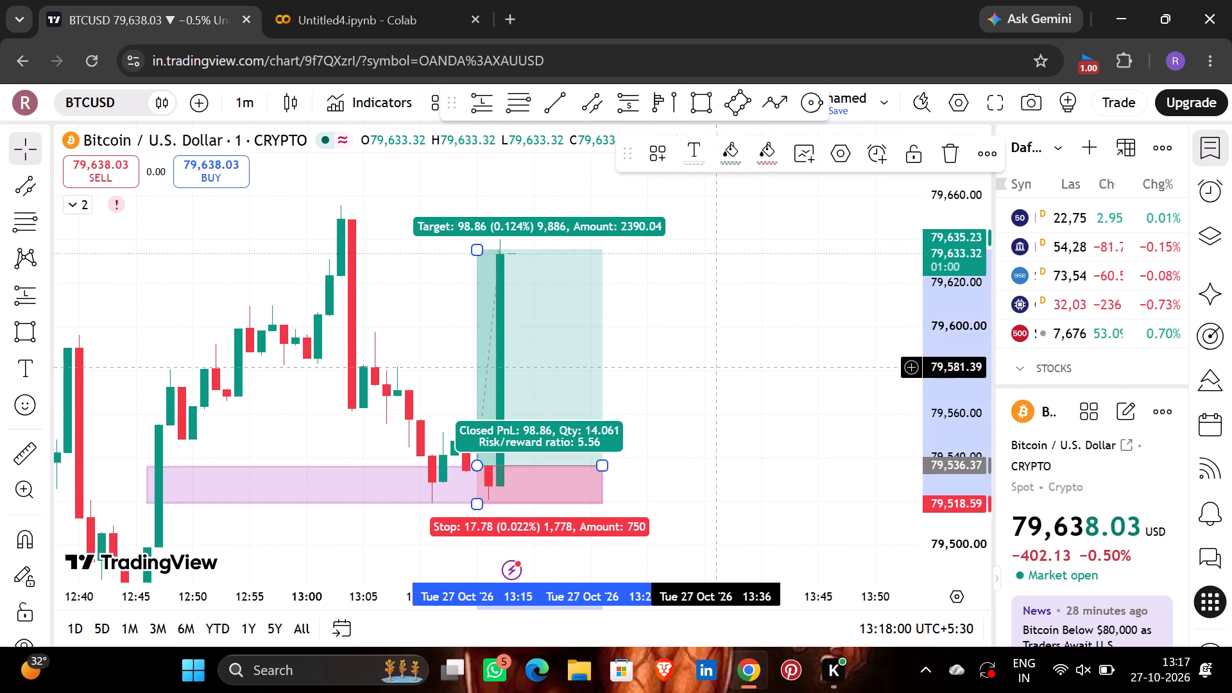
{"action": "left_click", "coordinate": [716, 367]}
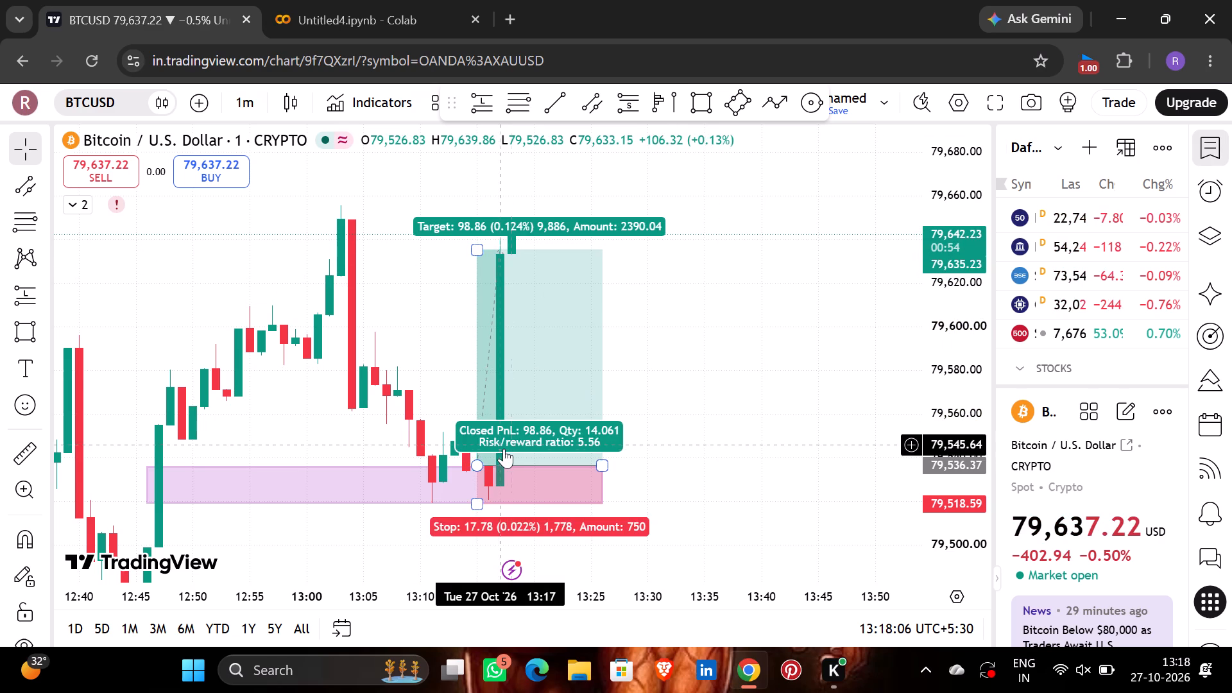
Raise the long position's target level to about 79,735.50, near the top of the 13:18 candle.
{"action": "left_click_drag", "start_coordinate": [719, 441], "coordinate": [755, 319]}
{"action": "left_click_drag", "start_coordinate": [971, 490], "coordinate": [965, 475]}
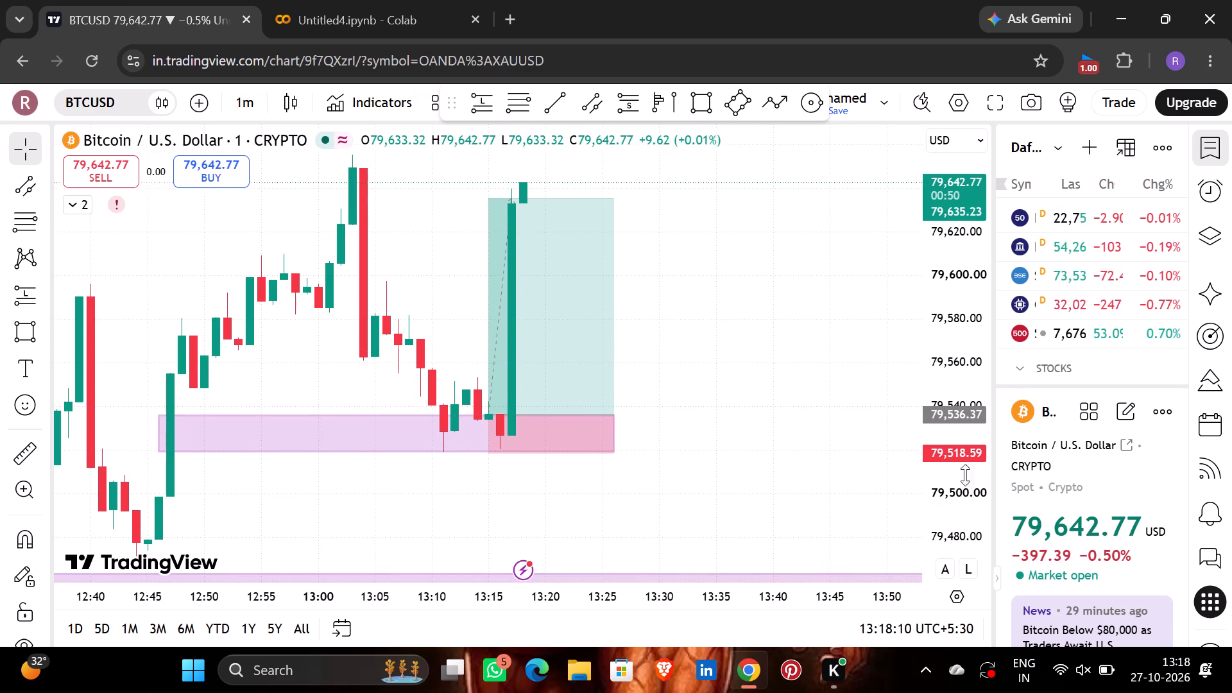
{"action": "left_click_drag", "start_coordinate": [965, 475], "coordinate": [965, 470]}
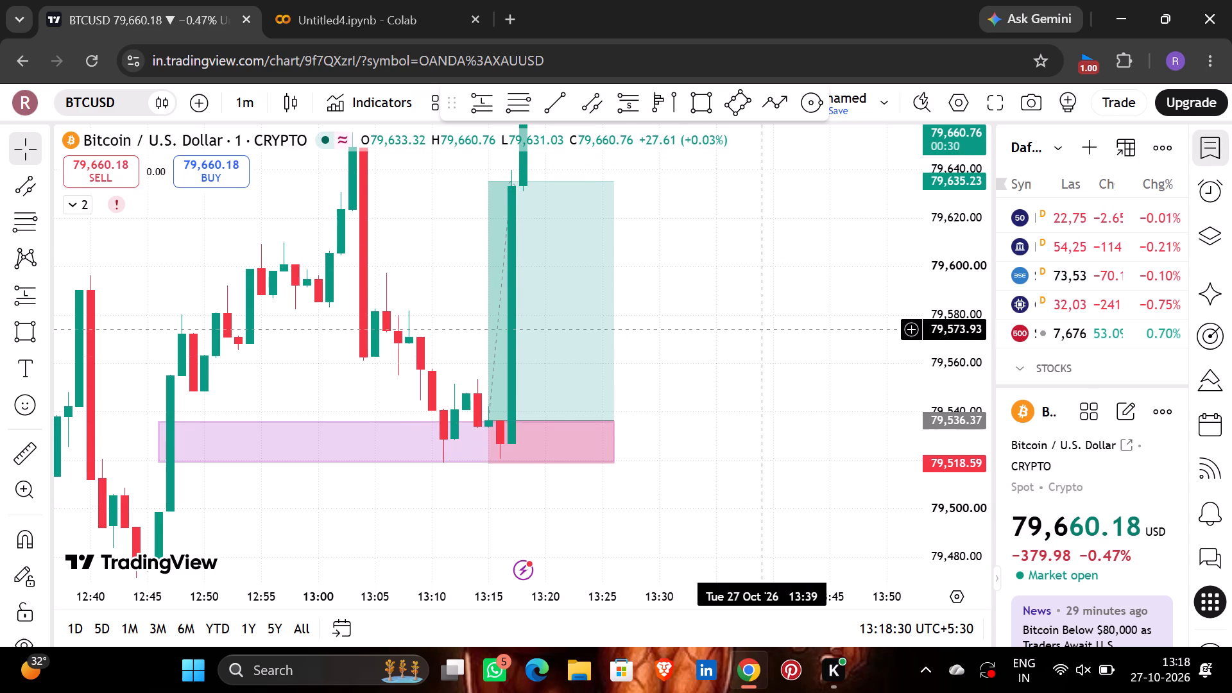
{"action": "left_click_drag", "start_coordinate": [760, 329], "coordinate": [755, 475]}
{"action": "left_click", "coordinate": [969, 258]}
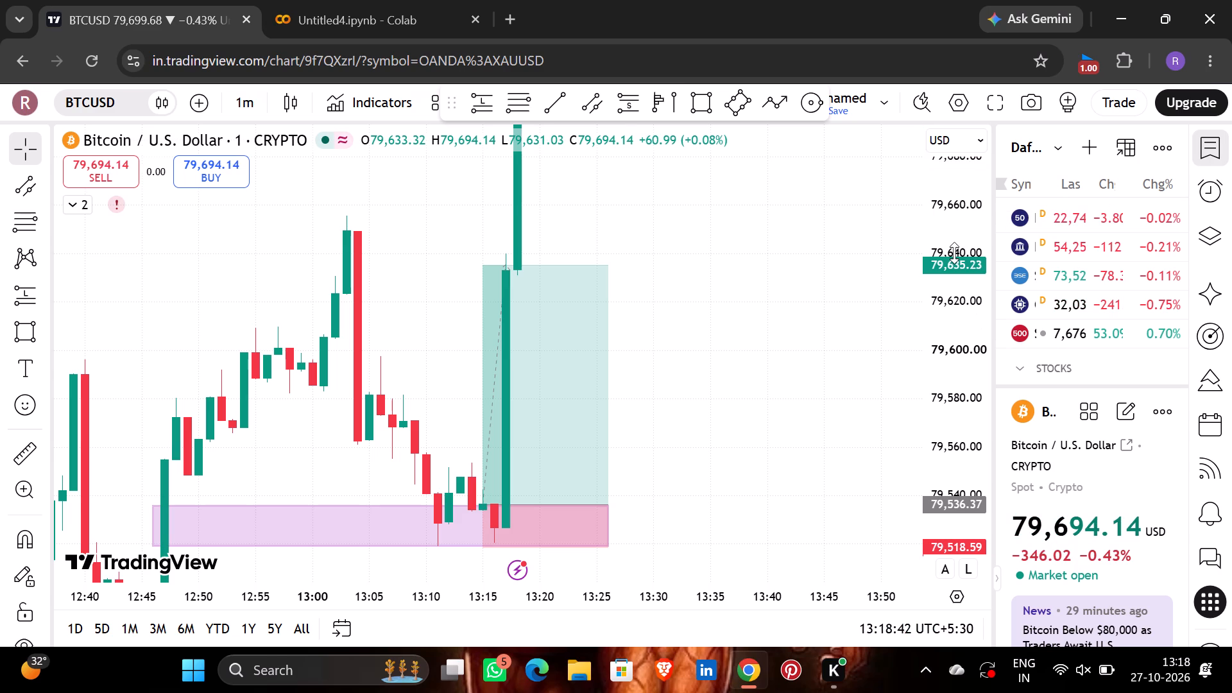
{"action": "left_click_drag", "start_coordinate": [951, 176], "coordinate": [927, 347]}
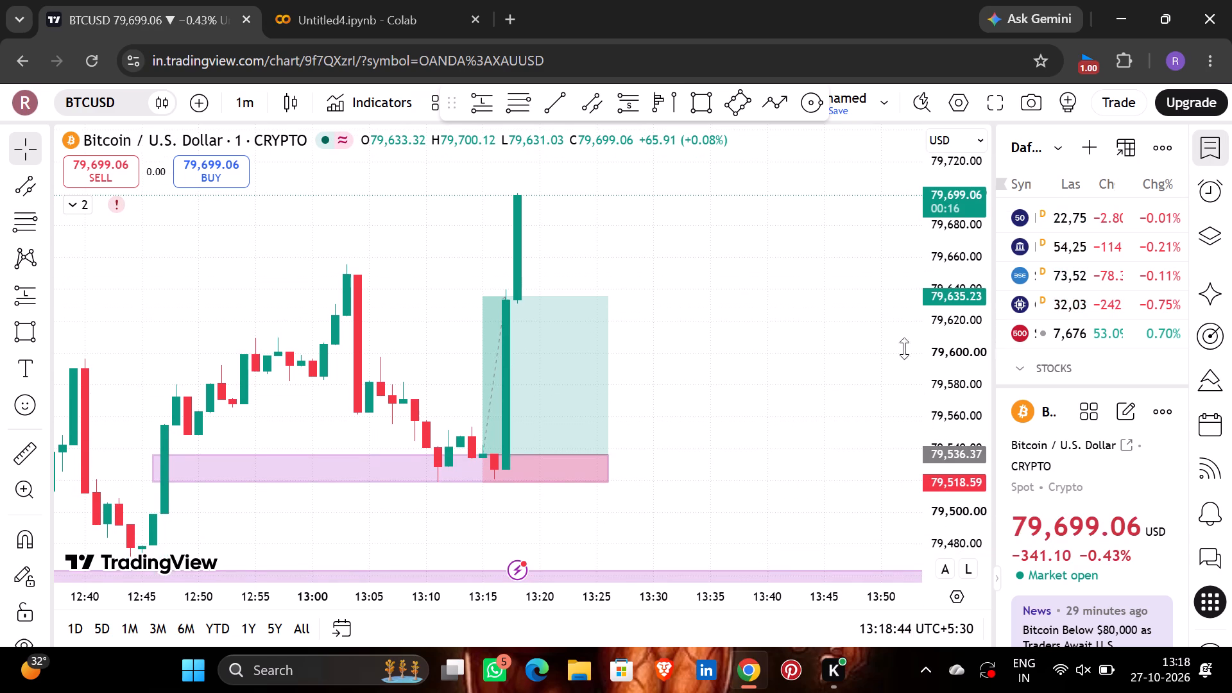
{"action": "left_click_drag", "start_coordinate": [789, 364], "coordinate": [785, 502]}
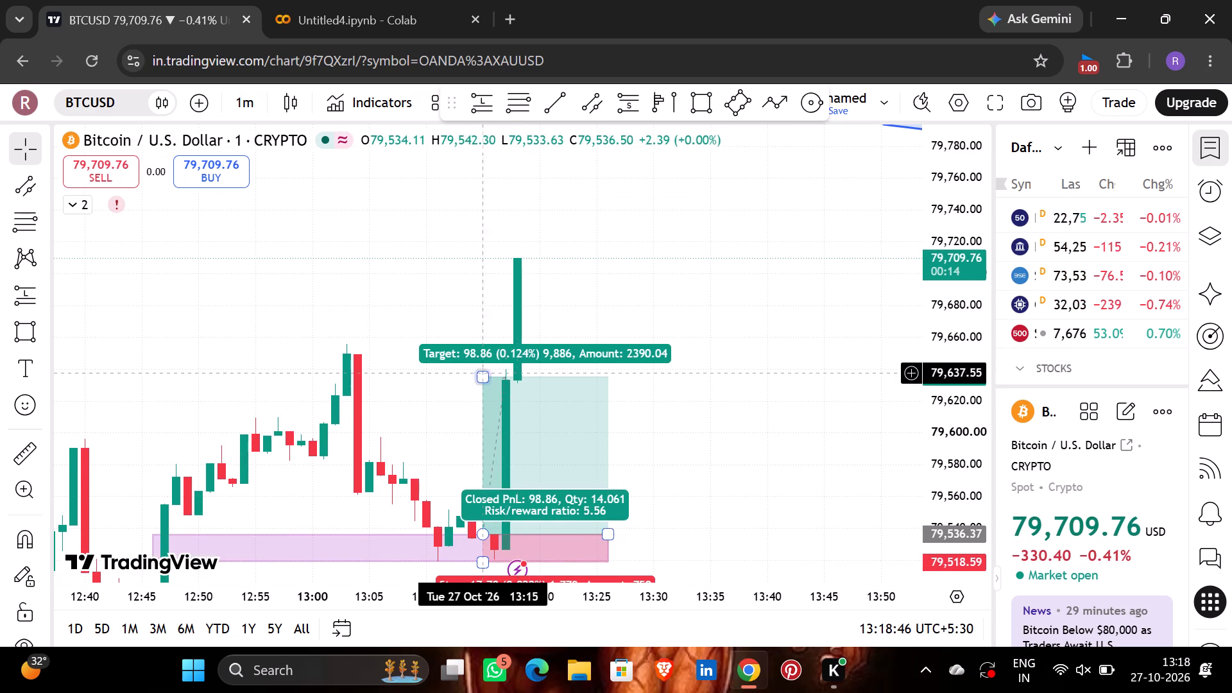
{"action": "left_click_drag", "start_coordinate": [711, 391], "coordinate": [738, 322]}
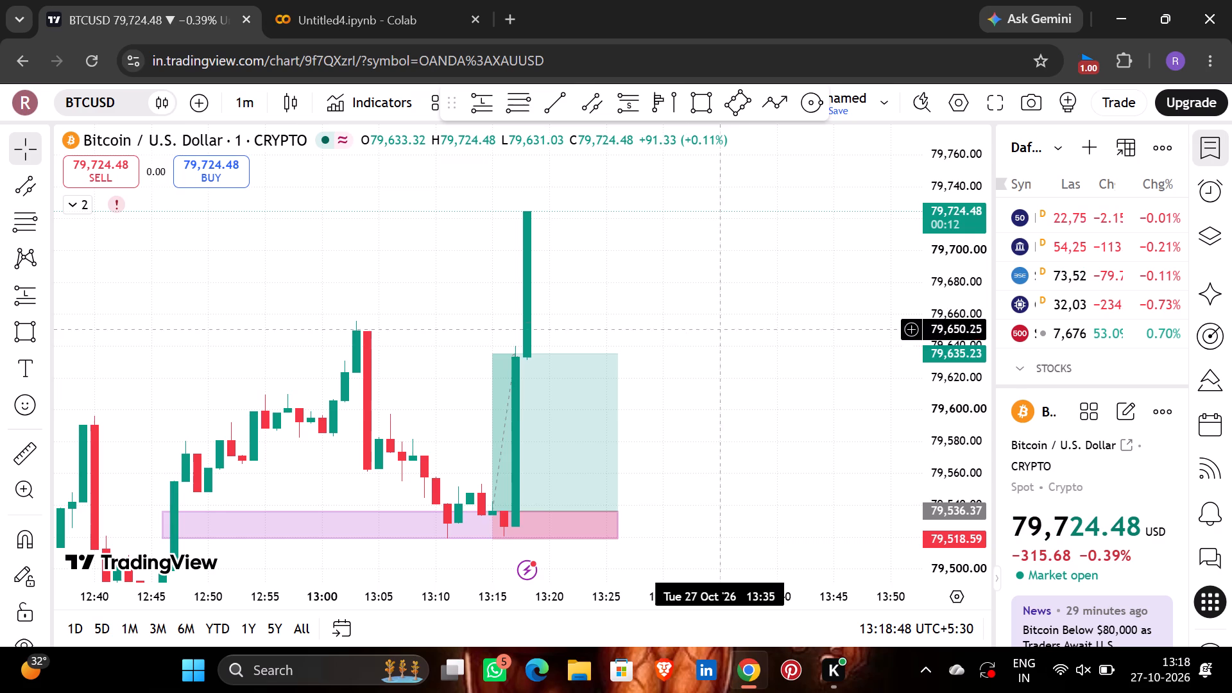
{"action": "left_click_drag", "start_coordinate": [770, 420], "coordinate": [819, 316]}
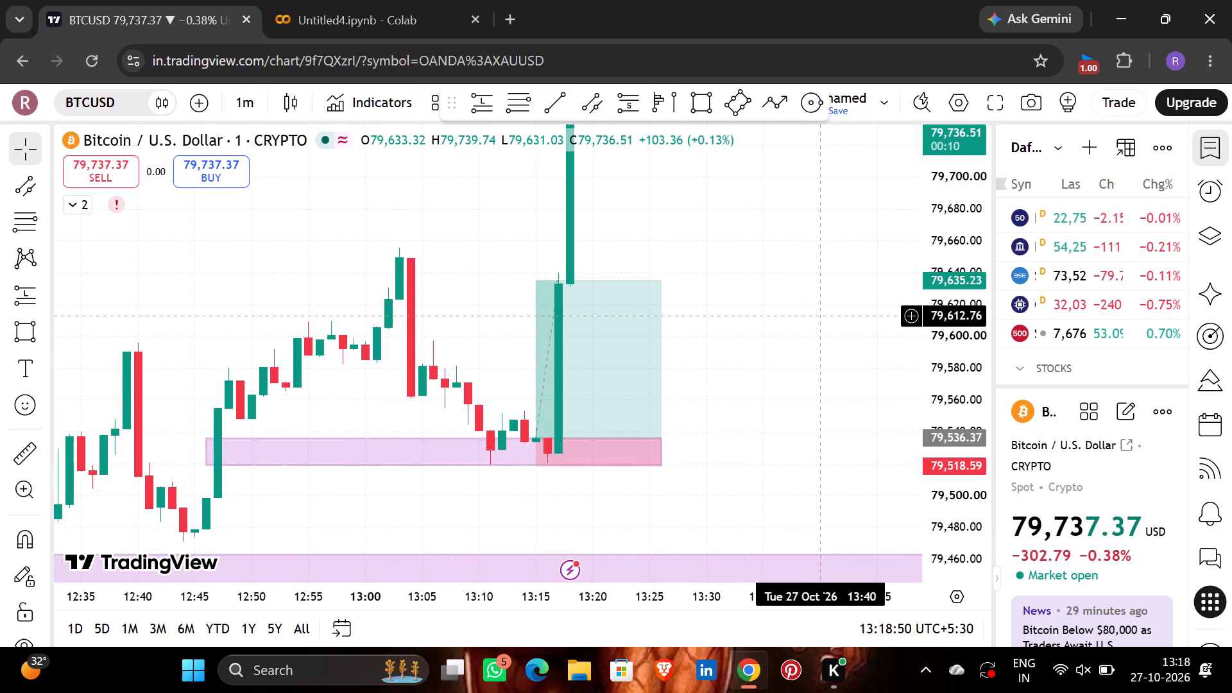
{"action": "left_click_drag", "start_coordinate": [914, 250], "coordinate": [878, 296]}
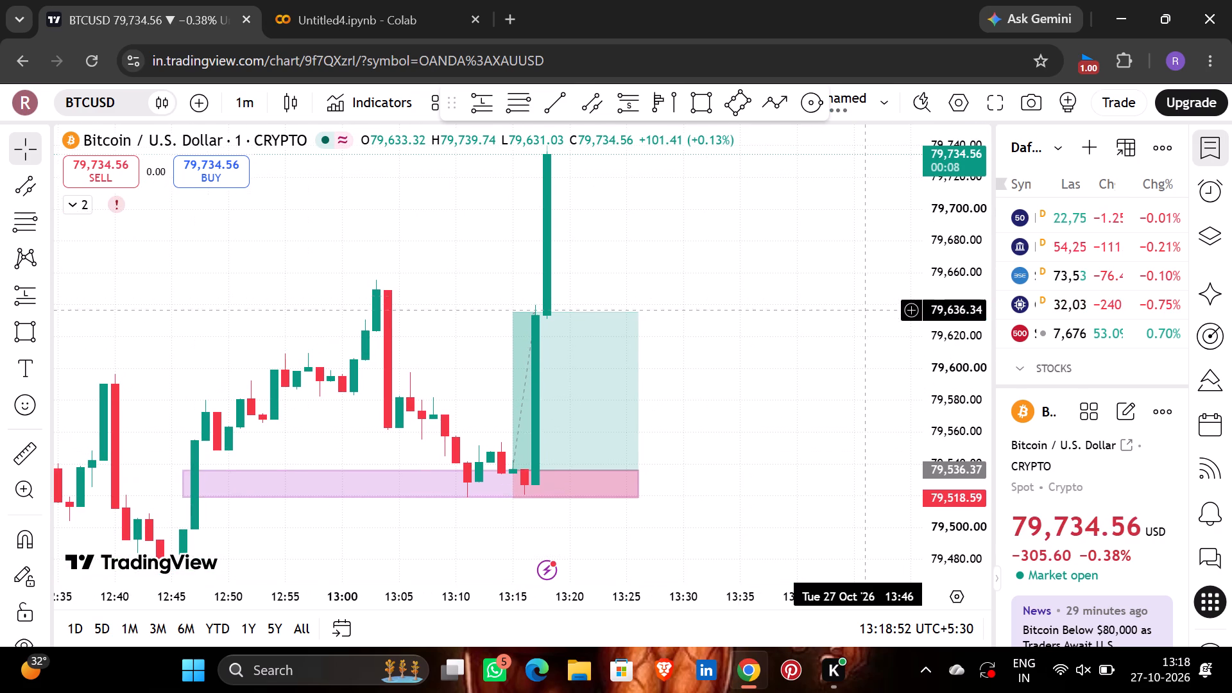
{"action": "left_click_drag", "start_coordinate": [831, 331], "coordinate": [798, 400]}
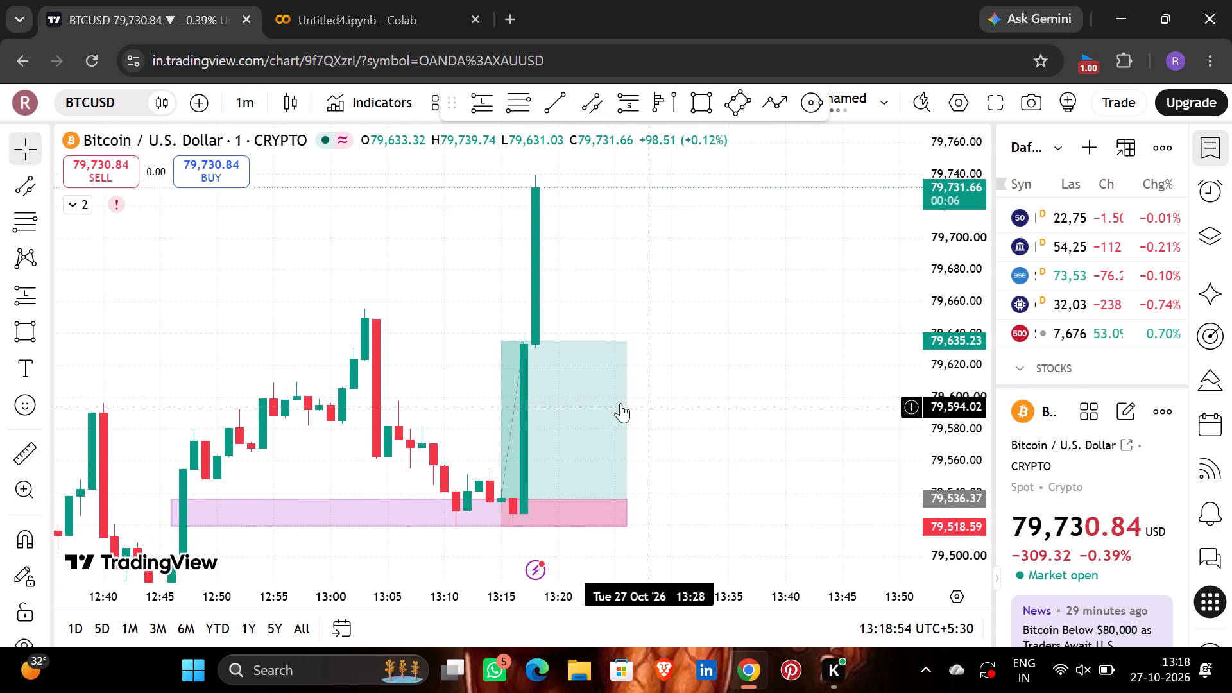
{"action": "left_click_drag", "start_coordinate": [501, 335], "coordinate": [552, 182]}
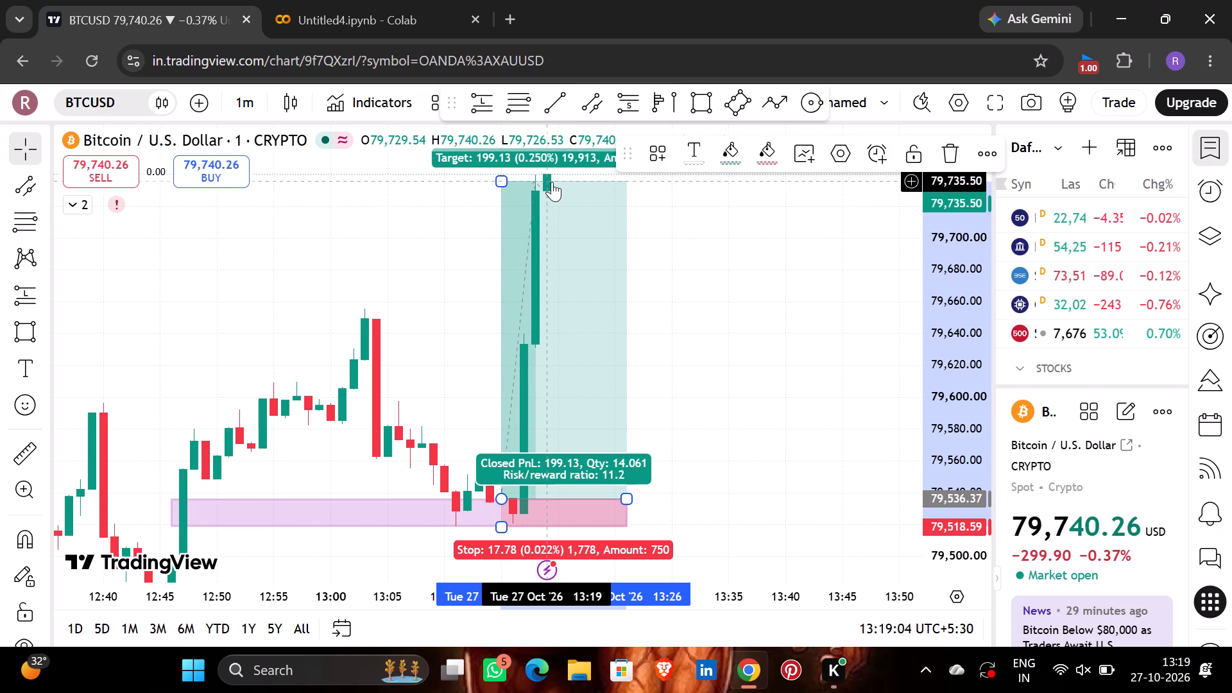
{"action": "left_click", "coordinate": [745, 347]}
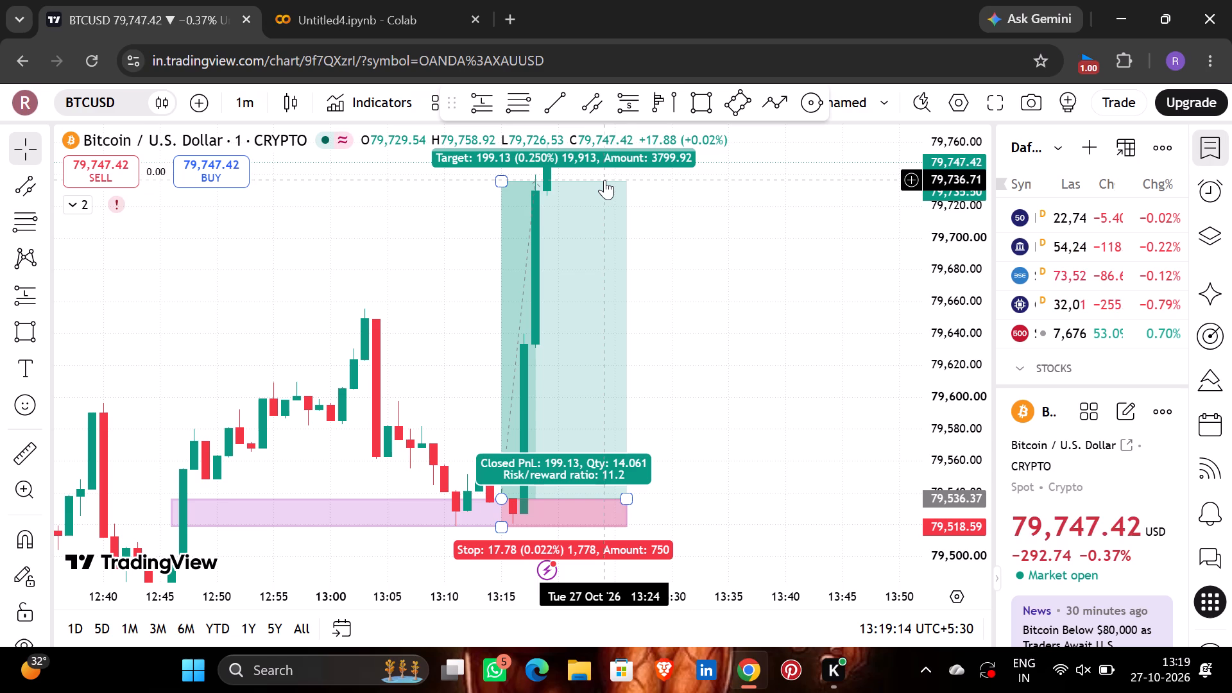
Follow the newest 1-minute BTCUSD candles around the long position's target level.
{"action": "left_click_drag", "start_coordinate": [823, 312], "coordinate": [771, 325]}
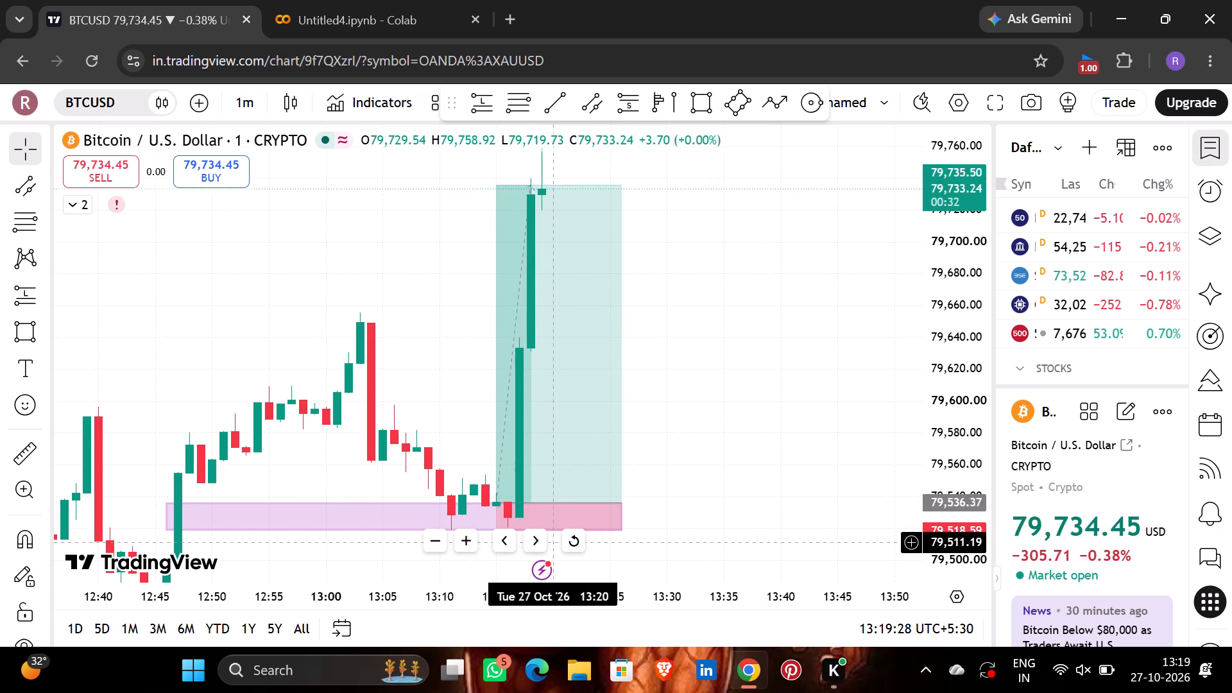
{"action": "left_click_drag", "start_coordinate": [697, 460], "coordinate": [691, 388]}
{"action": "left_click_drag", "start_coordinate": [691, 388], "coordinate": [658, 468]}
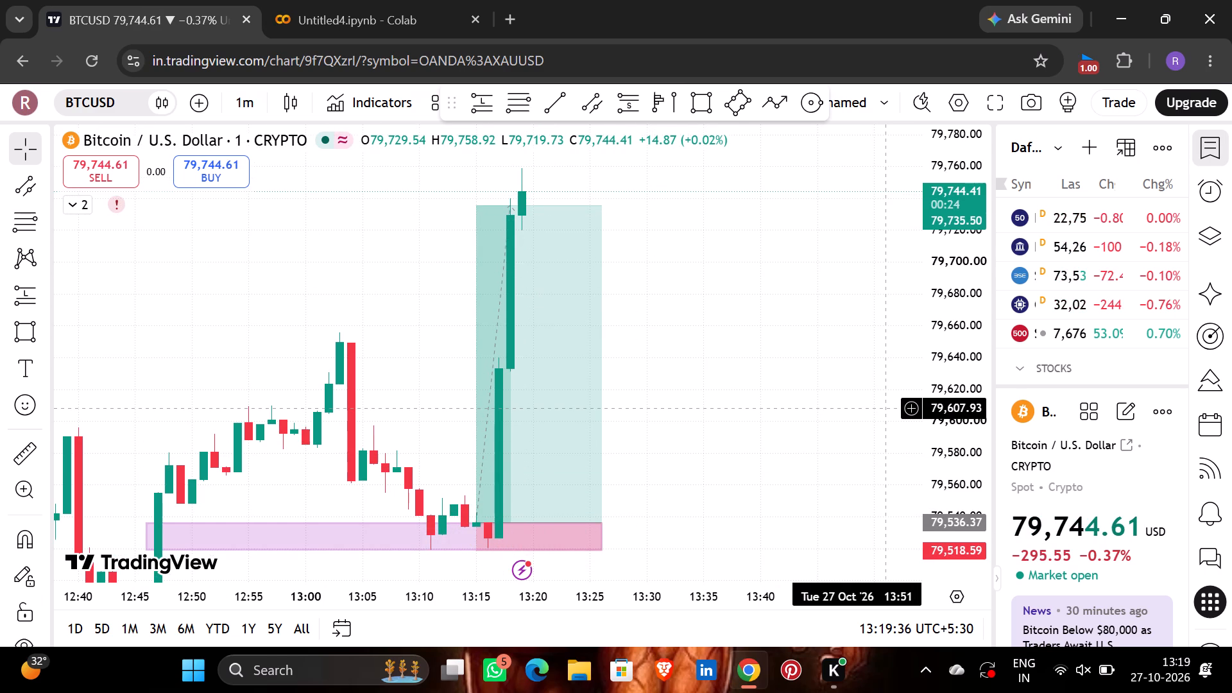
{"action": "left_click_drag", "start_coordinate": [685, 331], "coordinate": [656, 379]}
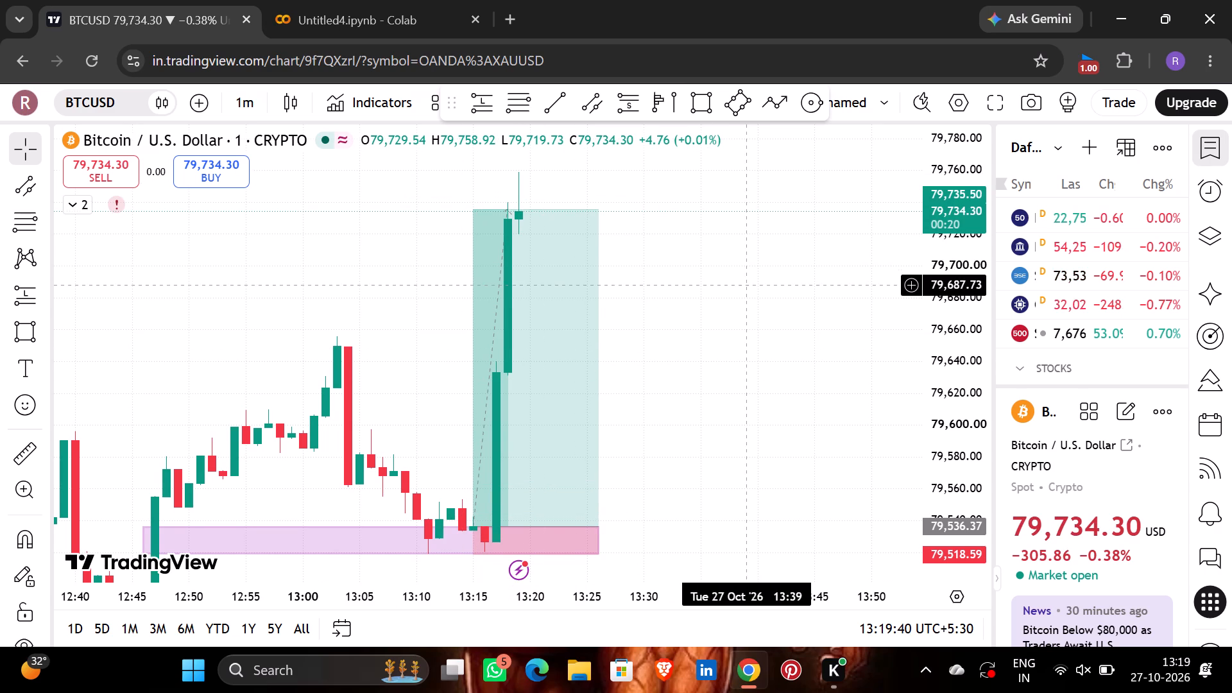
{"action": "left_click_drag", "start_coordinate": [741, 285], "coordinate": [755, 233]}
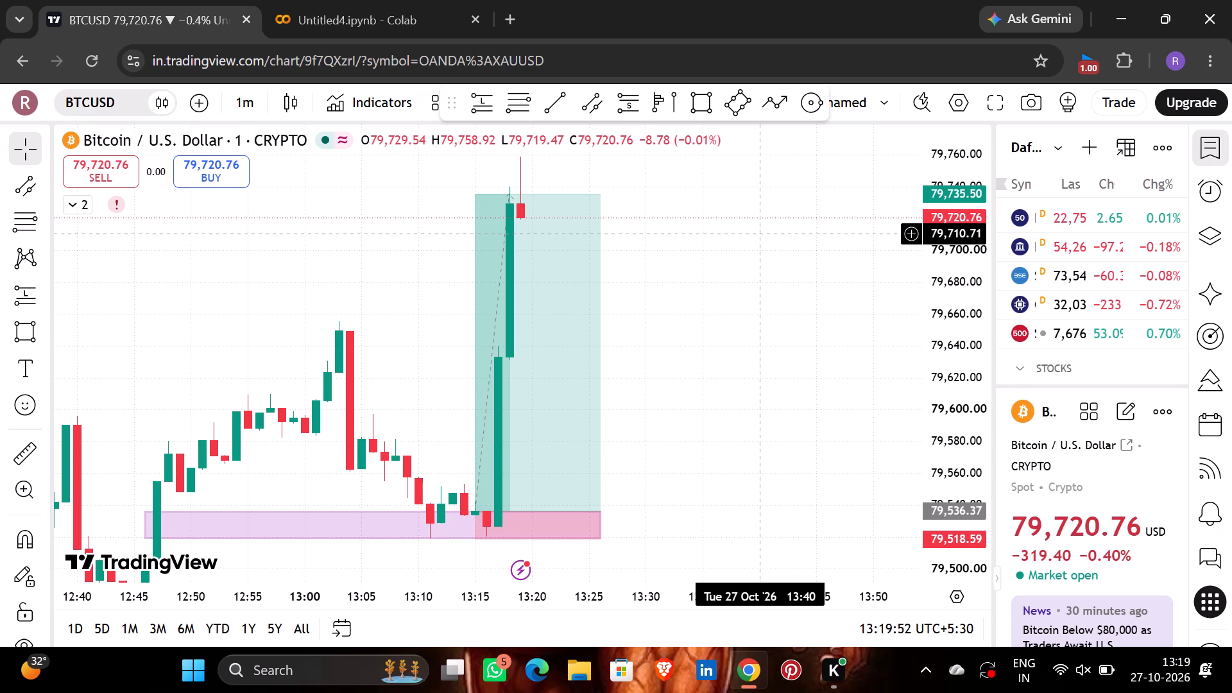
{"action": "left_click_drag", "start_coordinate": [782, 360], "coordinate": [702, 406]}
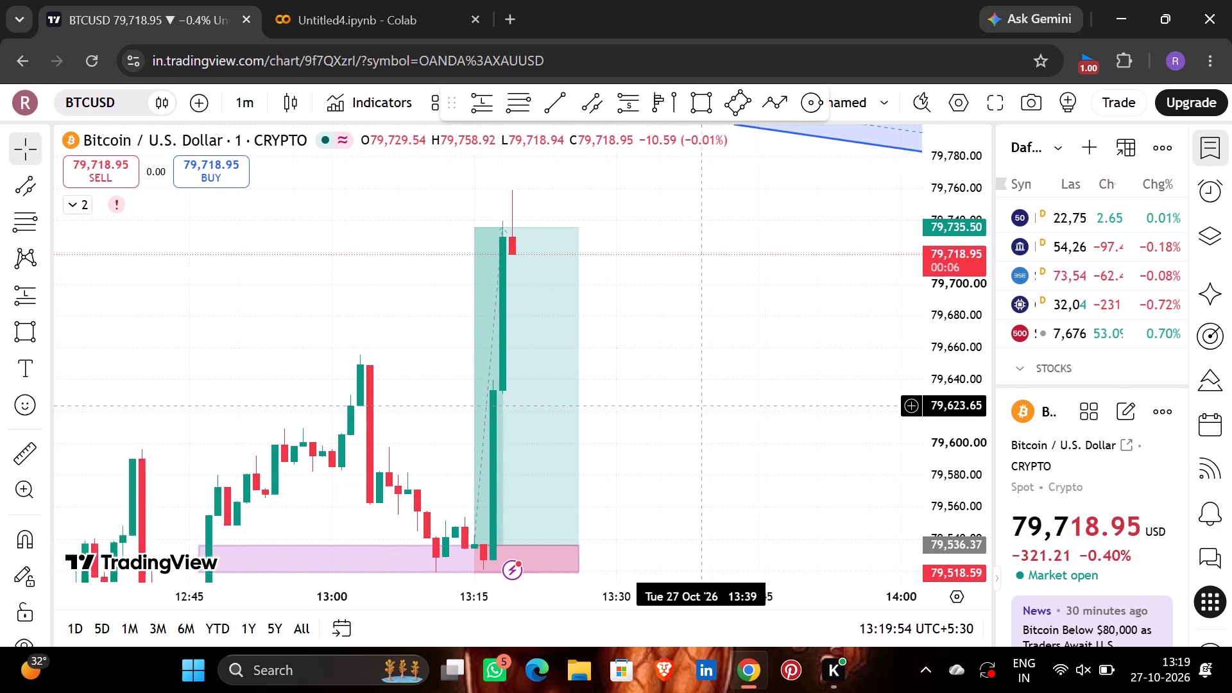
{"action": "left_click_drag", "start_coordinate": [966, 198], "coordinate": [938, 274]}
{"action": "left_click_drag", "start_coordinate": [734, 318], "coordinate": [667, 336]}
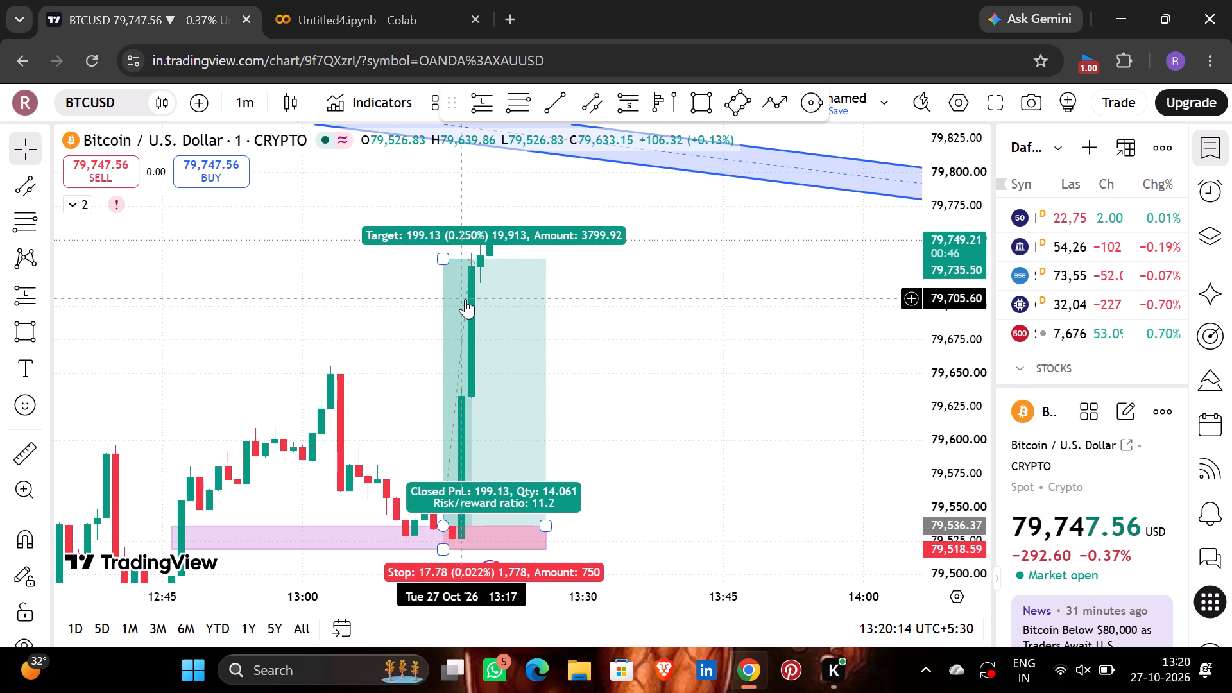
{"action": "left_click", "coordinate": [734, 440]}
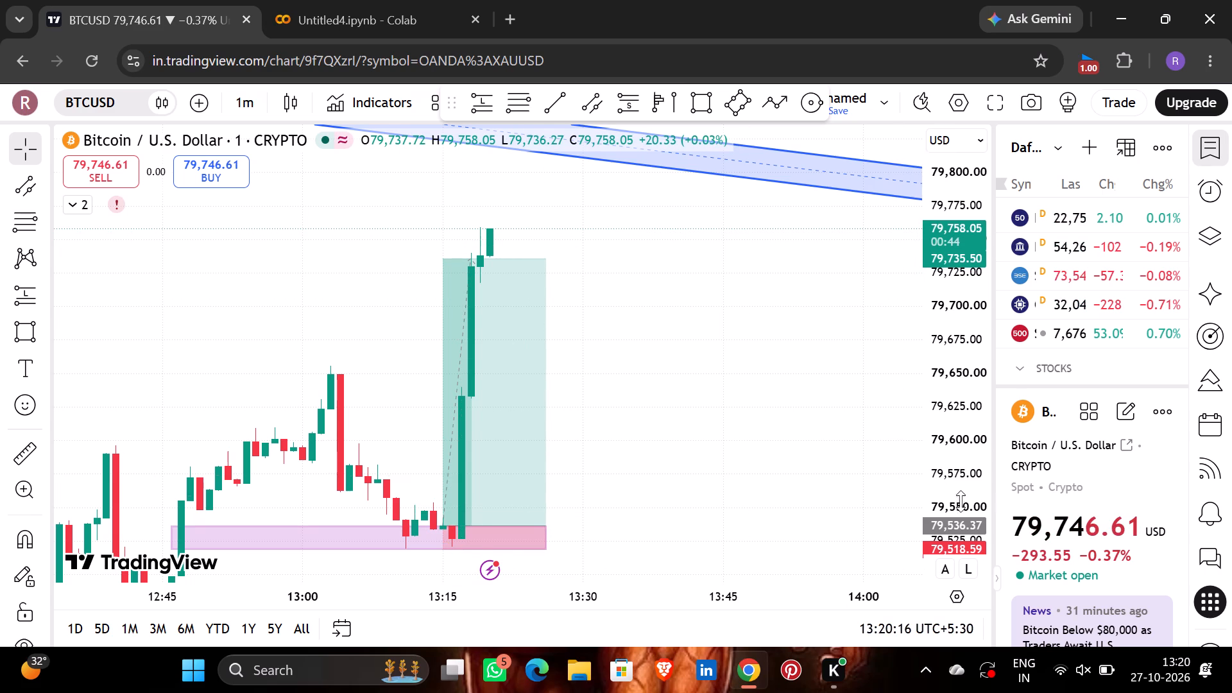
Examine the BTCUSD move from the small zone against the earlier swings, the large lower zone and the descending channel.
{"action": "left_click_drag", "start_coordinate": [969, 503], "coordinate": [972, 416]}
{"action": "left_click_drag", "start_coordinate": [843, 404], "coordinate": [869, 225]}
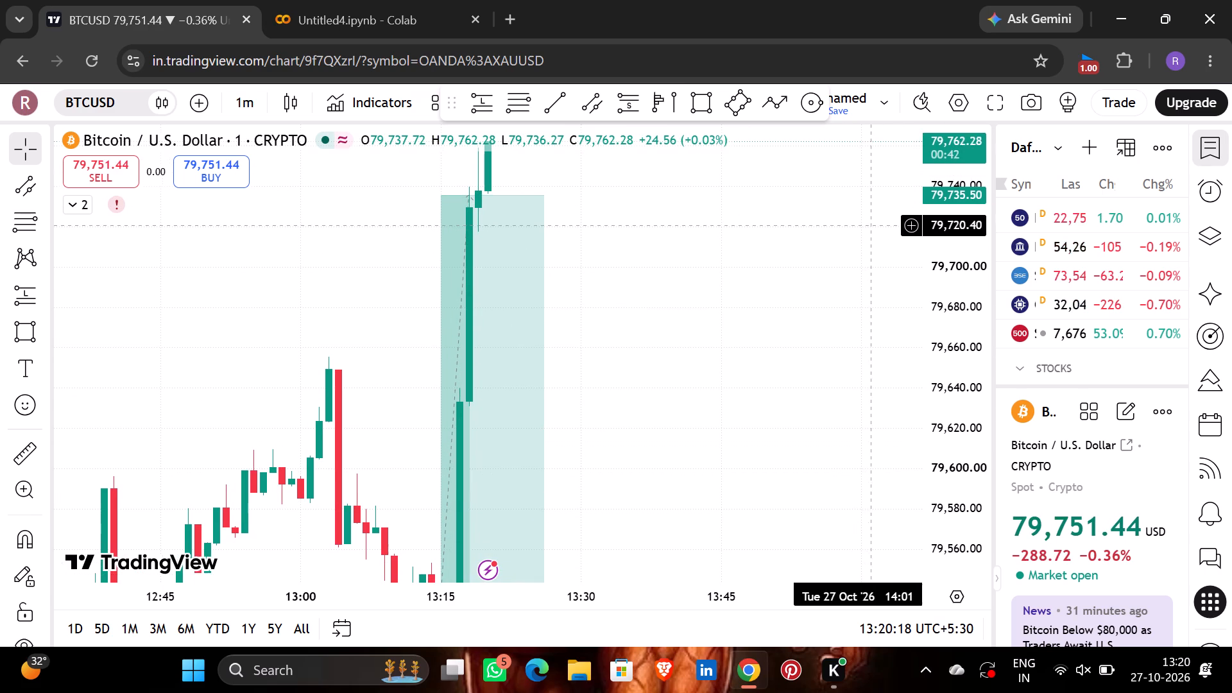
{"action": "left_click_drag", "start_coordinate": [944, 233], "coordinate": [932, 425]}
{"action": "left_click_drag", "start_coordinate": [828, 420], "coordinate": [783, 319]}
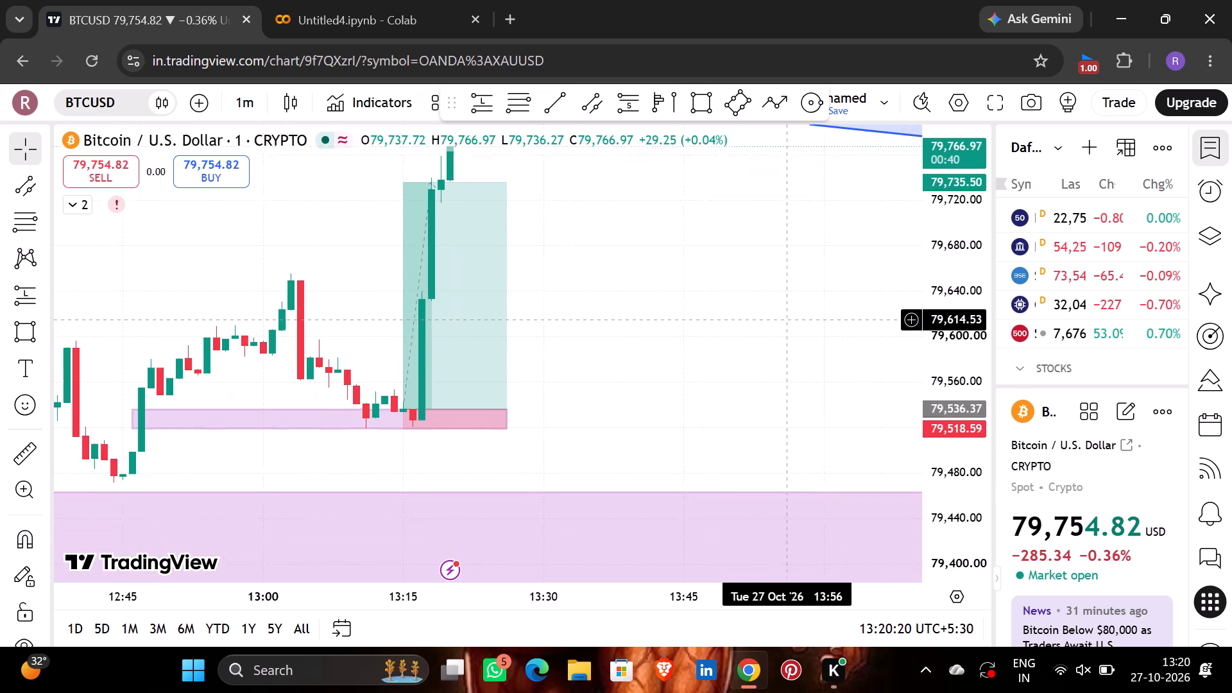
{"action": "left_click_drag", "start_coordinate": [783, 319], "coordinate": [783, 320]}
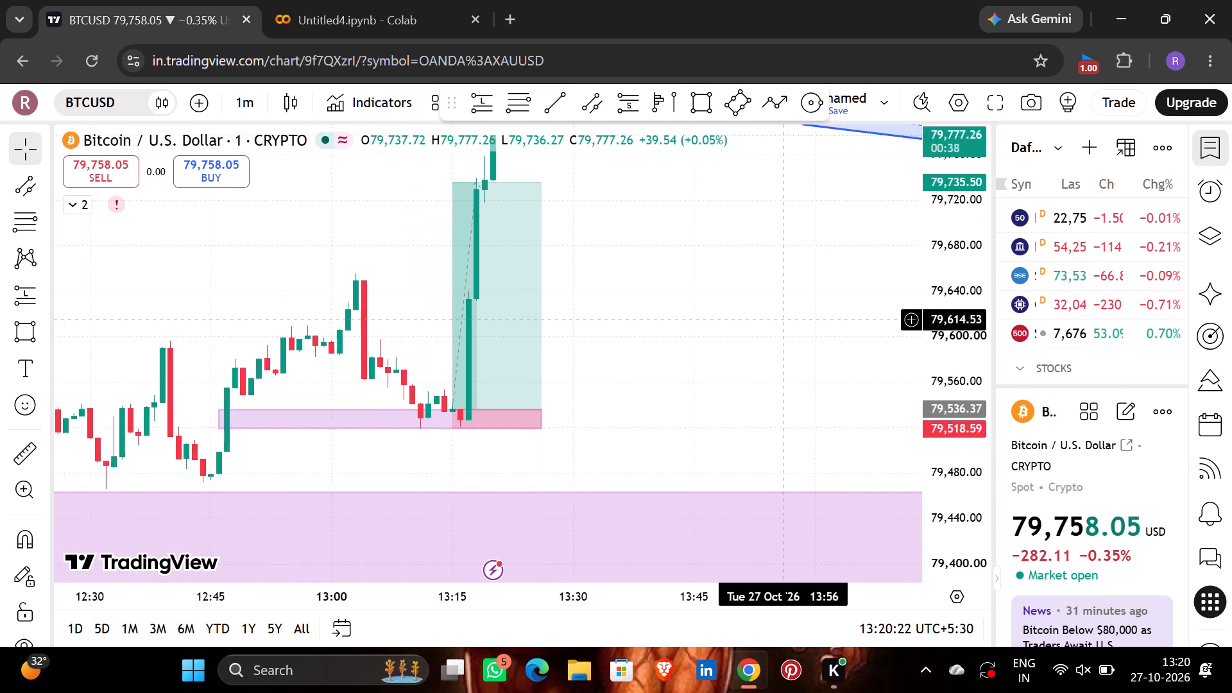
{"action": "left_click_drag", "start_coordinate": [783, 320], "coordinate": [665, 523]}
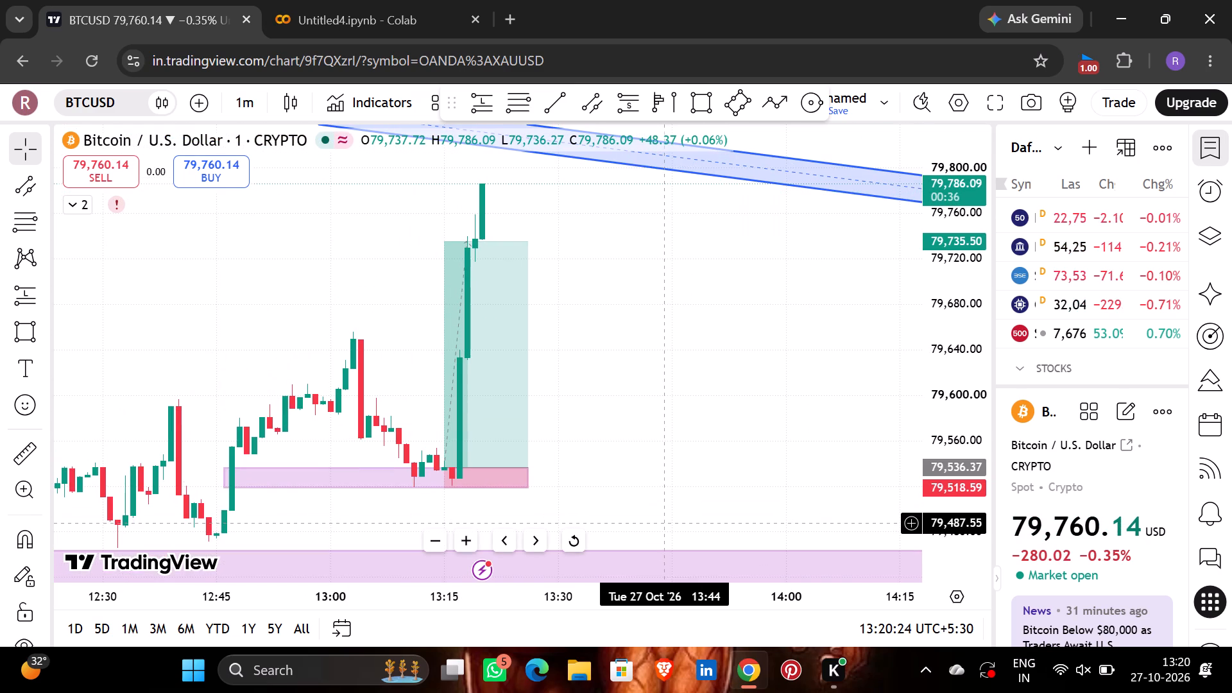
{"action": "left_click_drag", "start_coordinate": [89, 295], "coordinate": [445, 228]}
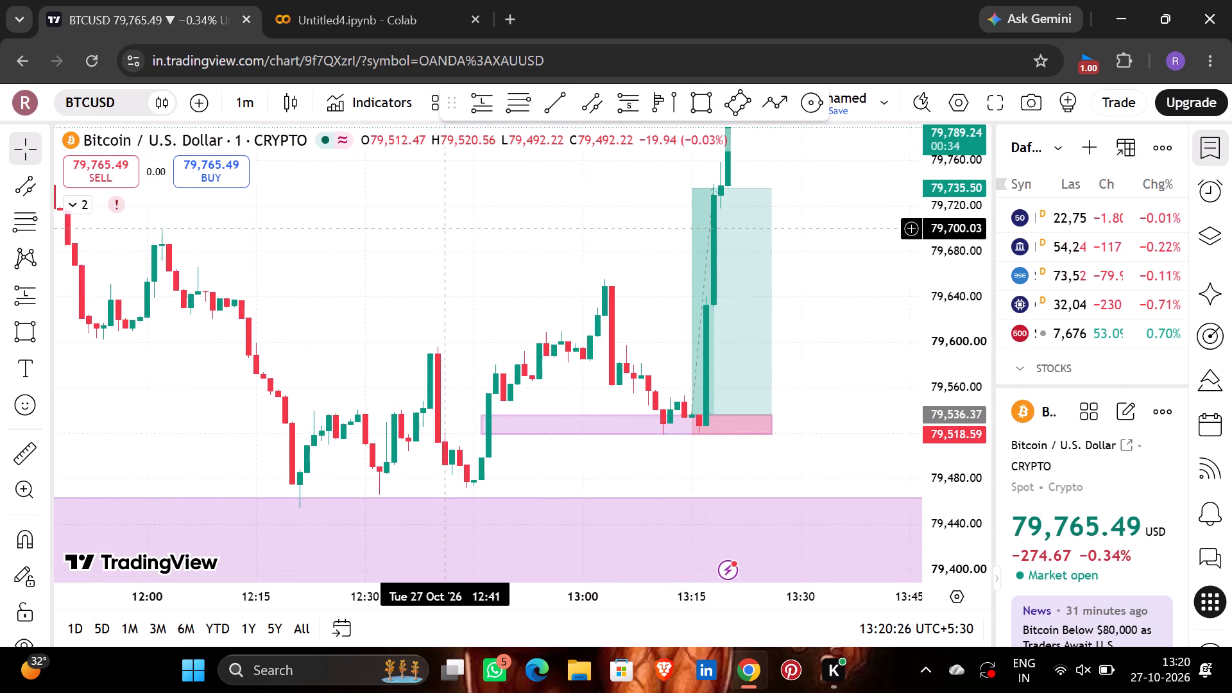
{"action": "left_click_drag", "start_coordinate": [801, 305], "coordinate": [735, 377]}
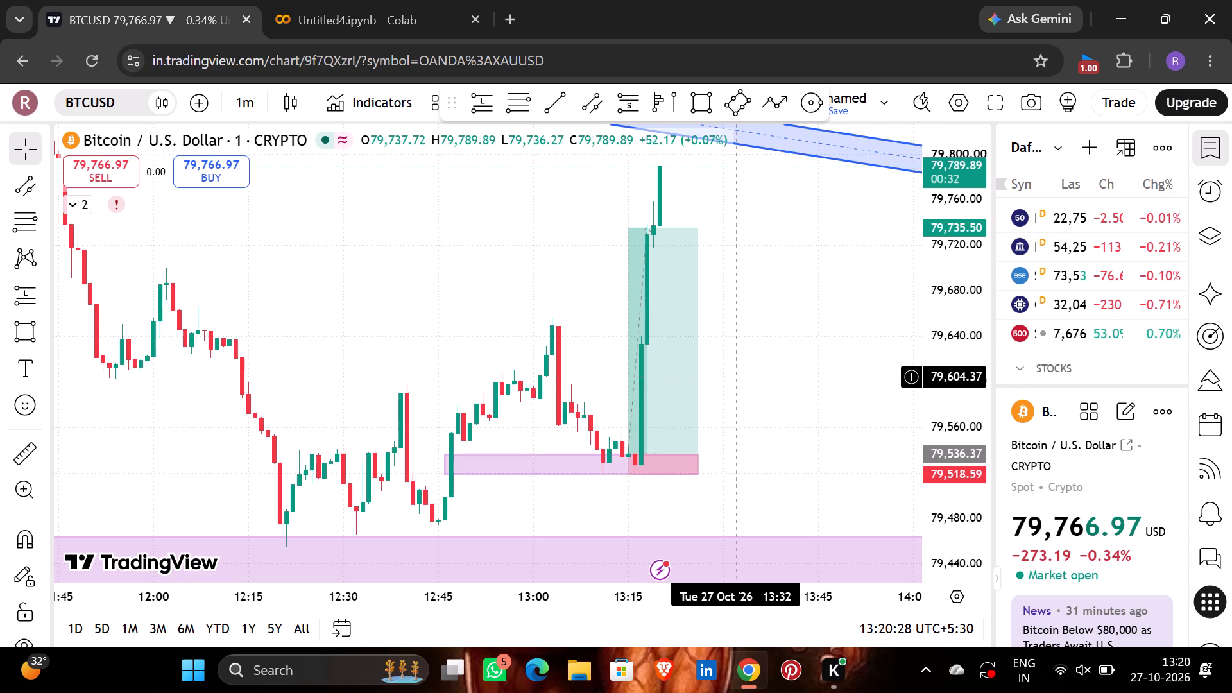
{"action": "left_click_drag", "start_coordinate": [761, 377], "coordinate": [733, 345]}
{"action": "left_click_drag", "start_coordinate": [432, 302], "coordinate": [407, 249]}
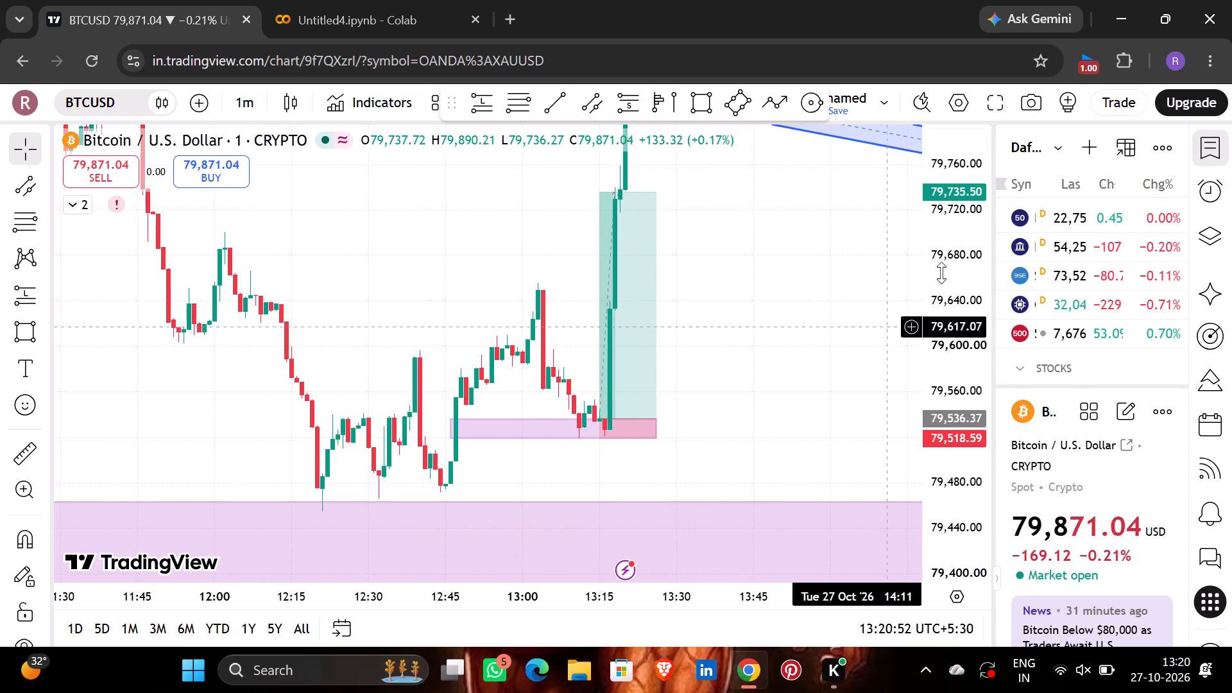
{"action": "left_click_drag", "start_coordinate": [950, 259], "coordinate": [941, 440]}
{"action": "left_click_drag", "start_coordinate": [773, 303], "coordinate": [777, 416]}
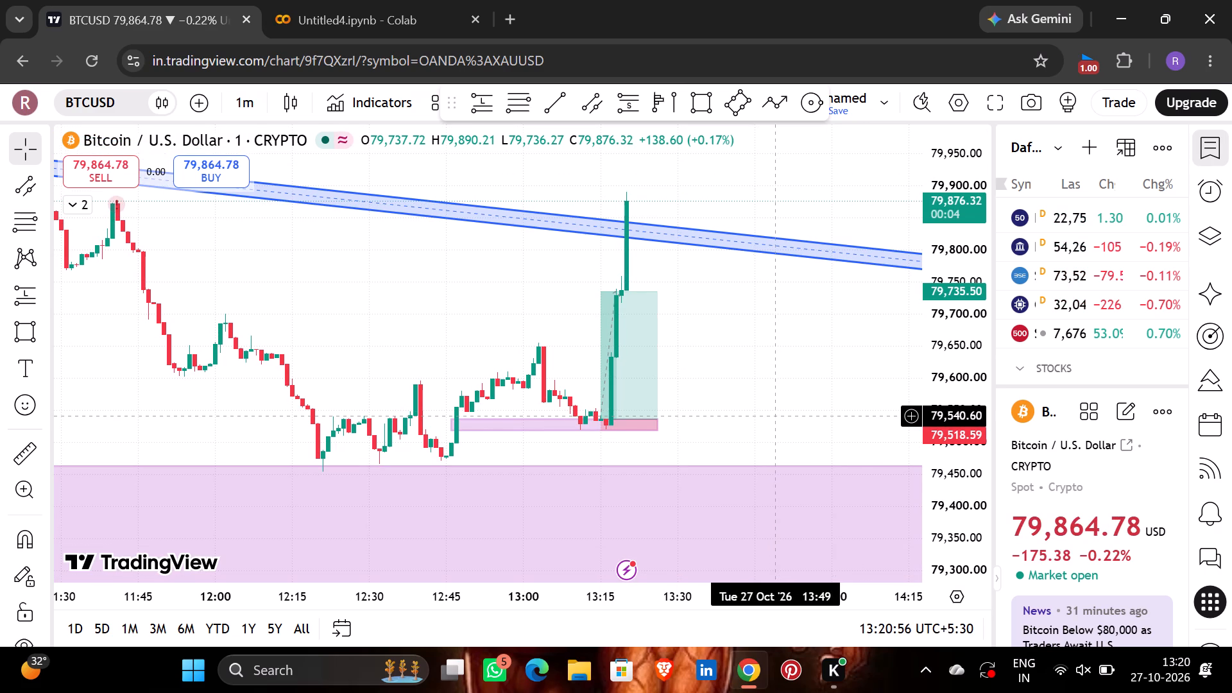
Place a horizontal line at about 79,914.46, on the 11:18 swing high of the 1-minute BTCUSD chart.
{"action": "left_click_drag", "start_coordinate": [793, 338], "coordinate": [769, 506]}
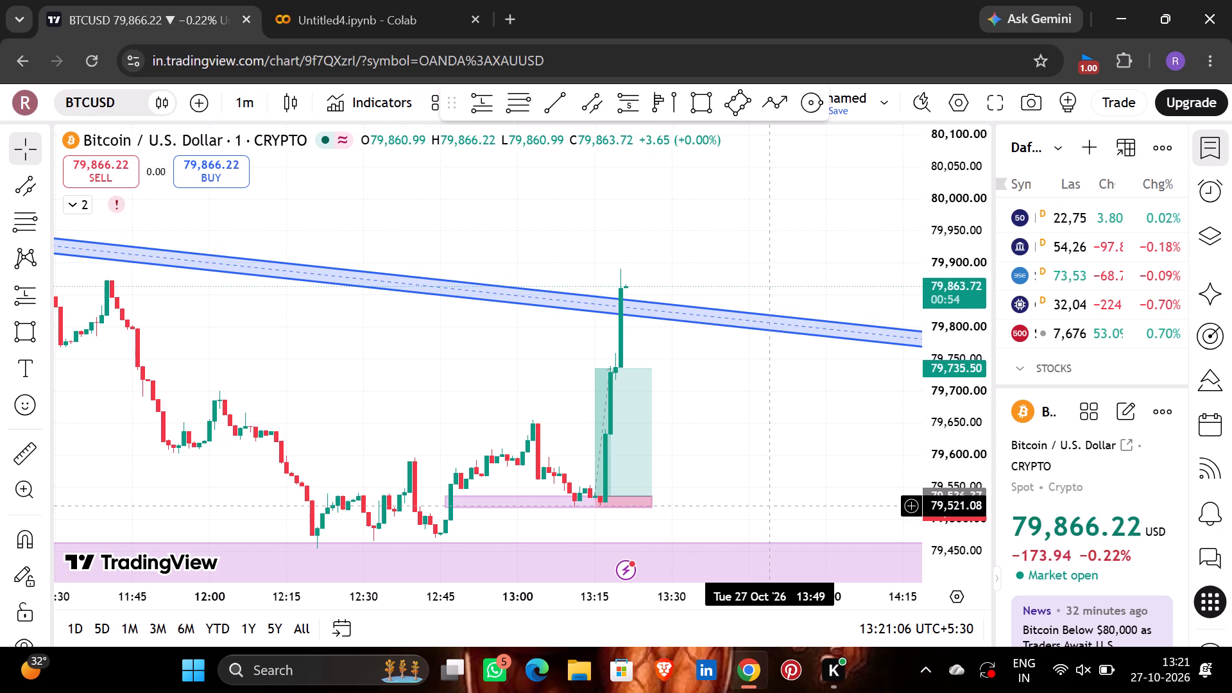
{"action": "left_click_drag", "start_coordinate": [397, 398], "coordinate": [593, 398]}
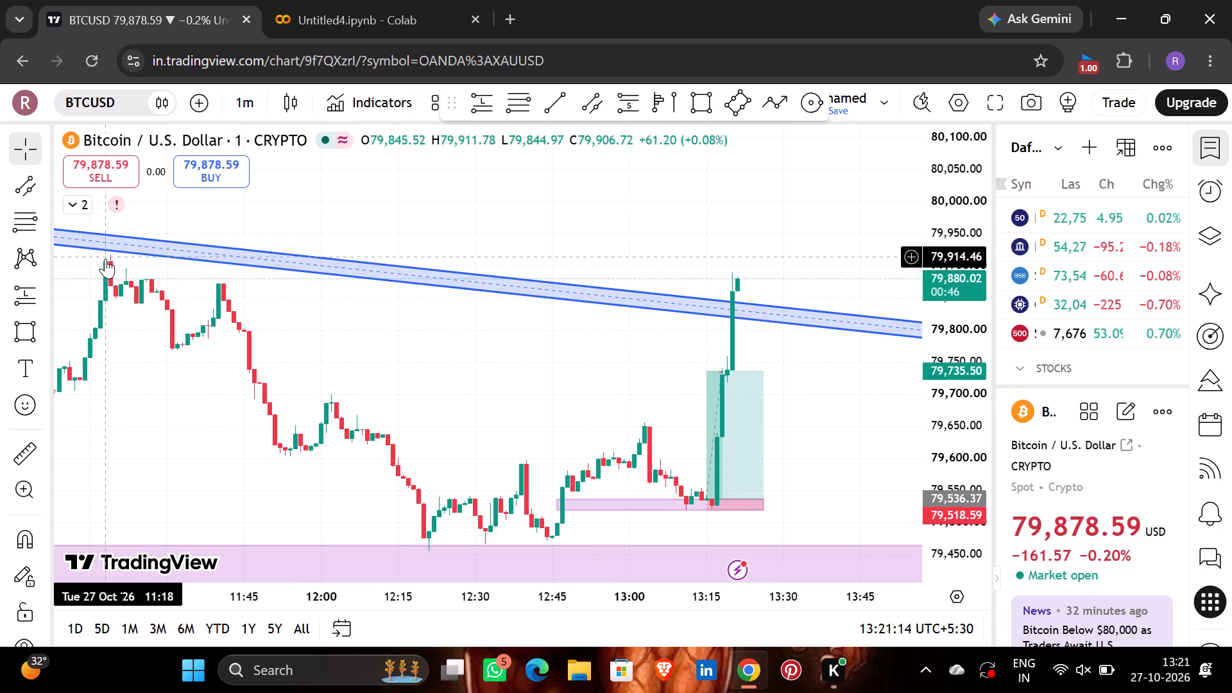
{"action": "key", "text": "alt+h"}
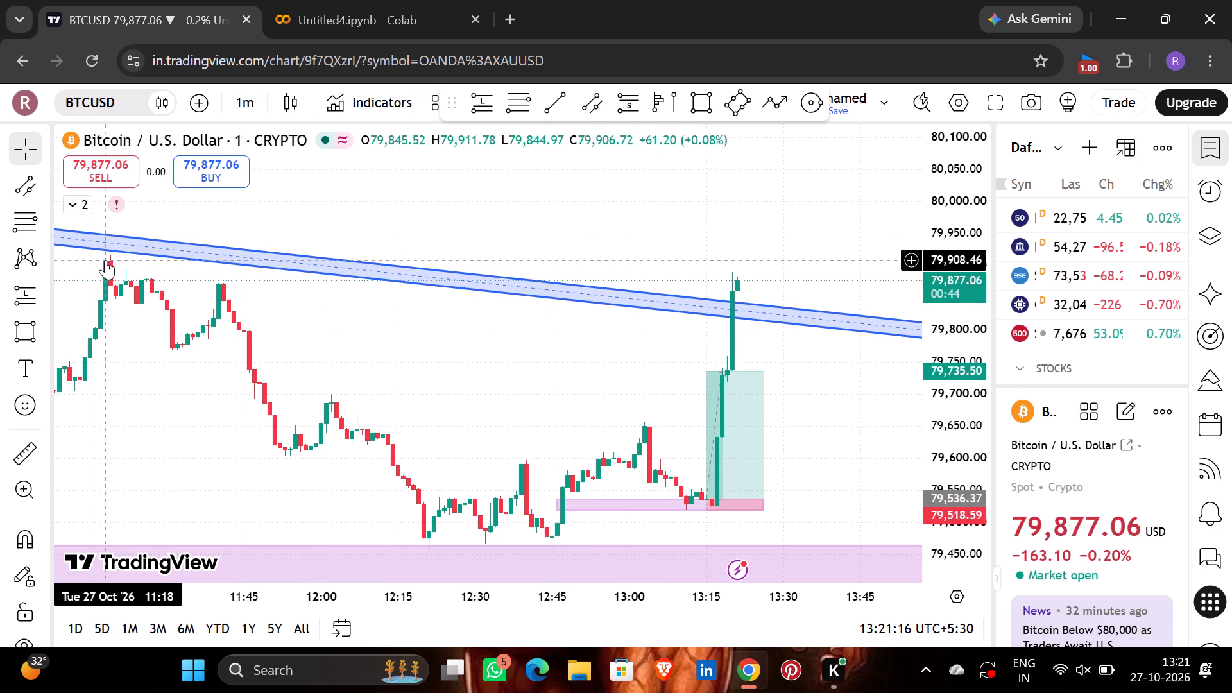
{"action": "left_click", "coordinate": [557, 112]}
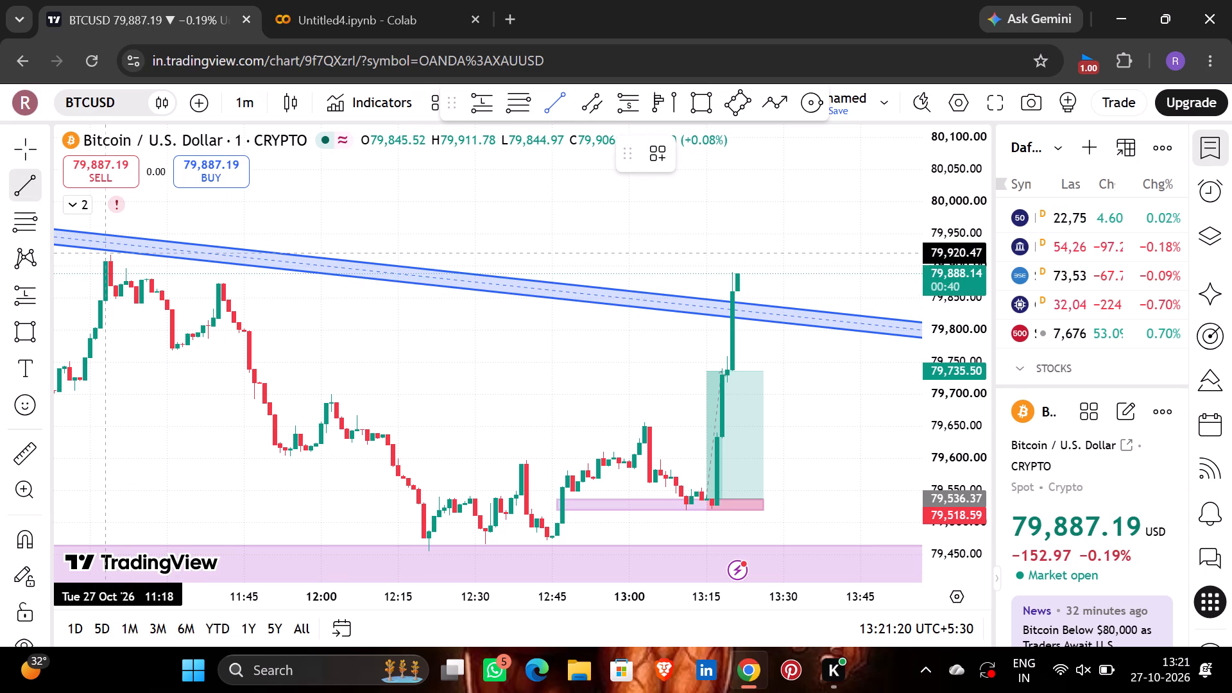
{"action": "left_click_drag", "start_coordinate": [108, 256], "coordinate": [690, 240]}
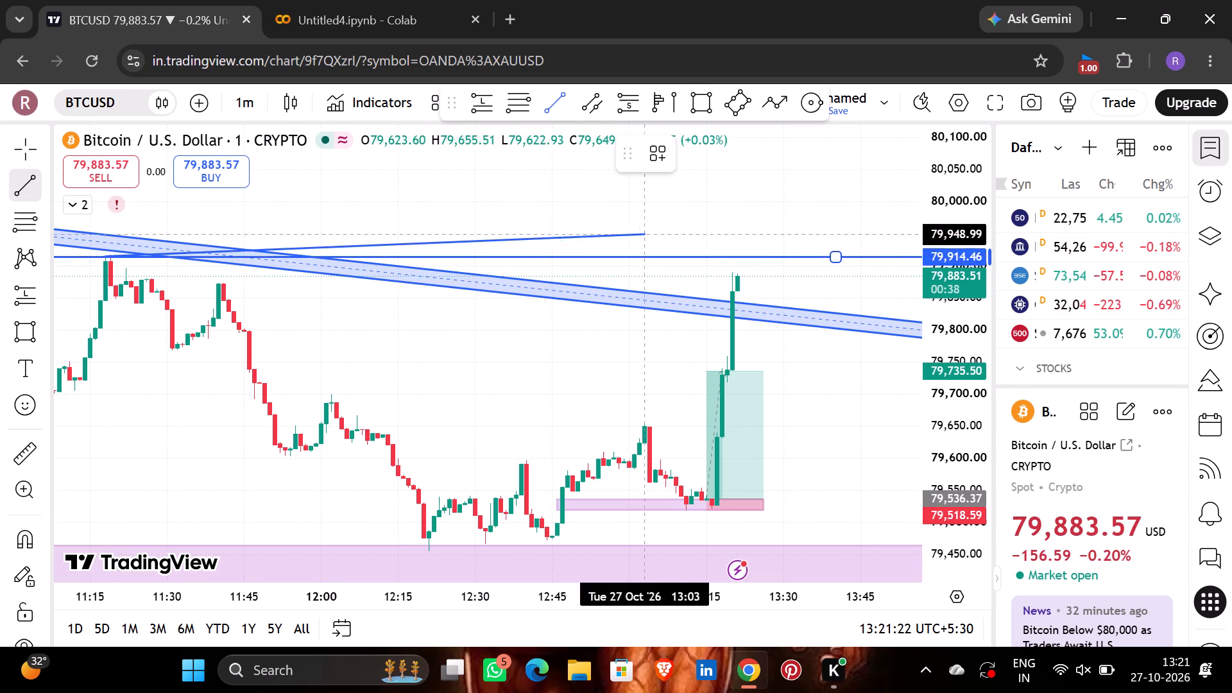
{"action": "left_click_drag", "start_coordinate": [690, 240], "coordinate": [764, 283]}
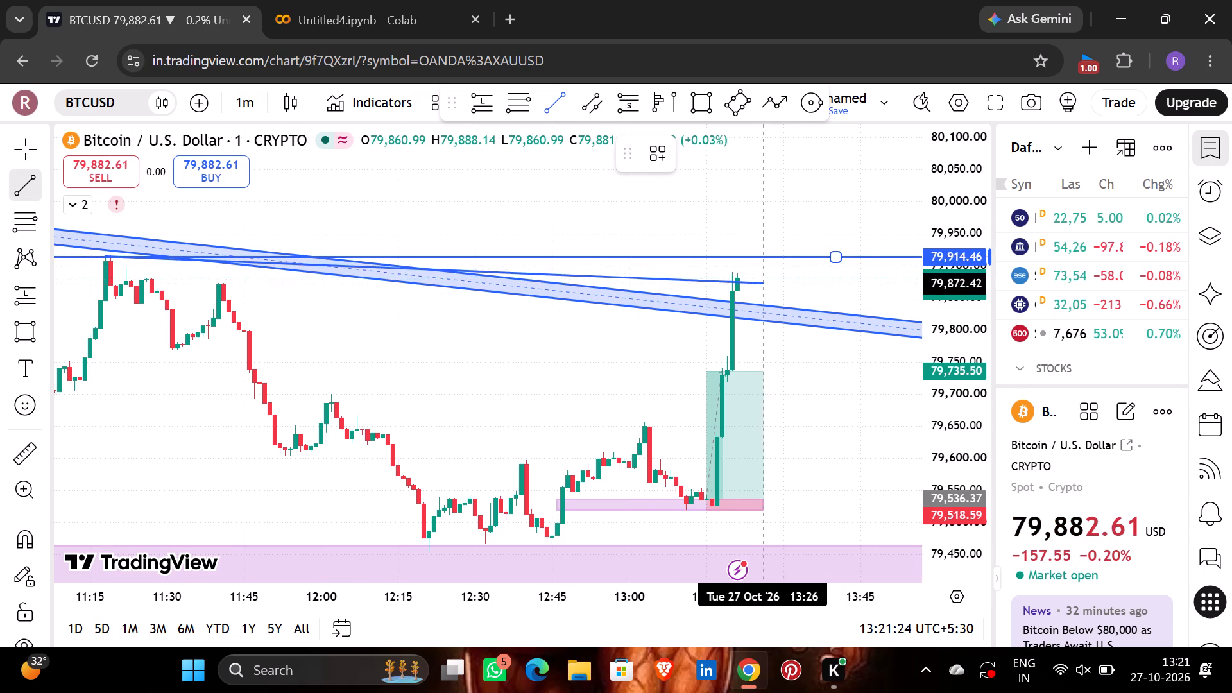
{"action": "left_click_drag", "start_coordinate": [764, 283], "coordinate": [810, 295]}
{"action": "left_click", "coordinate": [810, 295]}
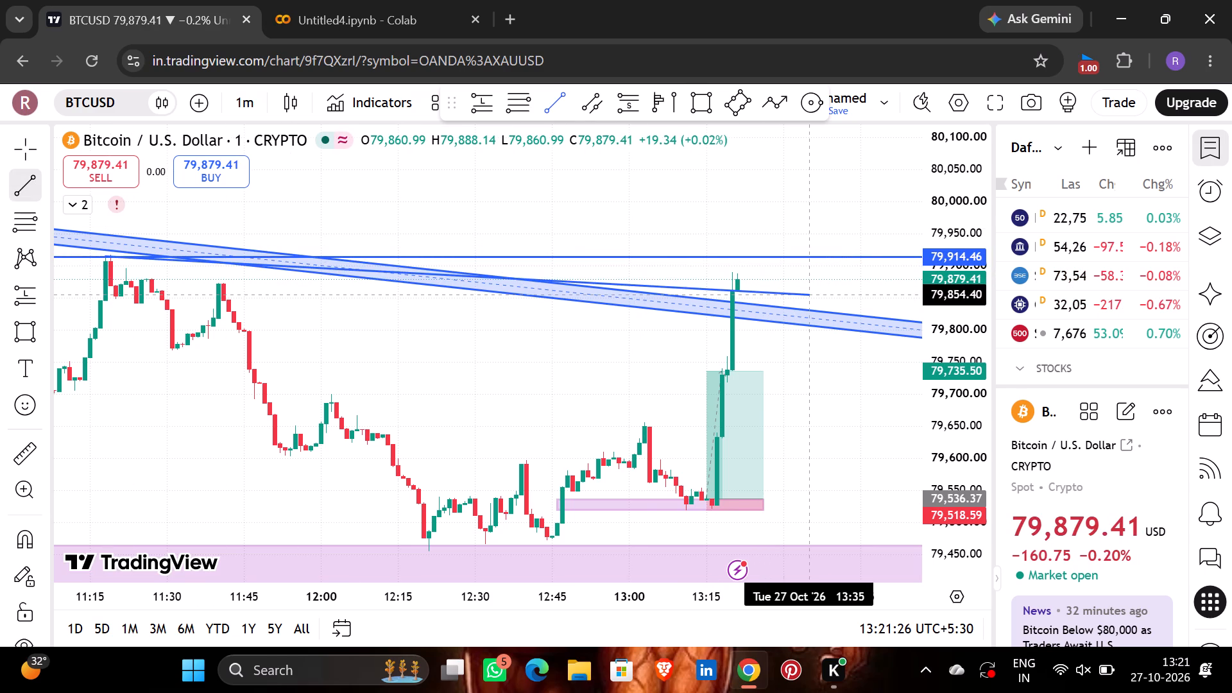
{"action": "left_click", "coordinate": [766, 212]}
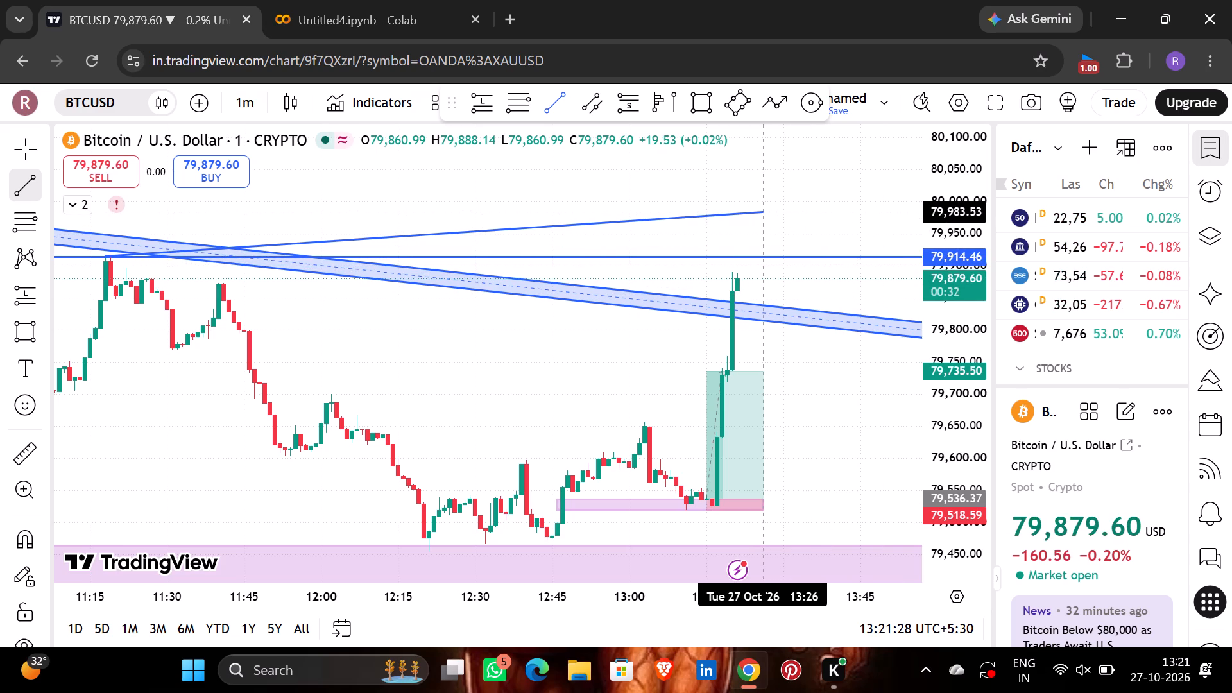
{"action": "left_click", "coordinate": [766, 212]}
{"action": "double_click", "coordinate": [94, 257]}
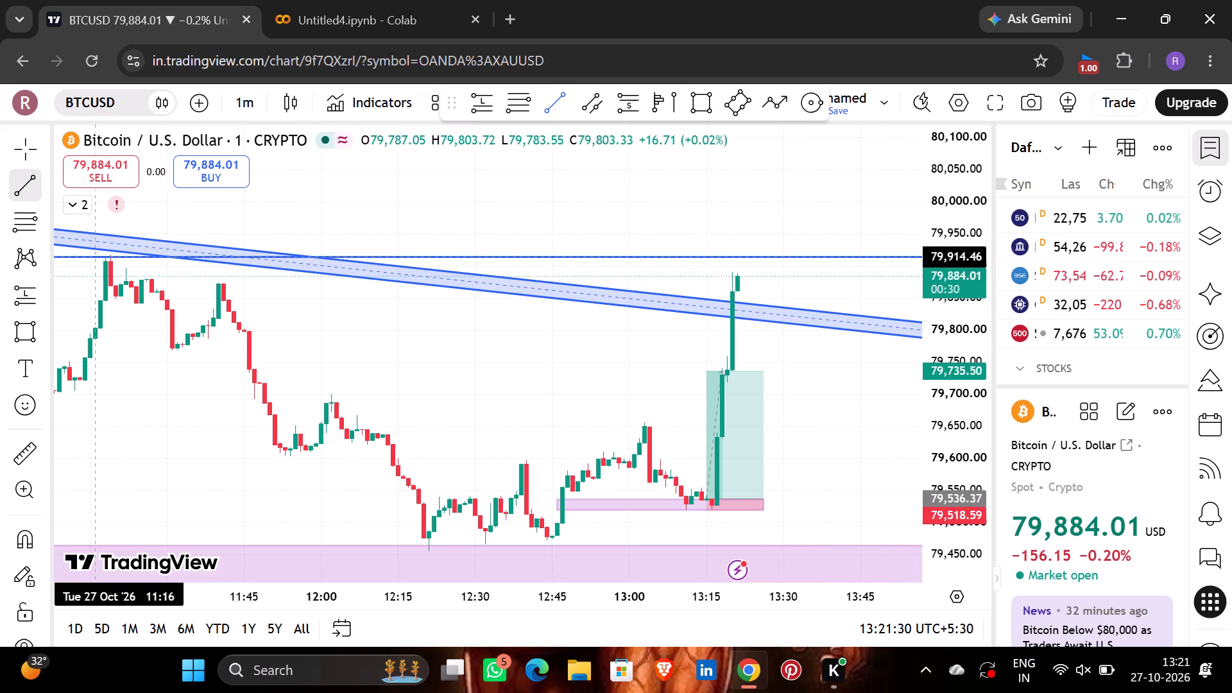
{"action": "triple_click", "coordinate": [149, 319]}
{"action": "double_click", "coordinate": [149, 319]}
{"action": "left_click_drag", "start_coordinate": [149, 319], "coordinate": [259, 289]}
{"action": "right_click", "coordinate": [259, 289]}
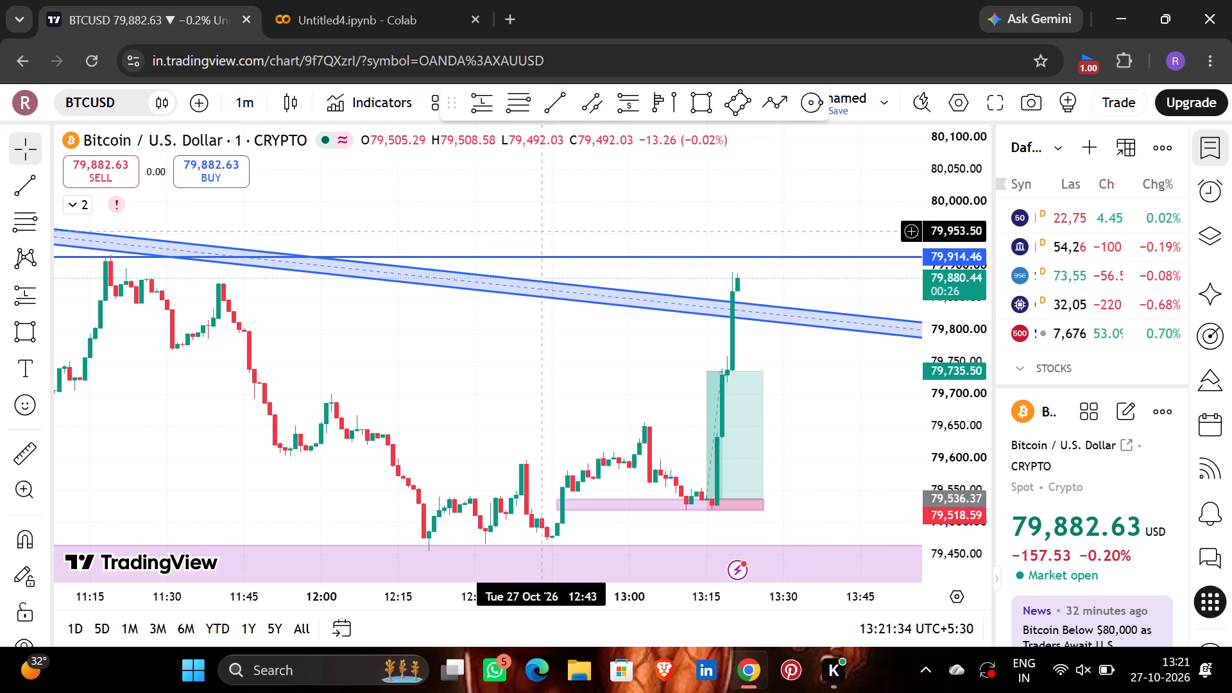
Raise the existing long position's target level to about 79,888.94, near the recent high below the horizontal line.
{"action": "left_click_drag", "start_coordinate": [681, 193], "coordinate": [668, 207]}
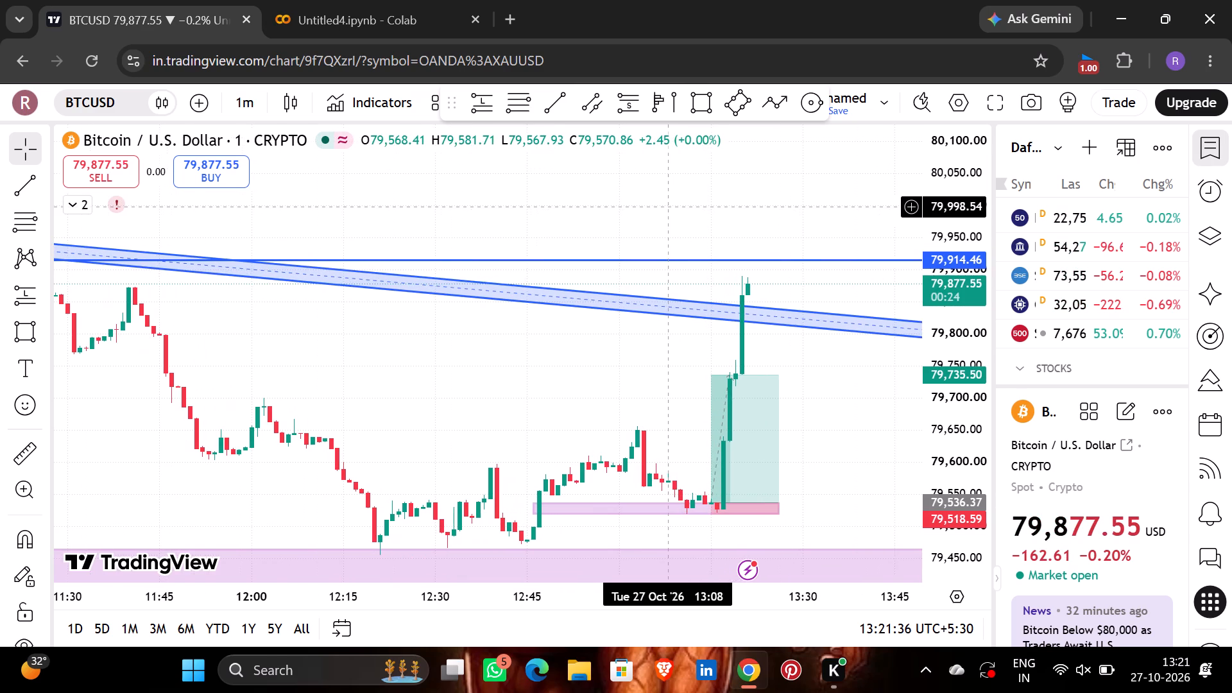
{"action": "left_click_drag", "start_coordinate": [859, 426], "coordinate": [696, 420]}
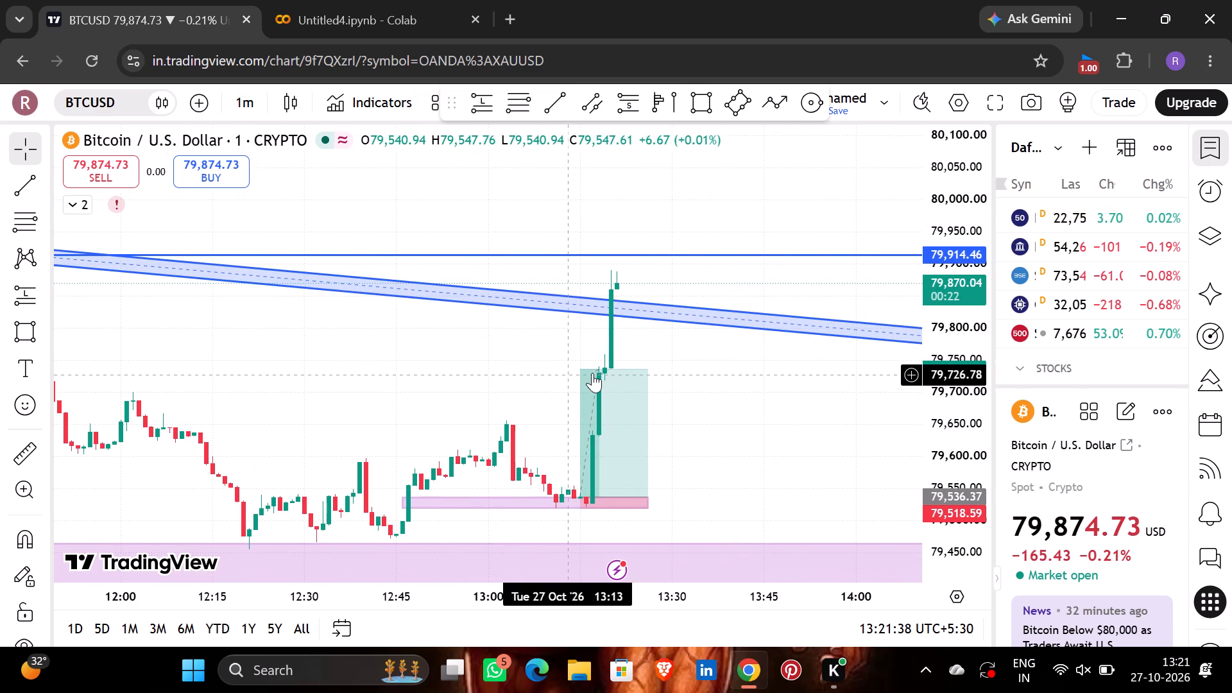
{"action": "left_click_drag", "start_coordinate": [580, 367], "coordinate": [622, 268]}
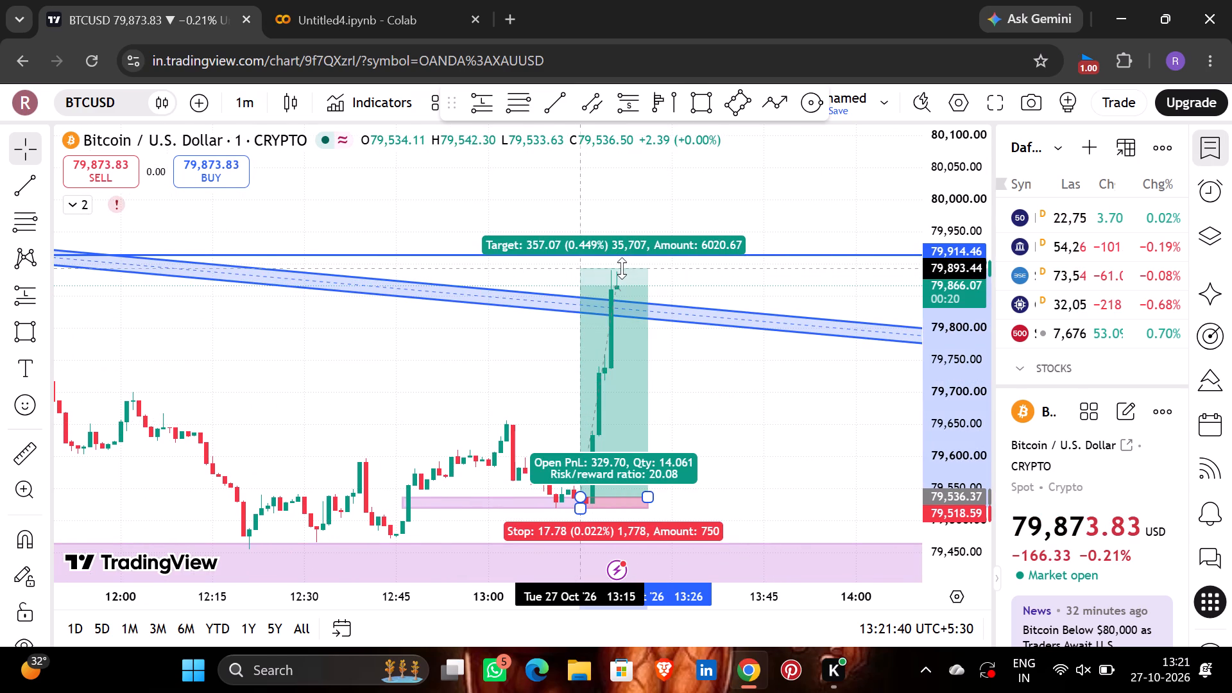
{"action": "left_click_drag", "start_coordinate": [622, 268], "coordinate": [625, 271]}
{"action": "left_click", "coordinate": [694, 370]}
Examine the newest candles around the channel and the earlier price action at the small zone and the large lower zone.
{"action": "left_click_drag", "start_coordinate": [694, 370], "coordinate": [629, 310]}
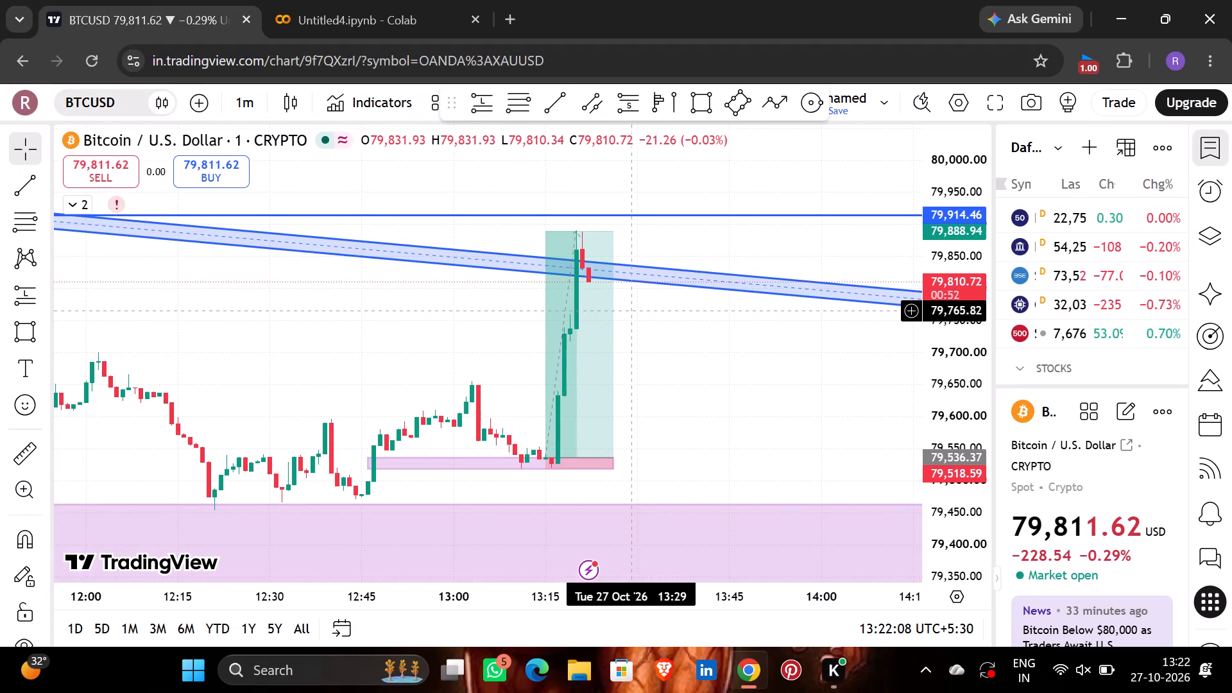
{"action": "left_click_drag", "start_coordinate": [733, 366], "coordinate": [683, 364]}
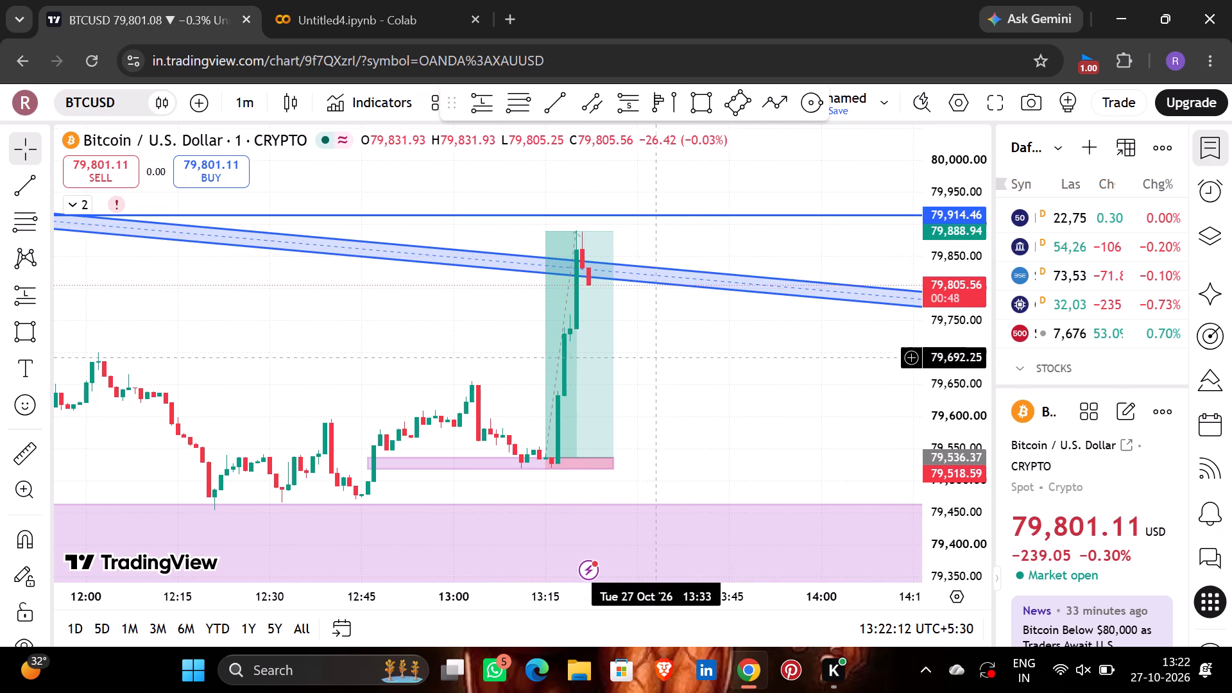
{"action": "left_click_drag", "start_coordinate": [781, 440], "coordinate": [730, 438]}
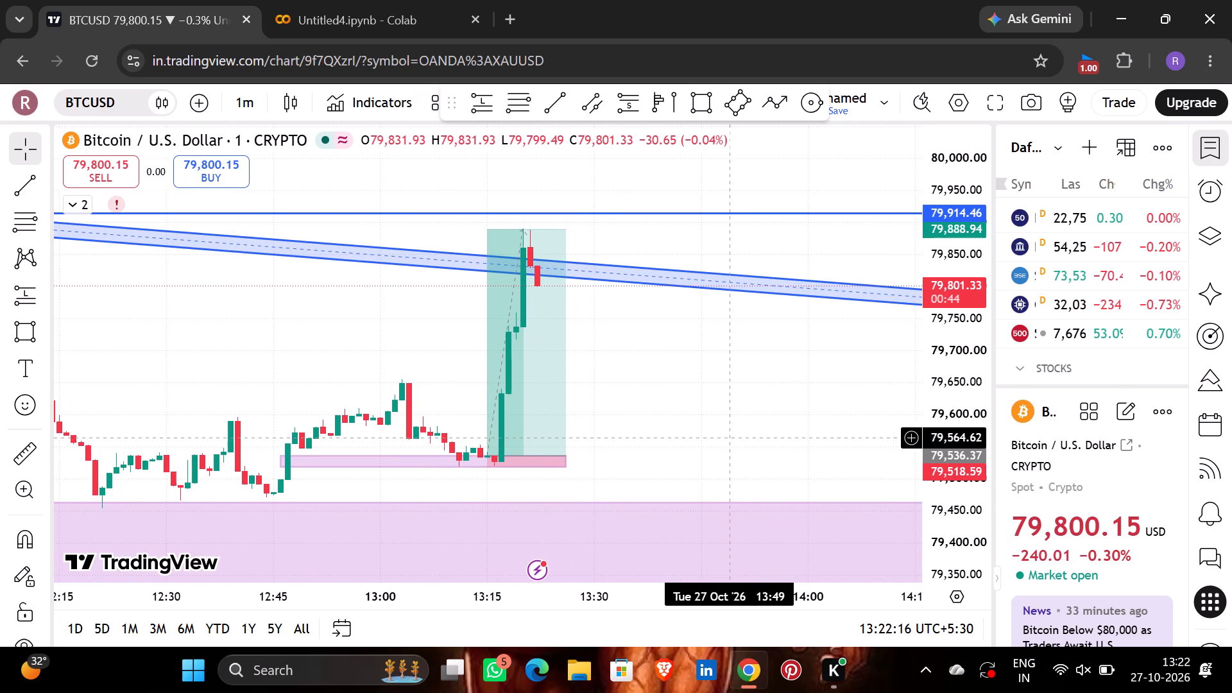
{"action": "left_click_drag", "start_coordinate": [730, 438], "coordinate": [694, 449]}
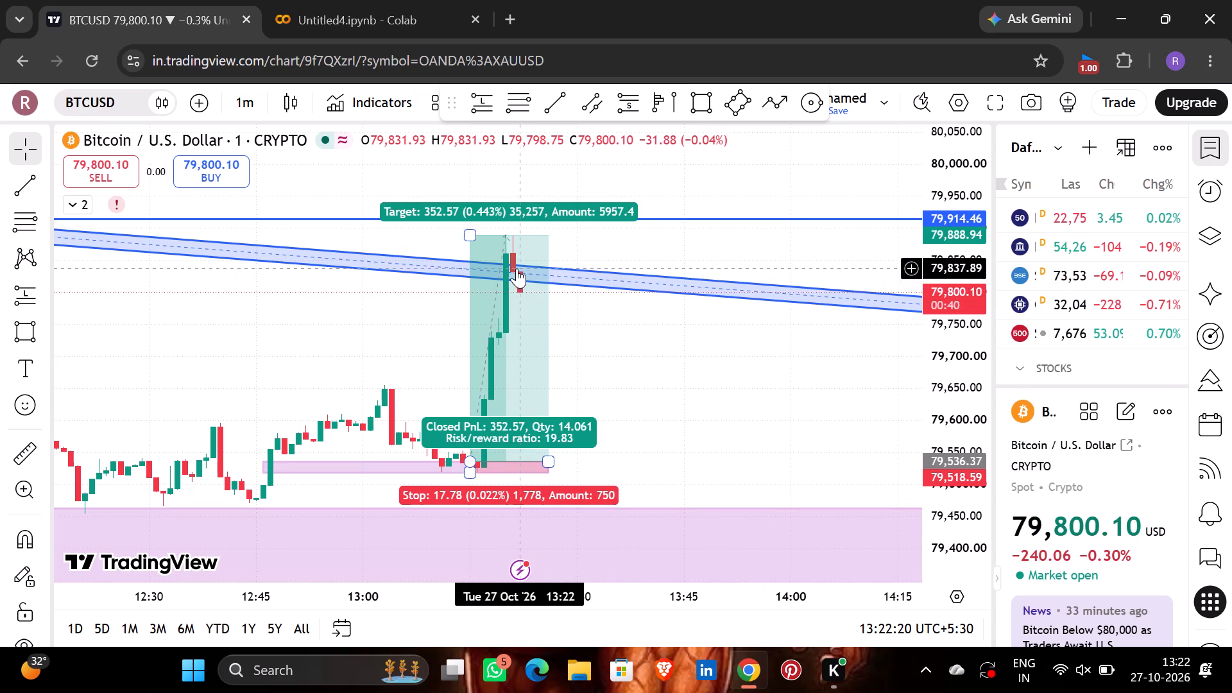
{"action": "left_click_drag", "start_coordinate": [650, 361], "coordinate": [613, 369]}
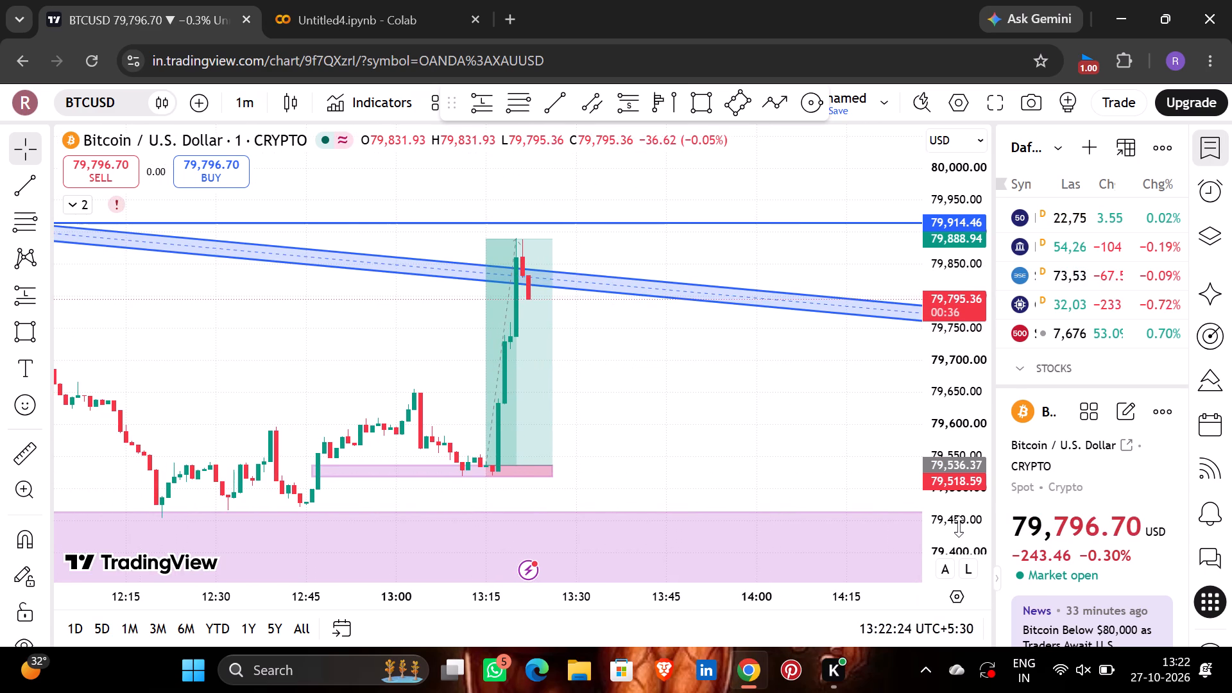
{"action": "left_click_drag", "start_coordinate": [970, 505], "coordinate": [973, 336]}
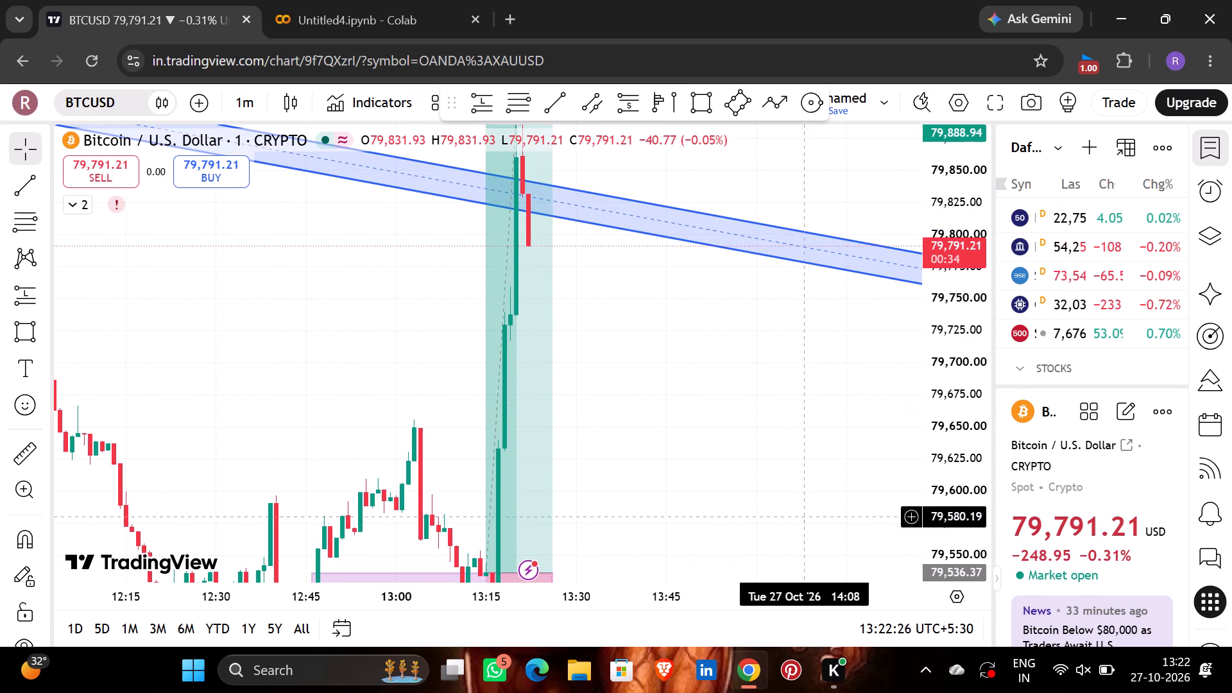
{"action": "left_click_drag", "start_coordinate": [801, 520], "coordinate": [870, 251]}
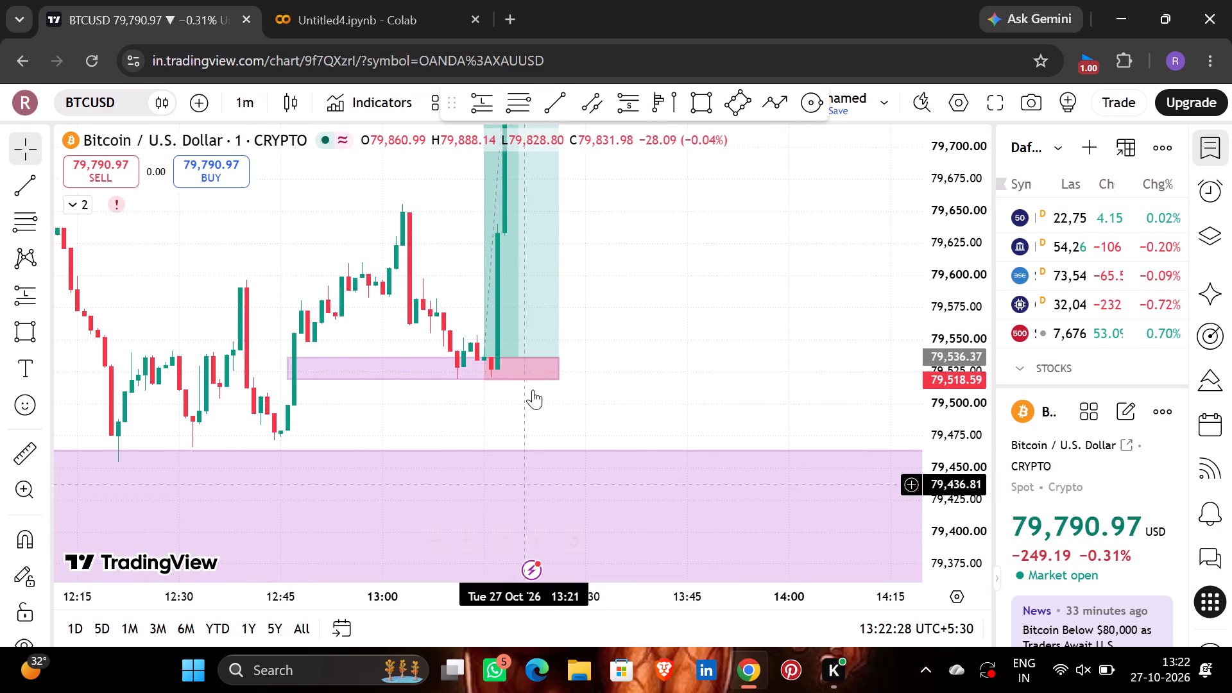
{"action": "left_click_drag", "start_coordinate": [674, 309], "coordinate": [654, 434]}
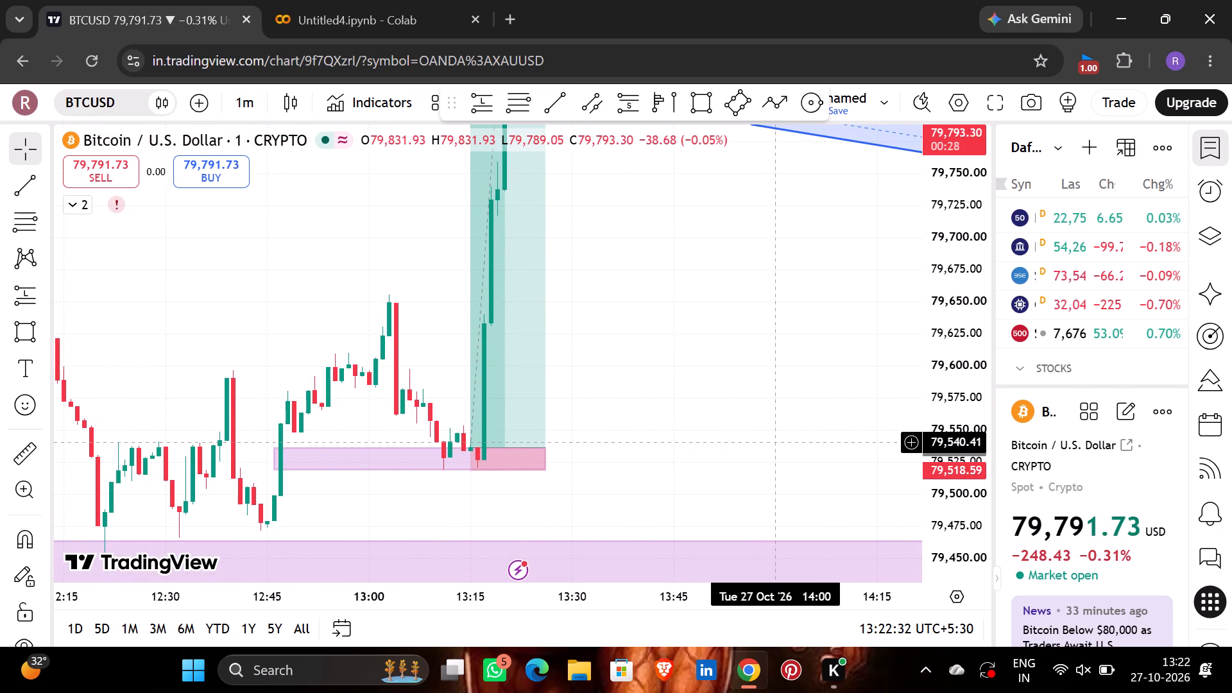
{"action": "left_click_drag", "start_coordinate": [620, 423], "coordinate": [681, 329]}
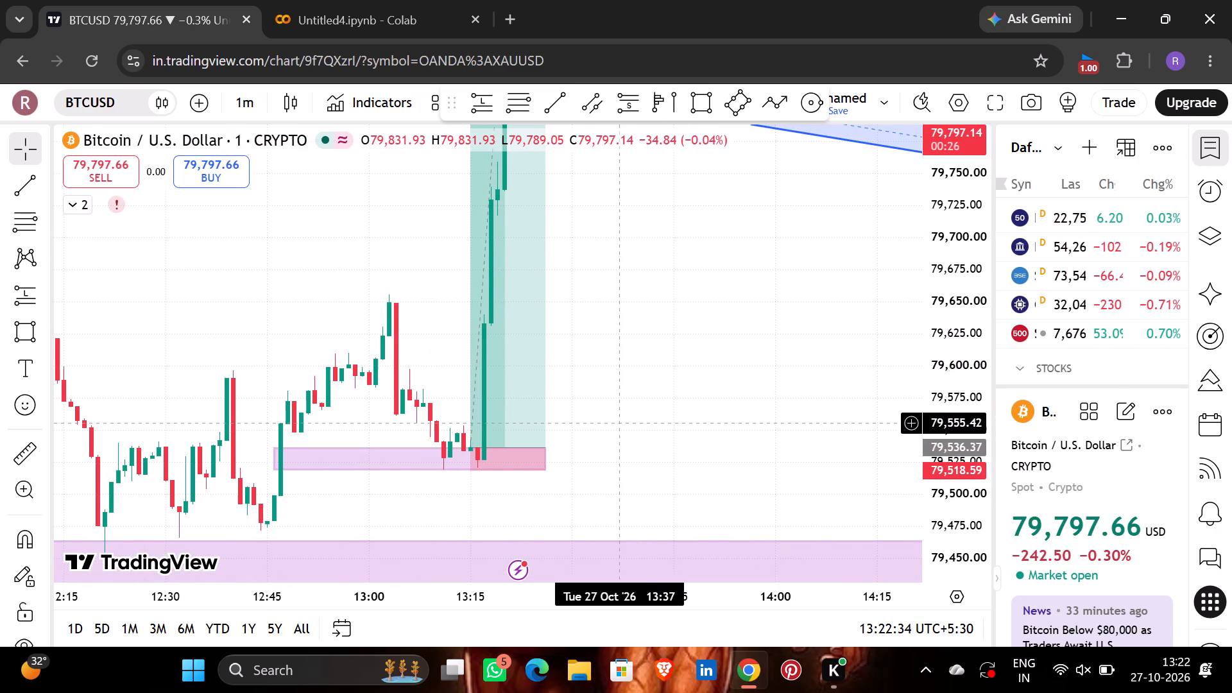
{"action": "left_click_drag", "start_coordinate": [681, 329], "coordinate": [774, 181]}
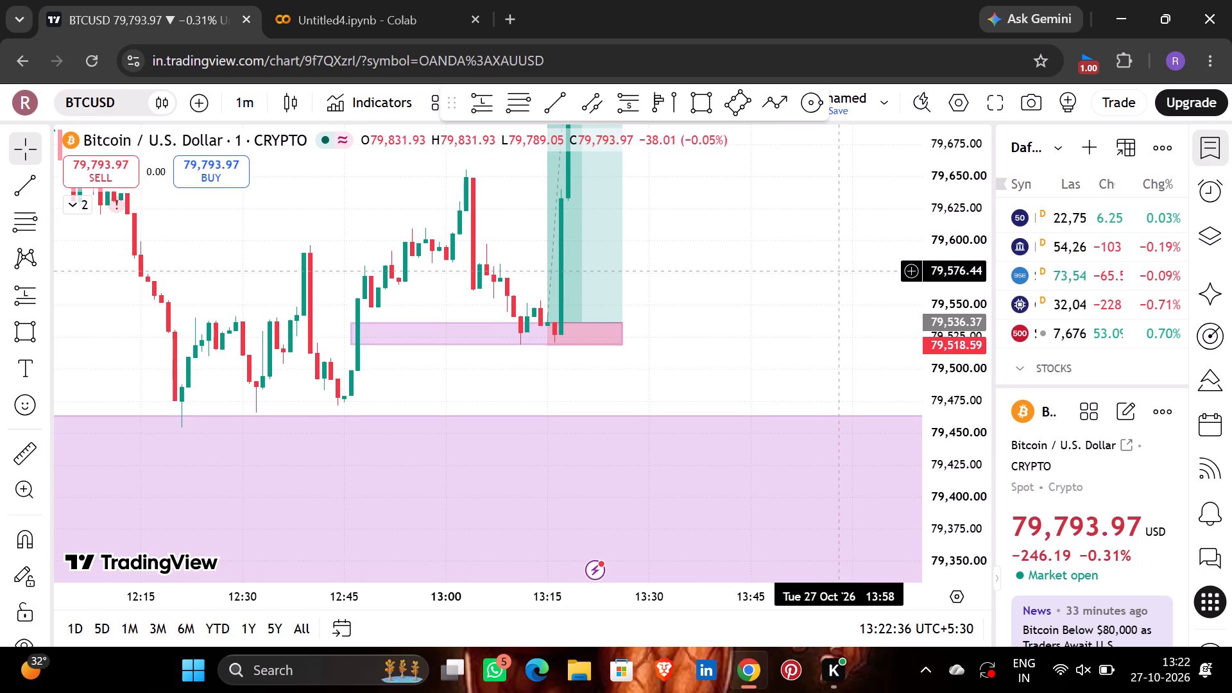
{"action": "left_click_drag", "start_coordinate": [717, 212], "coordinate": [735, 312]}
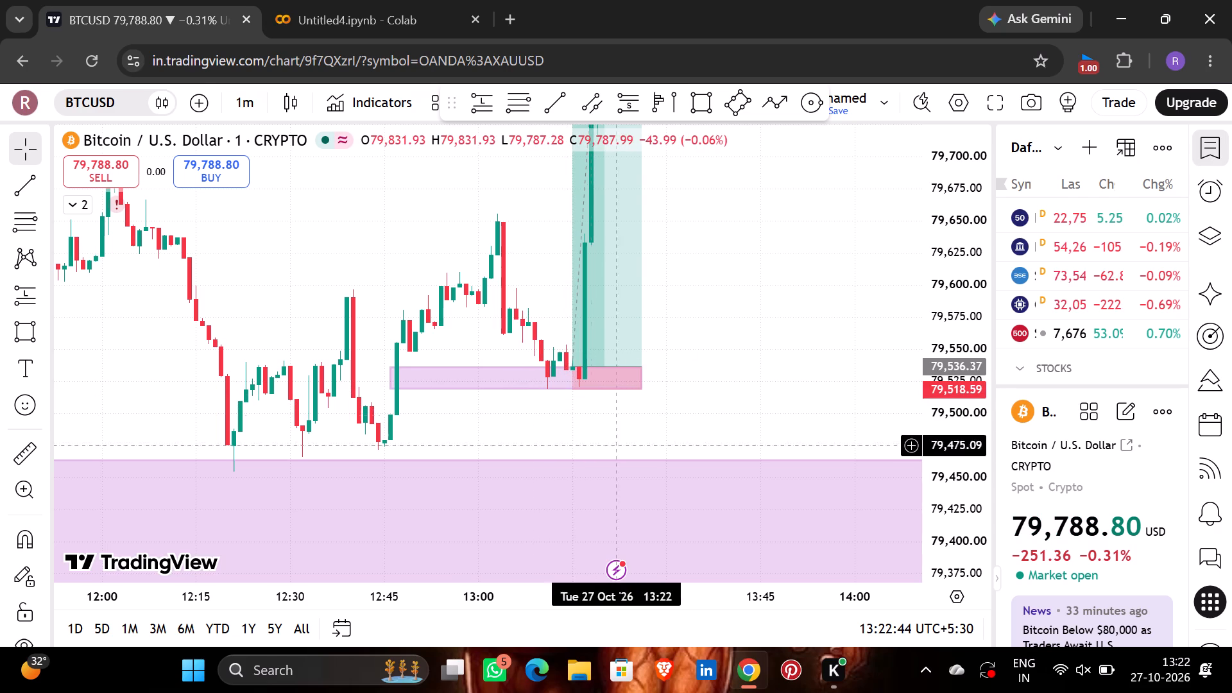
{"action": "left_click_drag", "start_coordinate": [970, 550], "coordinate": [963, 334]}
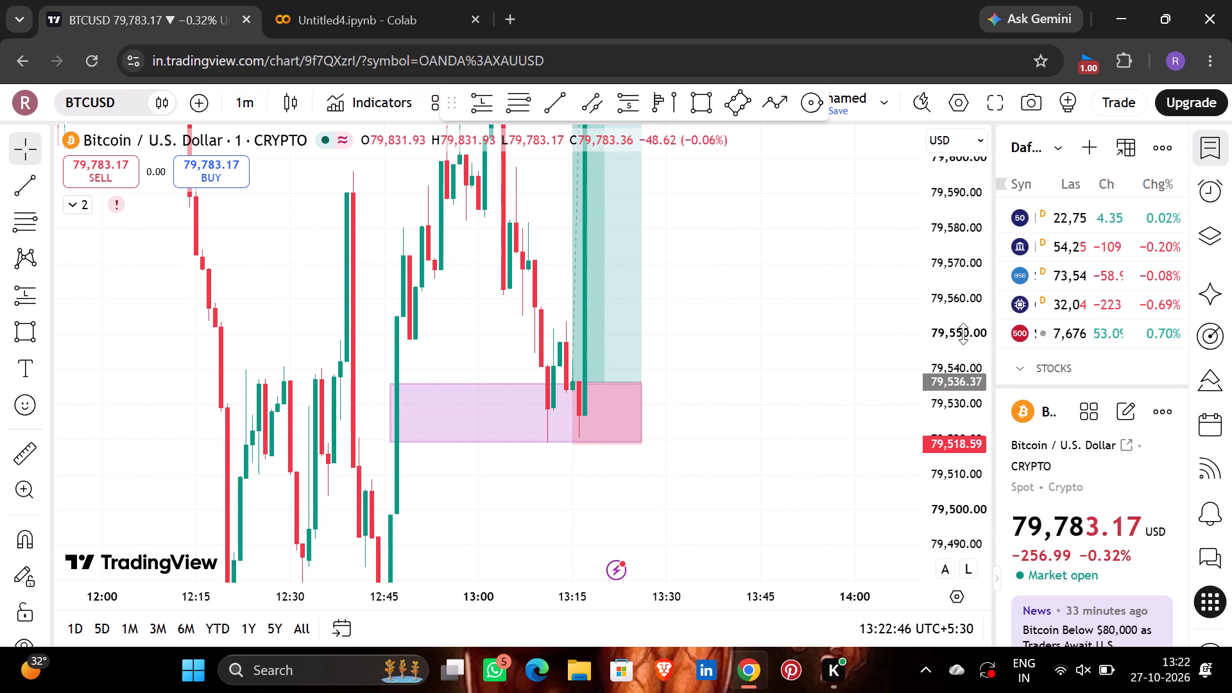
{"action": "left_click_drag", "start_coordinate": [767, 382], "coordinate": [838, 354]}
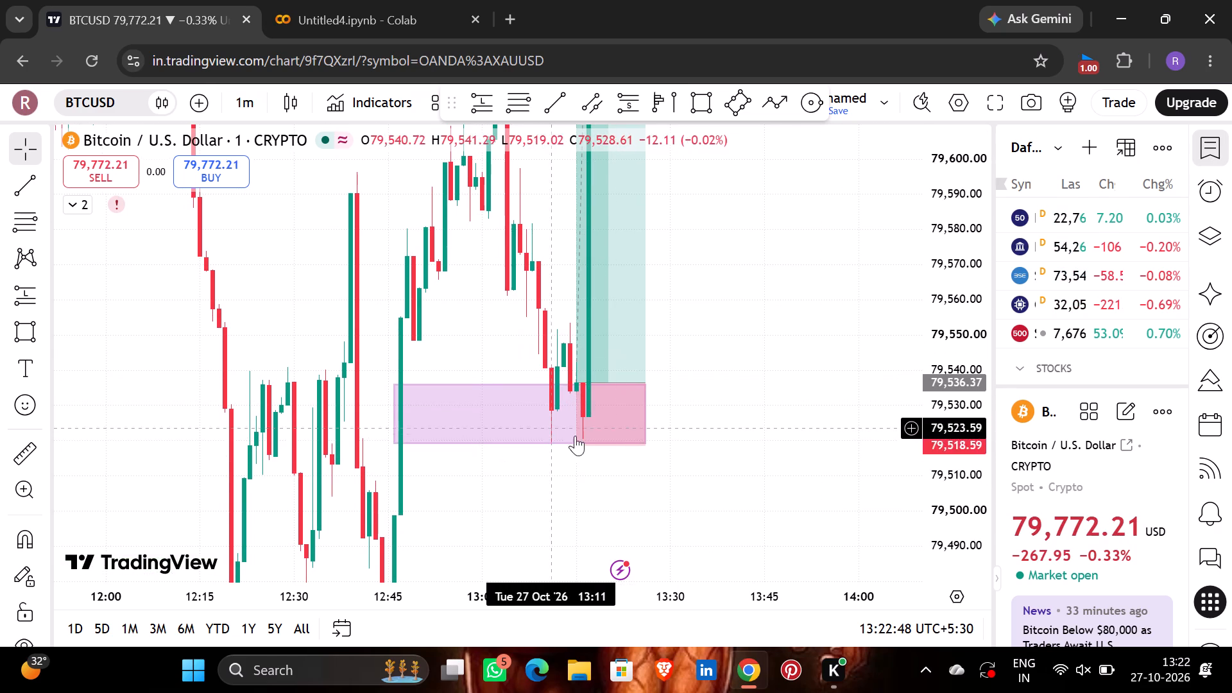
{"action": "left_click_drag", "start_coordinate": [732, 495], "coordinate": [787, 296]}
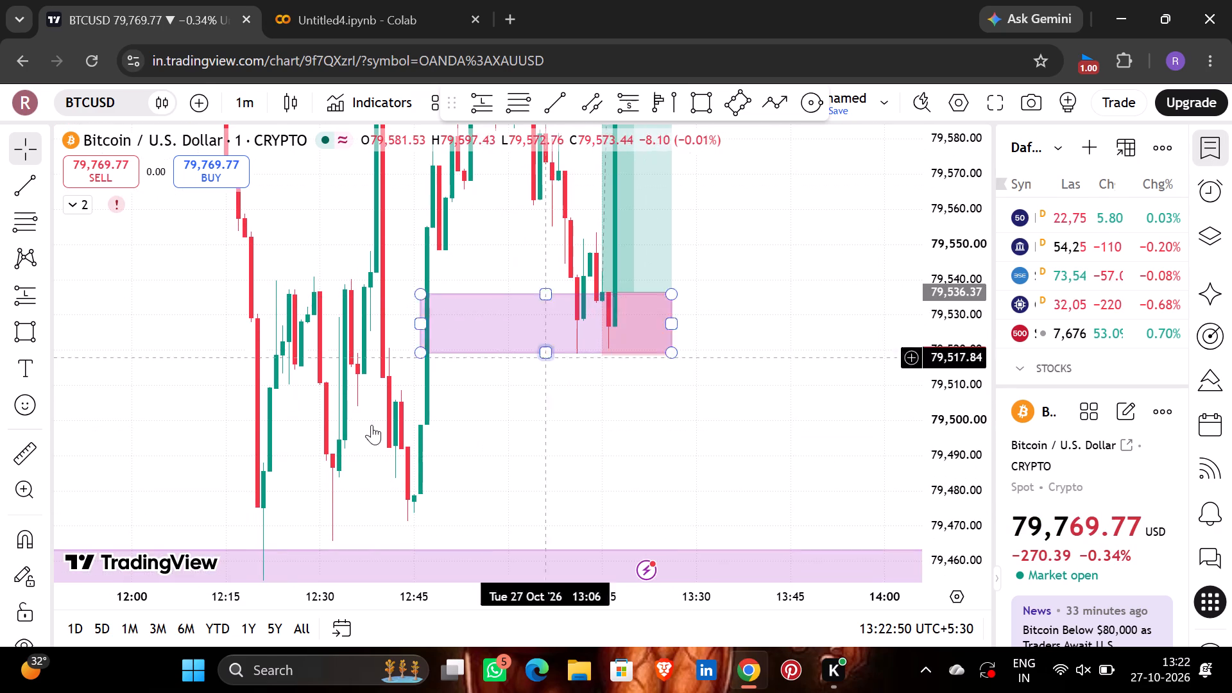
Place a second long position at the 12:33 candle, with its entry at about 79,490.49 above the large lower zone.
{"action": "left_click_drag", "start_coordinate": [368, 503], "coordinate": [381, 444]}
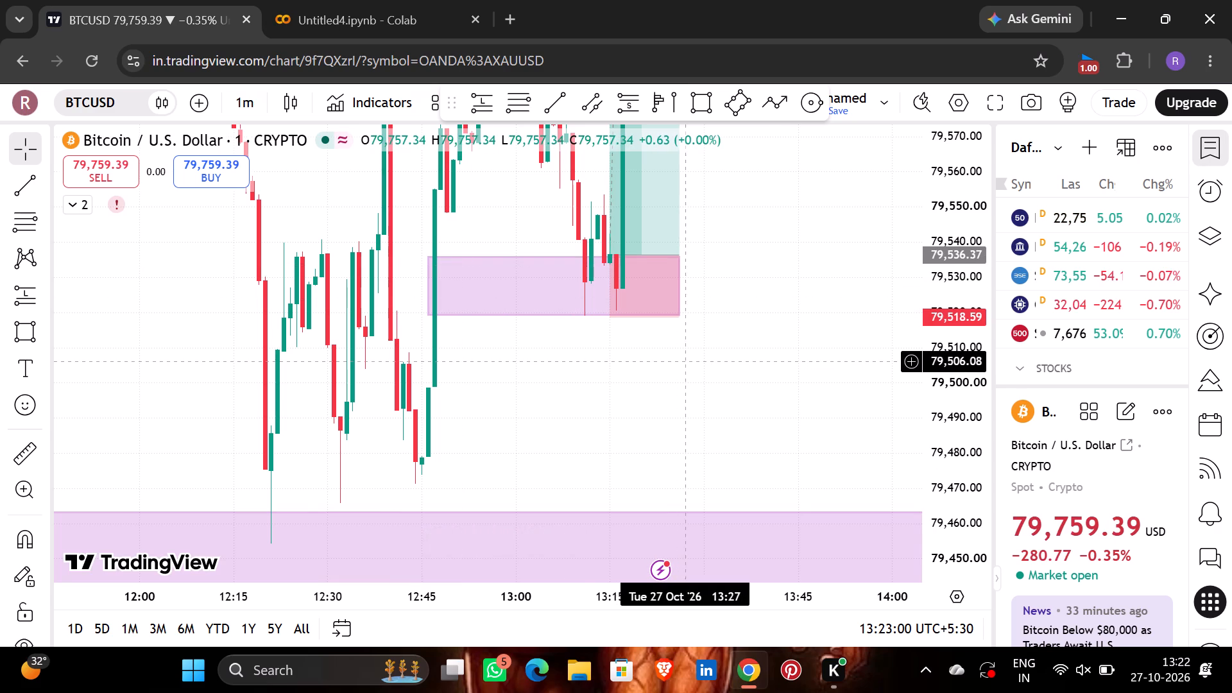
{"action": "left_click_drag", "start_coordinate": [688, 361], "coordinate": [646, 387]}
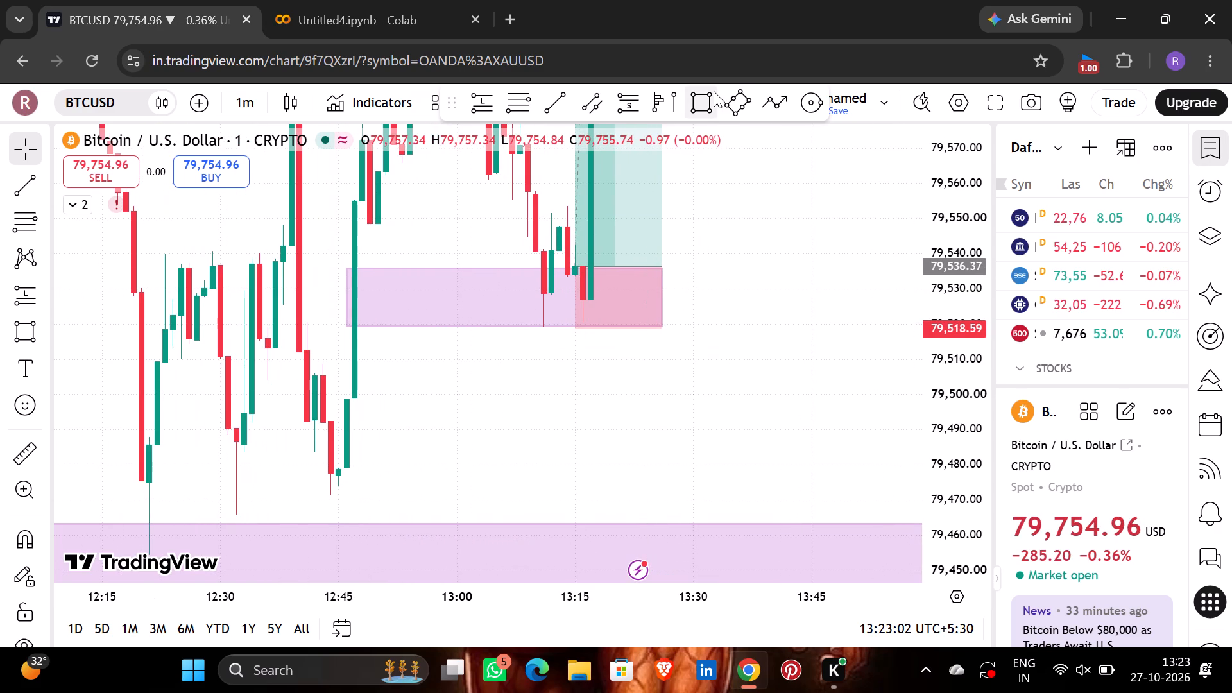
{"action": "left_click", "coordinate": [488, 95]}
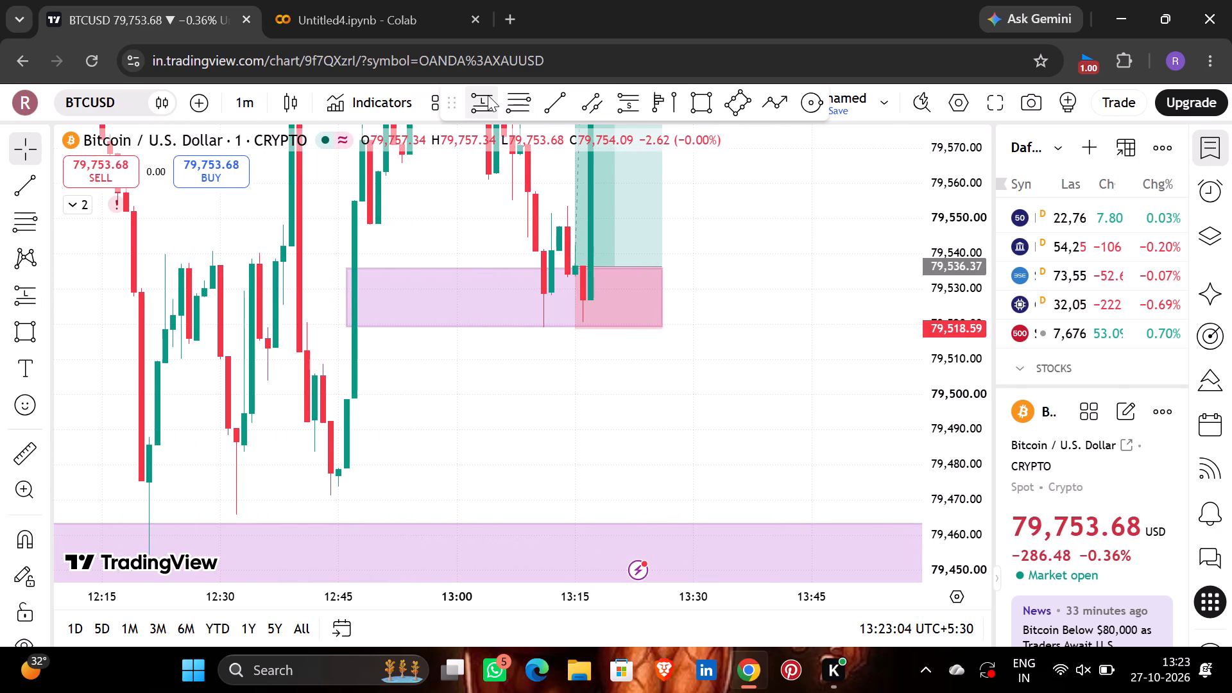
{"action": "left_click", "coordinate": [242, 428]}
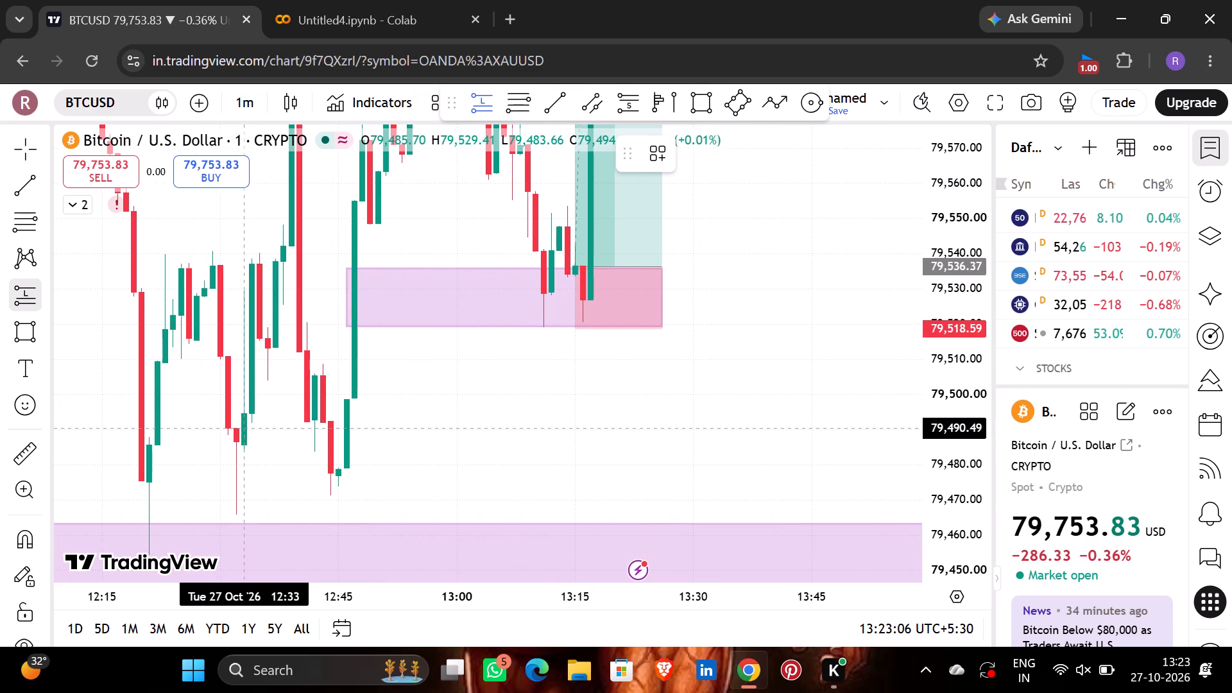
{"action": "left_click", "coordinate": [483, 436]}
{"action": "left_click_drag", "start_coordinate": [483, 436], "coordinate": [518, 323]}
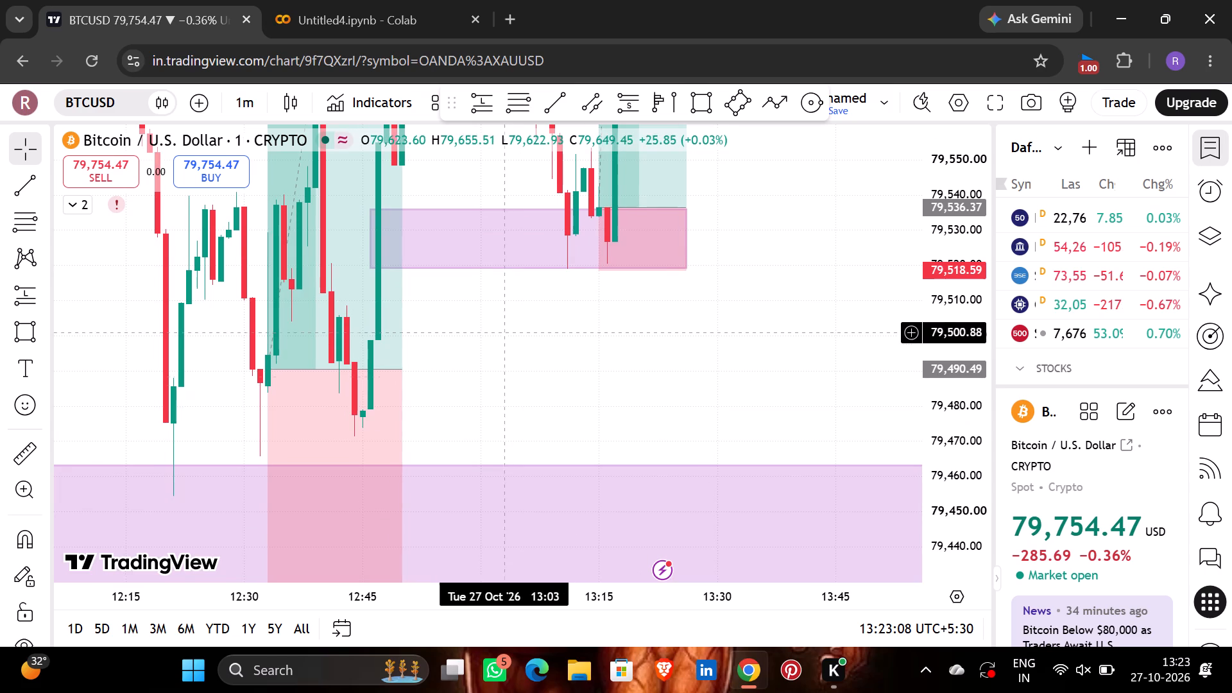
Raise the new long position's stop level to about 79,466.77, just above the large lower zone's upper edge.
{"action": "left_click_drag", "start_coordinate": [965, 311], "coordinate": [923, 595]}
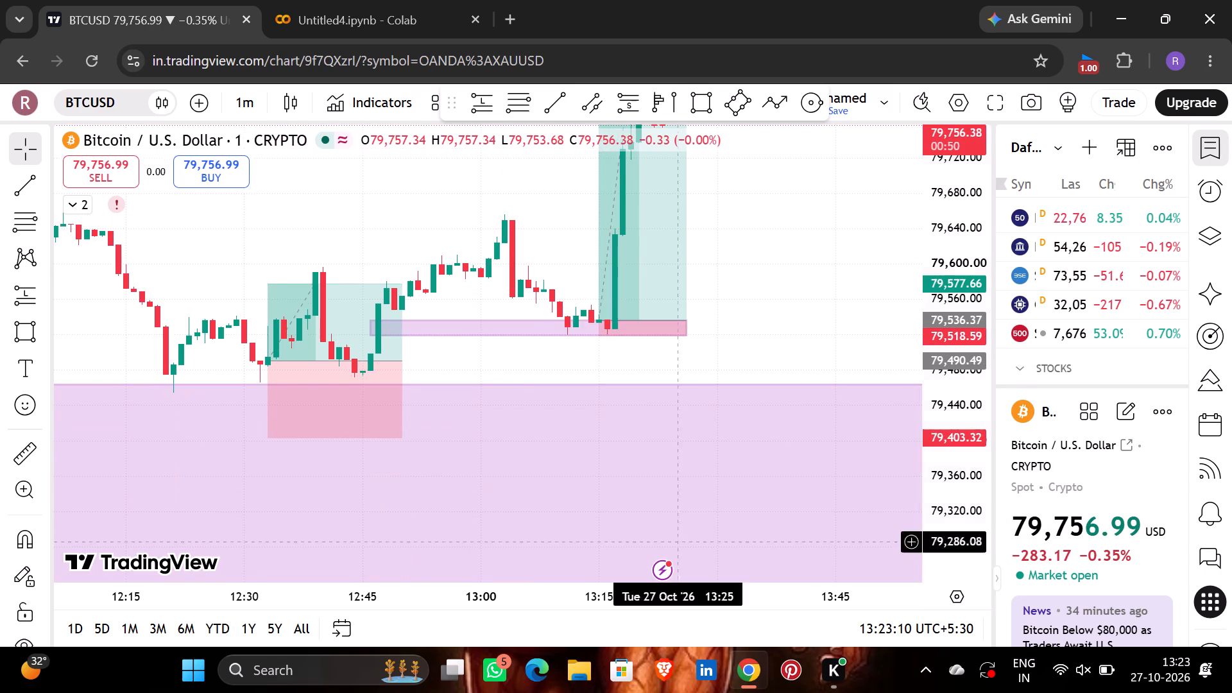
{"action": "left_click_drag", "start_coordinate": [268, 431], "coordinate": [332, 386]}
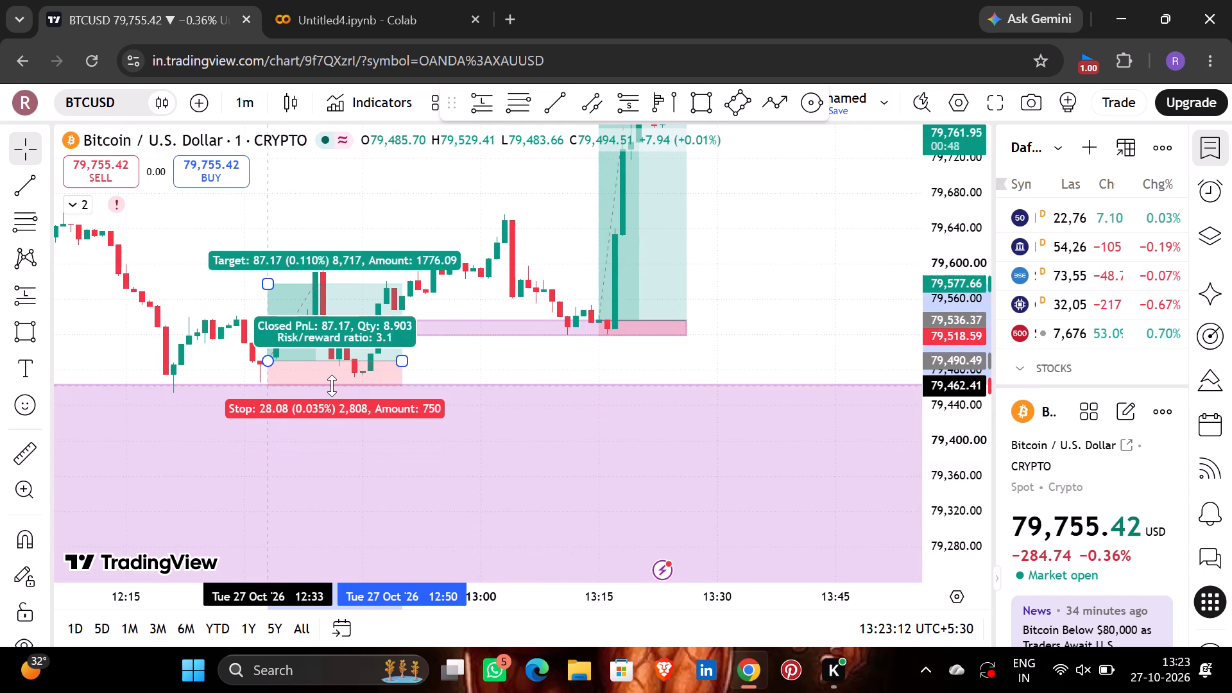
{"action": "left_click_drag", "start_coordinate": [332, 386], "coordinate": [339, 381]}
{"action": "left_click", "coordinate": [794, 323]}
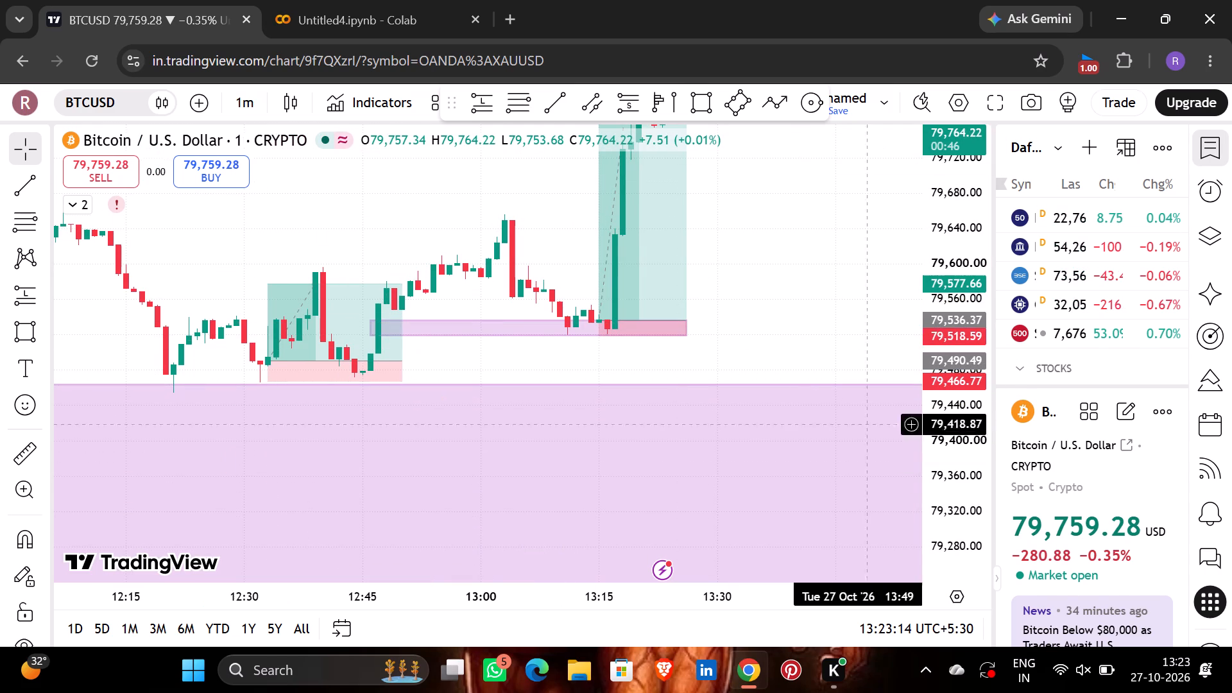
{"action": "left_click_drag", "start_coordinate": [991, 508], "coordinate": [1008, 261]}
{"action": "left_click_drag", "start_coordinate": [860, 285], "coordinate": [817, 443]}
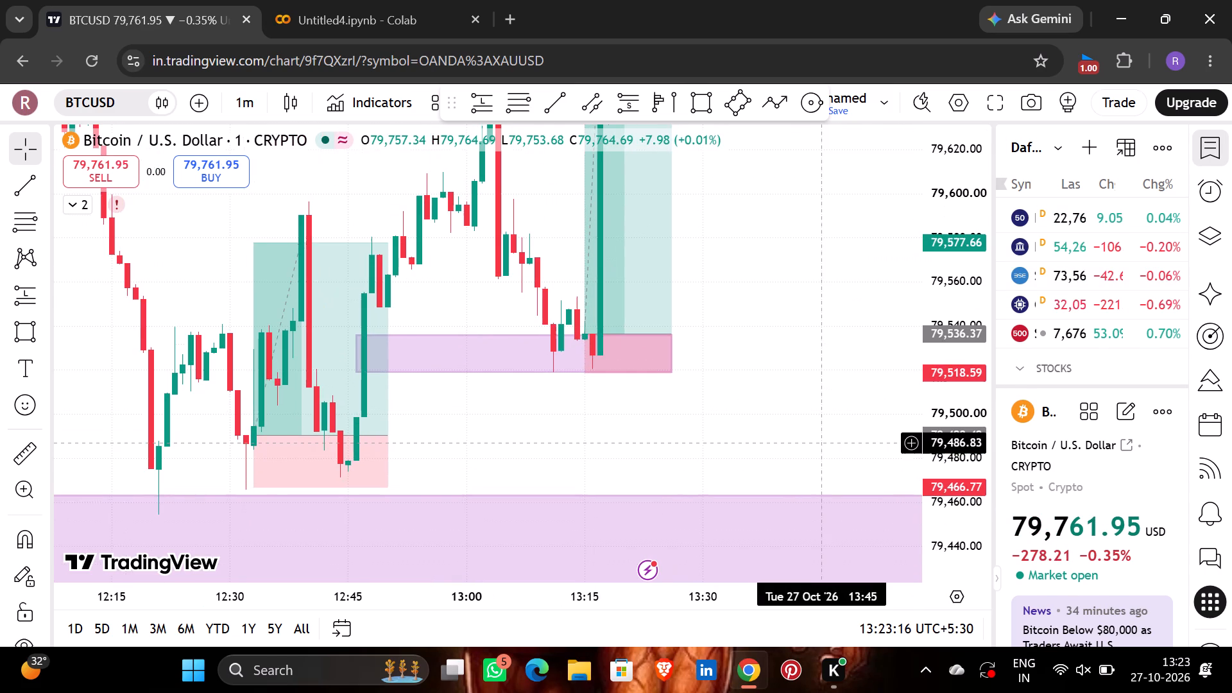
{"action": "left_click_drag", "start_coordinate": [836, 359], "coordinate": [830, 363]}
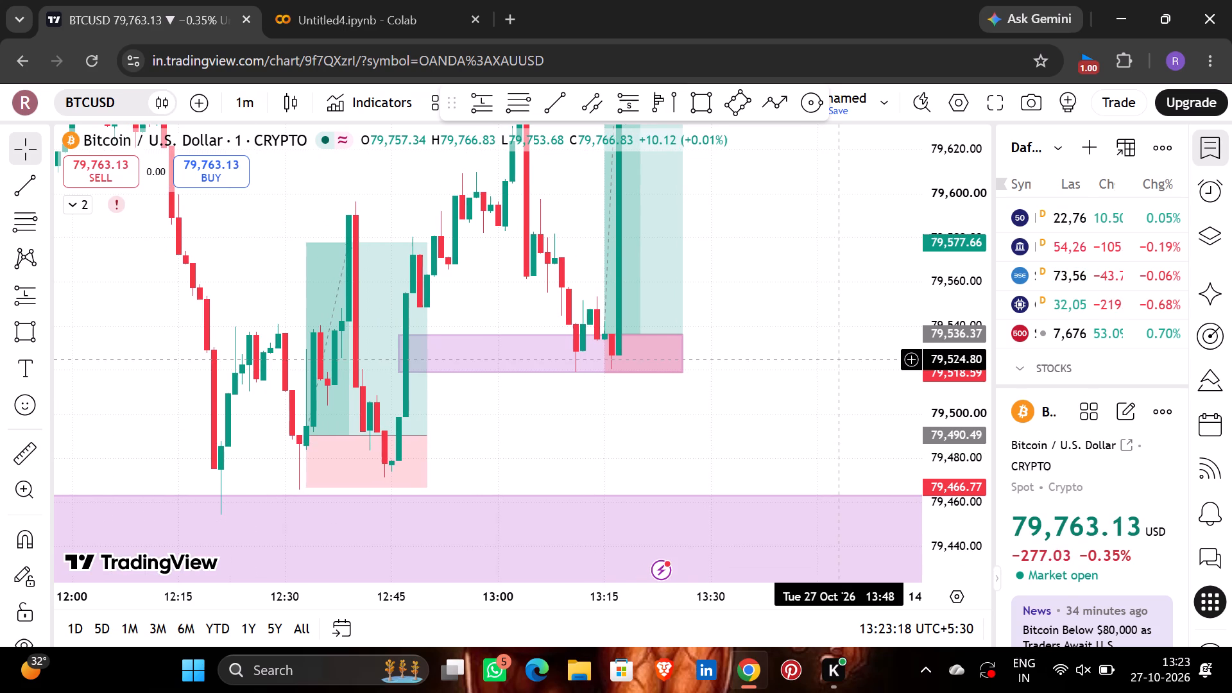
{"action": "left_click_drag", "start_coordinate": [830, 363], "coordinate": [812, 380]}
Switch the chart symbol to XAUUSD, the Pyth gold / US dollar commodity feed in the crypto category.
{"action": "left_click", "coordinate": [117, 99]}
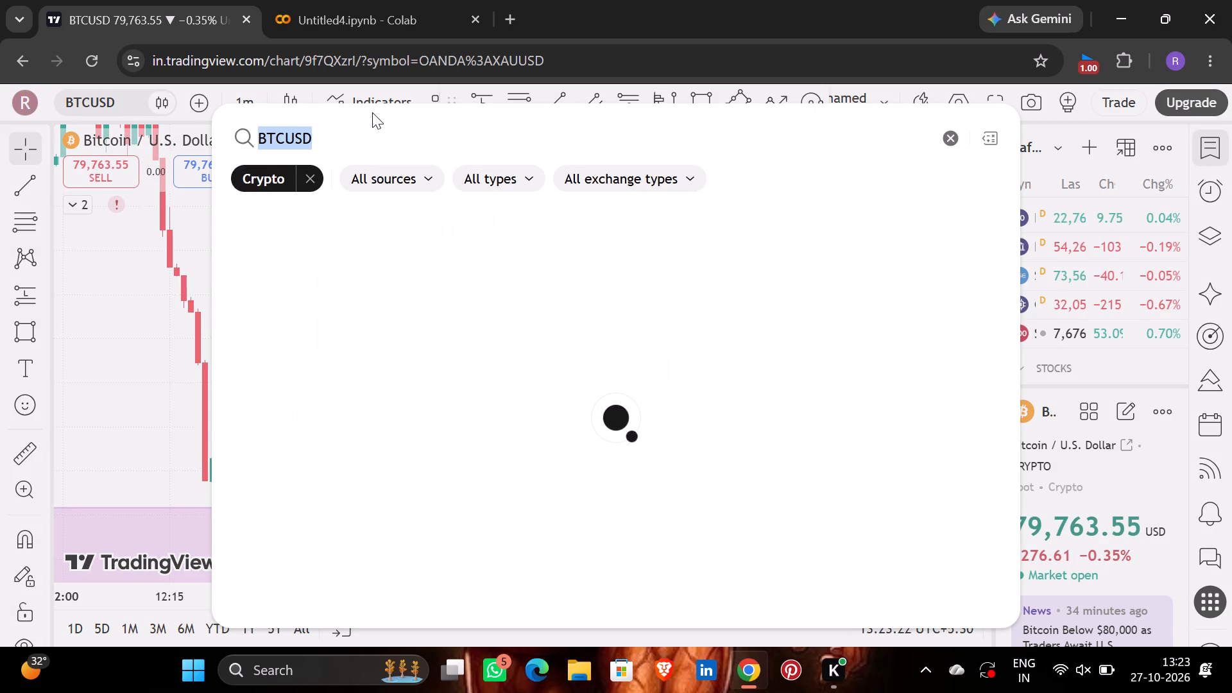
{"action": "key", "text": "BackSpace"}
{"action": "key", "text": "BackSpace"}
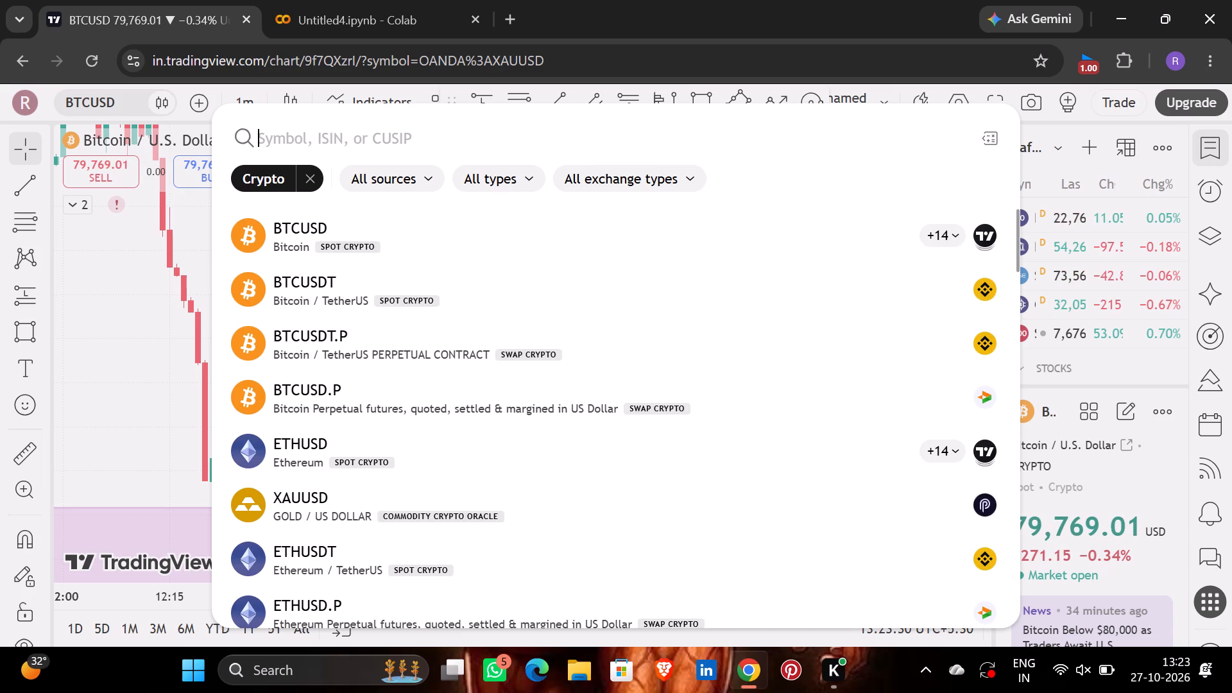
{"action": "left_click", "coordinate": [346, 499]}
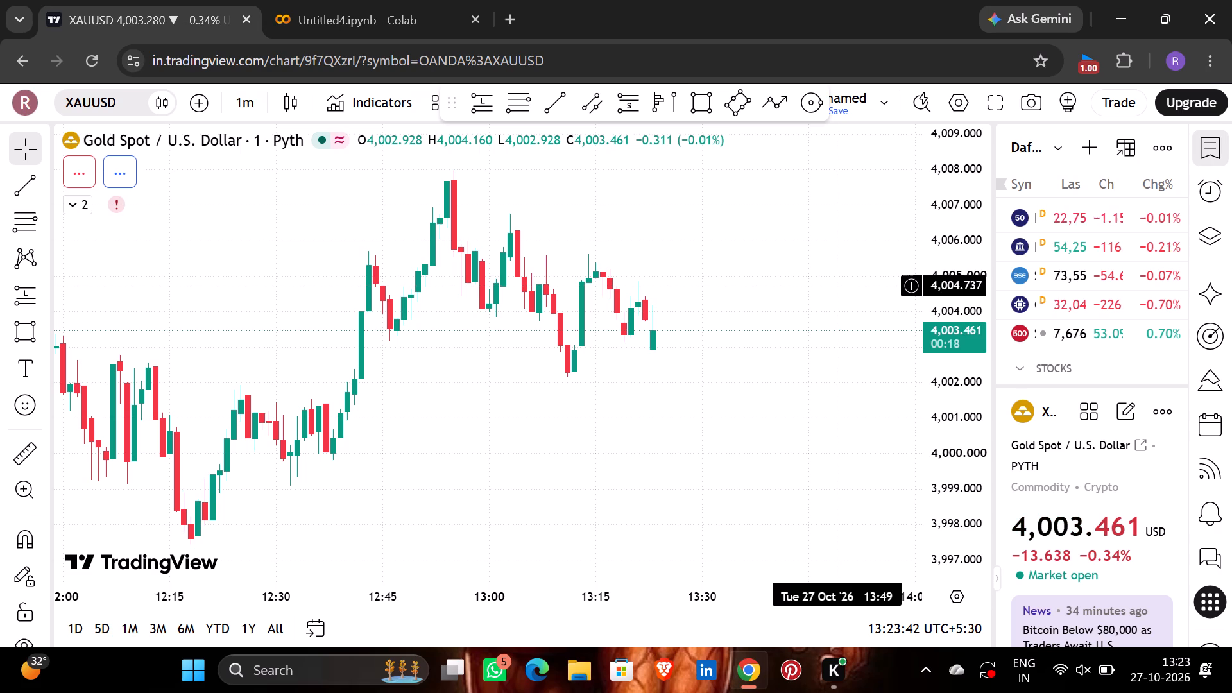
Set the XAUUSD chart to the 30-minute interval and examine its price action since 22 October.
{"action": "left_click", "coordinate": [252, 100]}
{"action": "scroll", "coordinate": [339, 450], "scroll_direction": "down", "scroll_amount": 1}
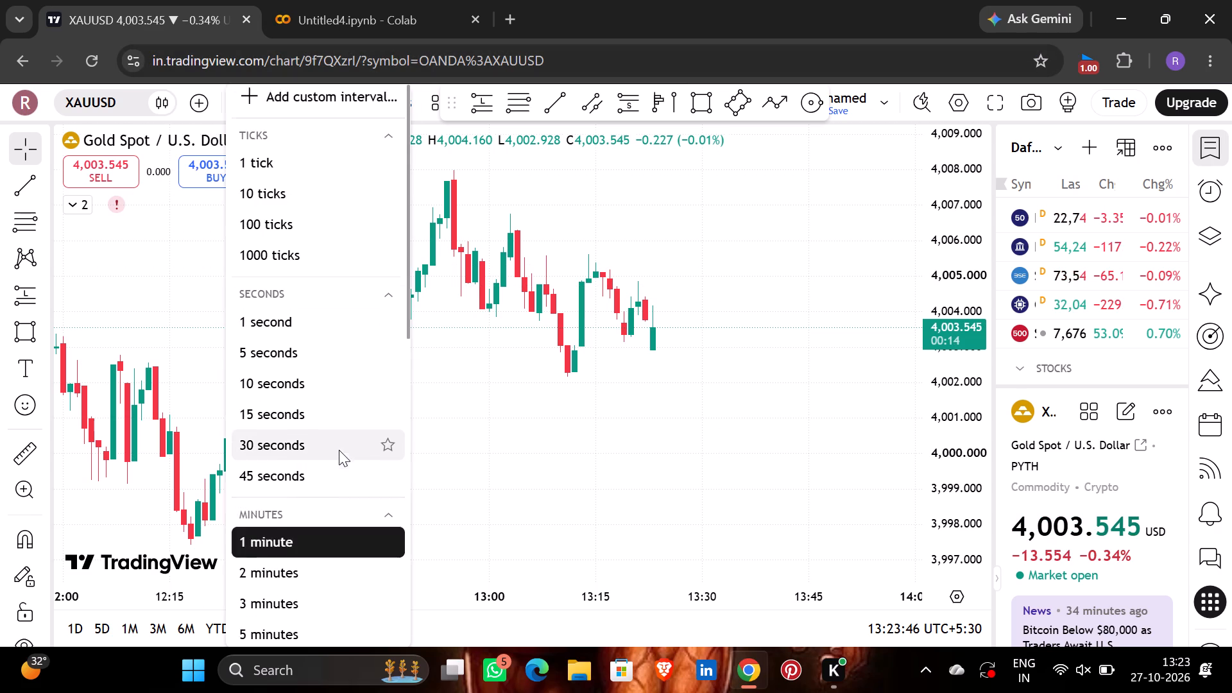
{"action": "scroll", "coordinate": [339, 450], "scroll_direction": "down", "scroll_amount": 1}
{"action": "left_click", "coordinate": [327, 452]}
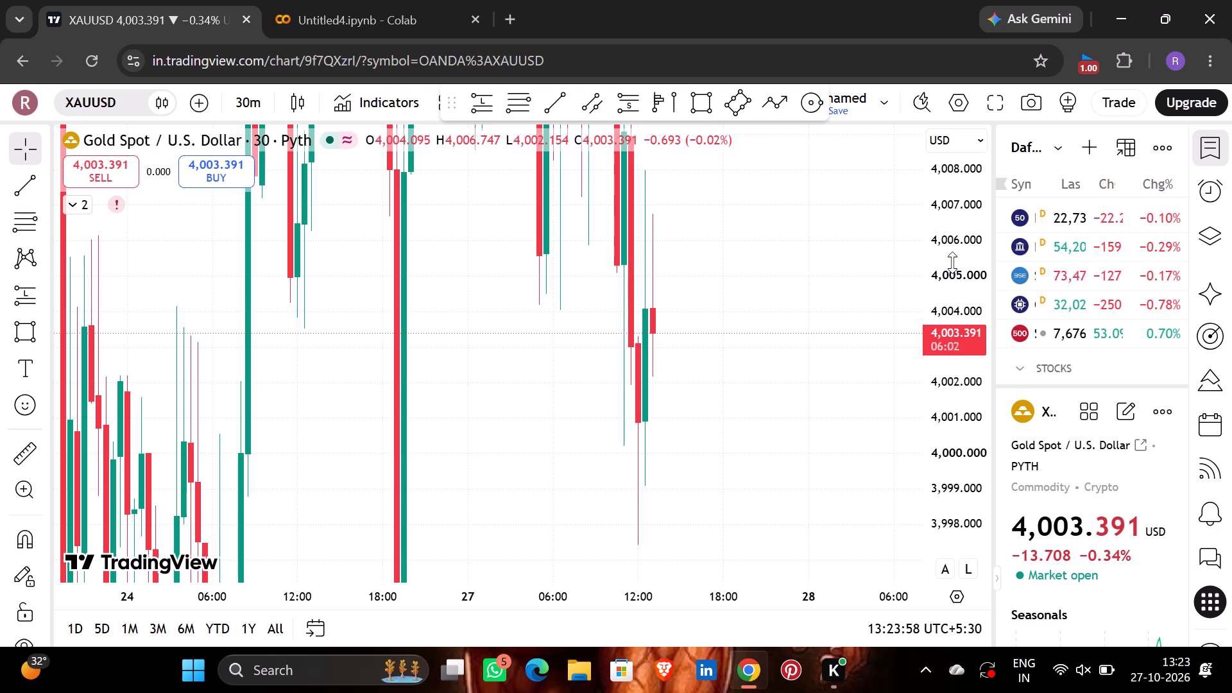
{"action": "left_click_drag", "start_coordinate": [952, 262], "coordinate": [932, 572]}
{"action": "left_click_drag", "start_coordinate": [581, 452], "coordinate": [586, 434]}
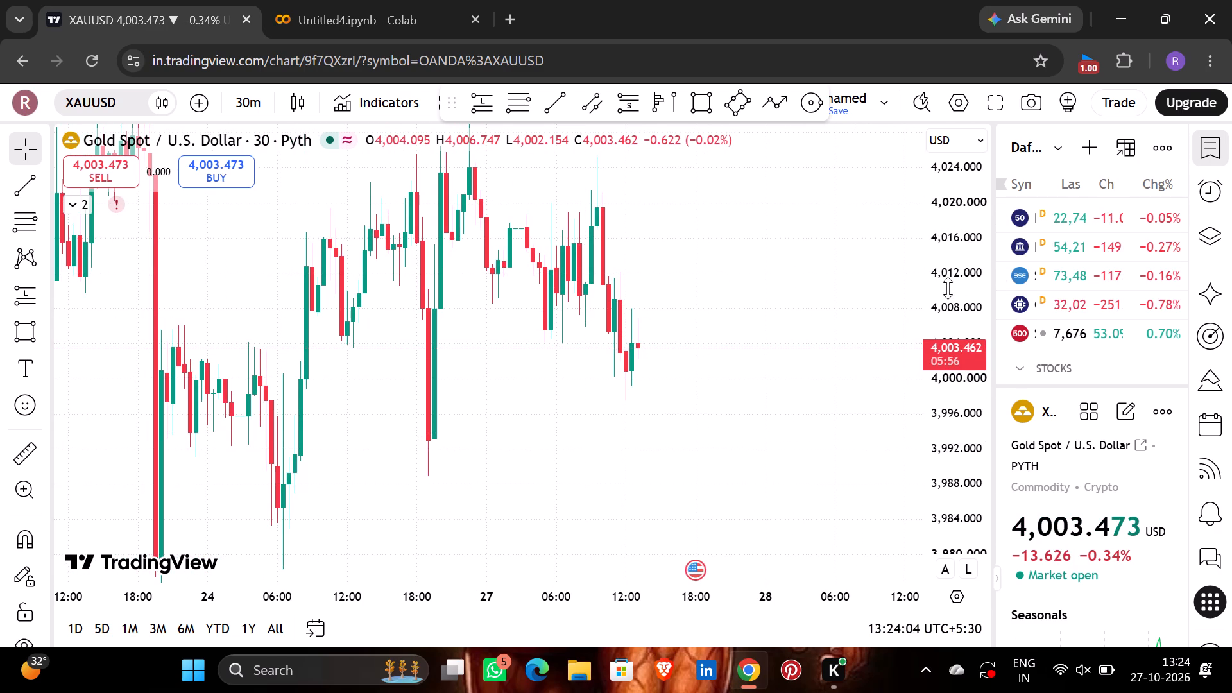
{"action": "left_click_drag", "start_coordinate": [948, 288], "coordinate": [931, 613]}
{"action": "left_click_drag", "start_coordinate": [379, 410], "coordinate": [699, 354]}
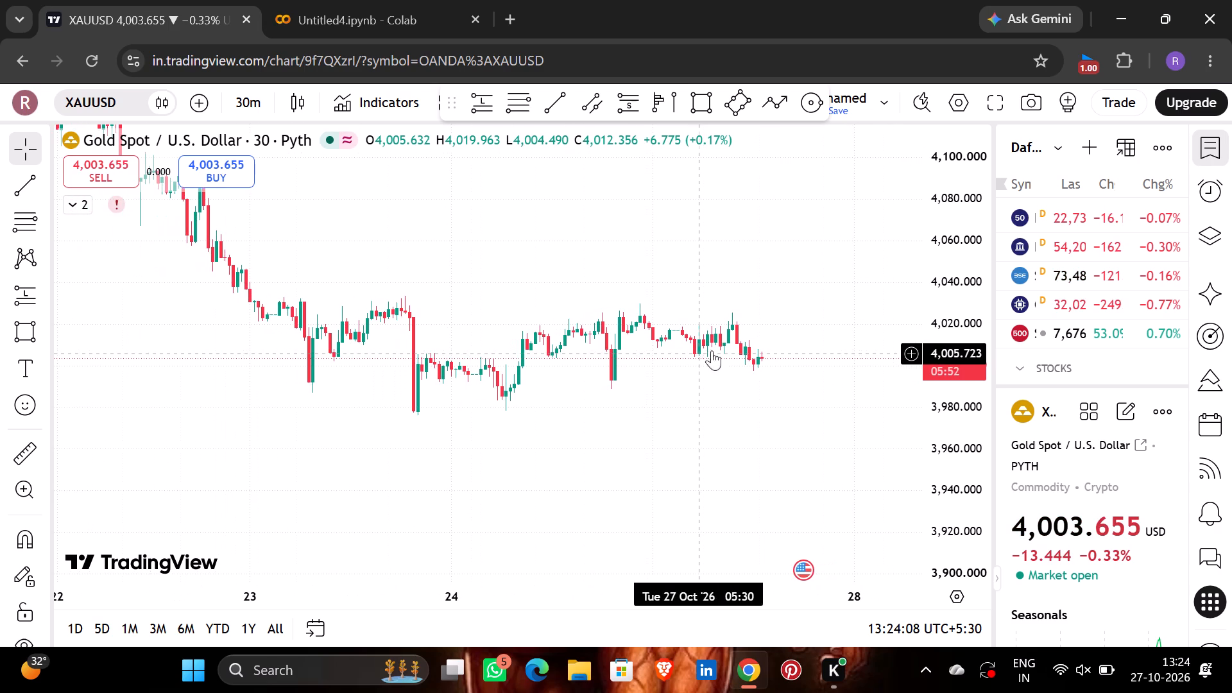
Switch to the Untitled4.ipynb Colab notebook and enter "def" in its empty code cell.
{"action": "left_click", "coordinate": [346, 5]}
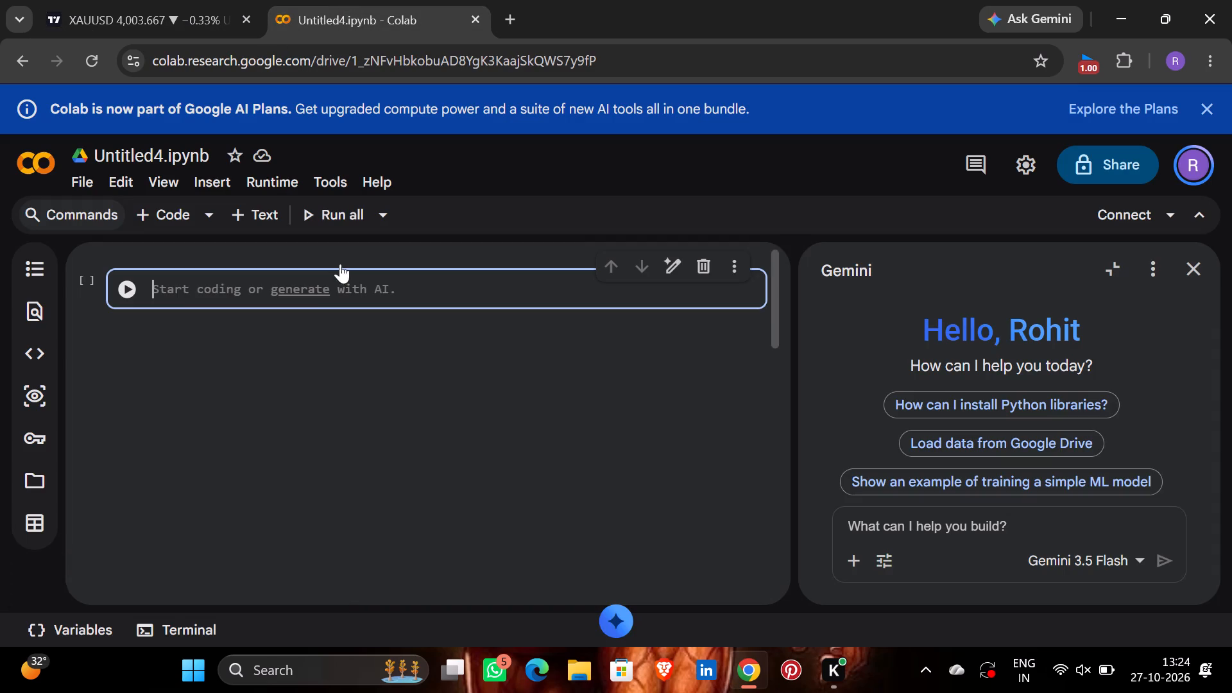
{"action": "left_click", "coordinate": [310, 280]}
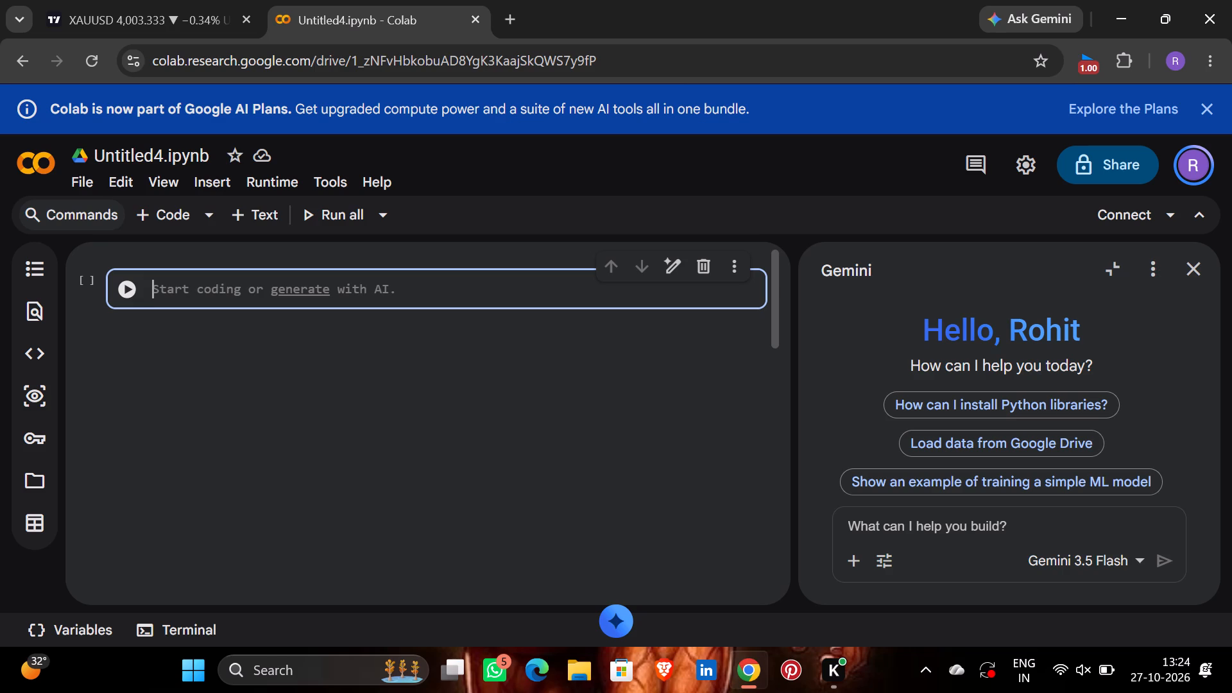
{"action": "type", "text": "def"}
Return to the TradingView chart, browse the crypto symbols, choose XAUUSD again and examine its latest 30-minute candles.
{"action": "left_click", "coordinate": [110, 0]}
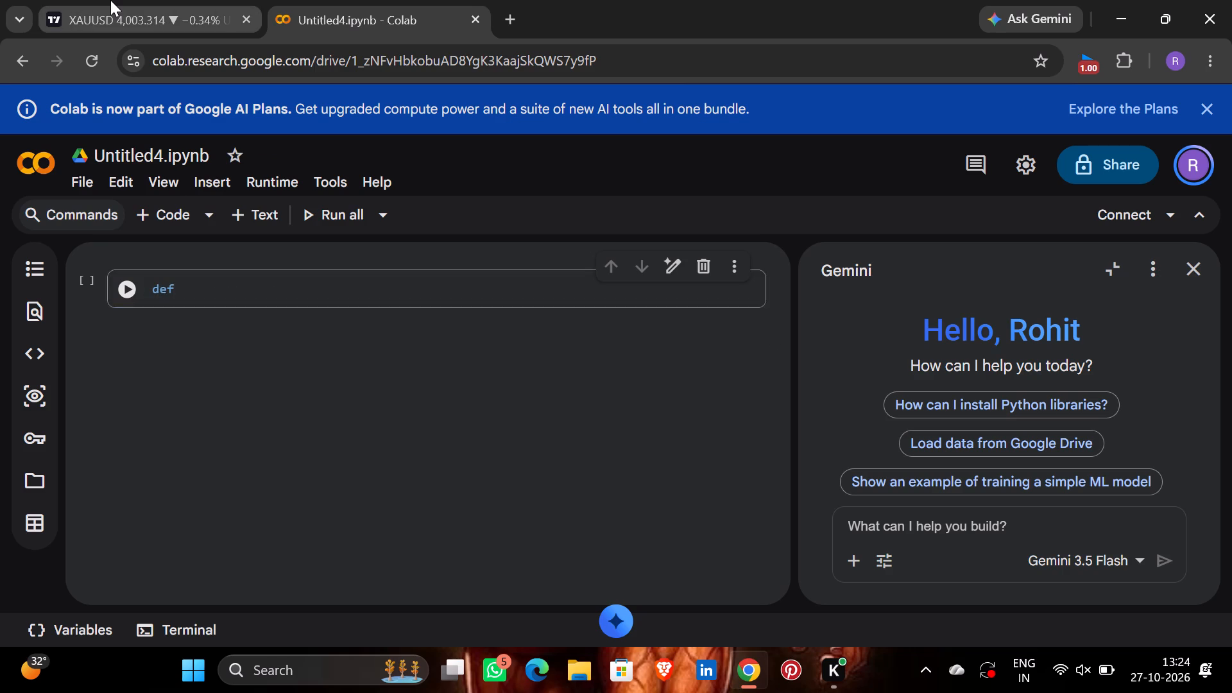
{"action": "left_click", "coordinate": [116, 105]}
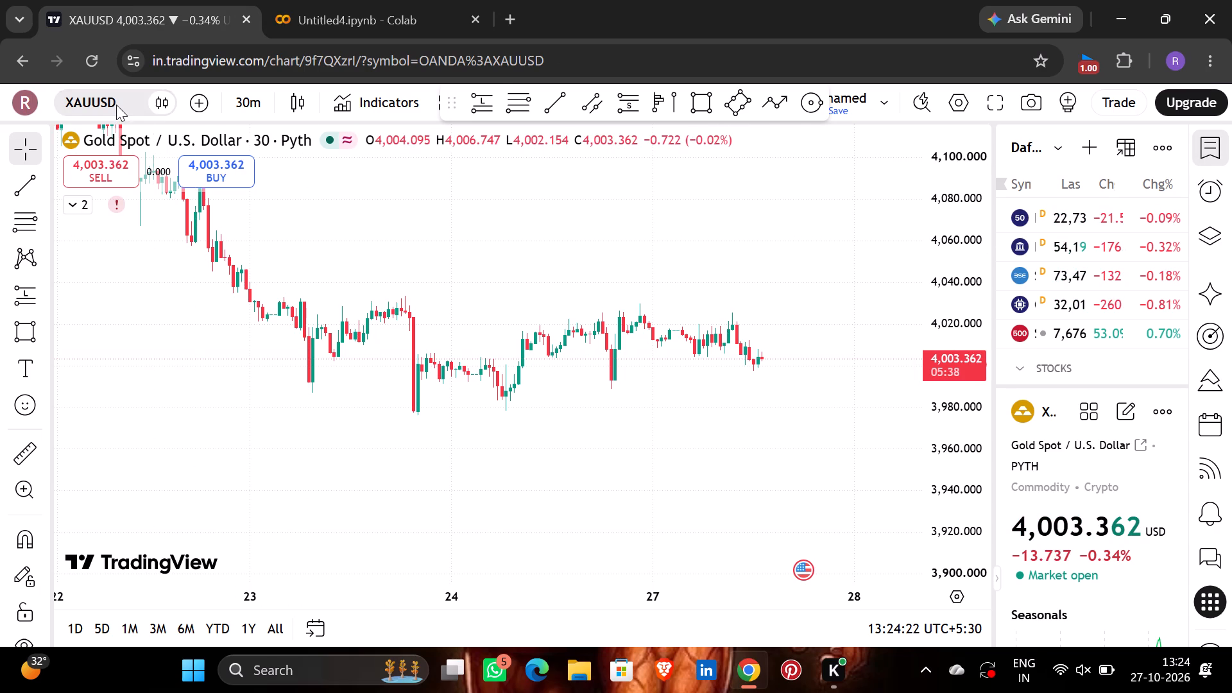
{"action": "key", "text": "BackSpace"}
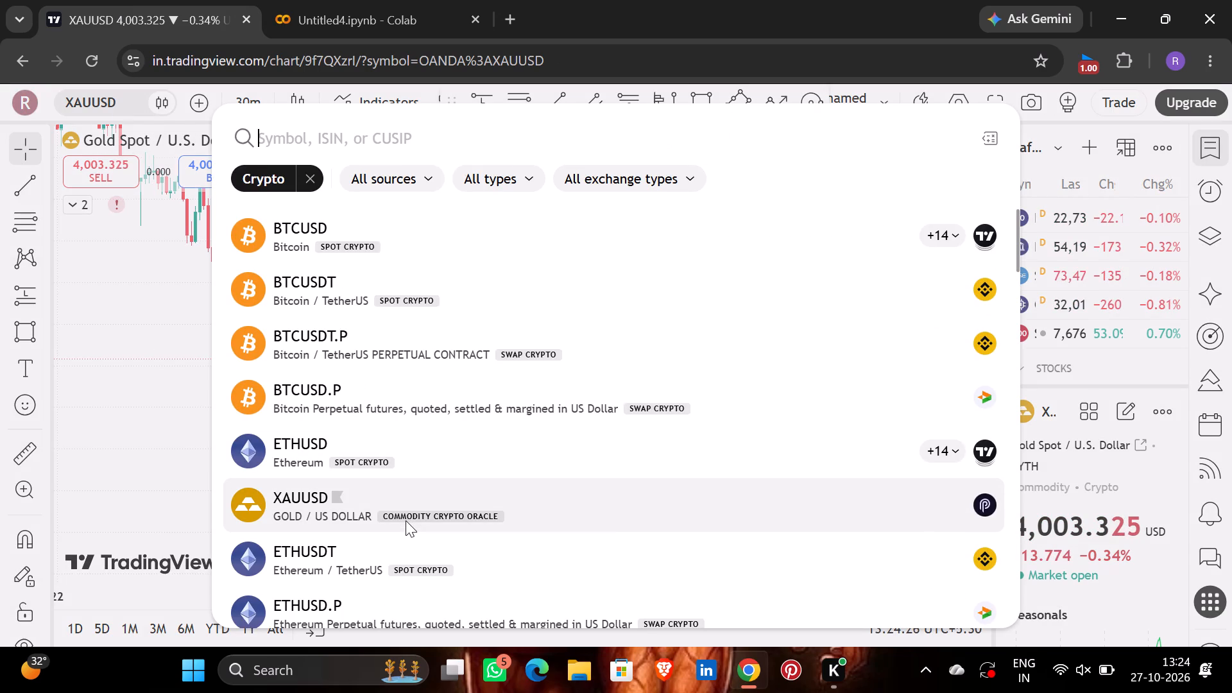
{"action": "scroll", "coordinate": [406, 520], "scroll_direction": "down", "scroll_amount": 3}
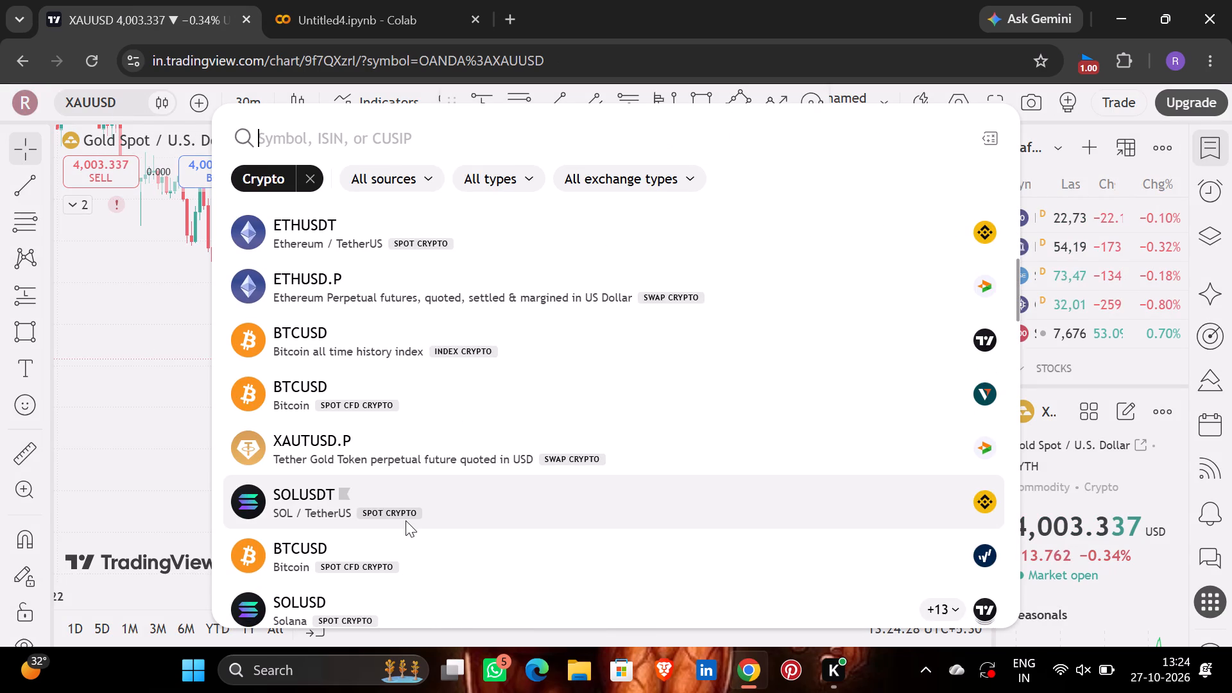
{"action": "scroll", "coordinate": [406, 520], "scroll_direction": "down", "scroll_amount": 1}
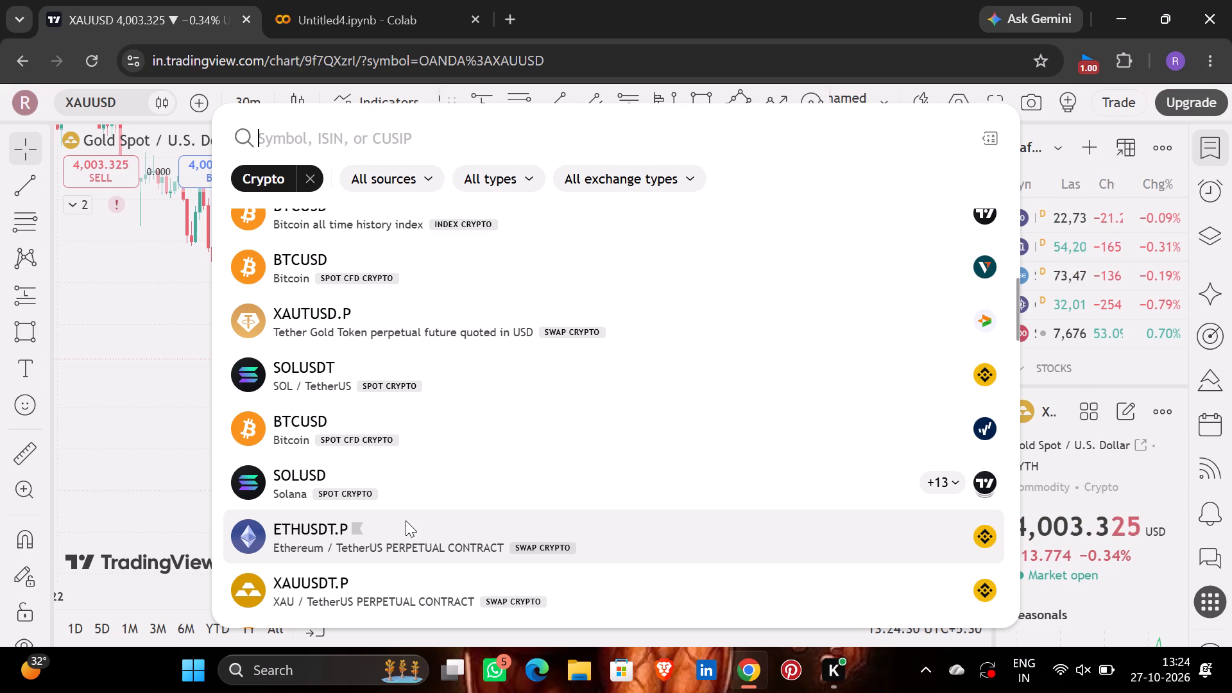
{"action": "scroll", "coordinate": [406, 520], "scroll_direction": "down", "scroll_amount": 1}
{"action": "scroll", "coordinate": [406, 520], "scroll_direction": "up", "scroll_amount": 6}
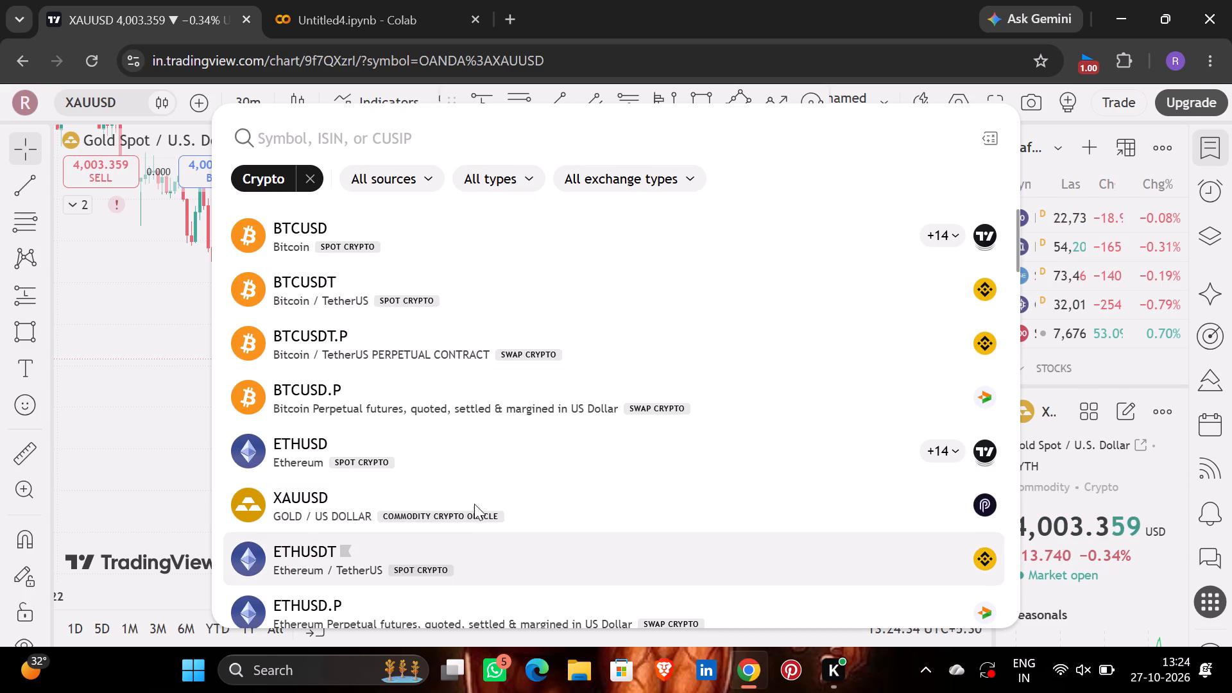
{"action": "double_click", "coordinate": [588, 492]}
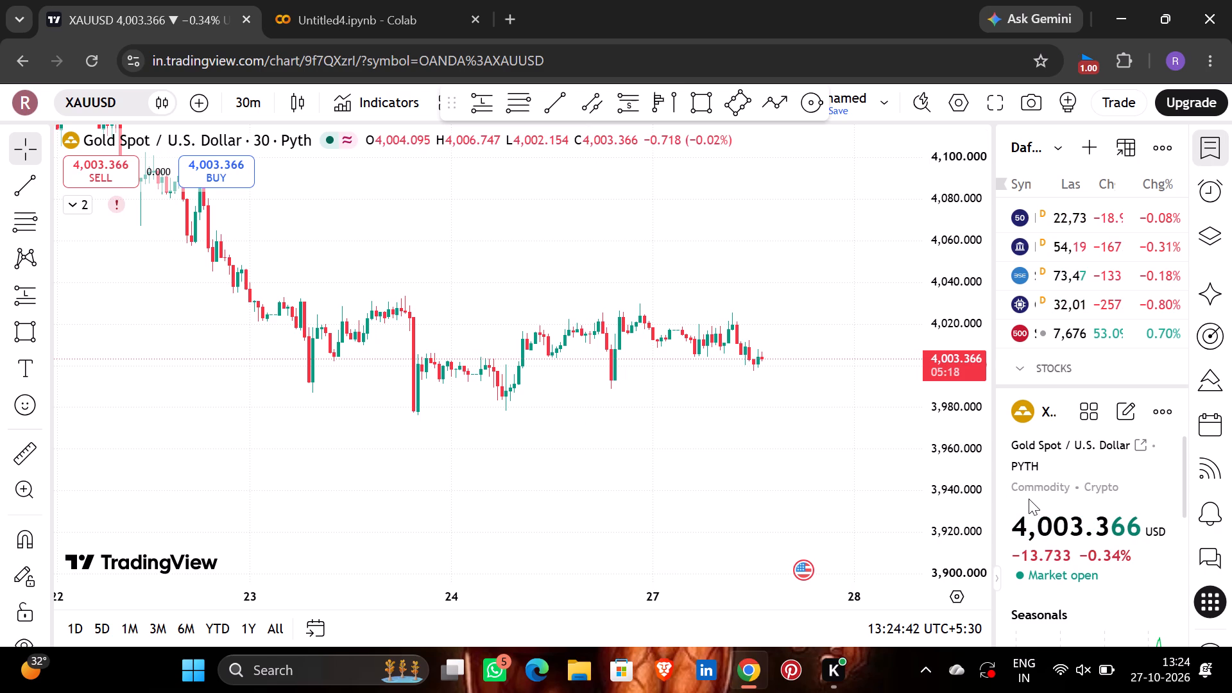
{"action": "left_click_drag", "start_coordinate": [968, 499], "coordinate": [937, 76]}
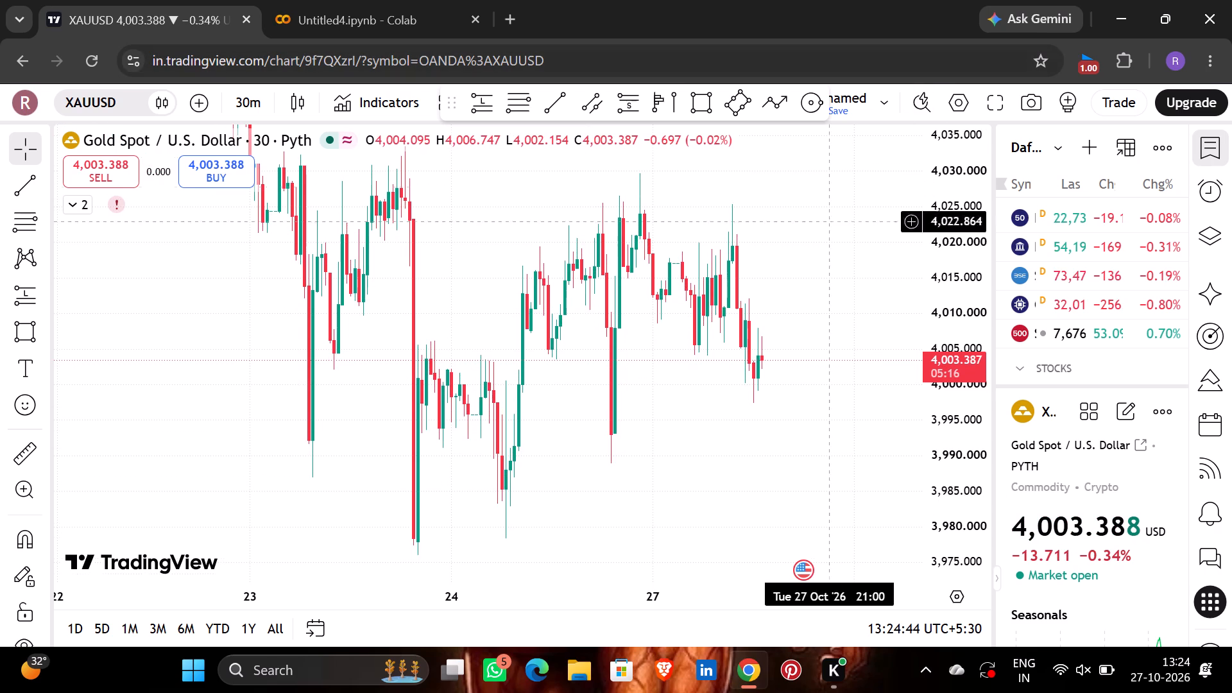
{"action": "left_click_drag", "start_coordinate": [826, 266], "coordinate": [572, 275]}
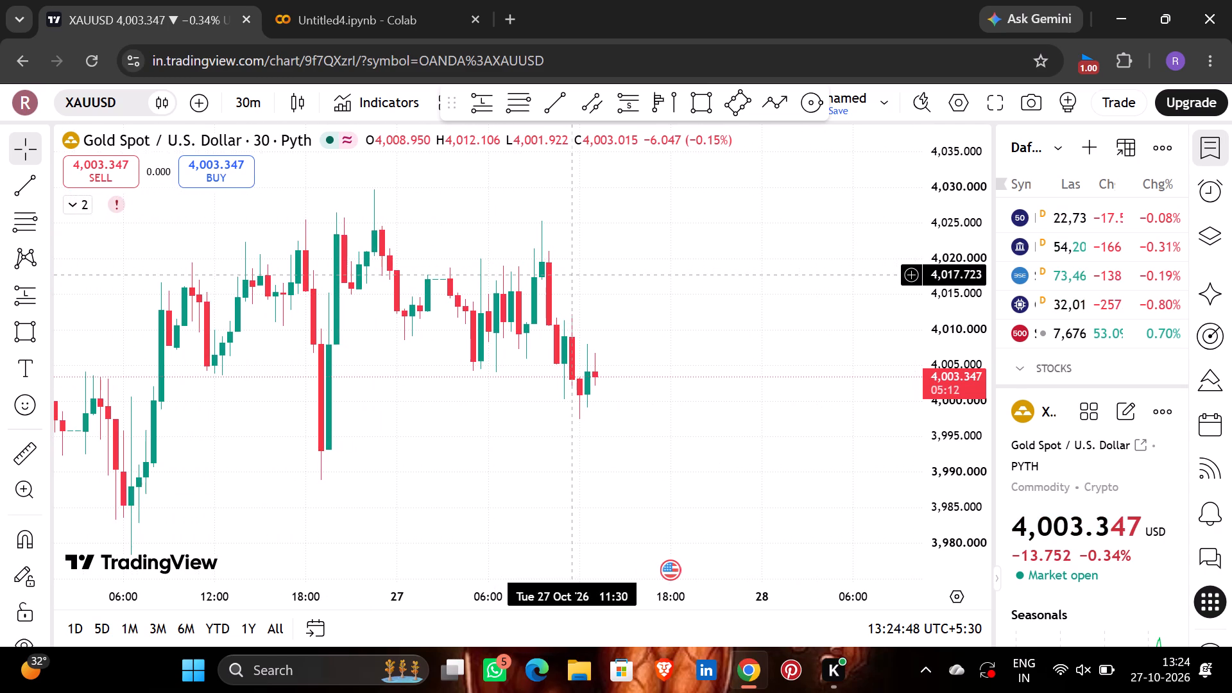
{"action": "left_click_drag", "start_coordinate": [723, 297], "coordinate": [667, 344]}
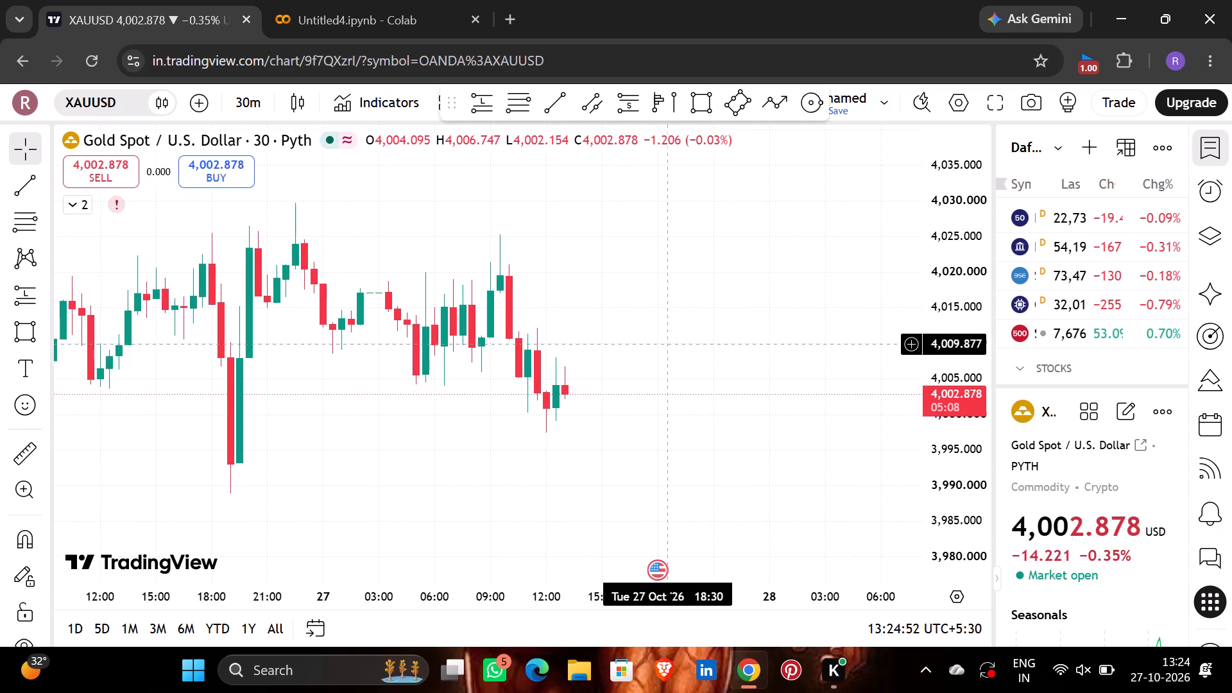
Switch the chart symbol to BTCUSD, the Bitcoin spot crypto listing.
{"action": "left_click", "coordinate": [122, 114]}
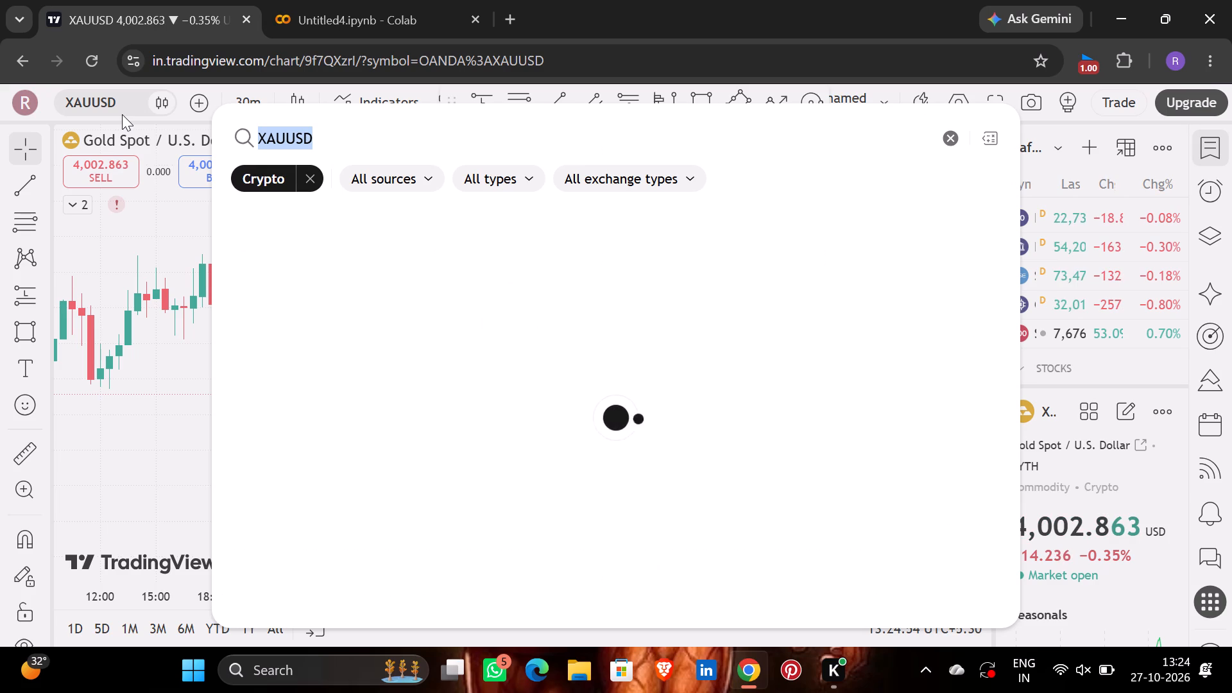
{"action": "key", "text": "BackSpace"}
{"action": "key", "text": "BackSpace"}
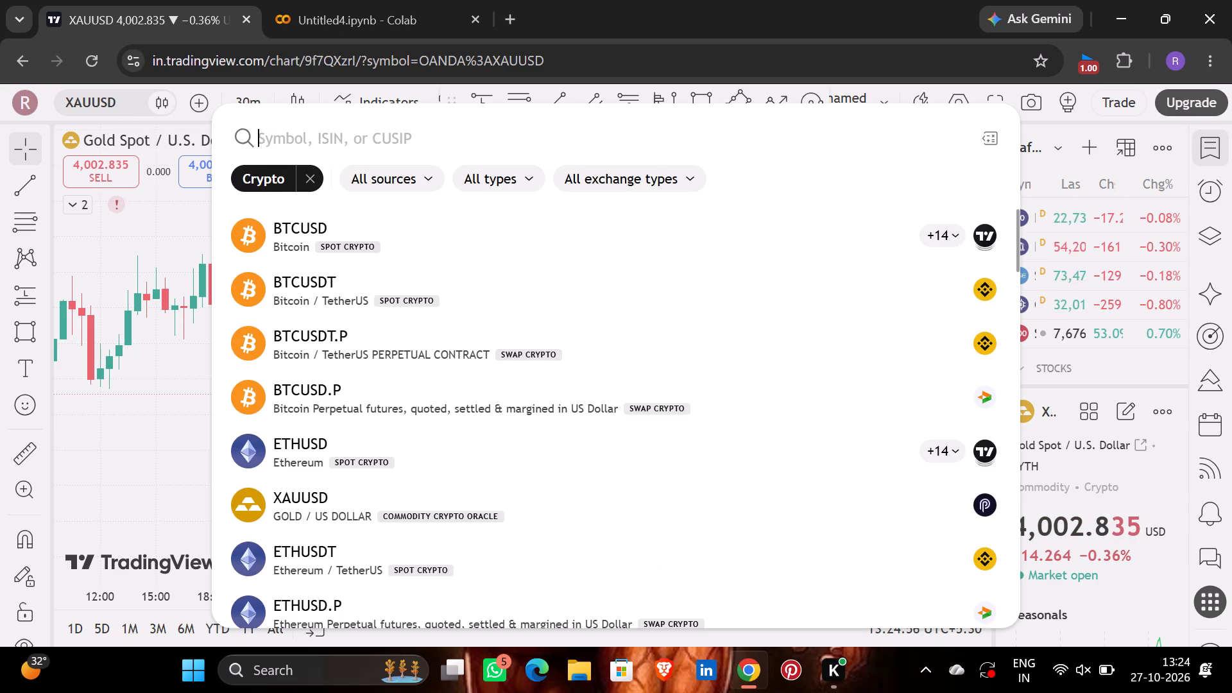
{"action": "left_click", "coordinate": [447, 252]}
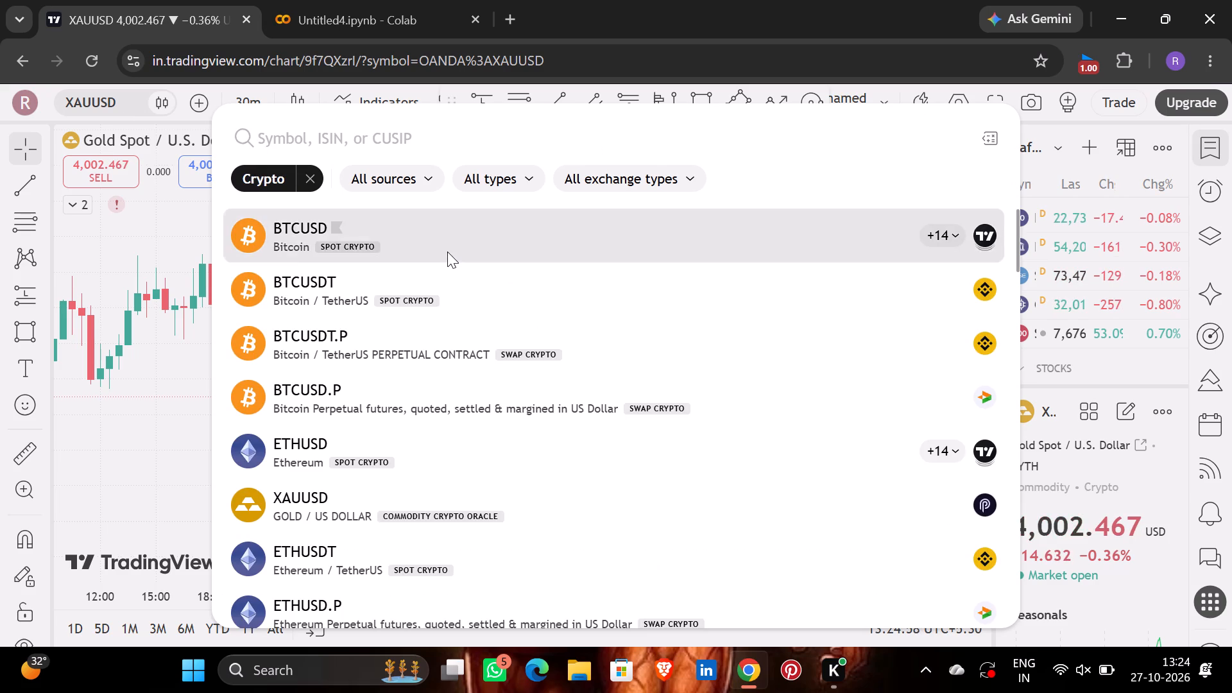
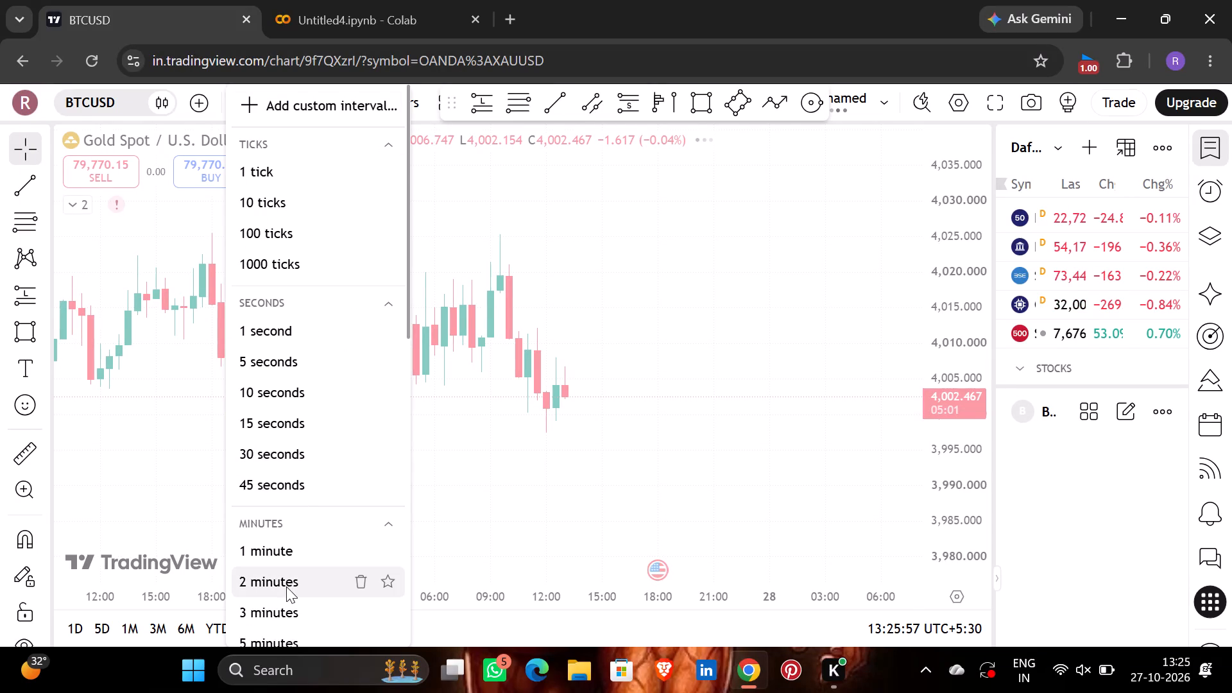
Set the BTCUSD chart to the 5-minute interval.
{"action": "left_click", "coordinate": [292, 637]}
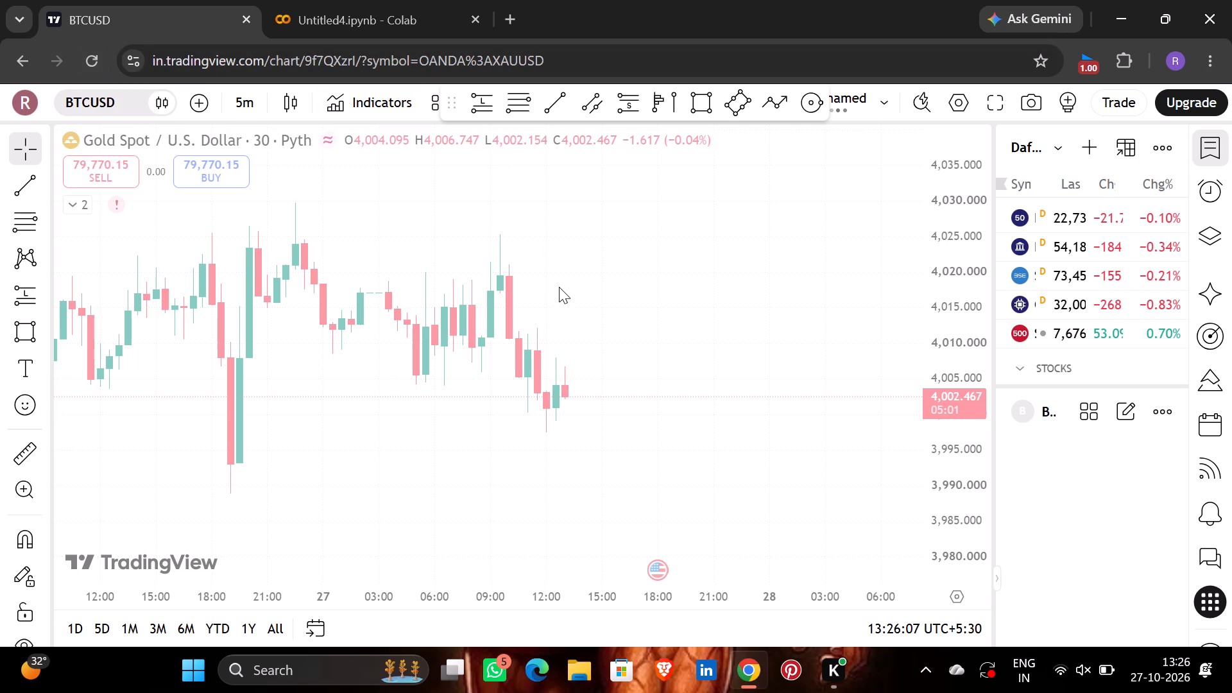
{"action": "left_click_drag", "start_coordinate": [559, 287], "coordinate": [709, 243]}
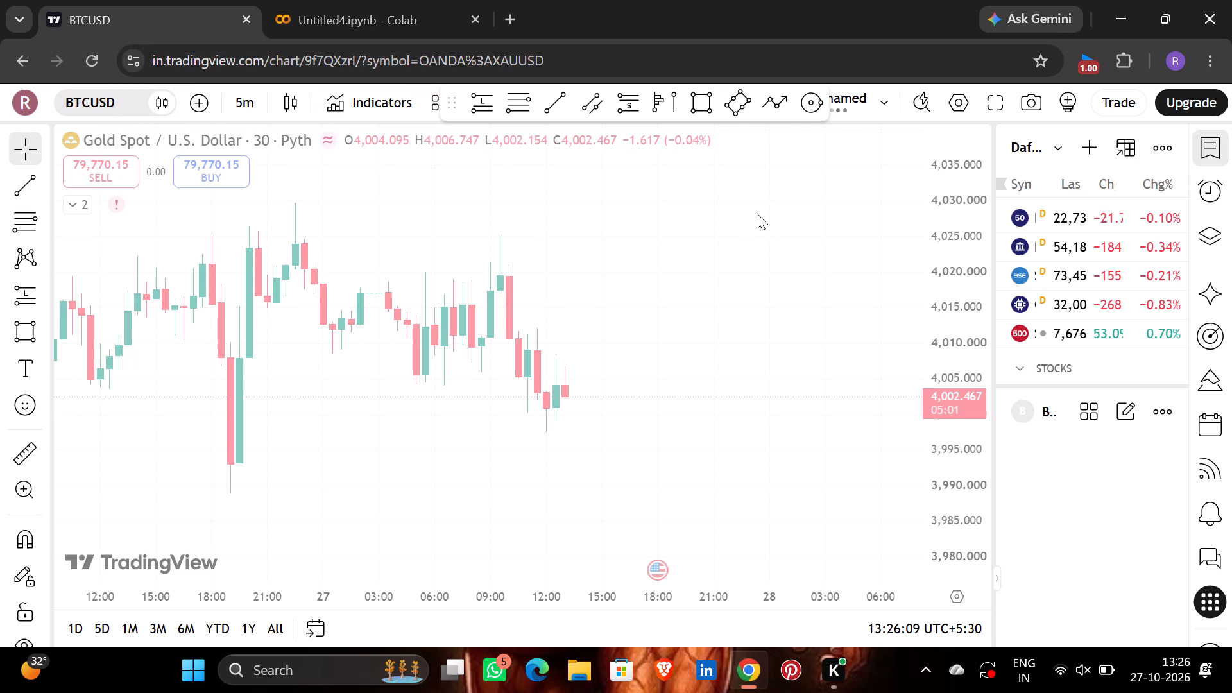
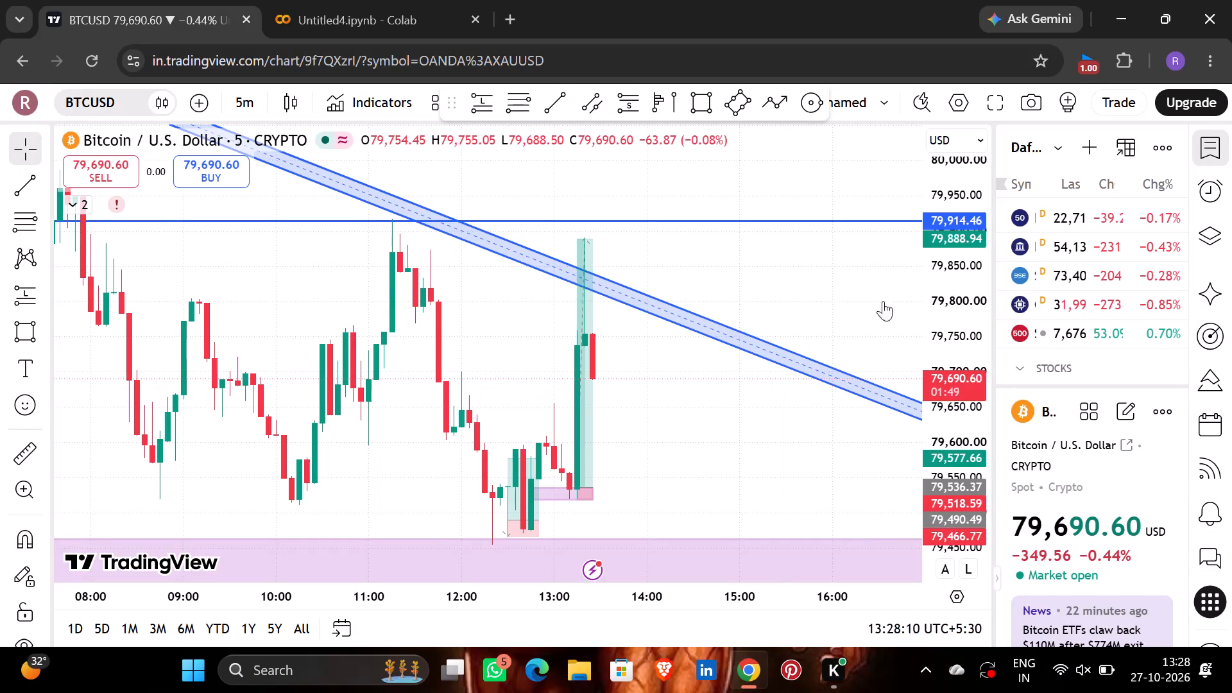
Switch the BTCUSD chart to the 1-minute interval.
{"action": "left_click_drag", "start_coordinate": [979, 288], "coordinate": [943, 461]}
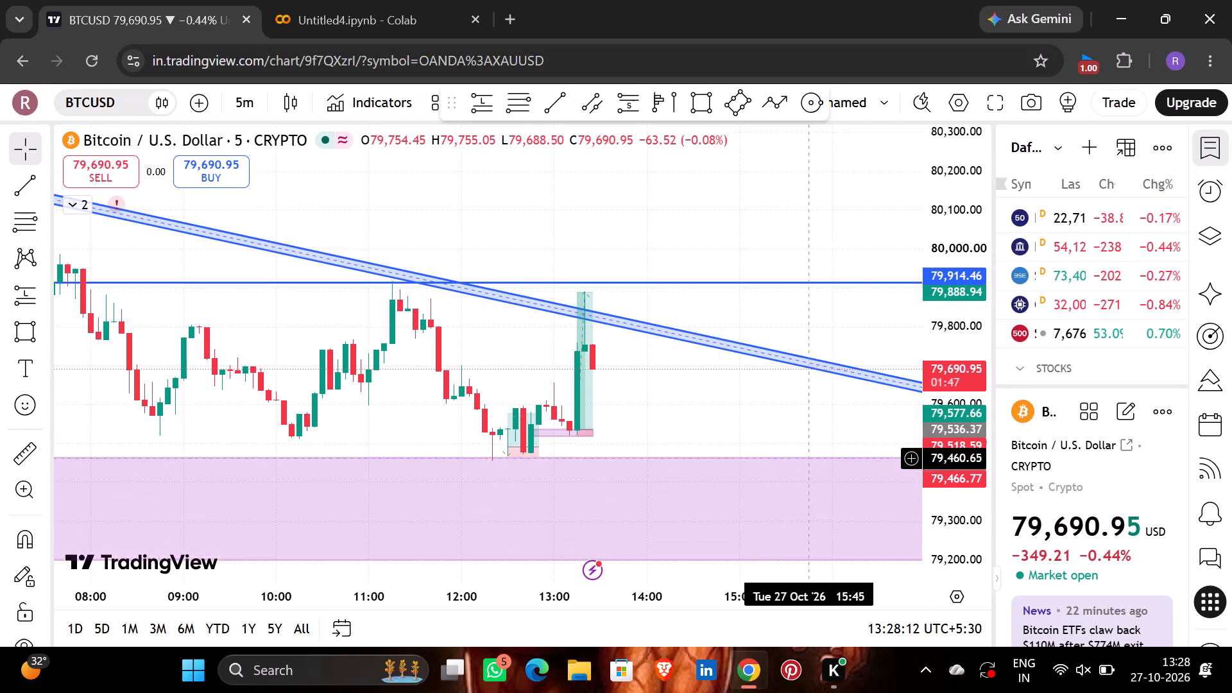
{"action": "left_click_drag", "start_coordinate": [780, 411], "coordinate": [732, 398]}
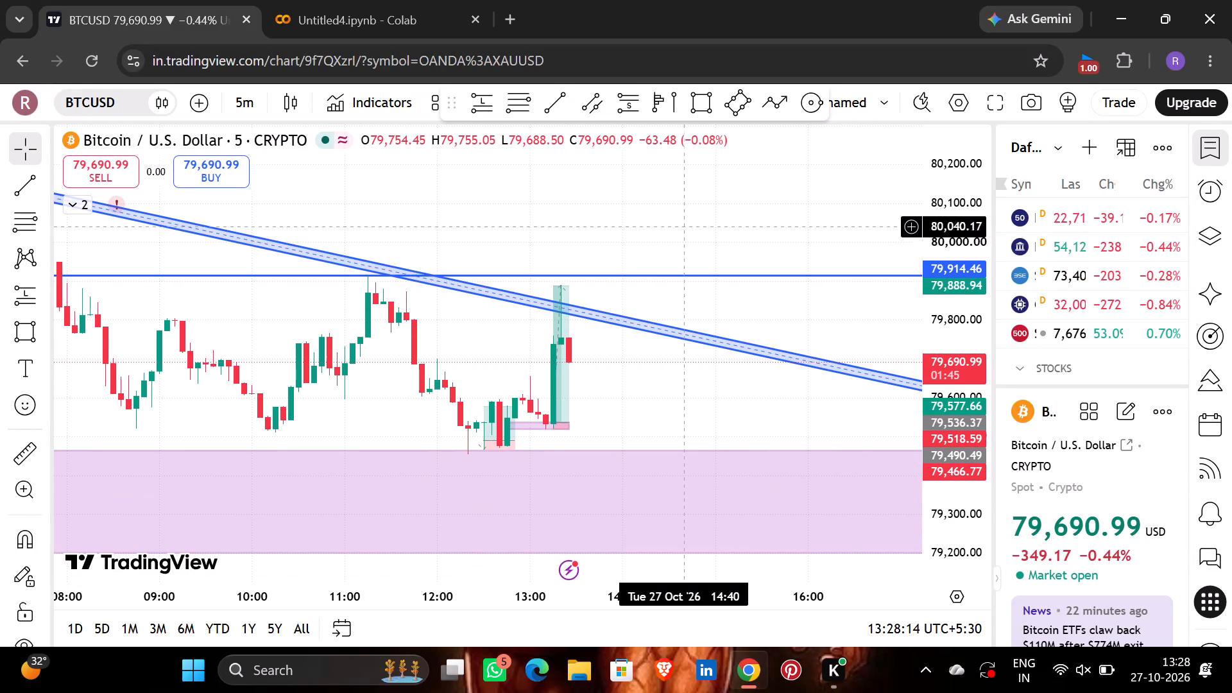
{"action": "left_click_drag", "start_coordinate": [714, 210], "coordinate": [622, 238]}
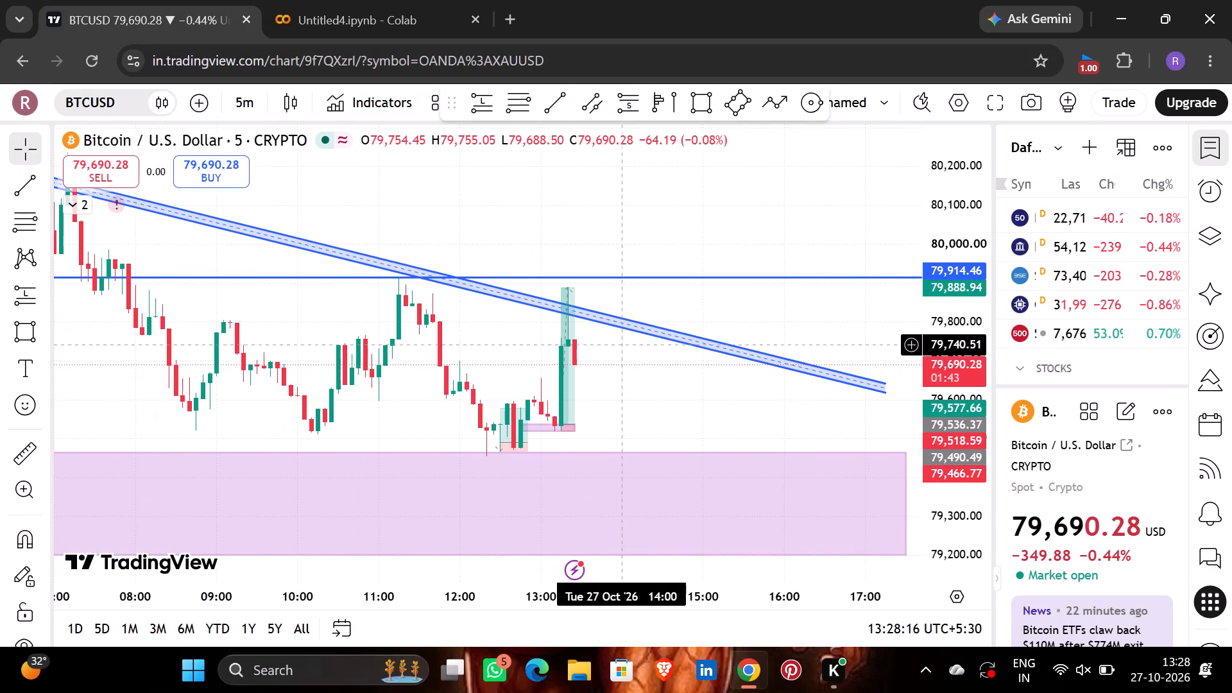
{"action": "left_click_drag", "start_coordinate": [620, 393], "coordinate": [651, 363]}
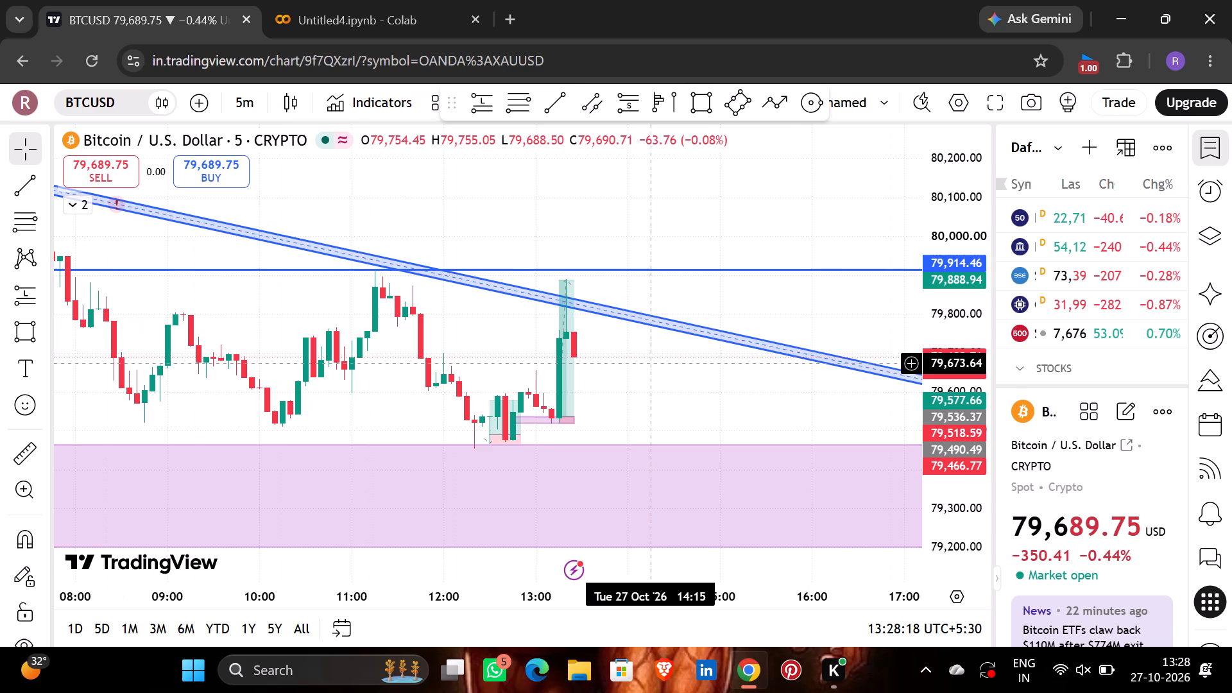
{"action": "left_click", "coordinate": [256, 103]}
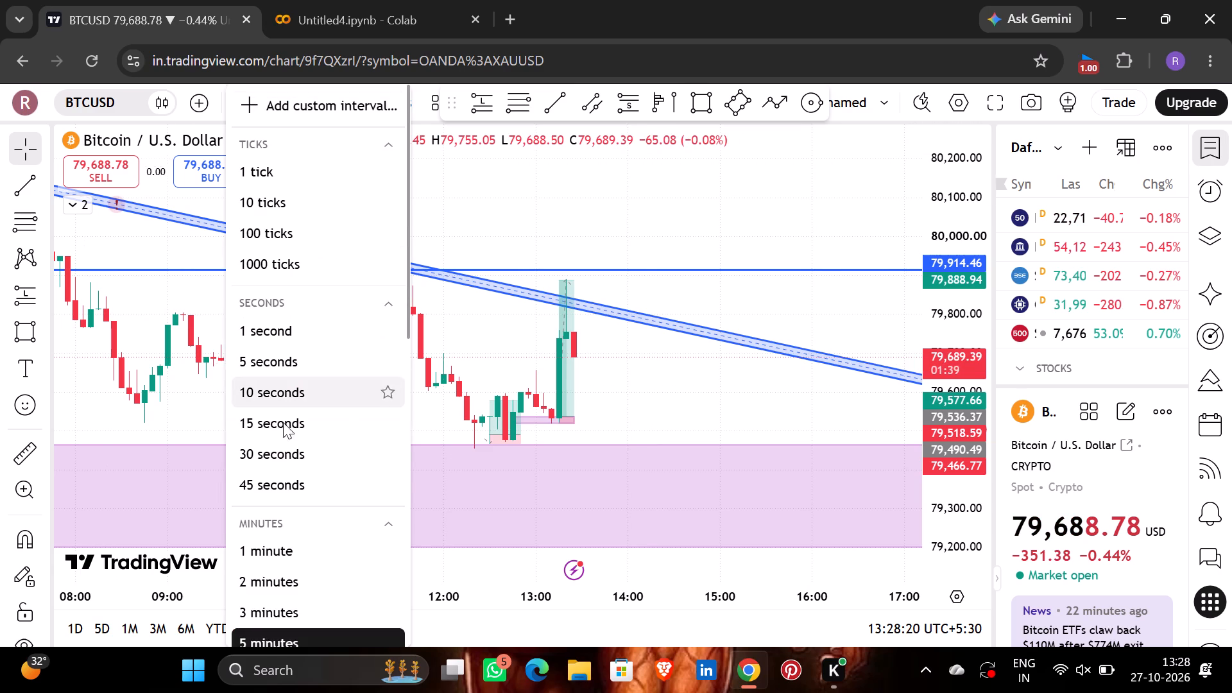
{"action": "left_click", "coordinate": [283, 552]}
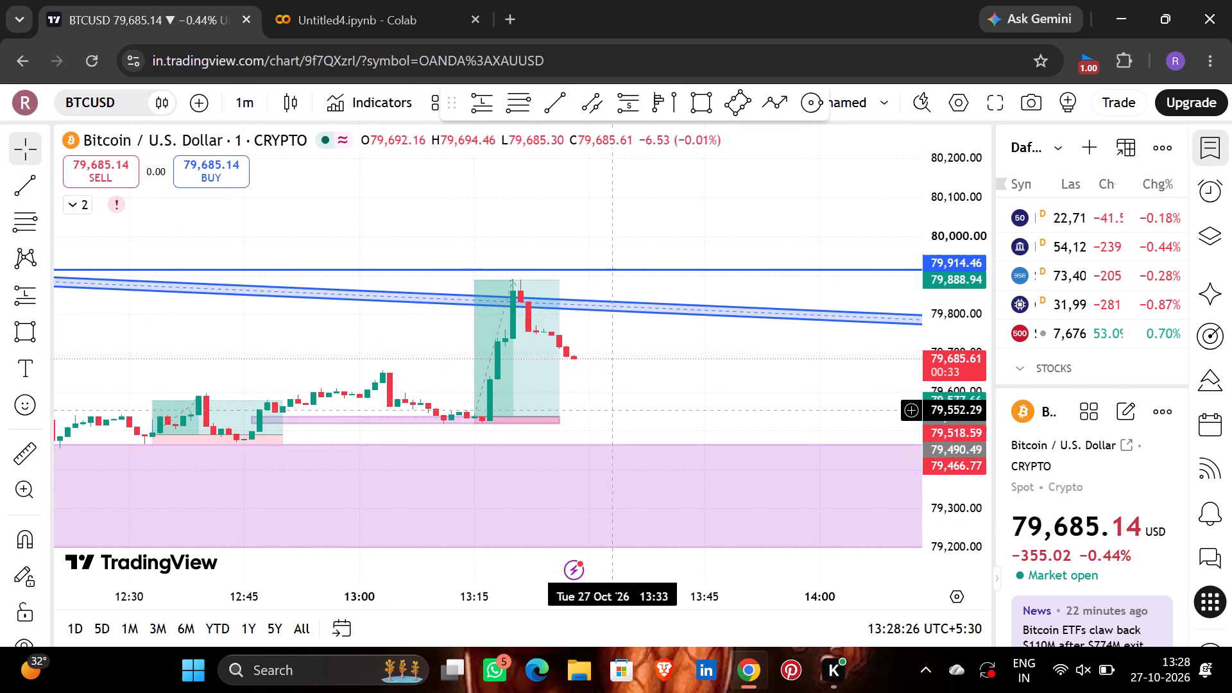
Raise the target of the earlier long position, entered at 79,490.49, to 79,587.51.
{"action": "left_click_drag", "start_coordinate": [710, 405], "coordinate": [782, 361]}
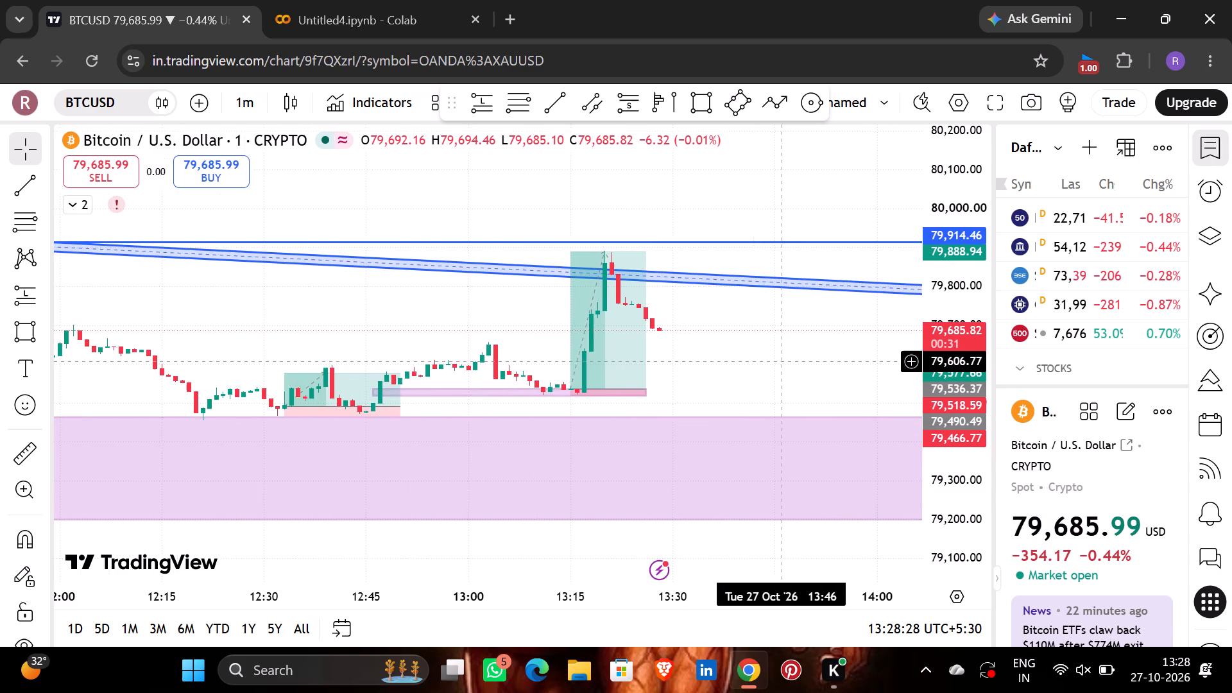
{"action": "left_click_drag", "start_coordinate": [964, 538], "coordinate": [949, 237]}
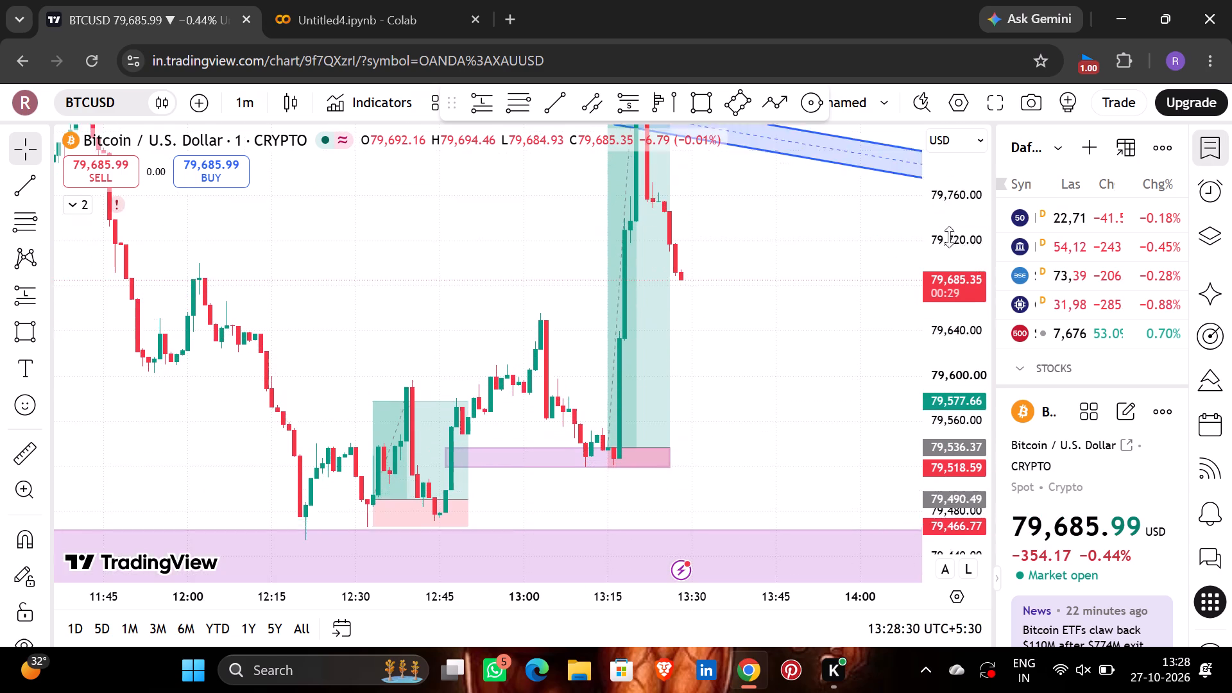
{"action": "left_click_drag", "start_coordinate": [949, 237], "coordinate": [949, 232]}
{"action": "left_click_drag", "start_coordinate": [785, 458], "coordinate": [785, 418]}
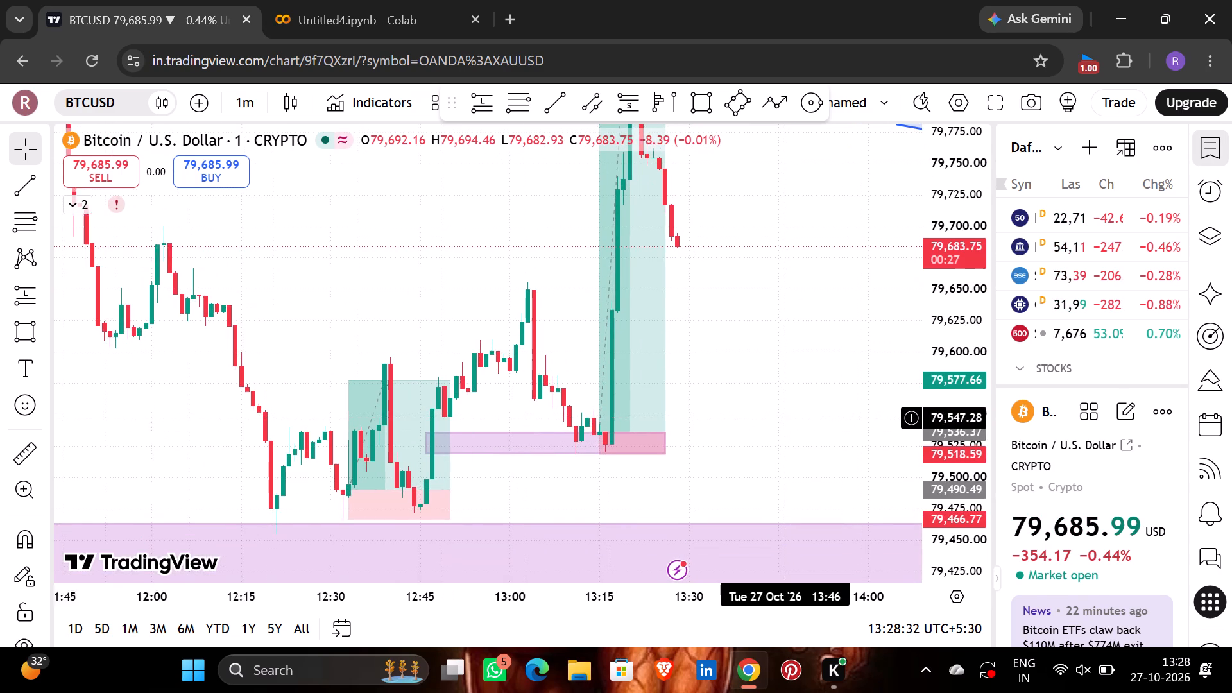
{"action": "left_click_drag", "start_coordinate": [785, 418], "coordinate": [783, 316]}
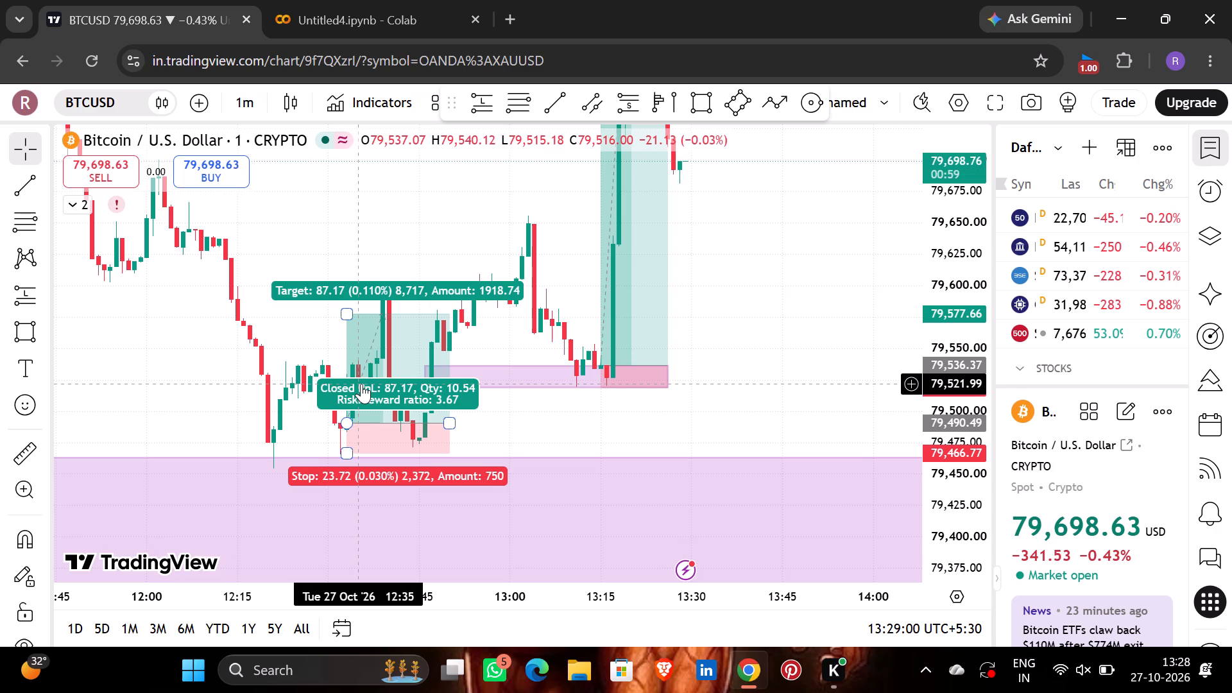
{"action": "left_click_drag", "start_coordinate": [984, 252], "coordinate": [959, 406]}
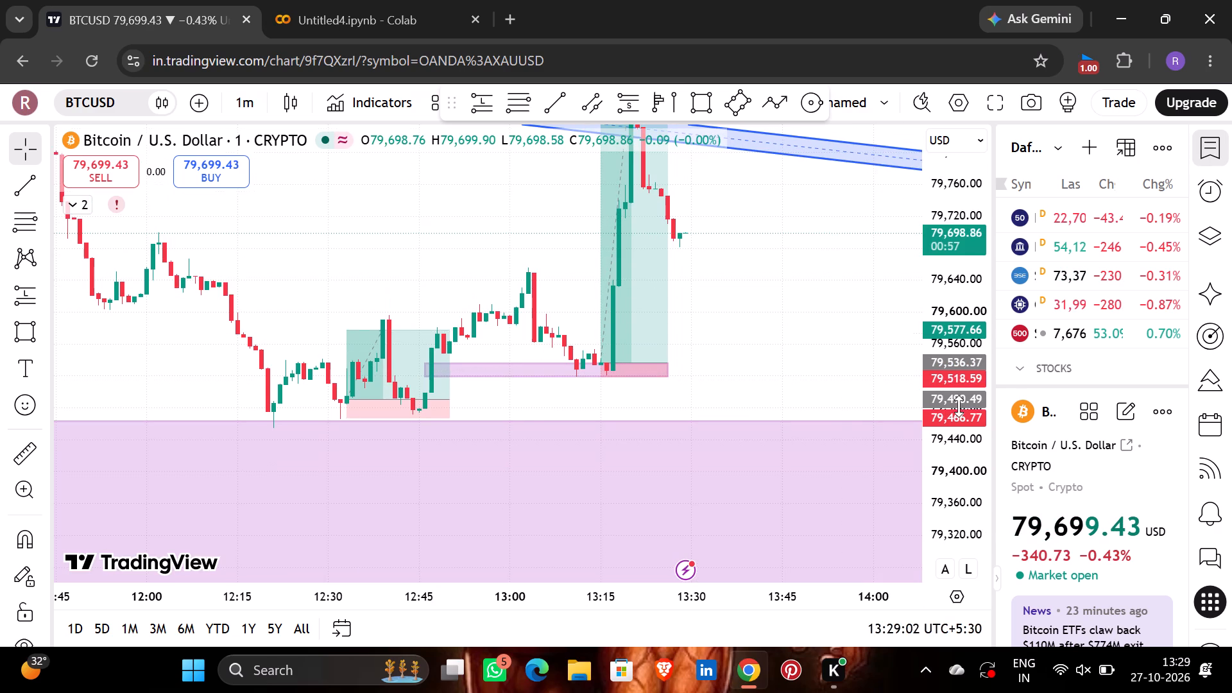
{"action": "left_click_drag", "start_coordinate": [826, 320], "coordinate": [803, 454]}
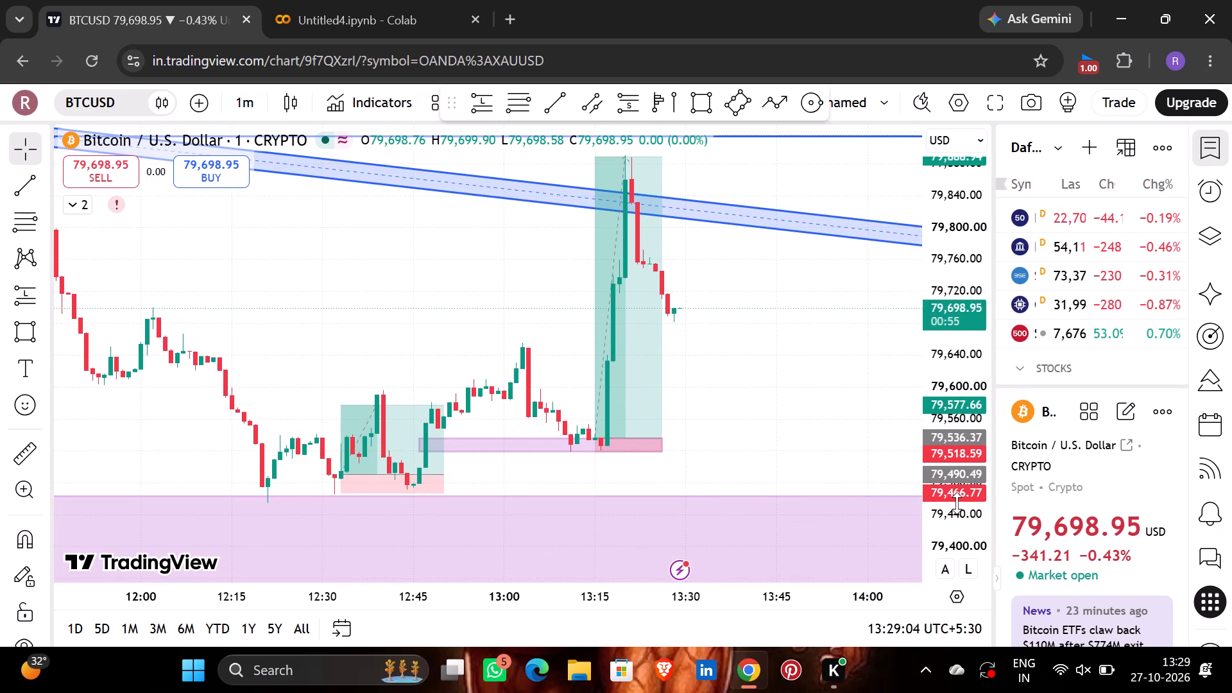
{"action": "left_click_drag", "start_coordinate": [957, 503], "coordinate": [945, 381]}
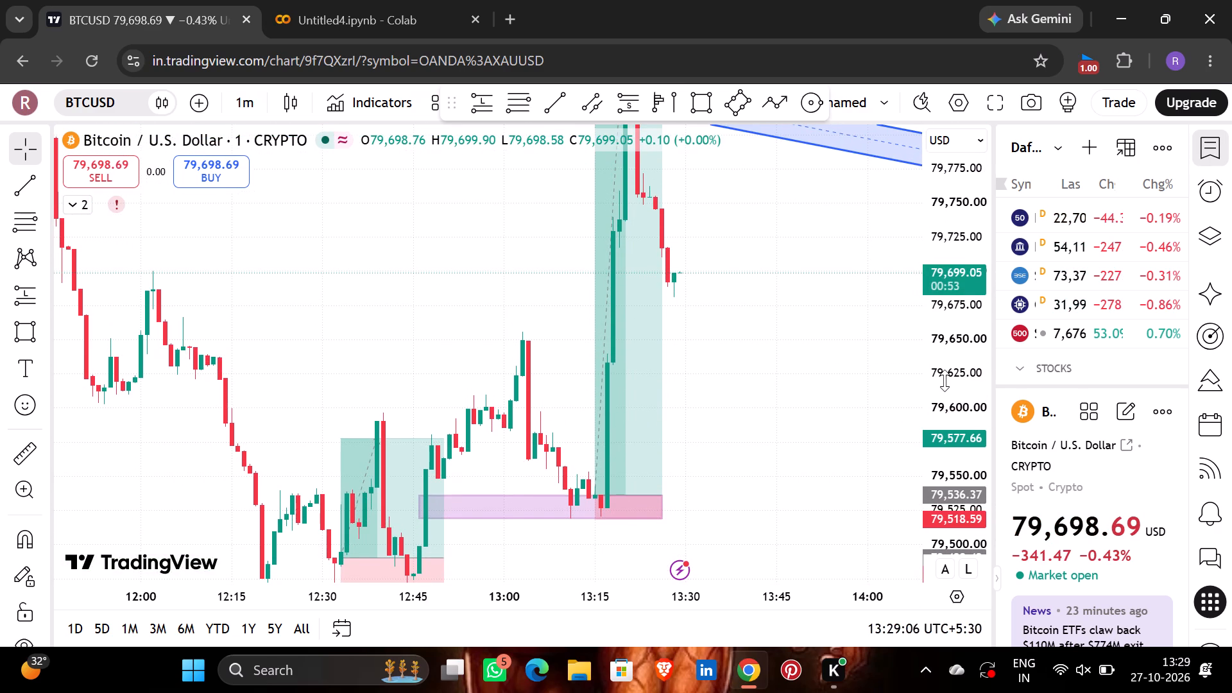
{"action": "left_click_drag", "start_coordinate": [361, 338], "coordinate": [393, 112]}
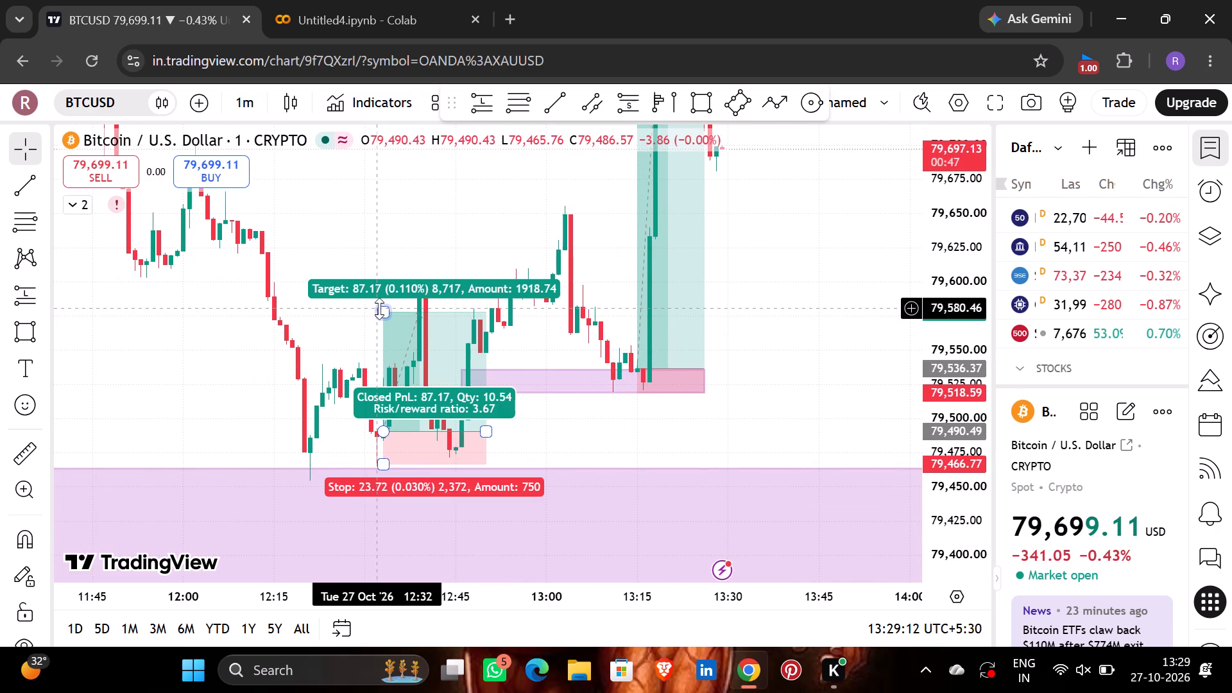
{"action": "left_click_drag", "start_coordinate": [379, 309], "coordinate": [390, 298]}
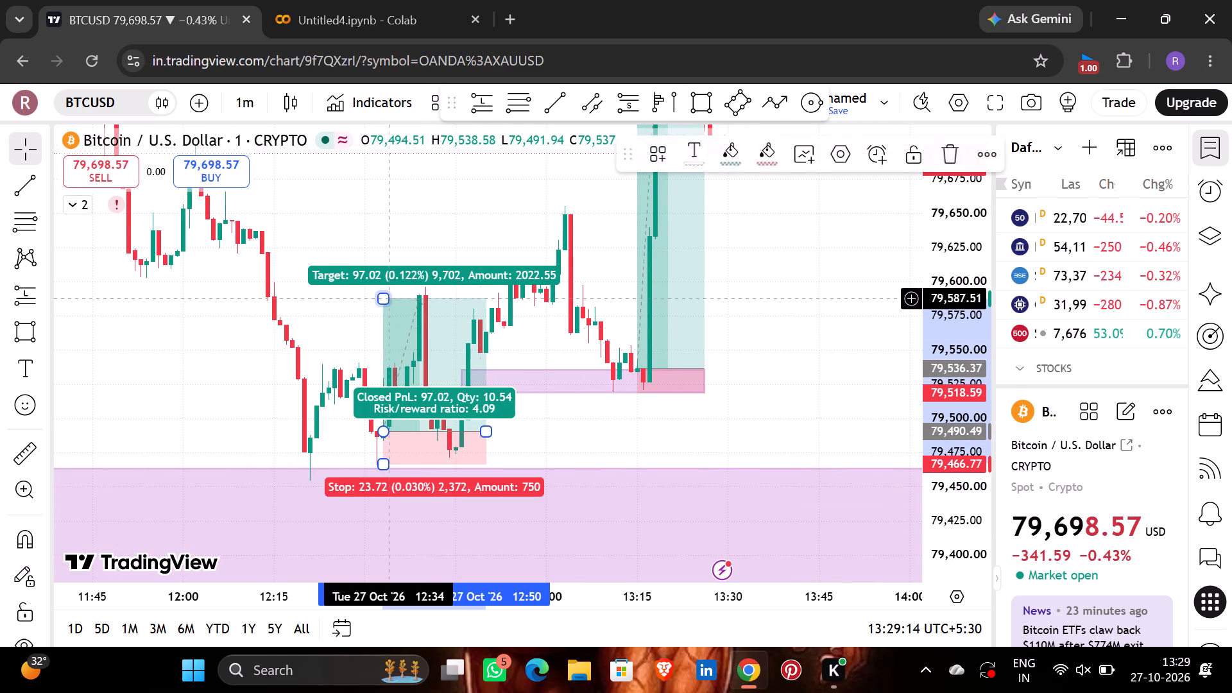
Examine the second long position, entered at 79,536.37, and the price action following its target near the descending channel.
{"action": "left_click_drag", "start_coordinate": [821, 312], "coordinate": [759, 345]}
{"action": "left_click_drag", "start_coordinate": [759, 345], "coordinate": [735, 470]}
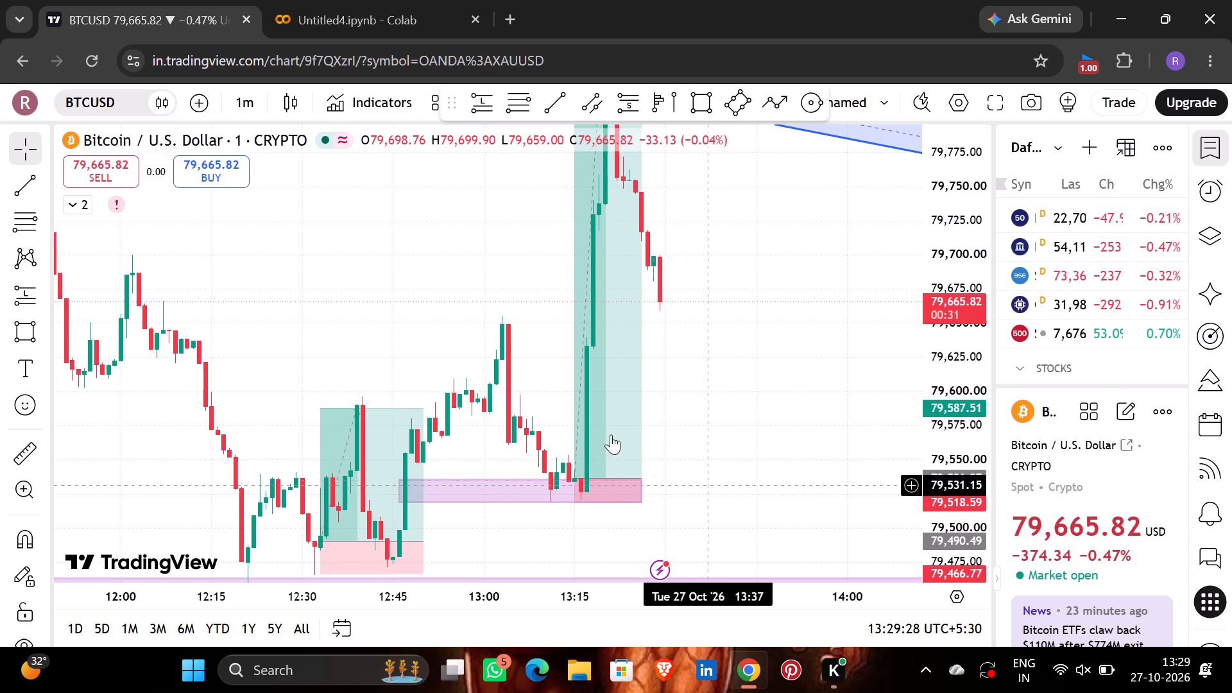
{"action": "left_click", "coordinate": [634, 337]}
{"action": "scroll", "coordinate": [634, 337], "scroll_direction": "right", "scroll_amount": 1}
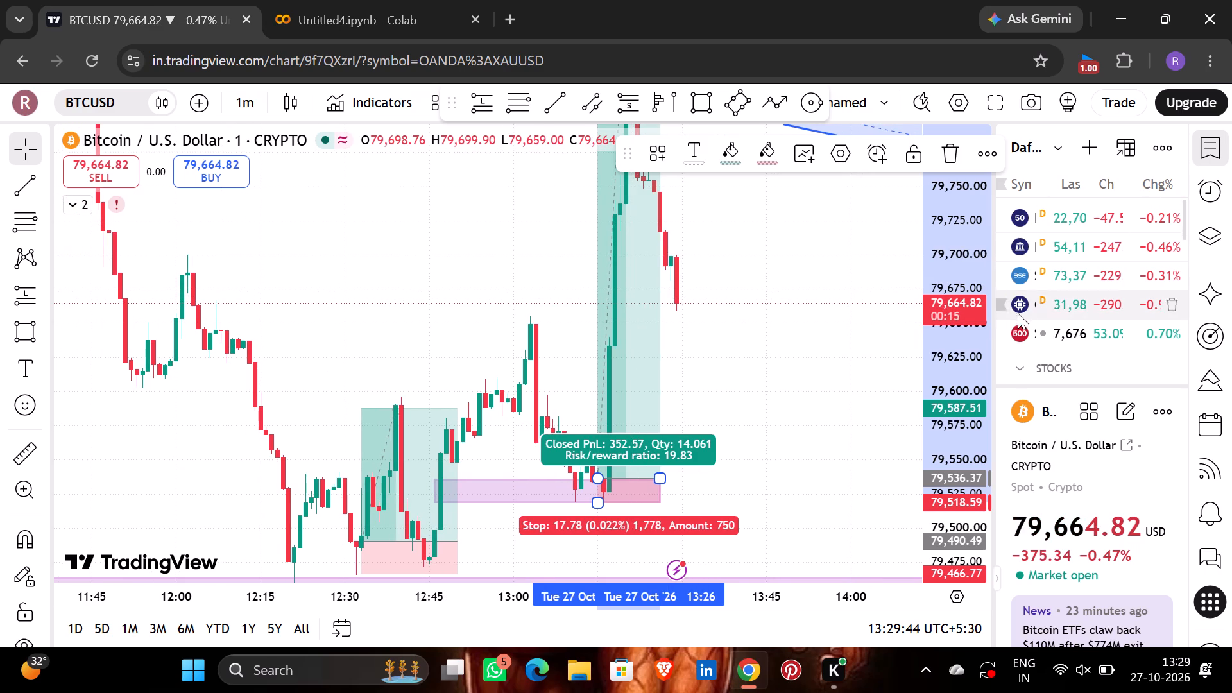
{"action": "scroll", "coordinate": [936, 304], "scroll_direction": "down", "scroll_amount": 4}
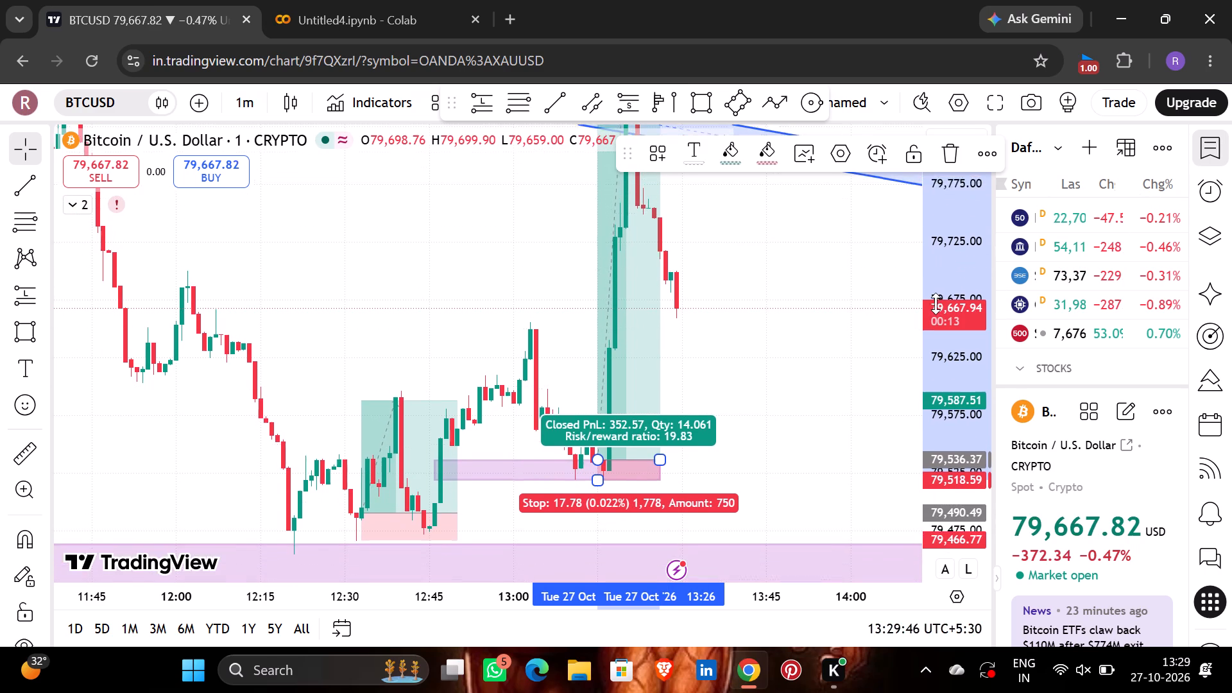
{"action": "scroll", "coordinate": [936, 304], "scroll_direction": "down", "scroll_amount": 6}
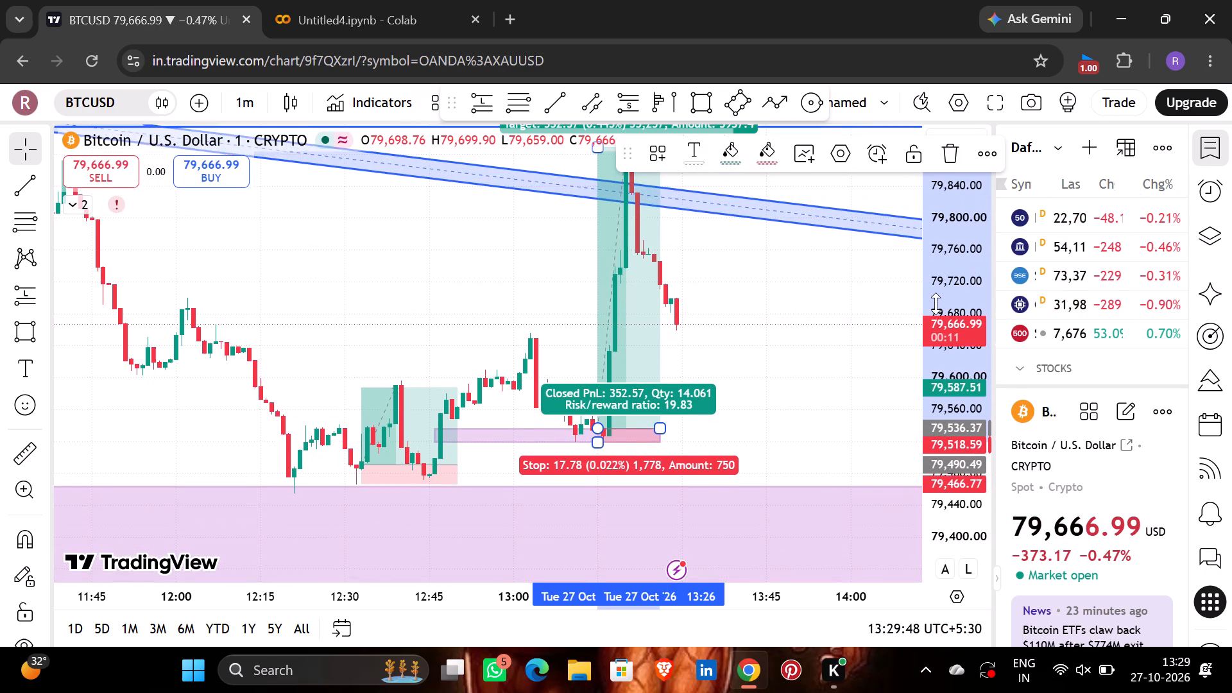
{"action": "scroll", "coordinate": [936, 304], "scroll_direction": "down", "scroll_amount": 5}
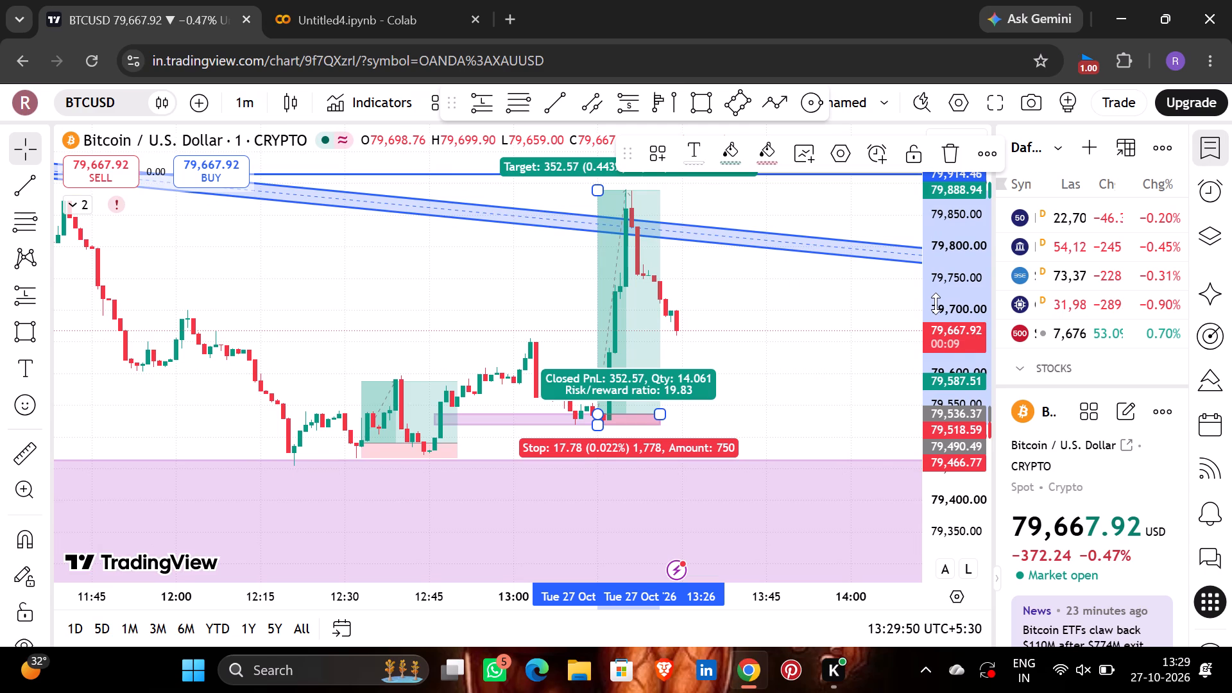
{"action": "scroll", "coordinate": [936, 304], "scroll_direction": "down", "scroll_amount": 1}
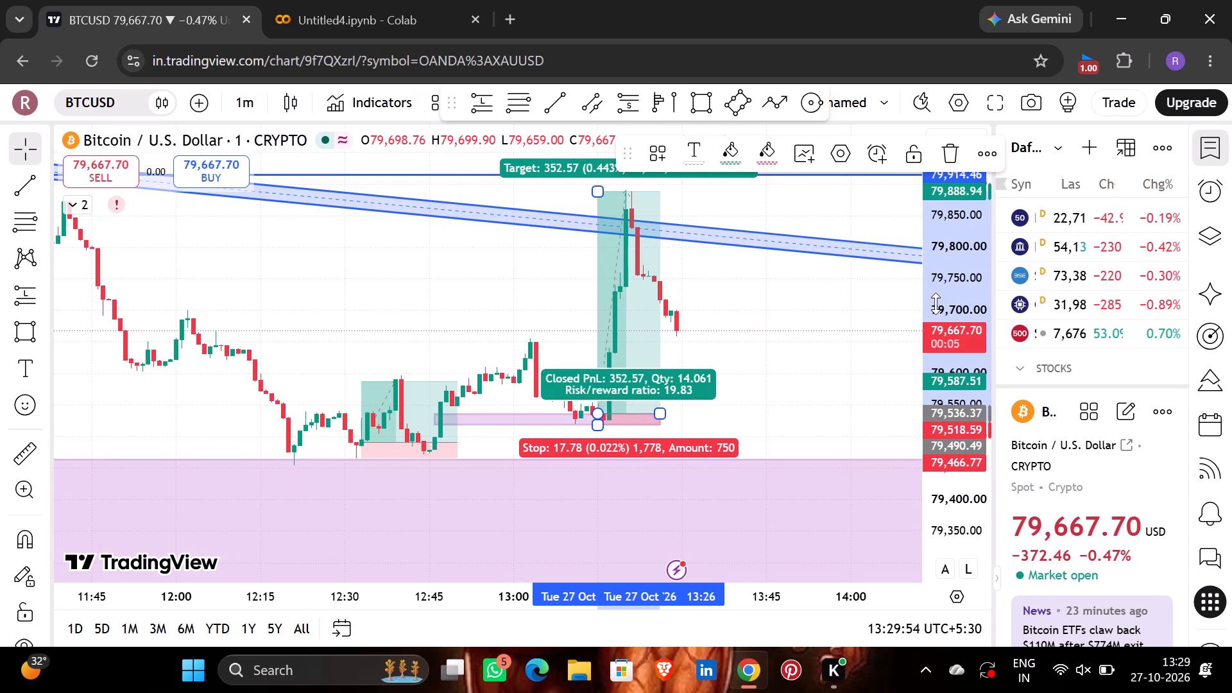
{"action": "scroll", "coordinate": [936, 304], "scroll_direction": "down", "scroll_amount": 1}
{"action": "scroll", "coordinate": [748, 395], "scroll_direction": "up", "scroll_amount": 4}
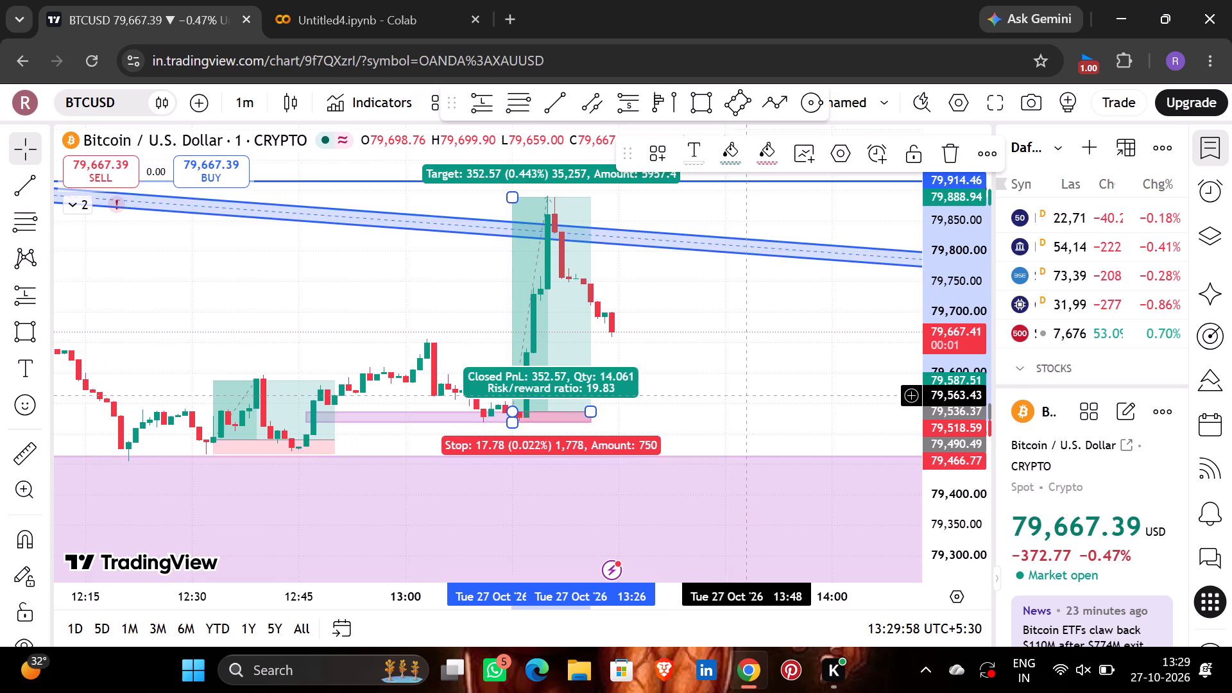
{"action": "scroll", "coordinate": [748, 395], "scroll_direction": "up", "scroll_amount": 2}
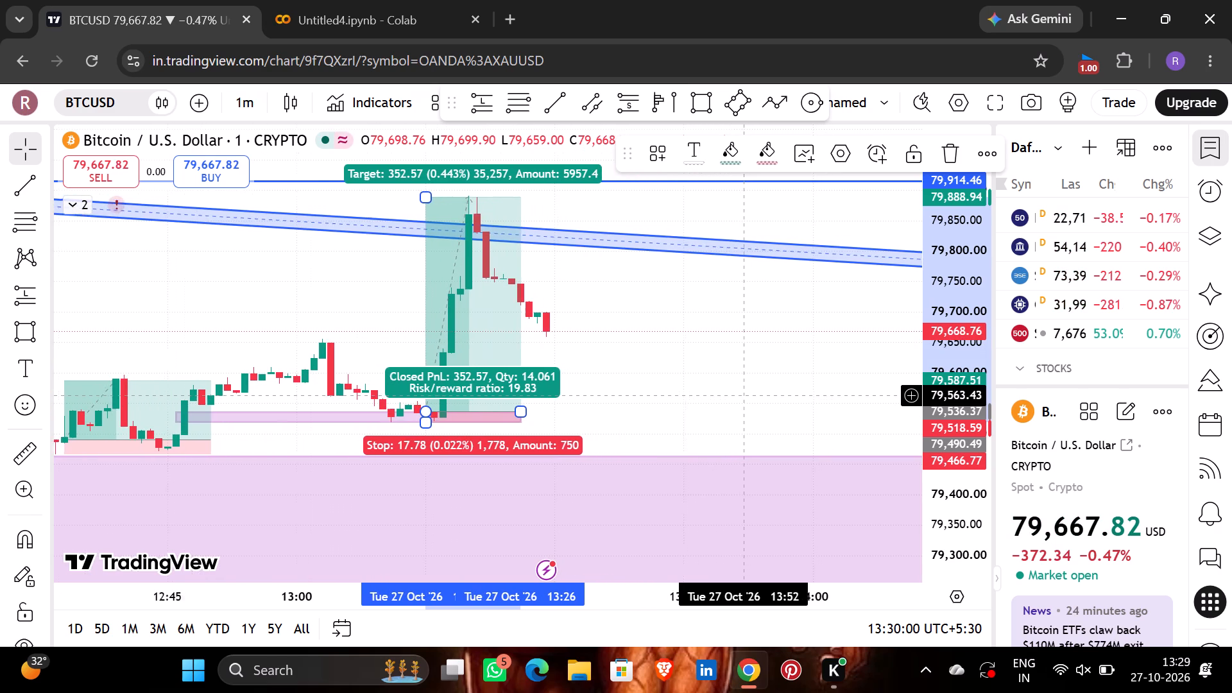
{"action": "scroll", "coordinate": [748, 395], "scroll_direction": "up", "scroll_amount": 2}
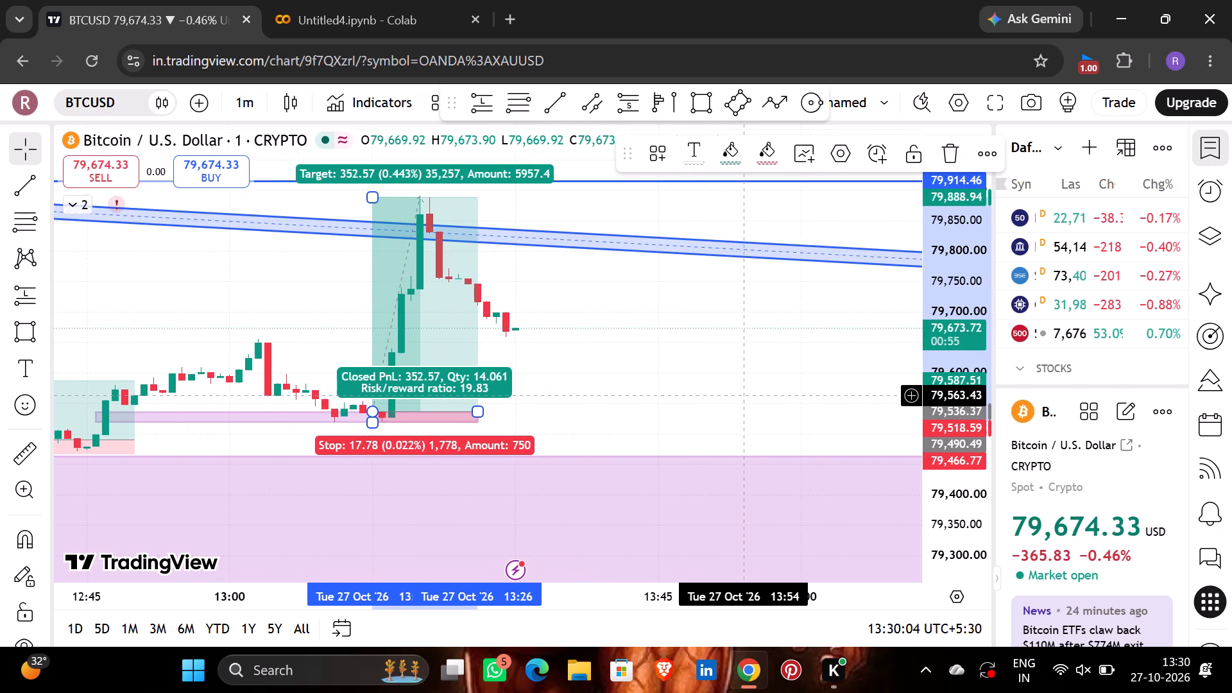
Draw a rectangle zone from the 13:30 candle to 13:43, spanning about 79,675.65 down to 79,610.85.
{"action": "left_click", "coordinate": [513, 326]}
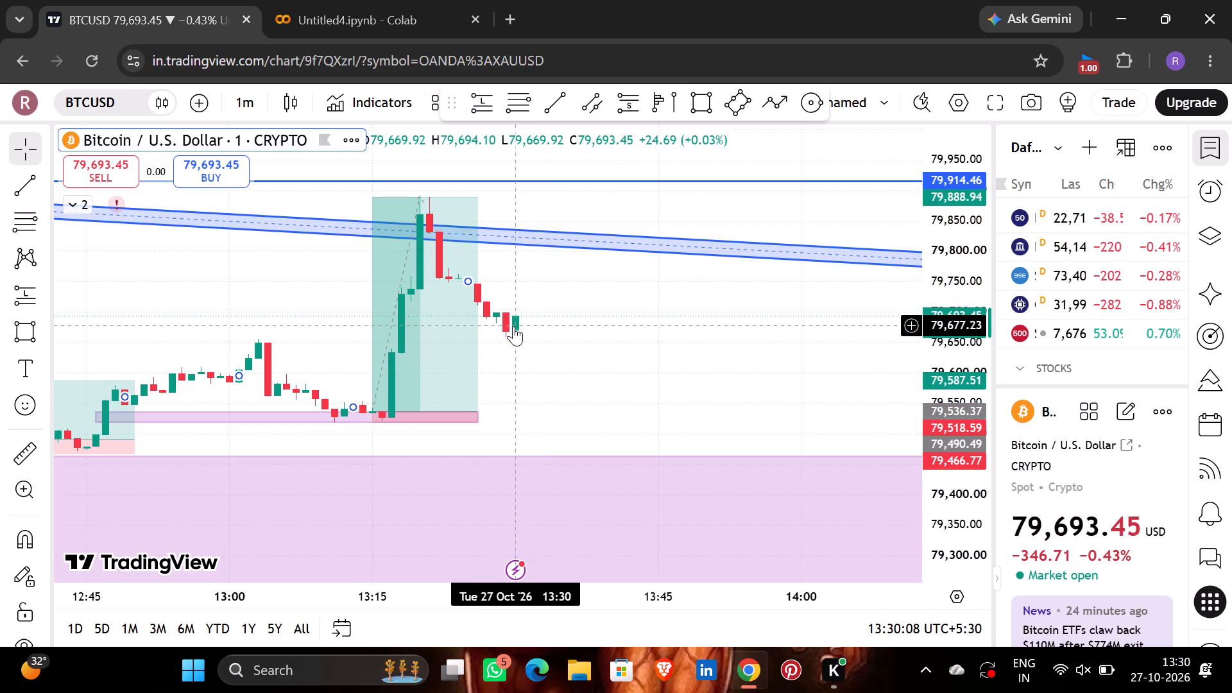
{"action": "left_click", "coordinate": [513, 326]}
{"action": "left_click", "coordinate": [518, 326]}
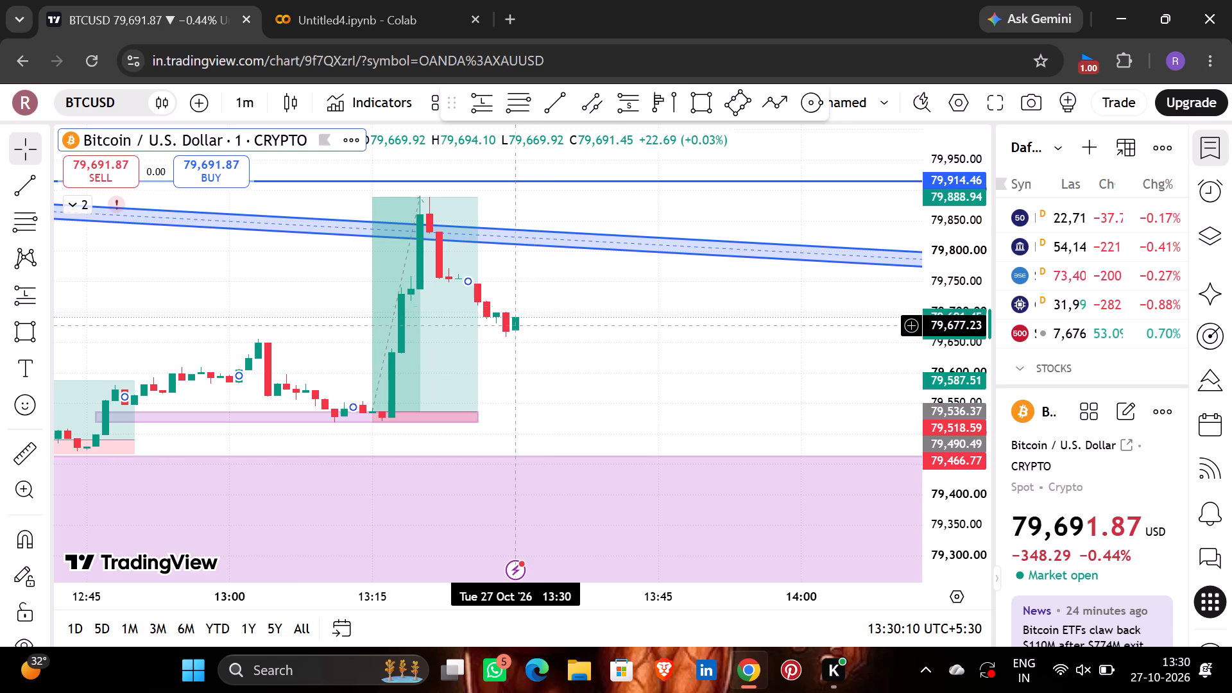
{"action": "left_click", "coordinate": [687, 102]}
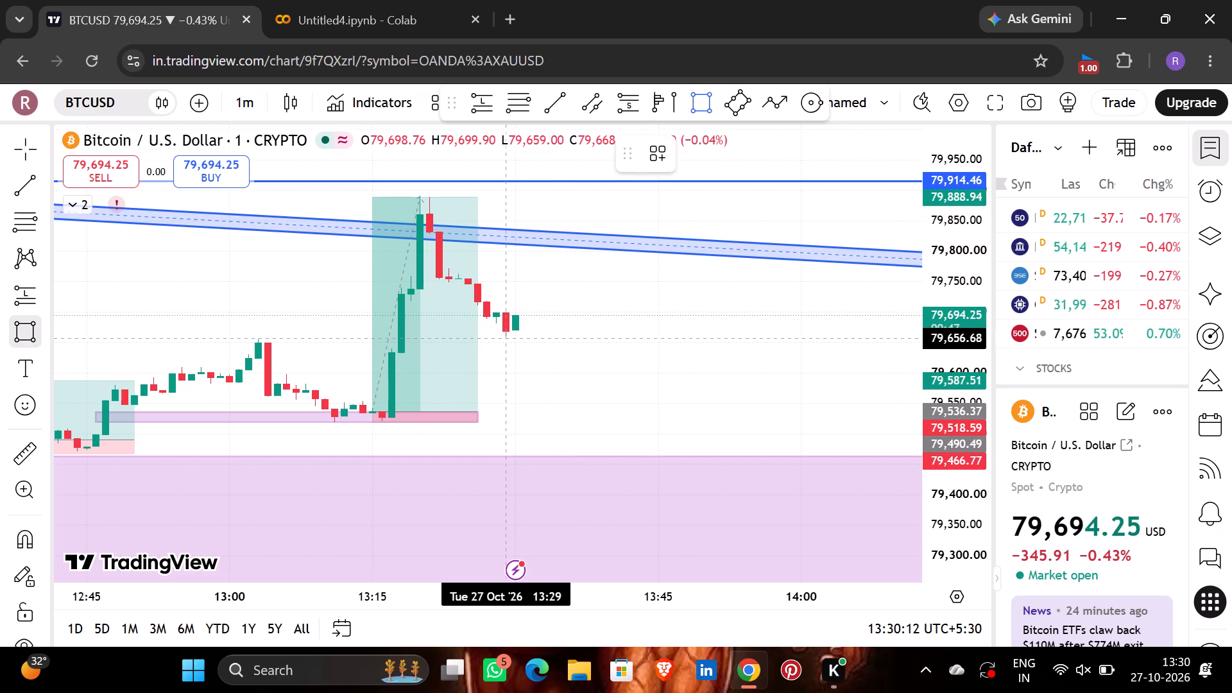
{"action": "left_click", "coordinate": [513, 327]}
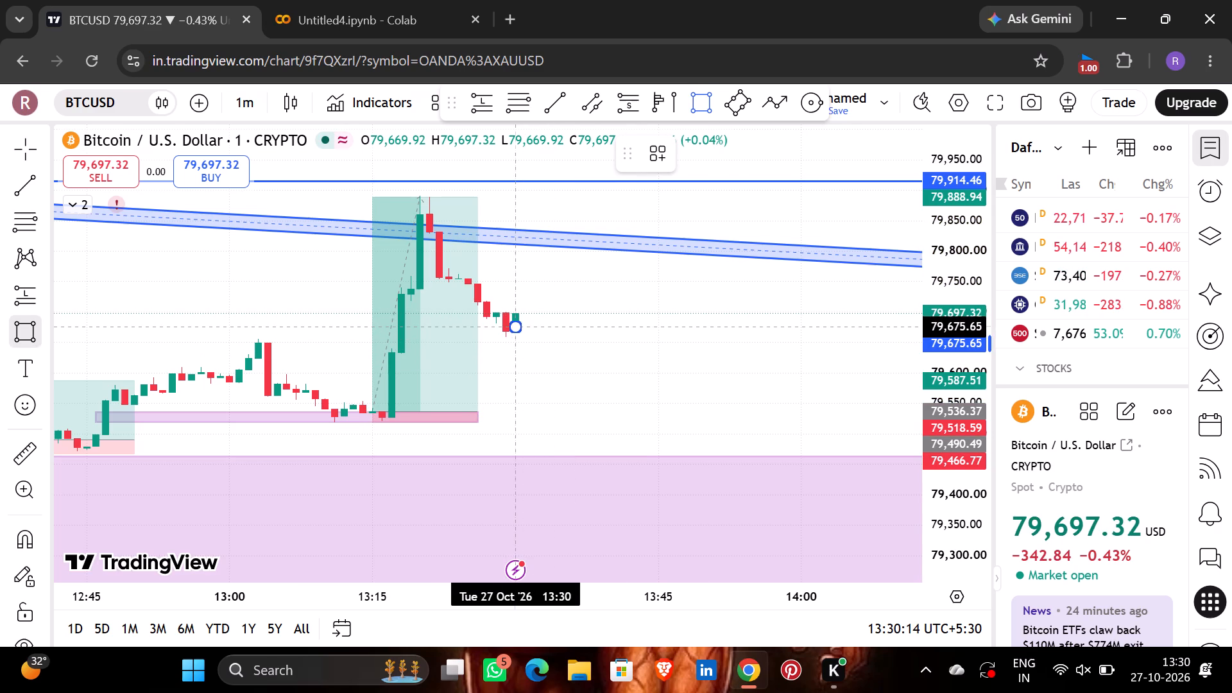
{"action": "left_click", "coordinate": [642, 366]}
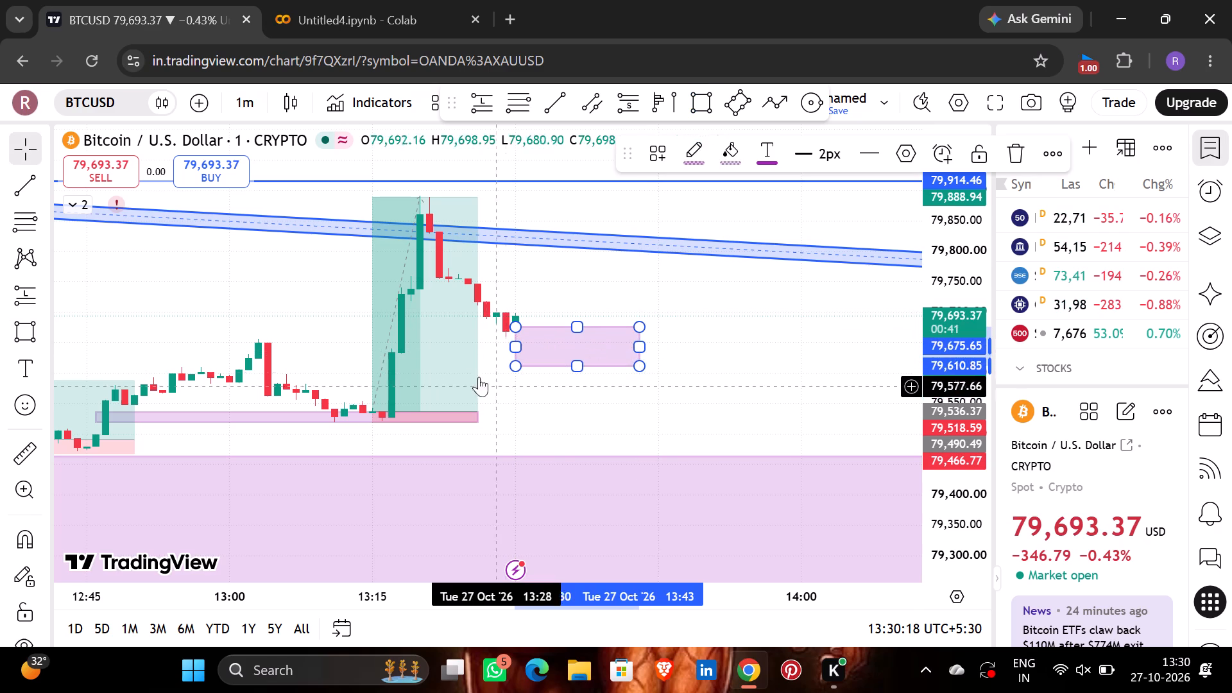
Move the new rectangle zone slightly earlier and lower, spanning 13:29 to 13:42 with its lower edge at about 79,604.53.
{"action": "left_click", "coordinate": [539, 323]}
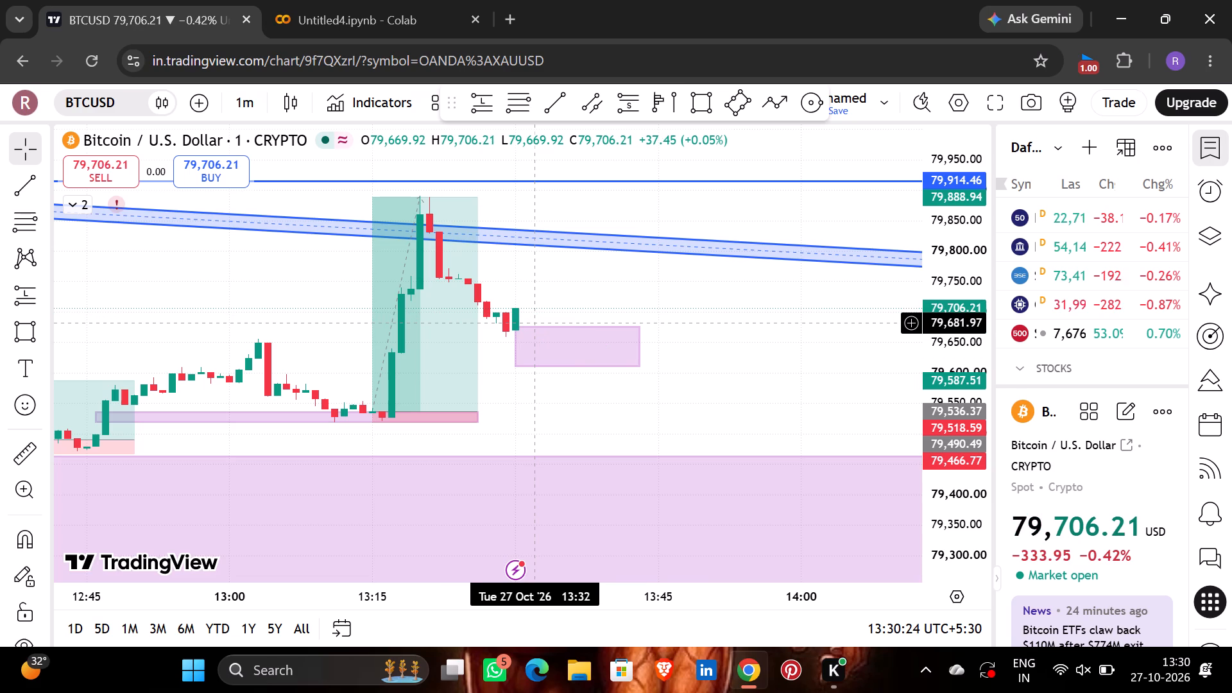
{"action": "left_click", "coordinate": [515, 327]}
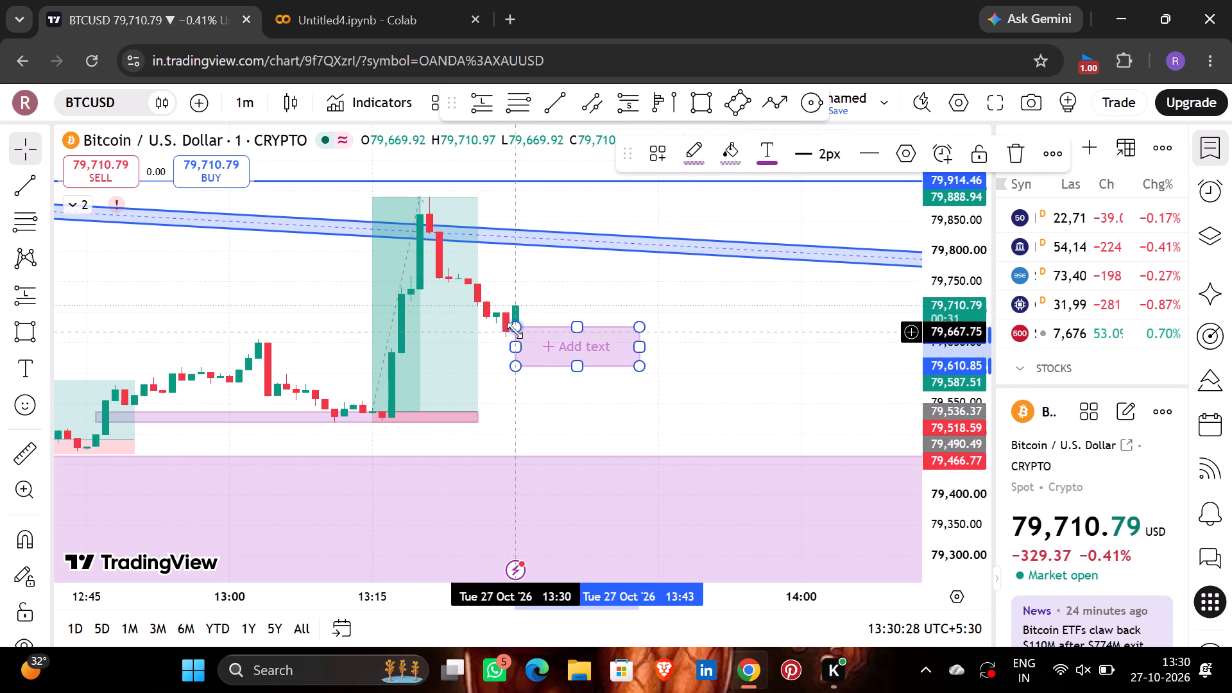
{"action": "left_click", "coordinate": [515, 327]}
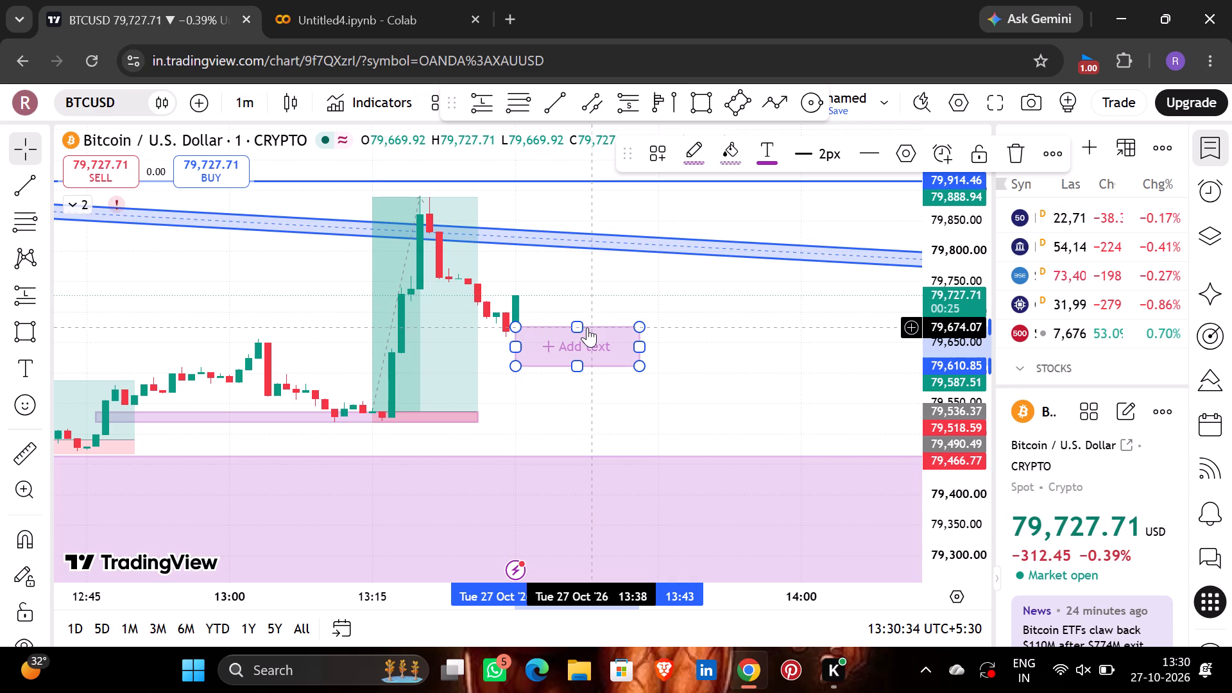
{"action": "left_click", "coordinate": [640, 326]}
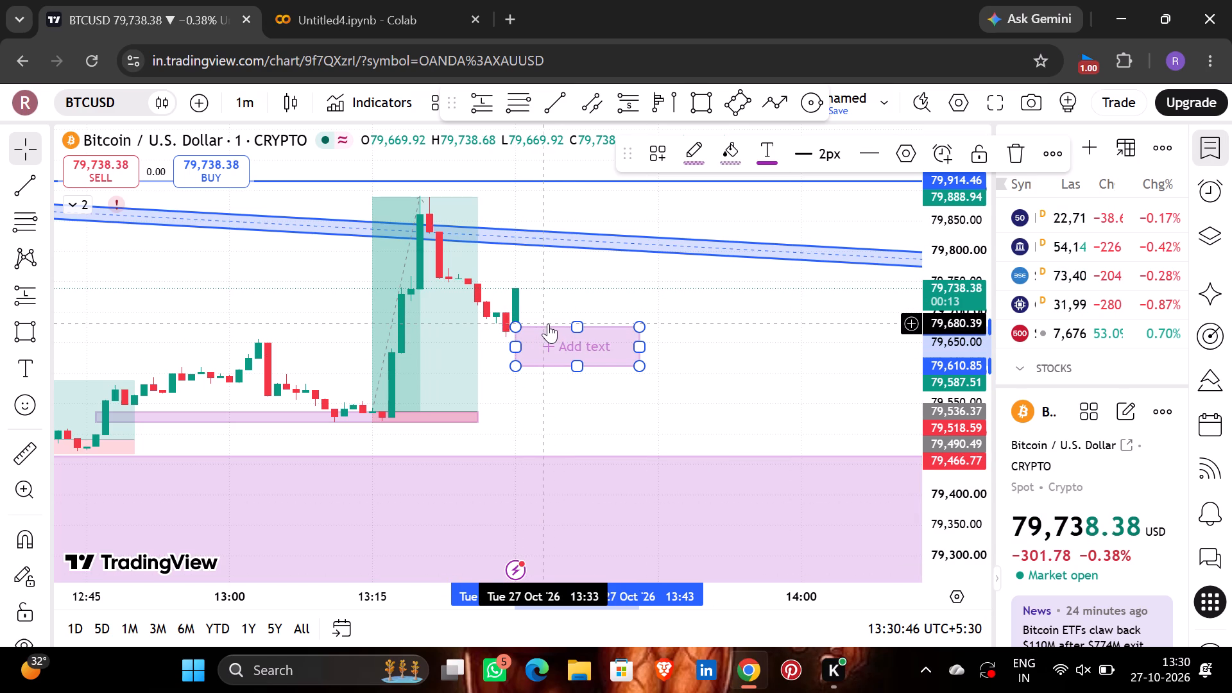
{"action": "left_click", "coordinate": [519, 326]}
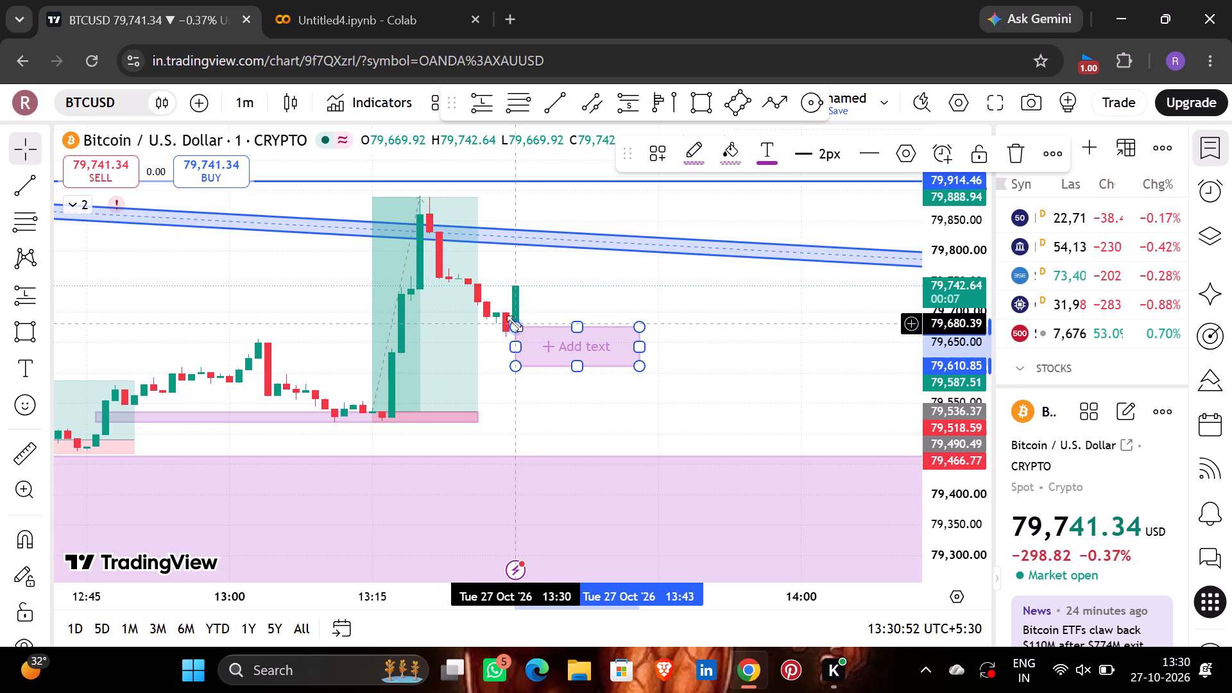
{"action": "left_click_drag", "start_coordinate": [524, 324], "coordinate": [511, 328]}
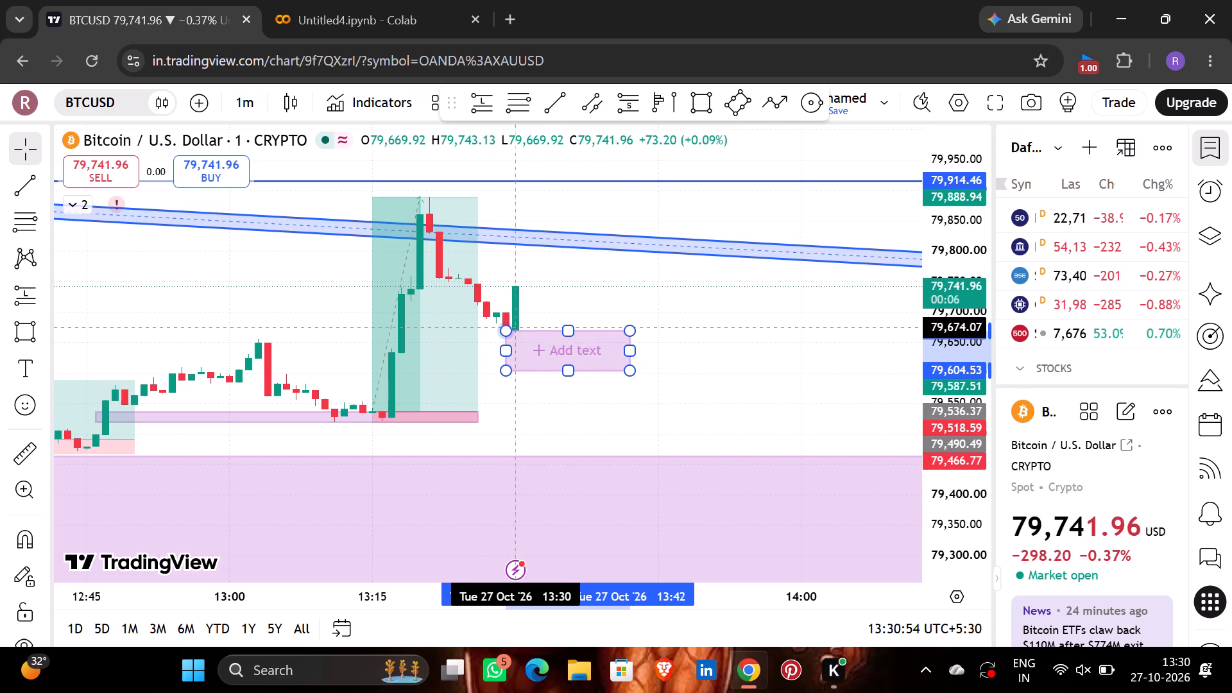
Nudge the small rectangle zone below the 13:30 candle down so its lower edge sits at about 79,601.36.
{"action": "left_click_drag", "start_coordinate": [511, 328], "coordinate": [513, 335]}
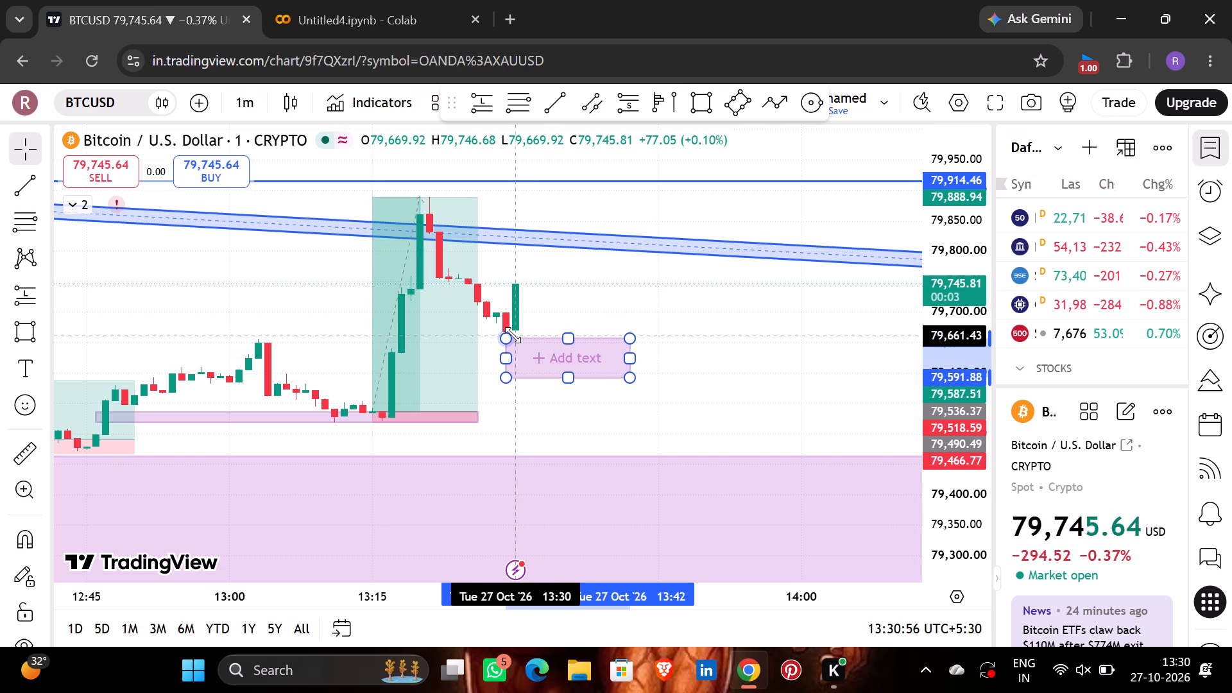
{"action": "left_click_drag", "start_coordinate": [513, 335], "coordinate": [513, 330]}
{"action": "left_click", "coordinate": [513, 330]}
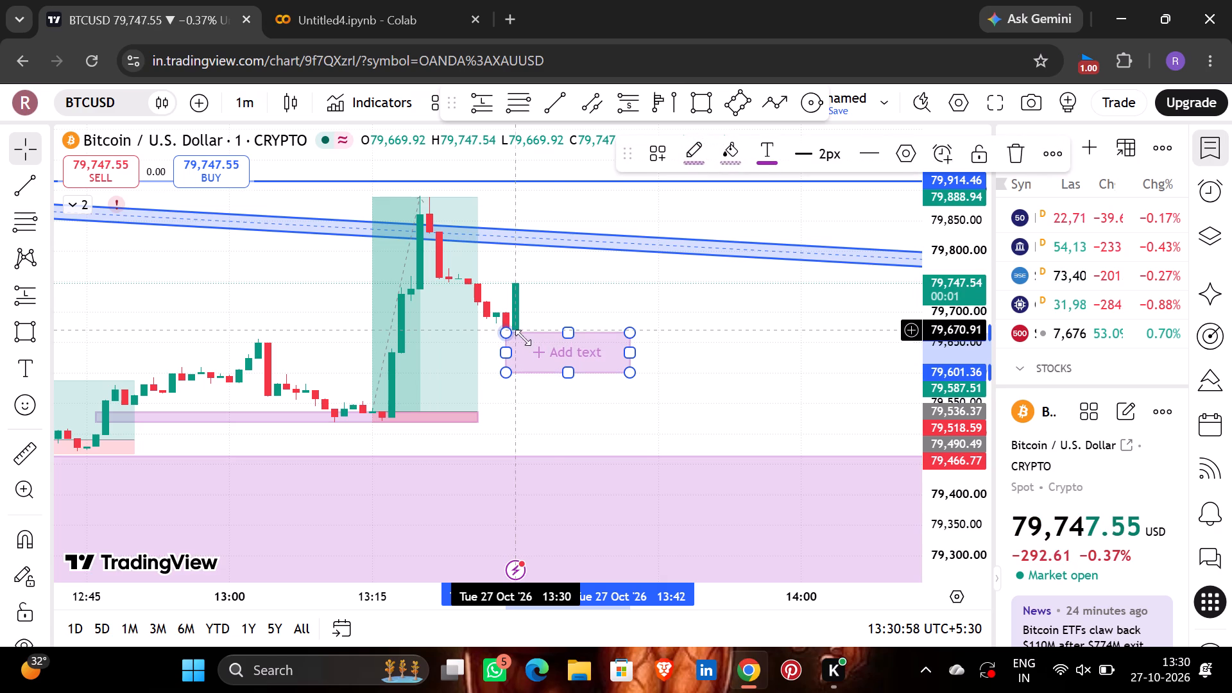
{"action": "left_click", "coordinate": [735, 291]}
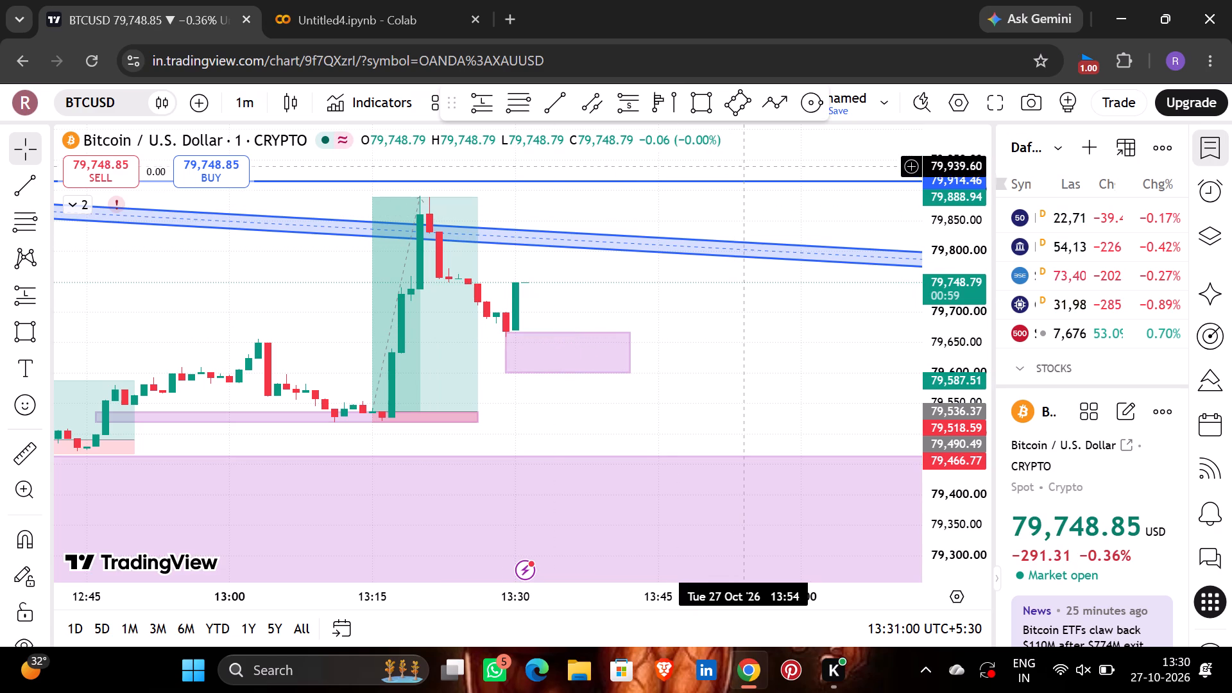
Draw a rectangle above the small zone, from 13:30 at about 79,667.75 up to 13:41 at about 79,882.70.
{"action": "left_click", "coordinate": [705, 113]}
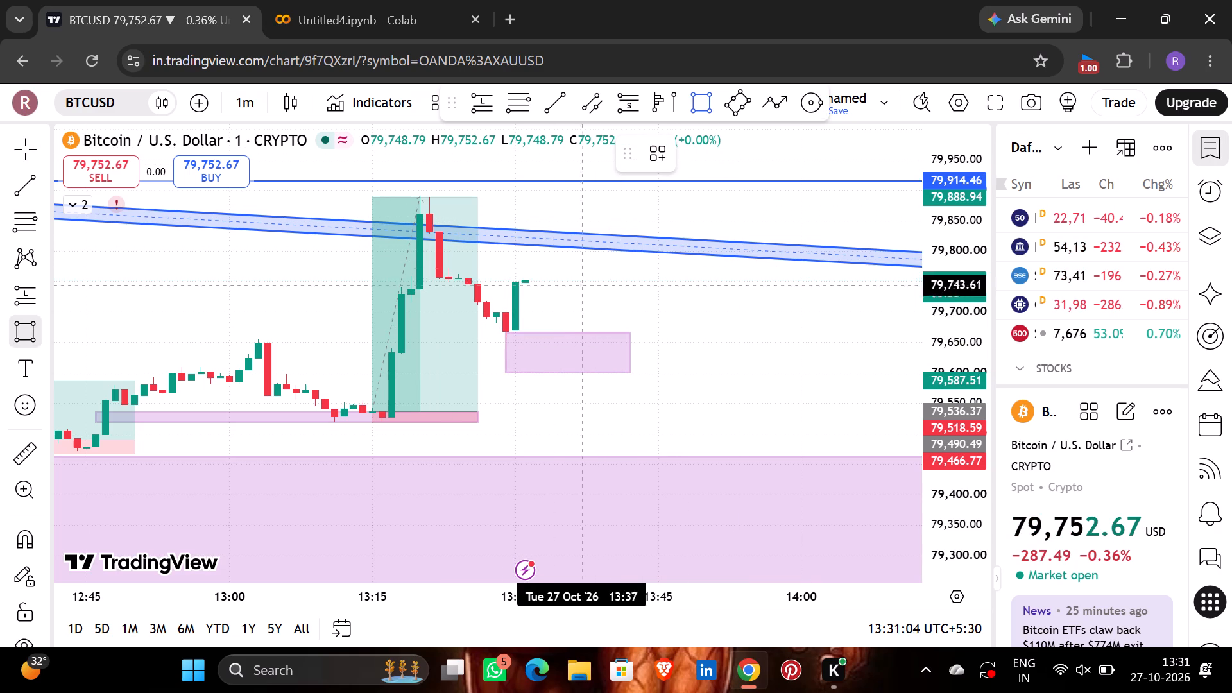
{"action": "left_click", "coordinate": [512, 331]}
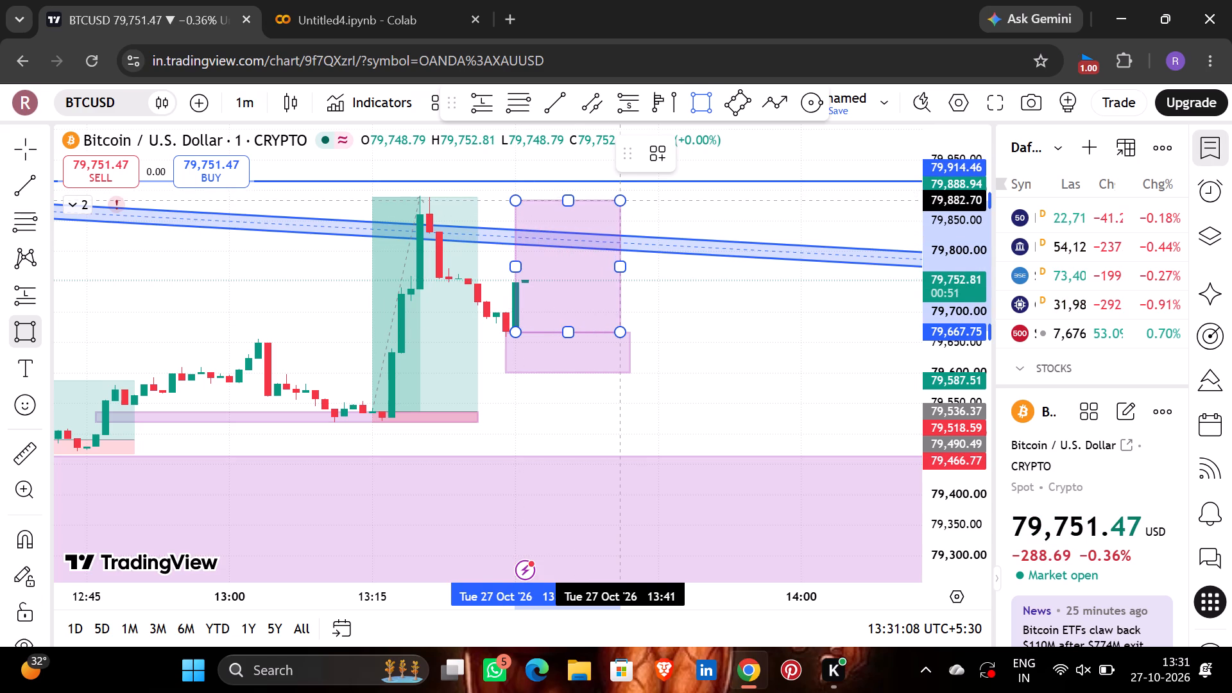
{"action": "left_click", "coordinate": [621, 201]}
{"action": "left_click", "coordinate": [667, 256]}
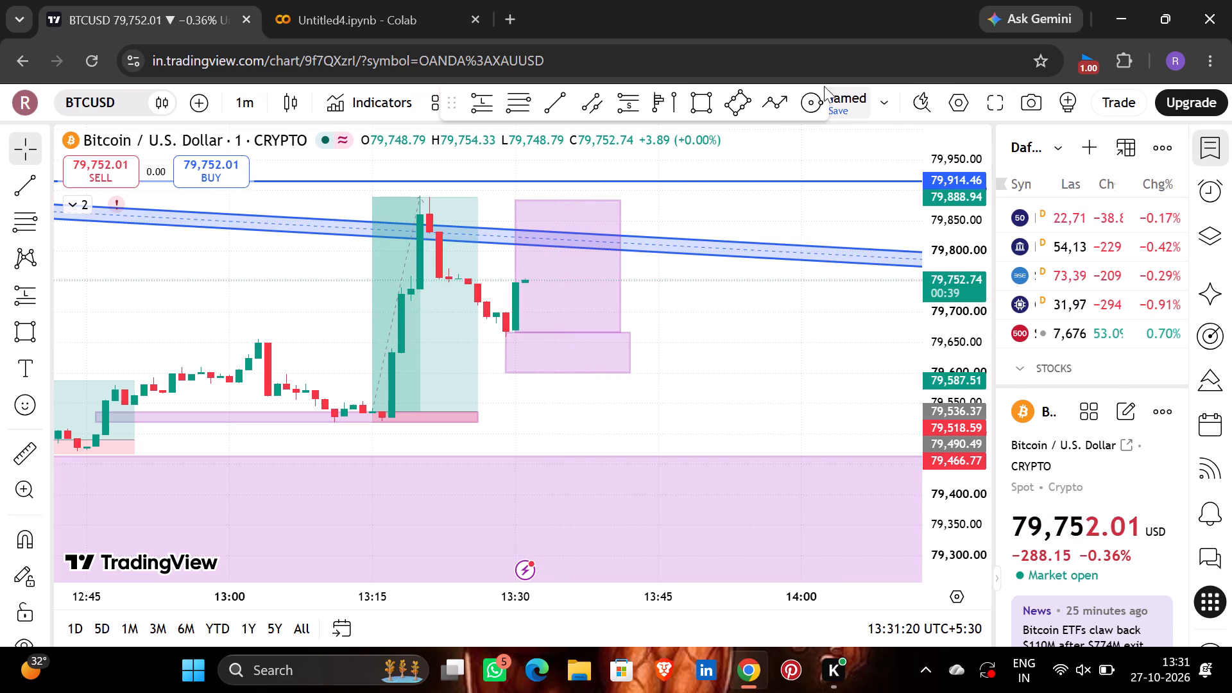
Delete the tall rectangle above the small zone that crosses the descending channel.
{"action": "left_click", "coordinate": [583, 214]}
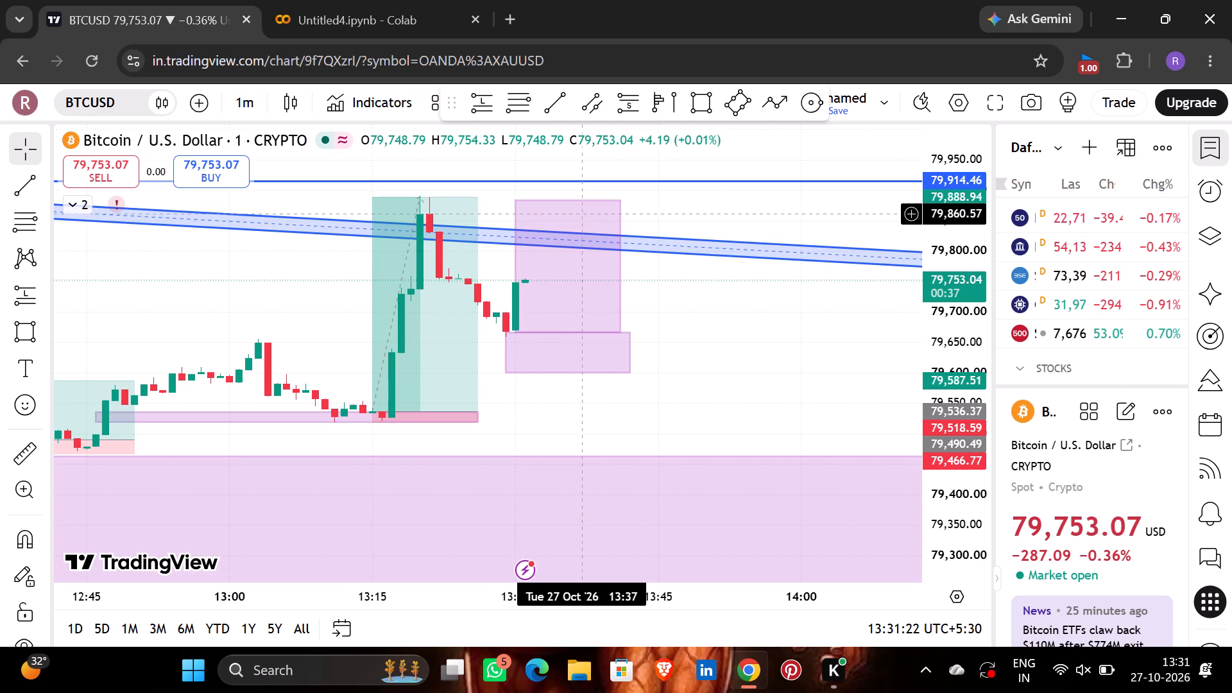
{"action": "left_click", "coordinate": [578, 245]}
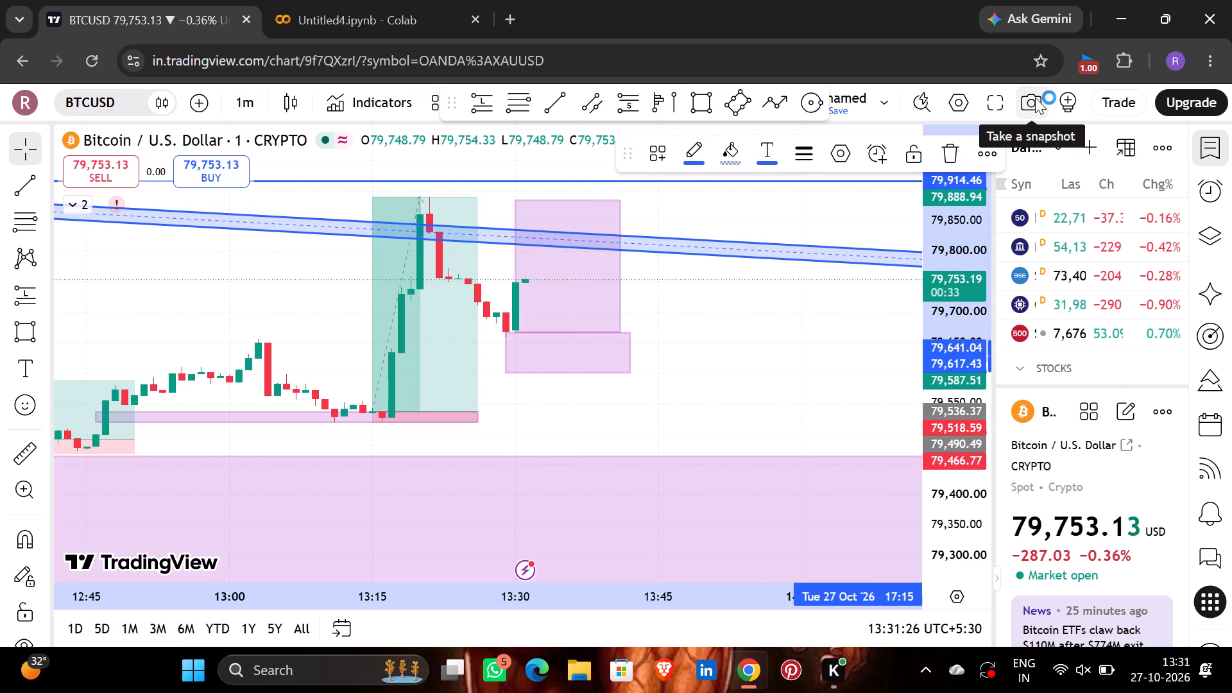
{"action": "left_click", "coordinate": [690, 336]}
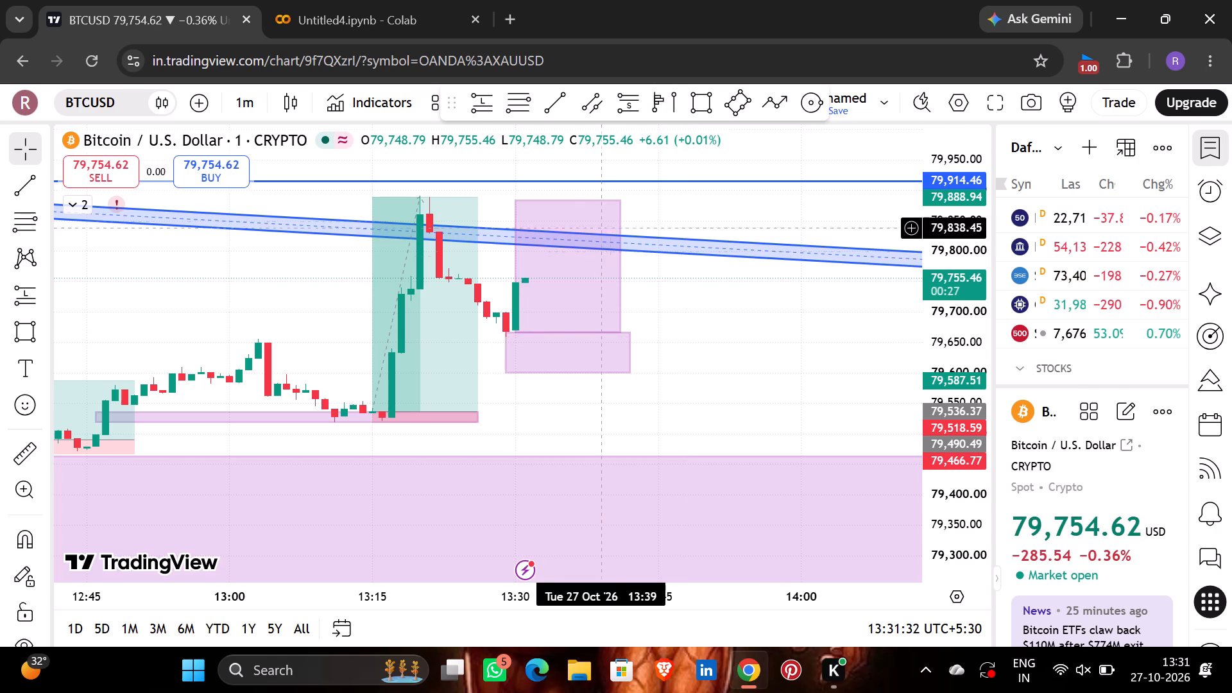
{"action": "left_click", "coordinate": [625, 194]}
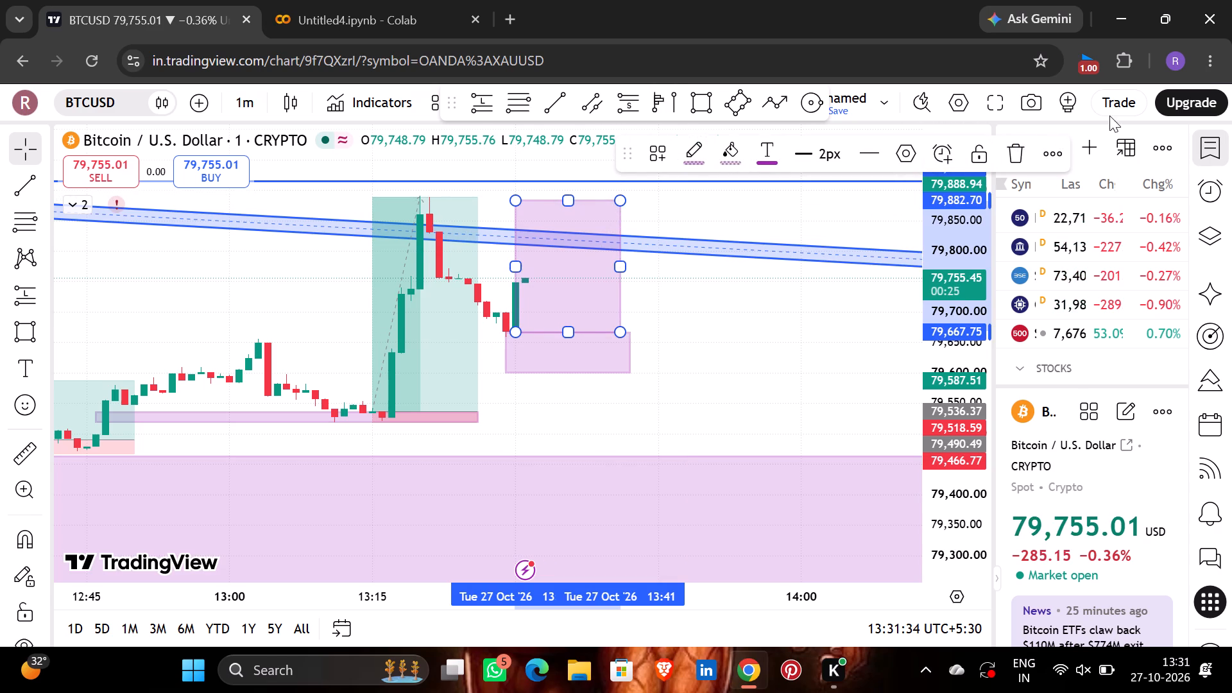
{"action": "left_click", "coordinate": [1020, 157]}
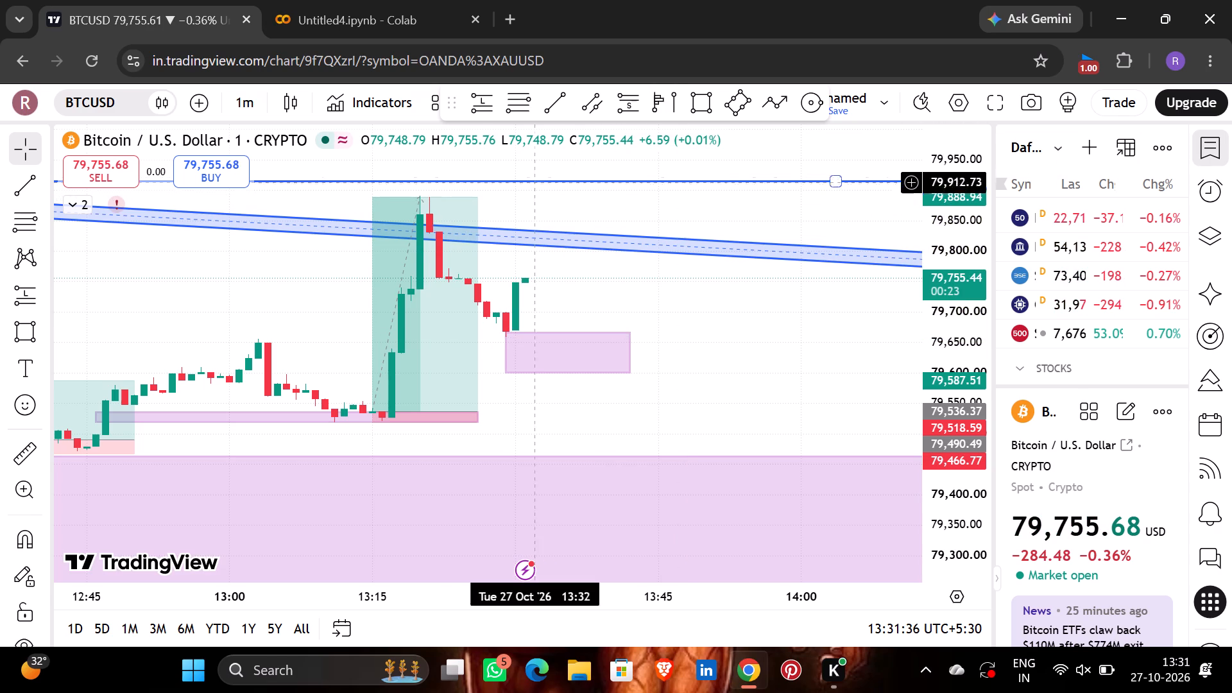
Place a long position at 13:30 with entry about 79,685.13, stop about 79,601.34 and target raised to about 79,860.57.
{"action": "left_click", "coordinate": [486, 107]}
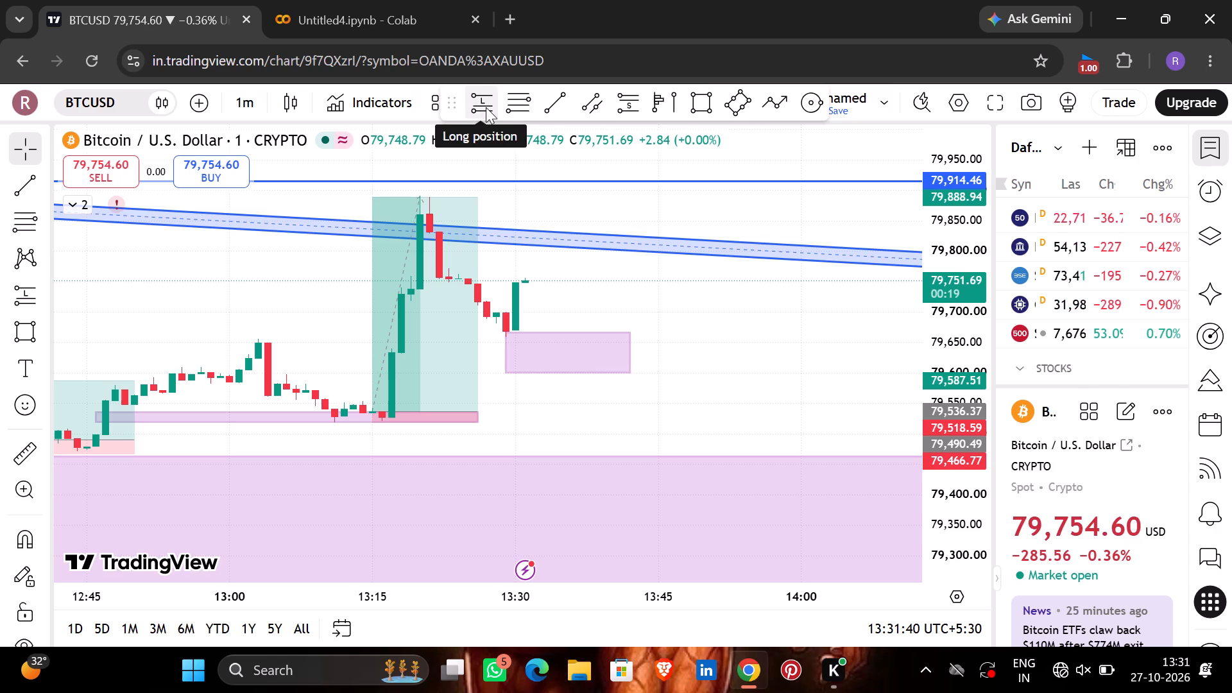
{"action": "left_click", "coordinate": [517, 321]}
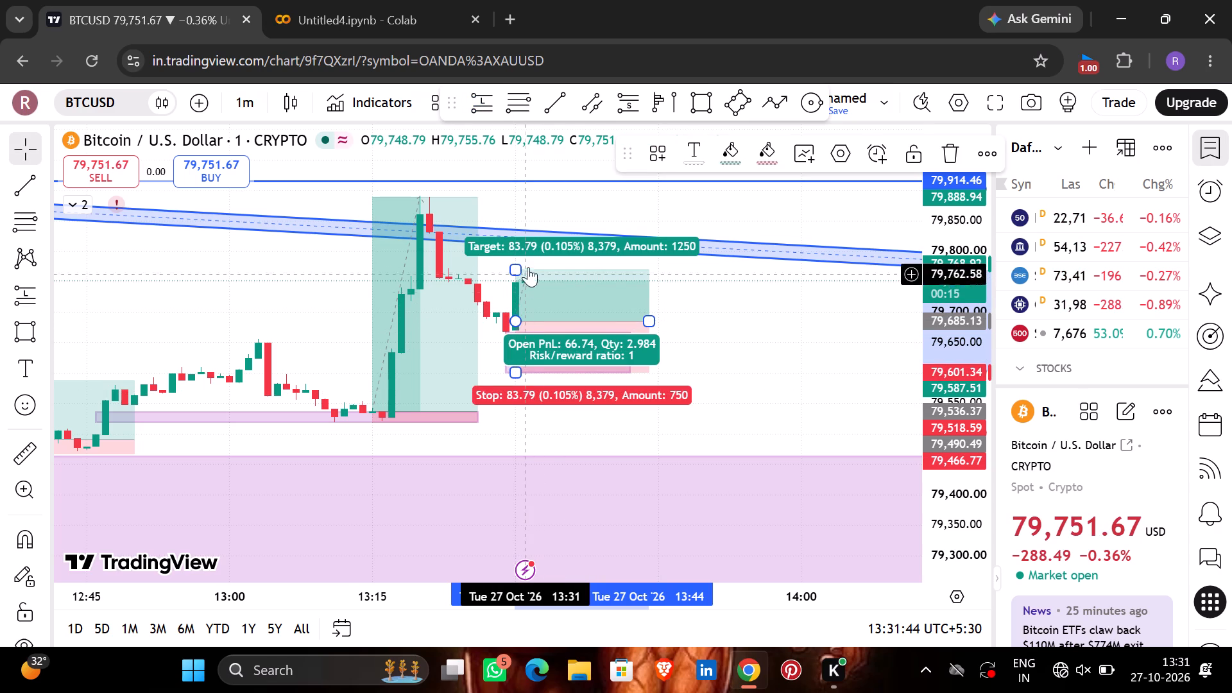
{"action": "left_click_drag", "start_coordinate": [515, 267], "coordinate": [543, 201]}
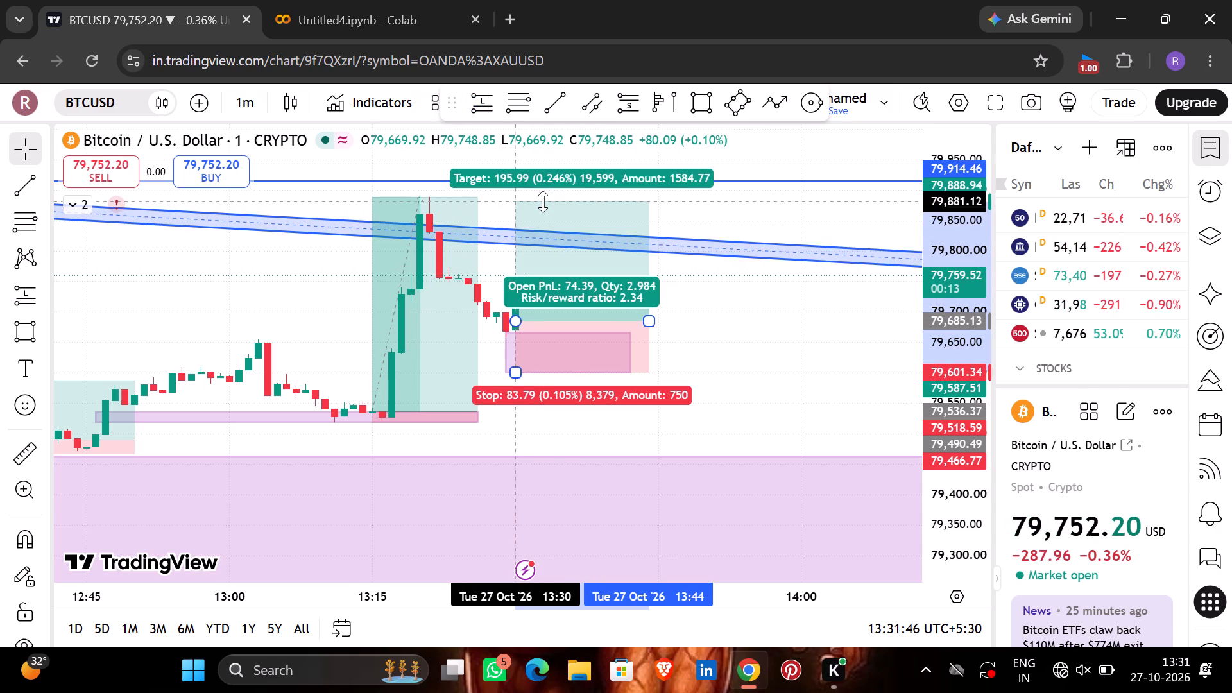
{"action": "left_click_drag", "start_coordinate": [543, 201], "coordinate": [554, 214]}
{"action": "left_click", "coordinate": [728, 323]}
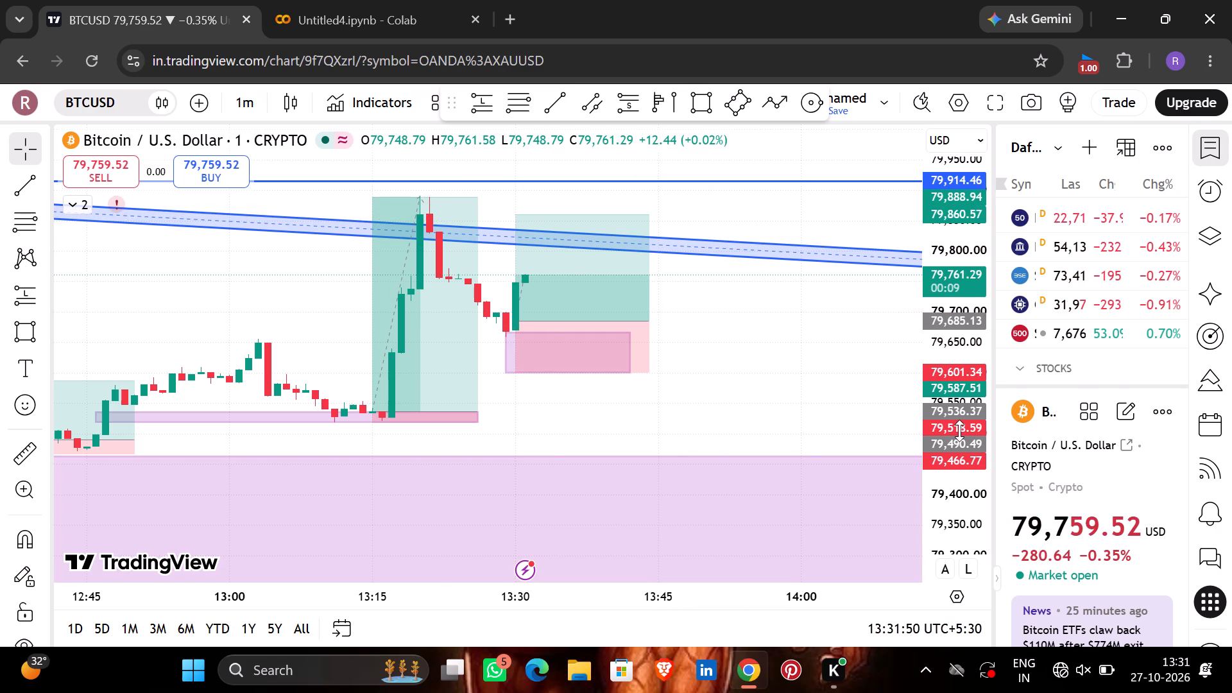
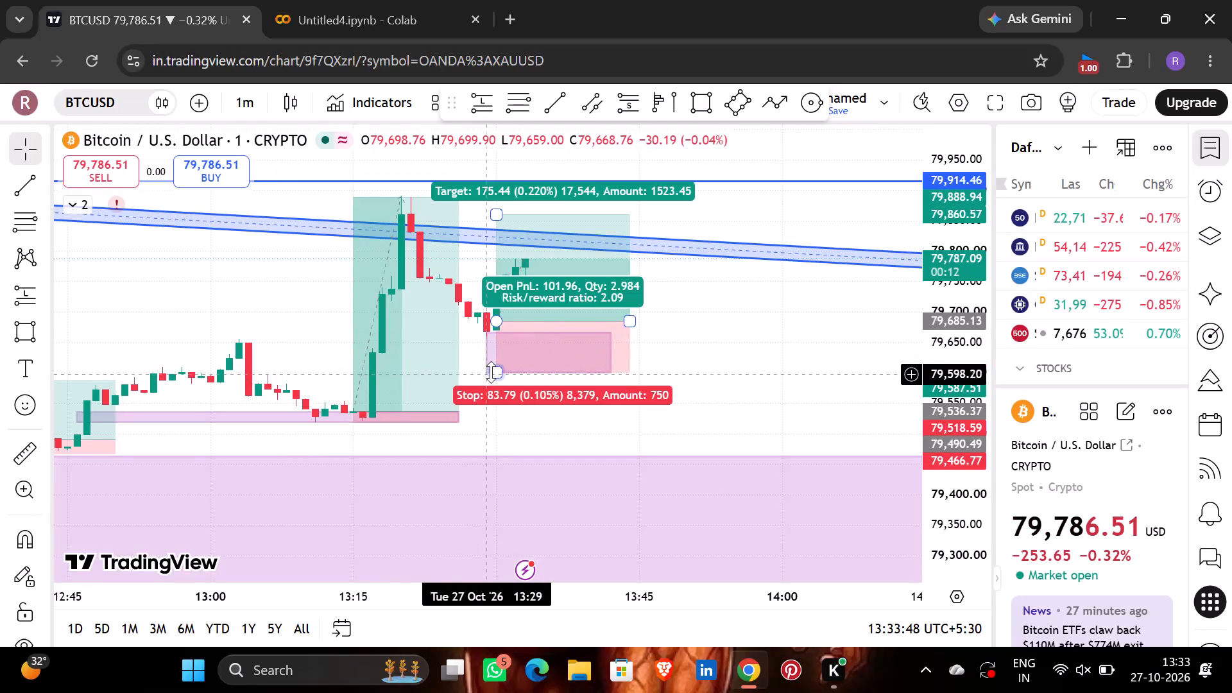
Resize the small rectangle zone by its lower corner so it starts near 13:27 with its lower edge at about 79,636.
{"action": "left_click_drag", "start_coordinate": [487, 372], "coordinate": [465, 350]}
{"action": "left_click", "coordinate": [465, 350]}
{"action": "left_click", "coordinate": [809, 400]}
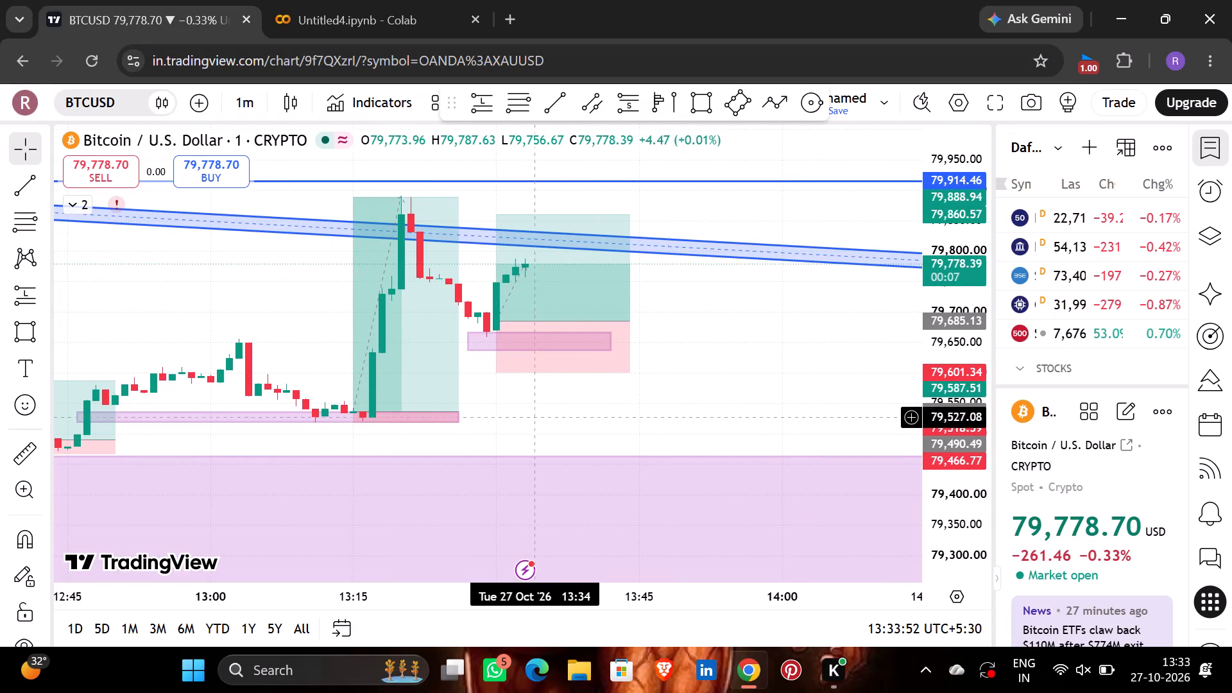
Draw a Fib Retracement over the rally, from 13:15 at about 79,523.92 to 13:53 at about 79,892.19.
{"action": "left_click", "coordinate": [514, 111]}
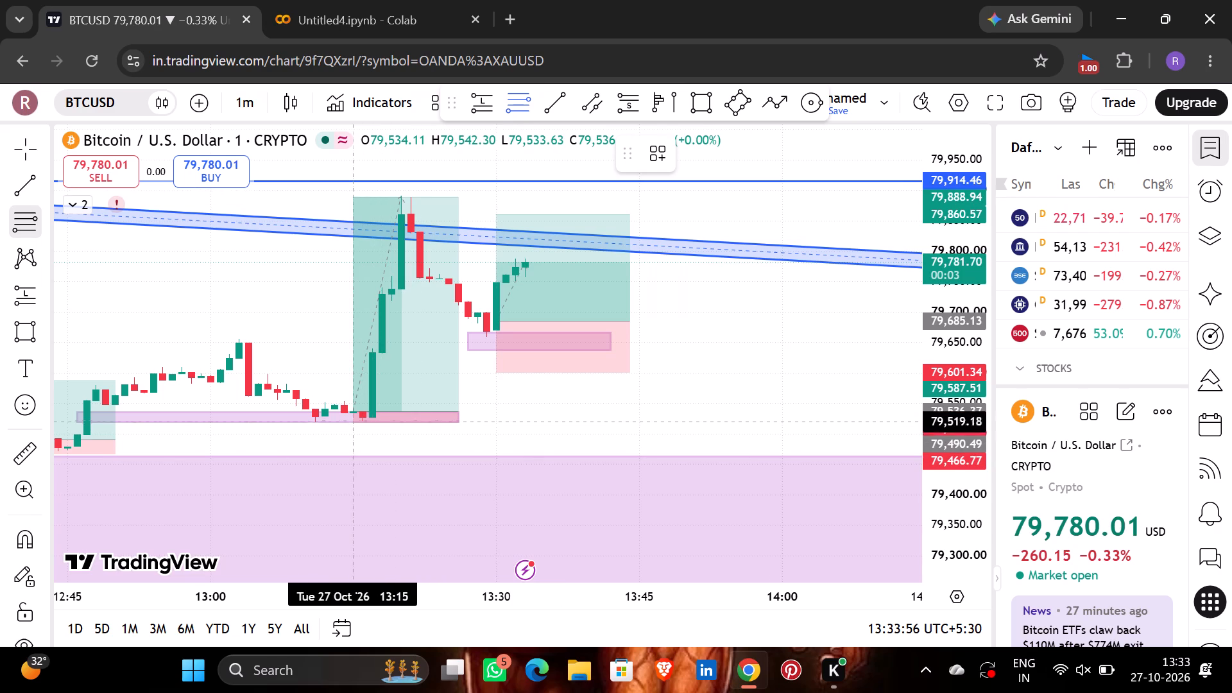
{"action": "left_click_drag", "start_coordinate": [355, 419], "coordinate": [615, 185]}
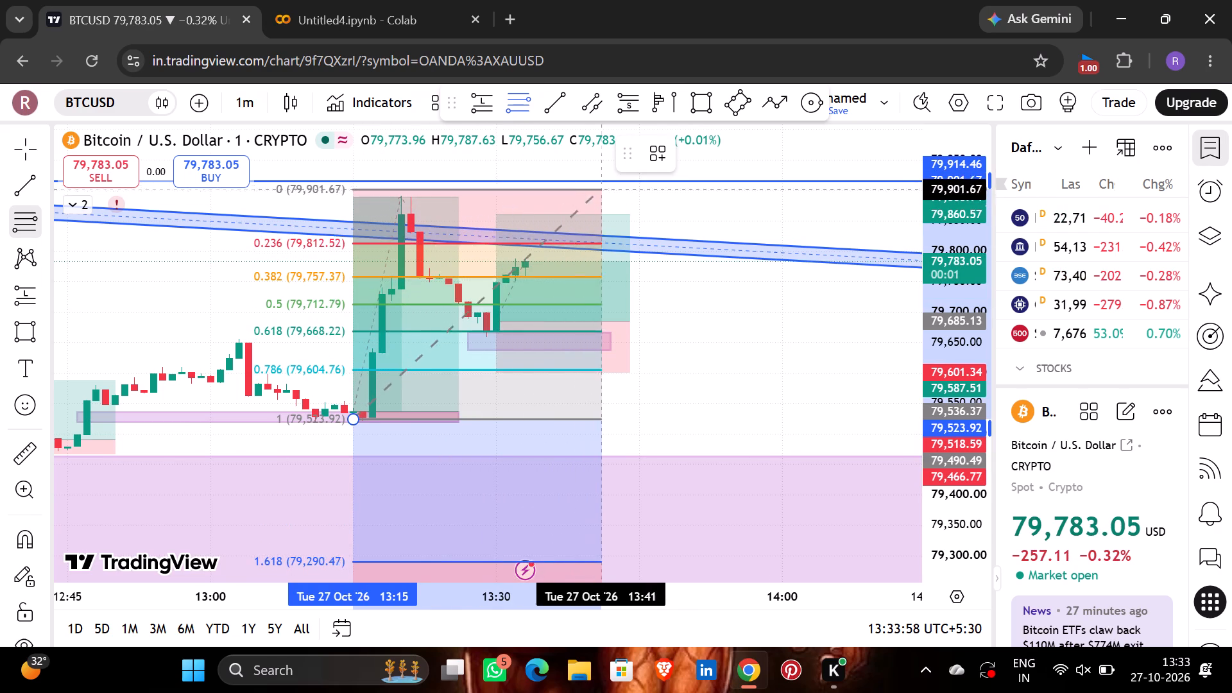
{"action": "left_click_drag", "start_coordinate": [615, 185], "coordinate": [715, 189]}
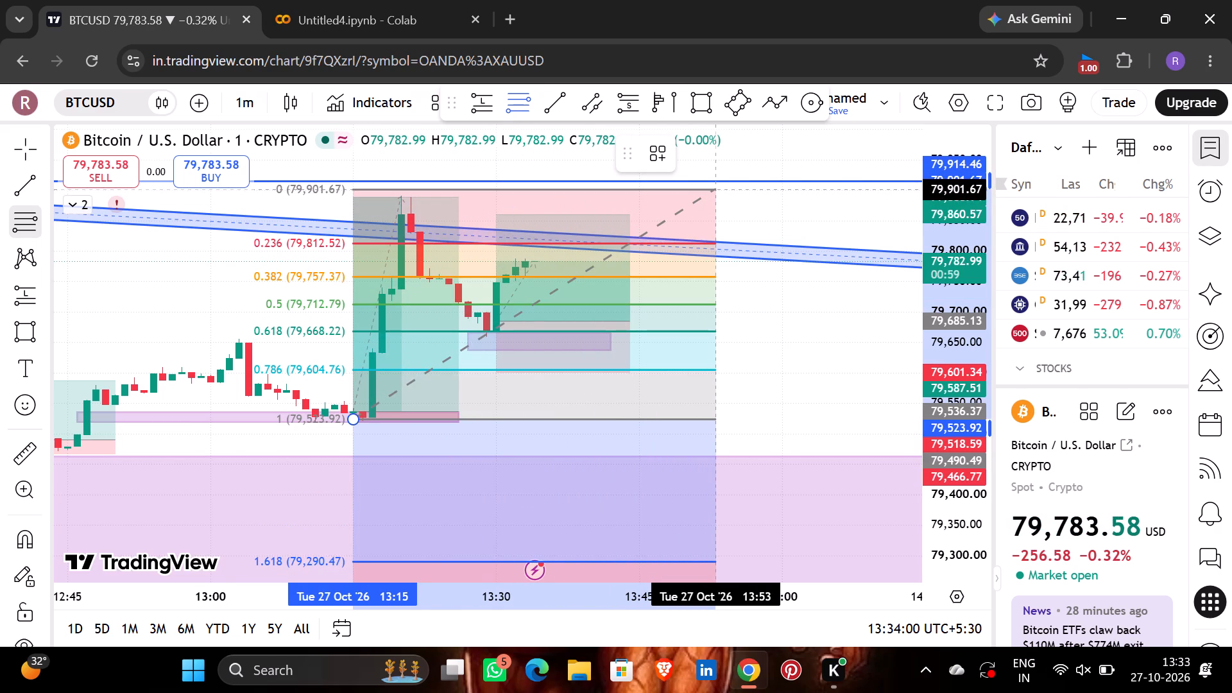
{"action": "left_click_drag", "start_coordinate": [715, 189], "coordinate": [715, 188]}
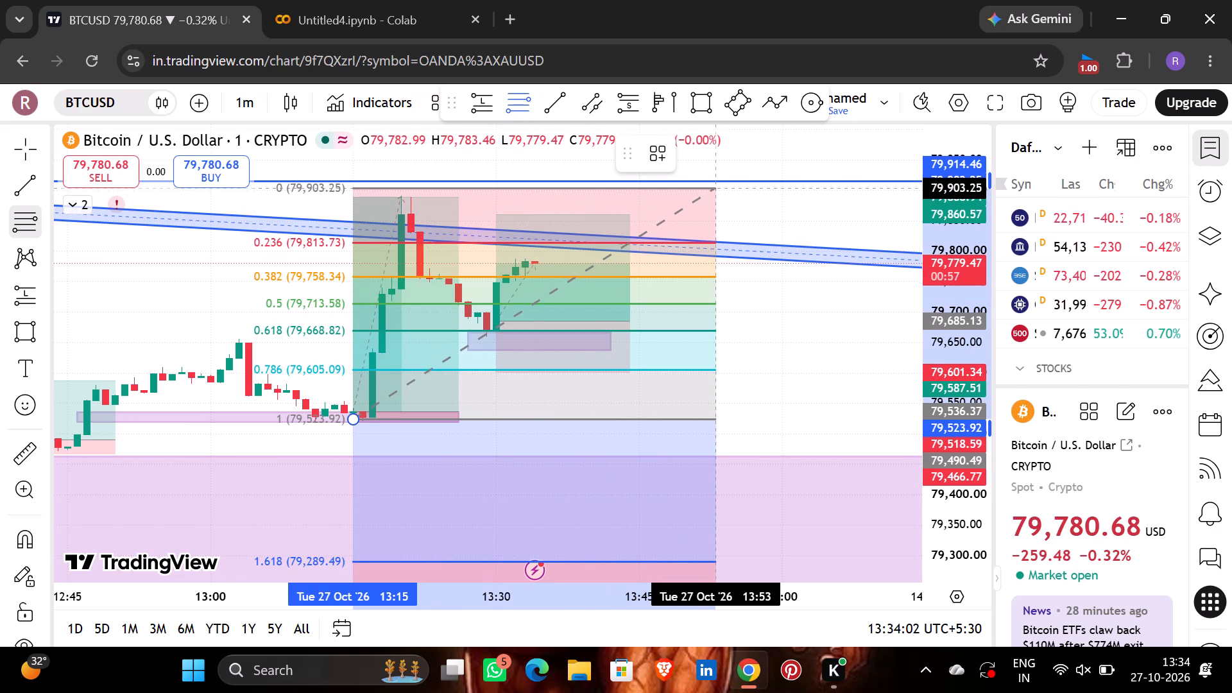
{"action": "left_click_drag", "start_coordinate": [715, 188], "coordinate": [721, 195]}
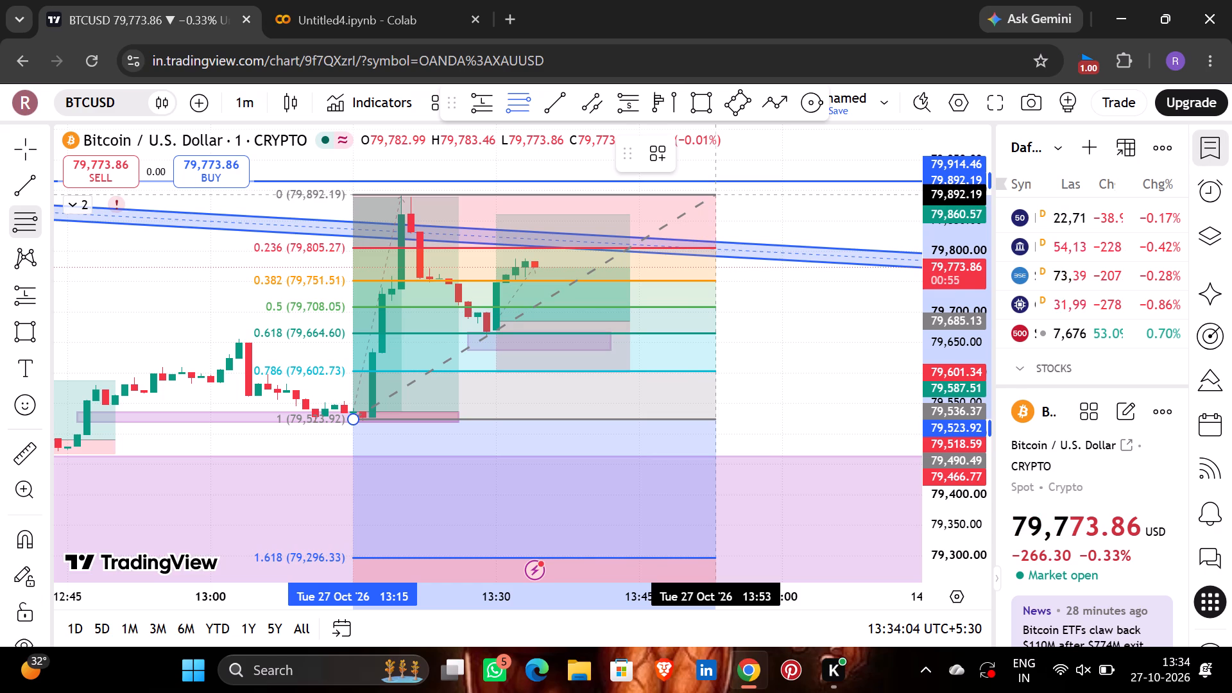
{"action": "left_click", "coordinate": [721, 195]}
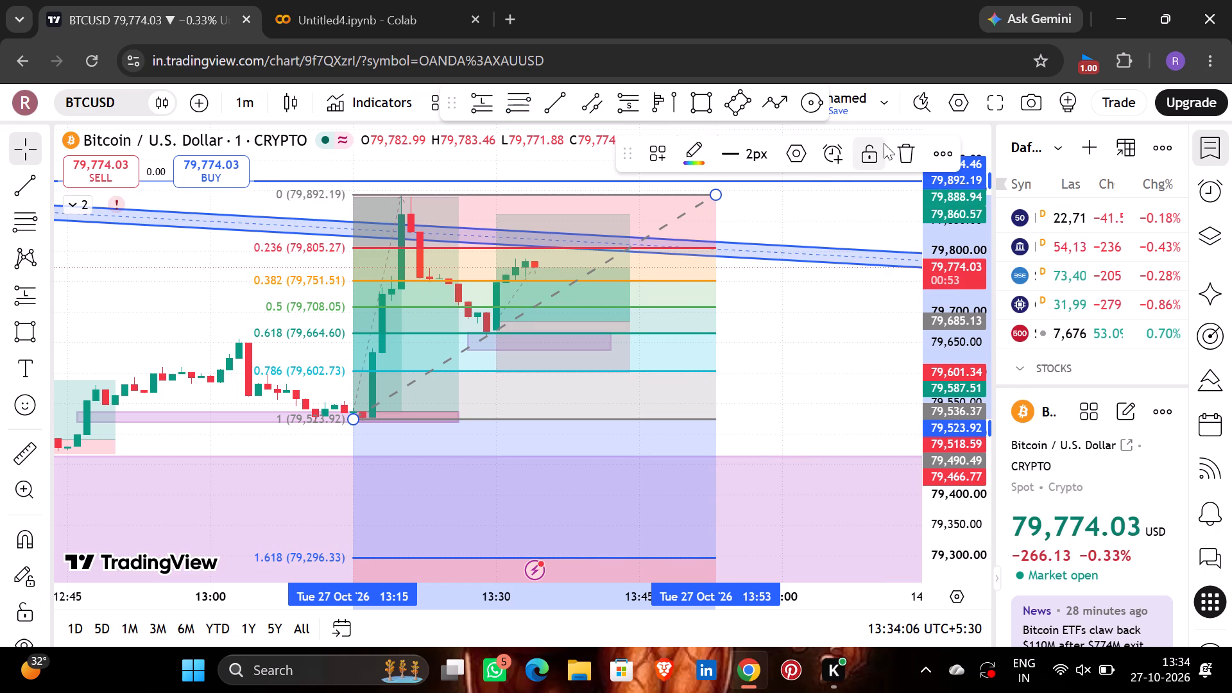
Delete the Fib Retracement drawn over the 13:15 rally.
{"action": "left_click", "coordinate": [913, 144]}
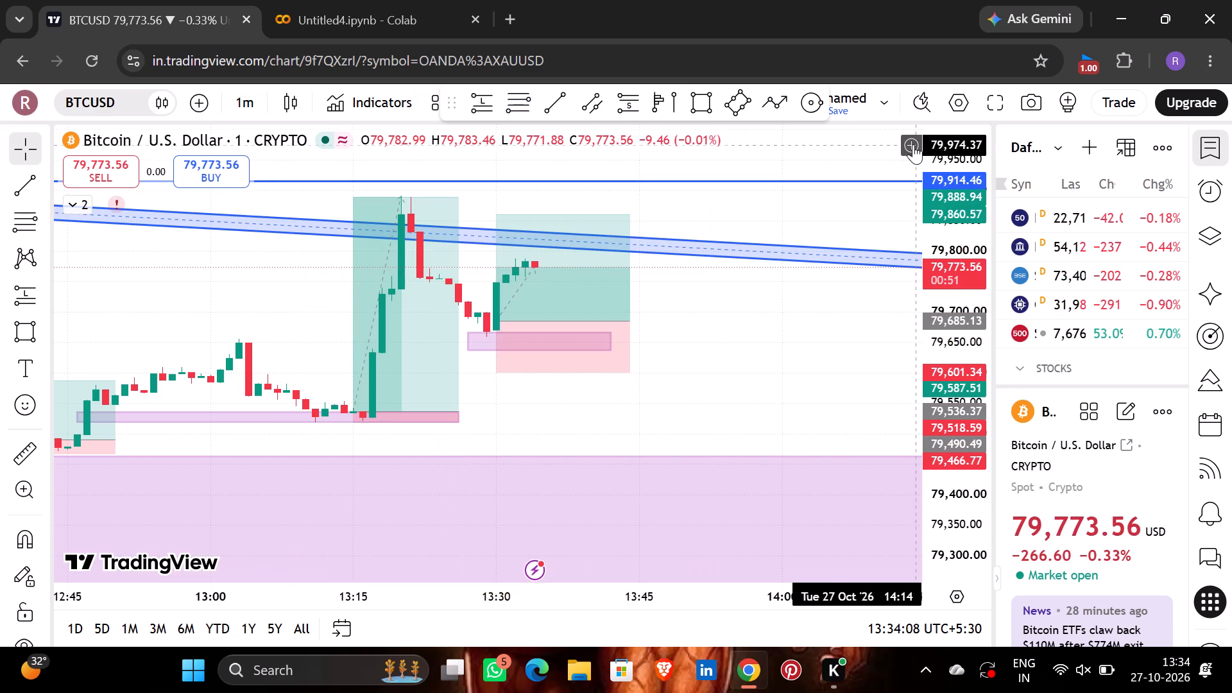
Raise the stop of the long position at 13:30 to about 79,604.43.
{"action": "left_click_drag", "start_coordinate": [760, 379], "coordinate": [723, 538]}
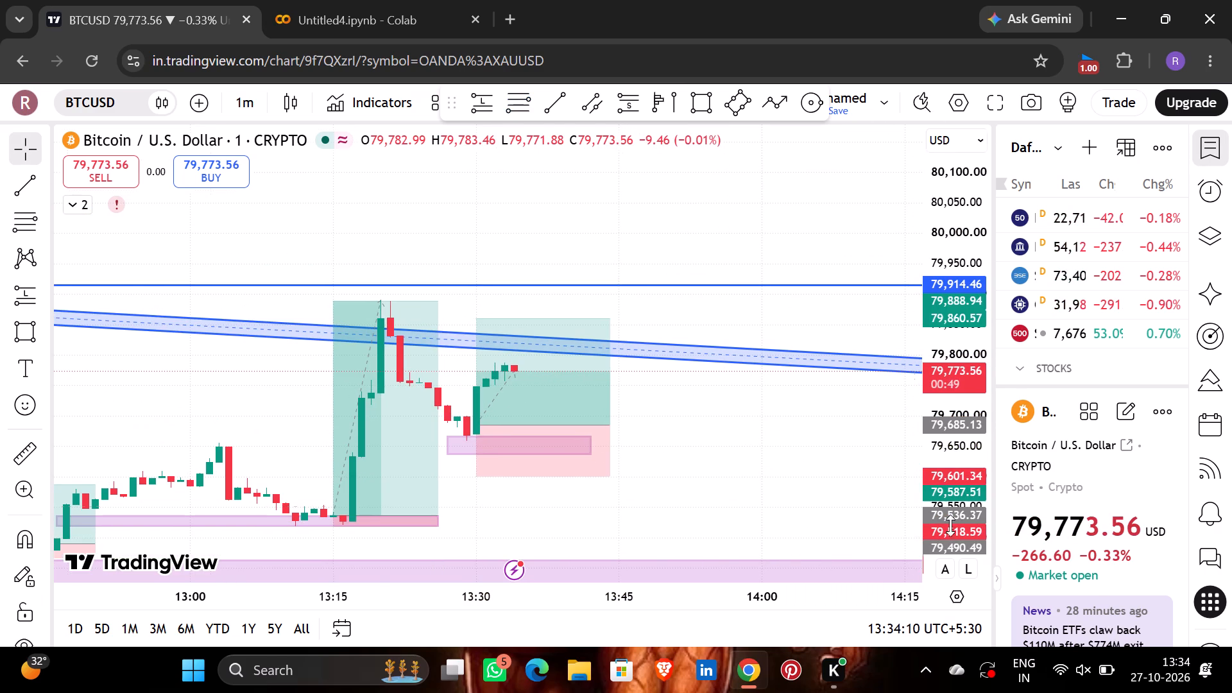
{"action": "left_click_drag", "start_coordinate": [979, 545], "coordinate": [987, 342]}
{"action": "left_click_drag", "start_coordinate": [757, 478], "coordinate": [787, 308]}
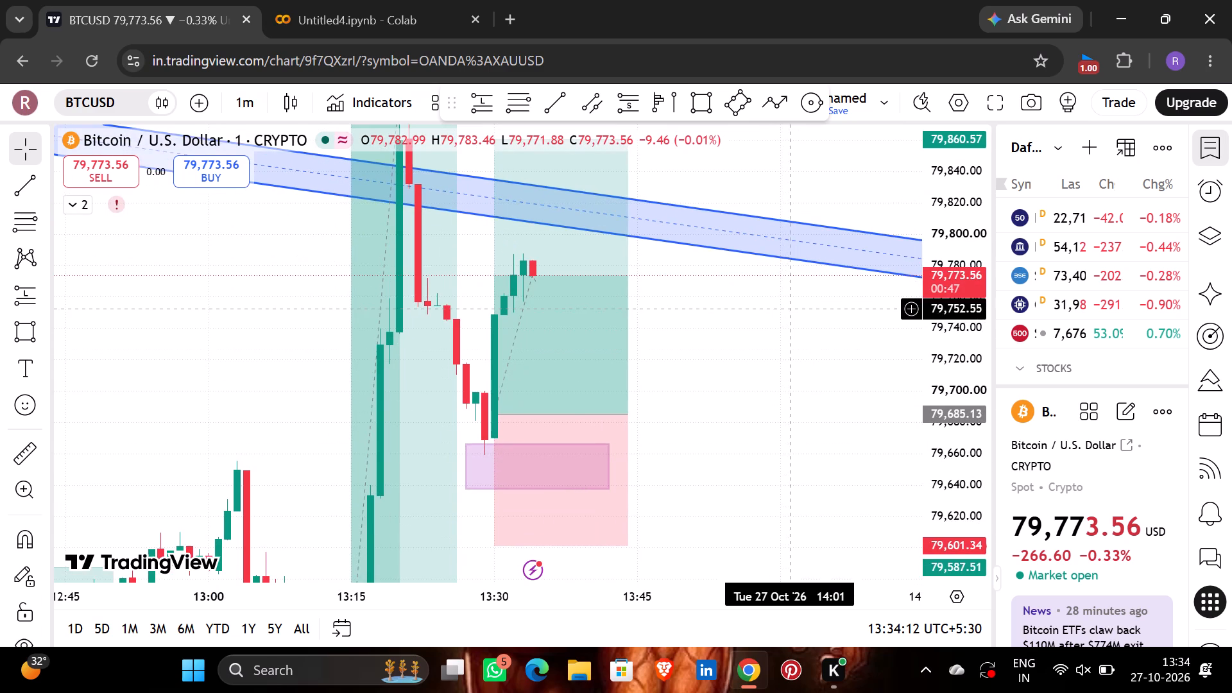
{"action": "left_click_drag", "start_coordinate": [948, 262], "coordinate": [927, 369]}
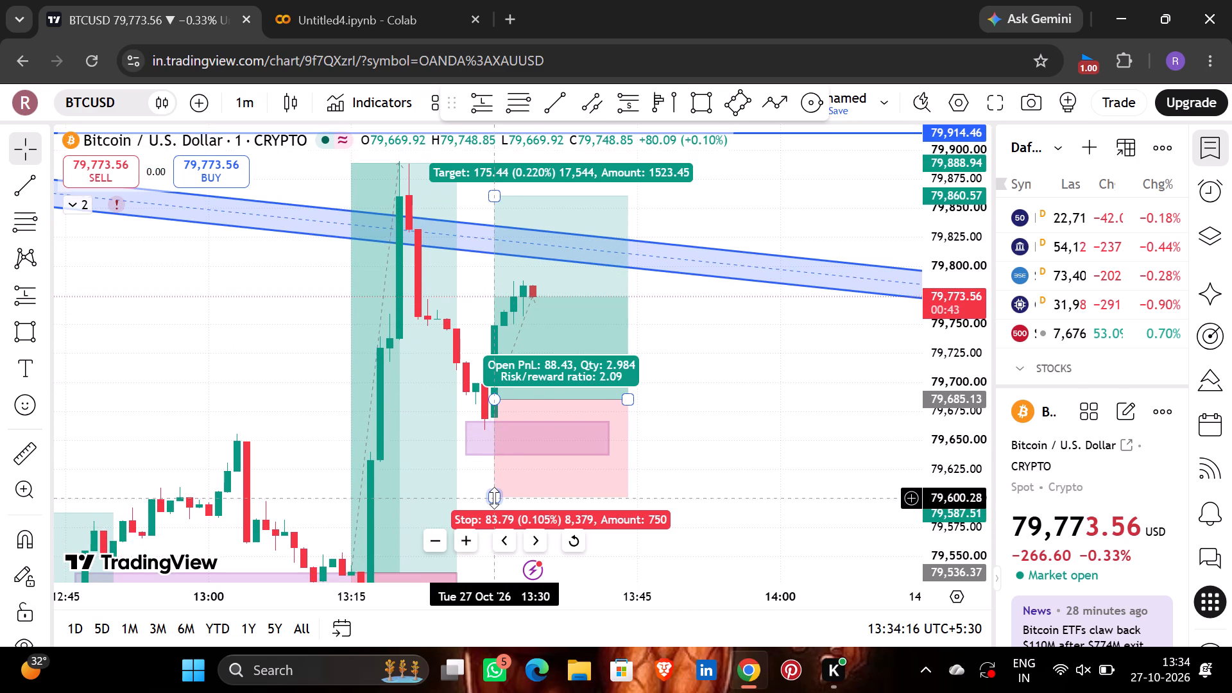
{"action": "left_click", "coordinate": [494, 498]}
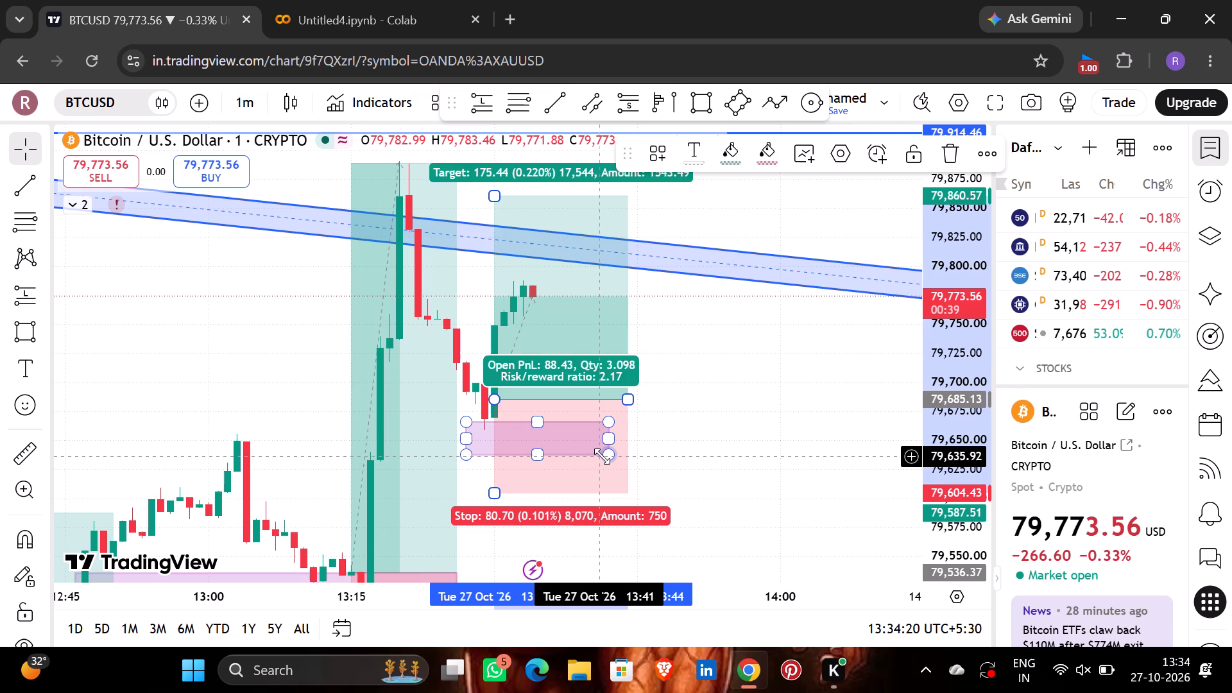
Extend the small rectangle zone to about 13:45 and lower its bottom edge to about 79,631.
{"action": "left_click_drag", "start_coordinate": [602, 456], "coordinate": [640, 461]}
{"action": "left_click", "coordinate": [749, 439]}
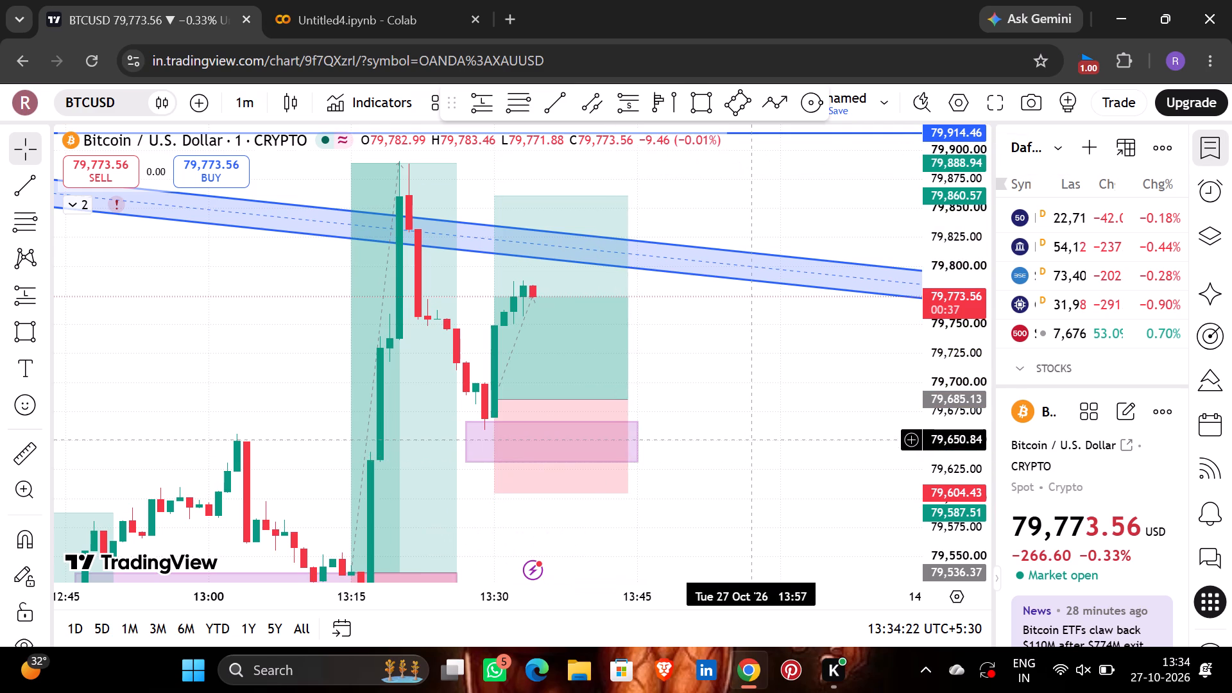
{"action": "left_click", "coordinate": [749, 439]}
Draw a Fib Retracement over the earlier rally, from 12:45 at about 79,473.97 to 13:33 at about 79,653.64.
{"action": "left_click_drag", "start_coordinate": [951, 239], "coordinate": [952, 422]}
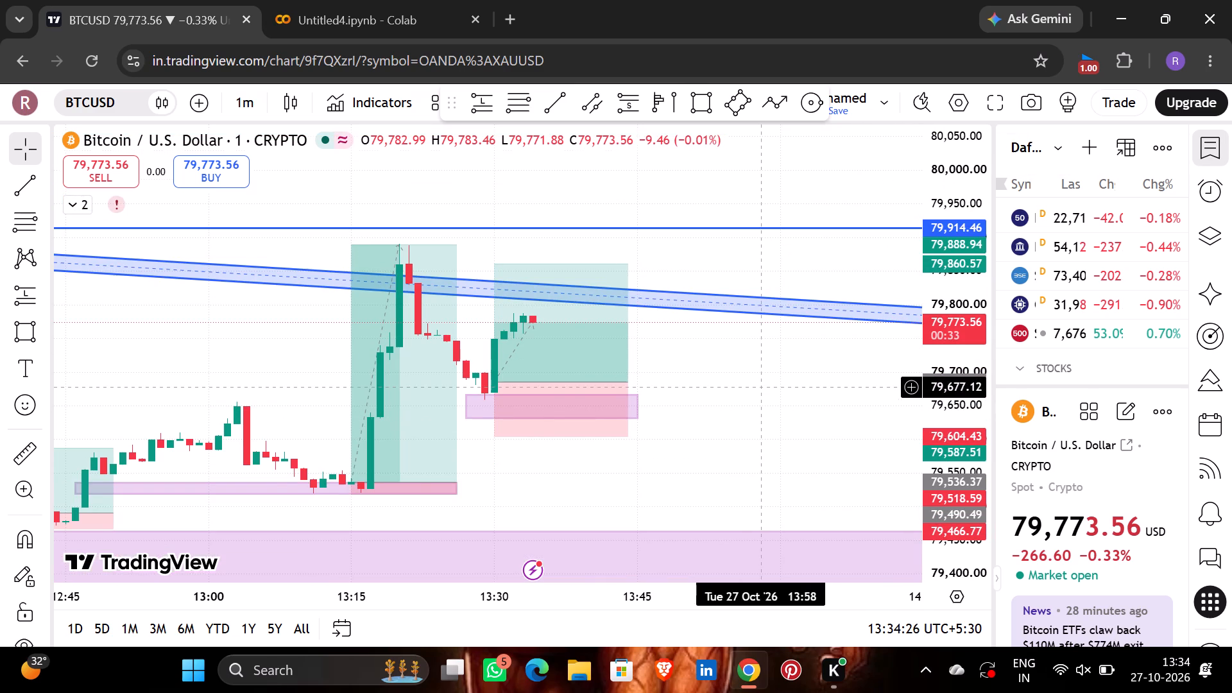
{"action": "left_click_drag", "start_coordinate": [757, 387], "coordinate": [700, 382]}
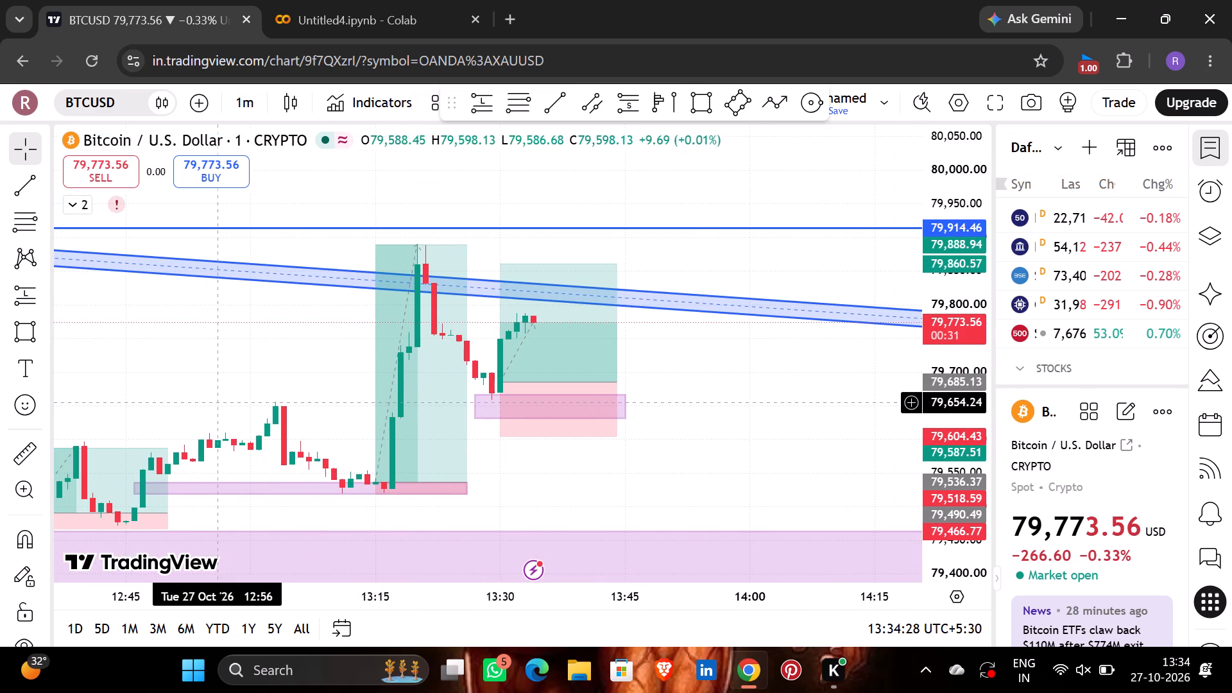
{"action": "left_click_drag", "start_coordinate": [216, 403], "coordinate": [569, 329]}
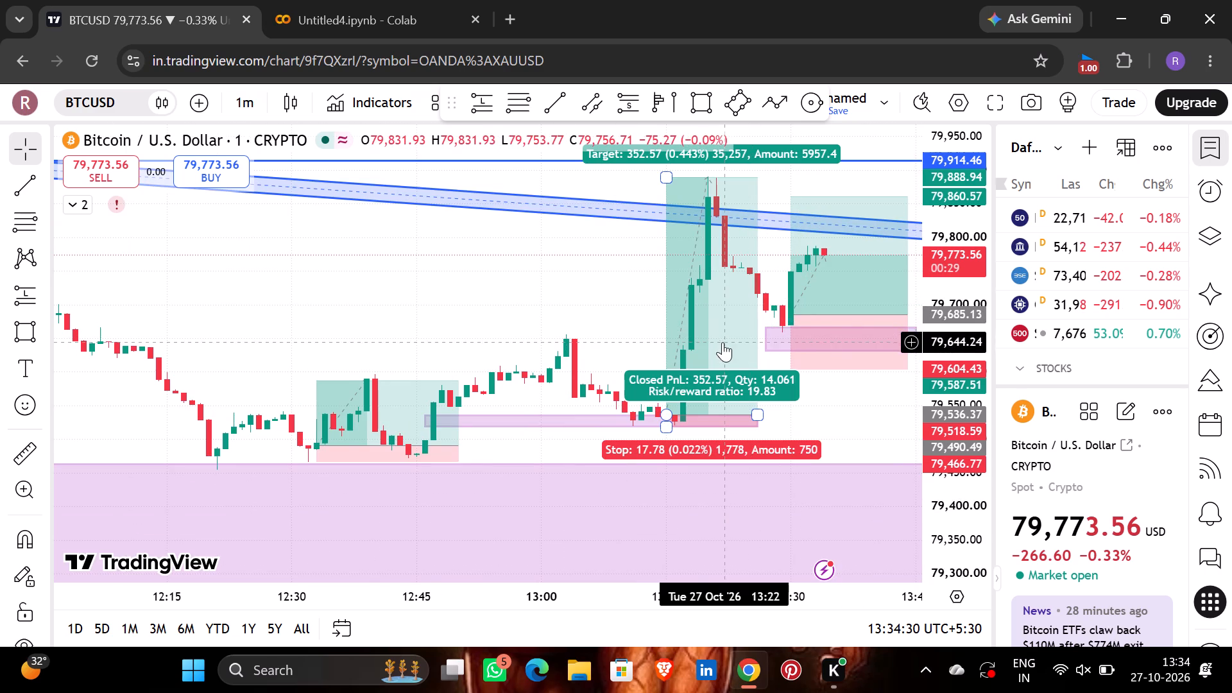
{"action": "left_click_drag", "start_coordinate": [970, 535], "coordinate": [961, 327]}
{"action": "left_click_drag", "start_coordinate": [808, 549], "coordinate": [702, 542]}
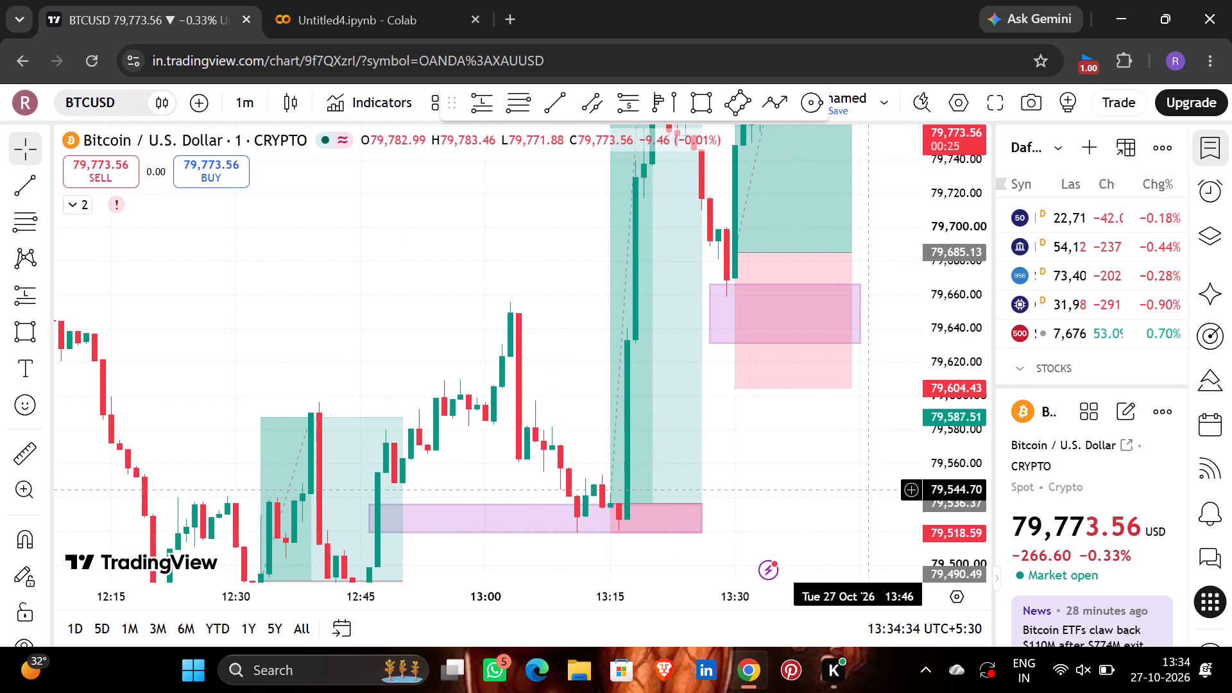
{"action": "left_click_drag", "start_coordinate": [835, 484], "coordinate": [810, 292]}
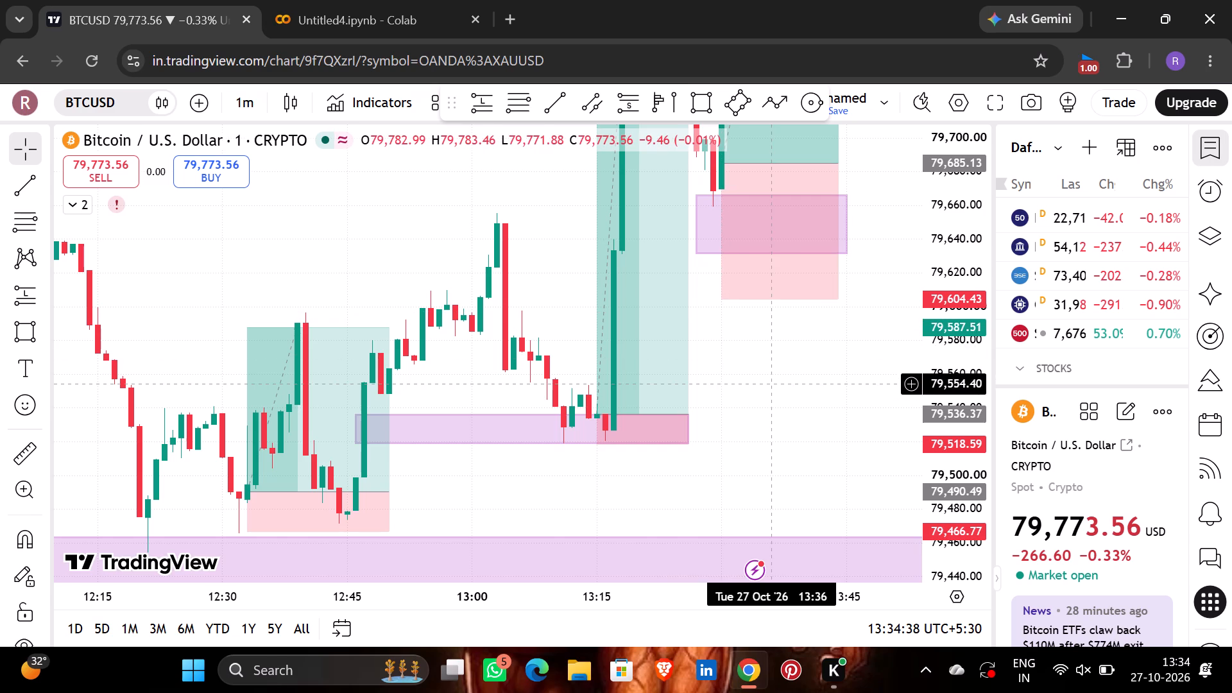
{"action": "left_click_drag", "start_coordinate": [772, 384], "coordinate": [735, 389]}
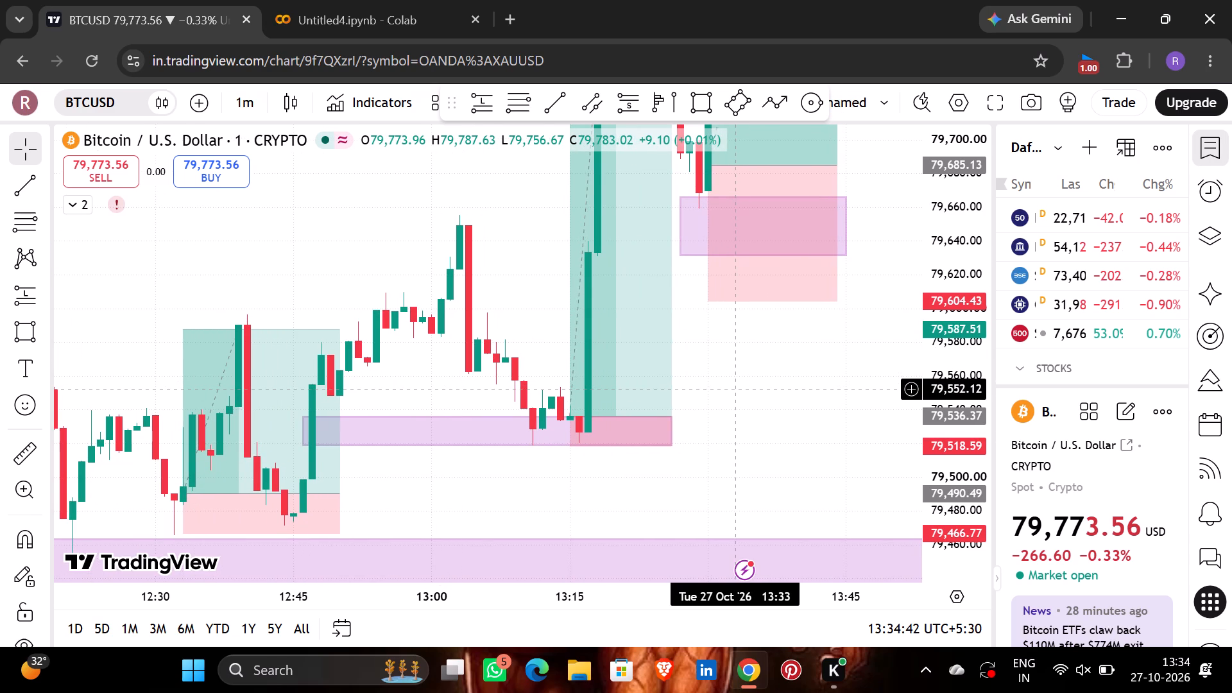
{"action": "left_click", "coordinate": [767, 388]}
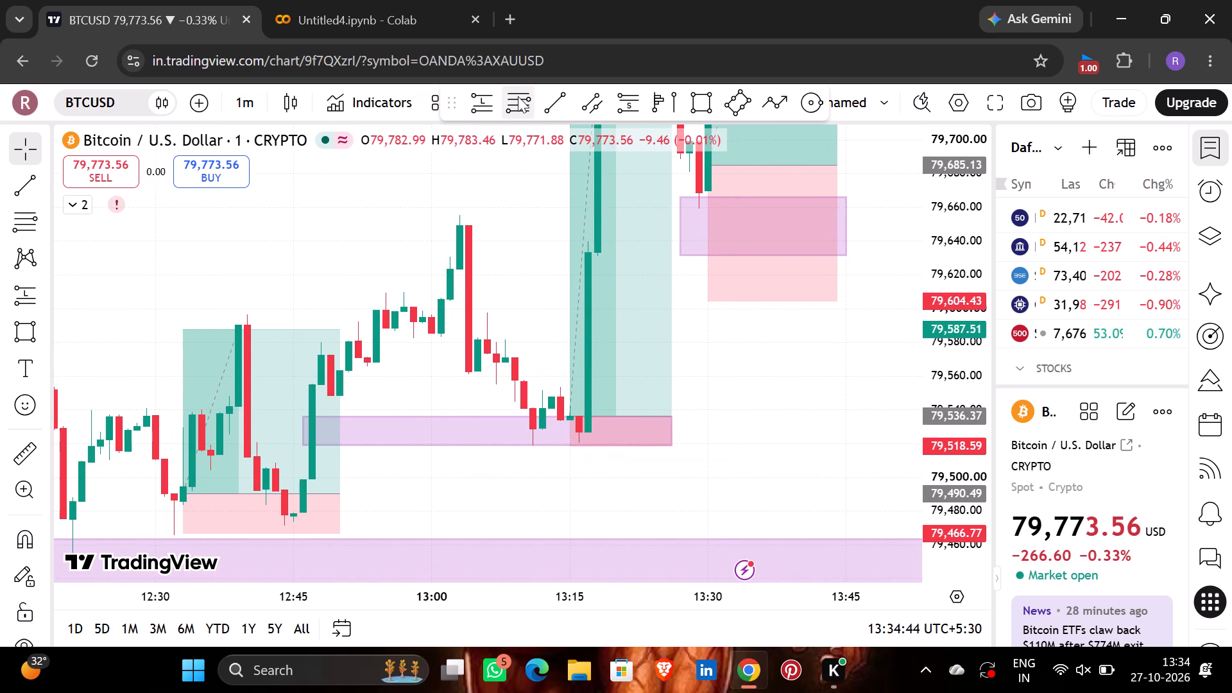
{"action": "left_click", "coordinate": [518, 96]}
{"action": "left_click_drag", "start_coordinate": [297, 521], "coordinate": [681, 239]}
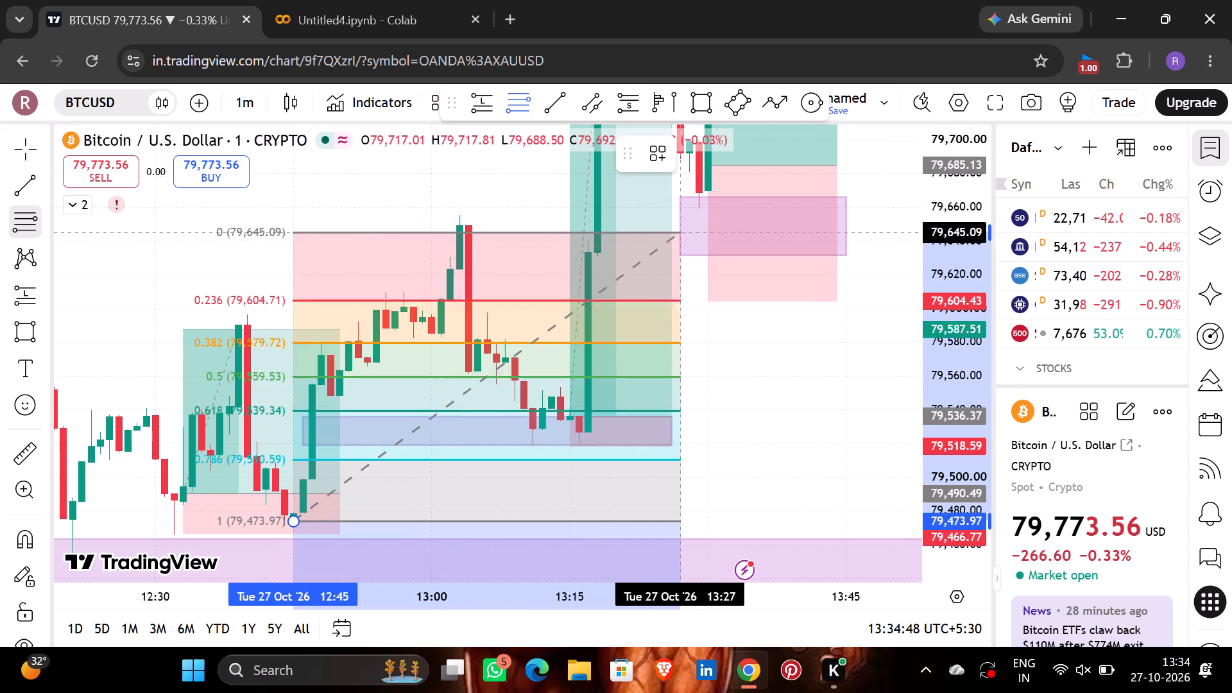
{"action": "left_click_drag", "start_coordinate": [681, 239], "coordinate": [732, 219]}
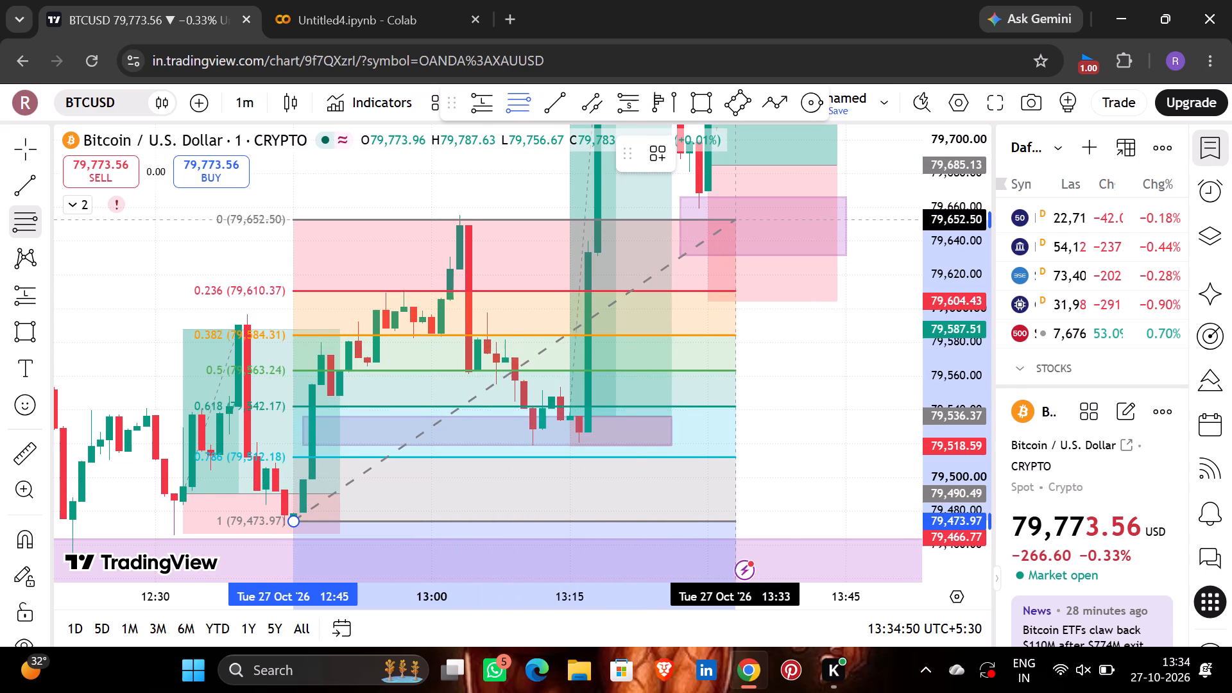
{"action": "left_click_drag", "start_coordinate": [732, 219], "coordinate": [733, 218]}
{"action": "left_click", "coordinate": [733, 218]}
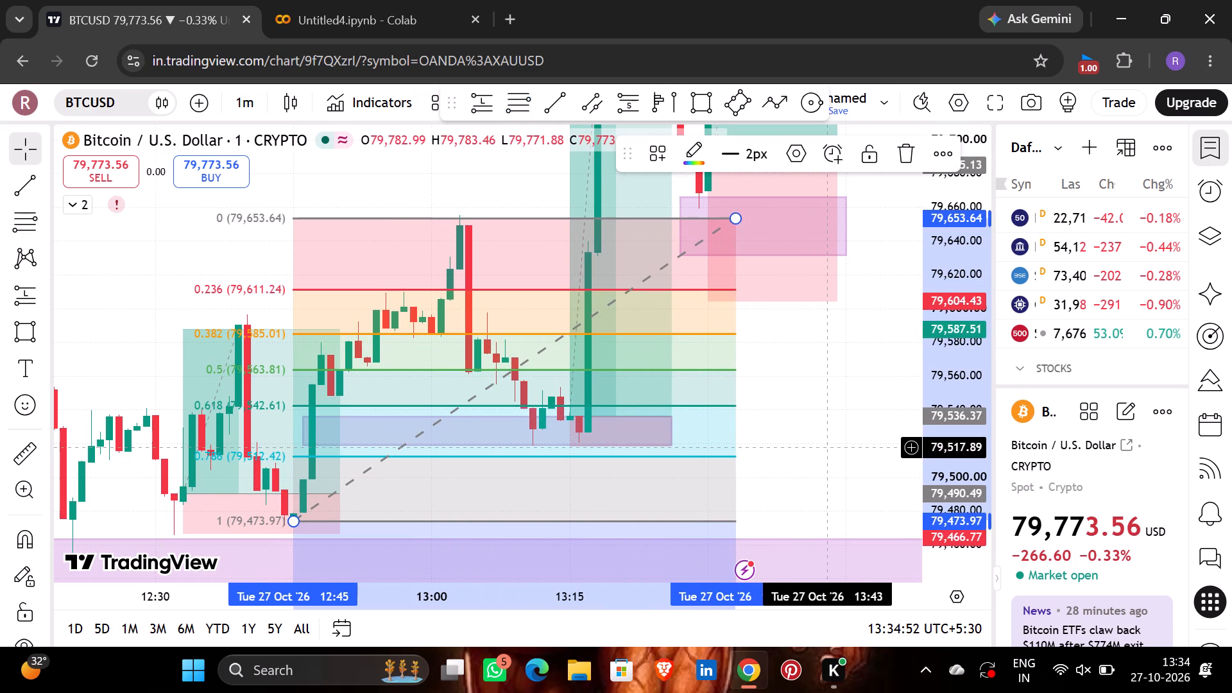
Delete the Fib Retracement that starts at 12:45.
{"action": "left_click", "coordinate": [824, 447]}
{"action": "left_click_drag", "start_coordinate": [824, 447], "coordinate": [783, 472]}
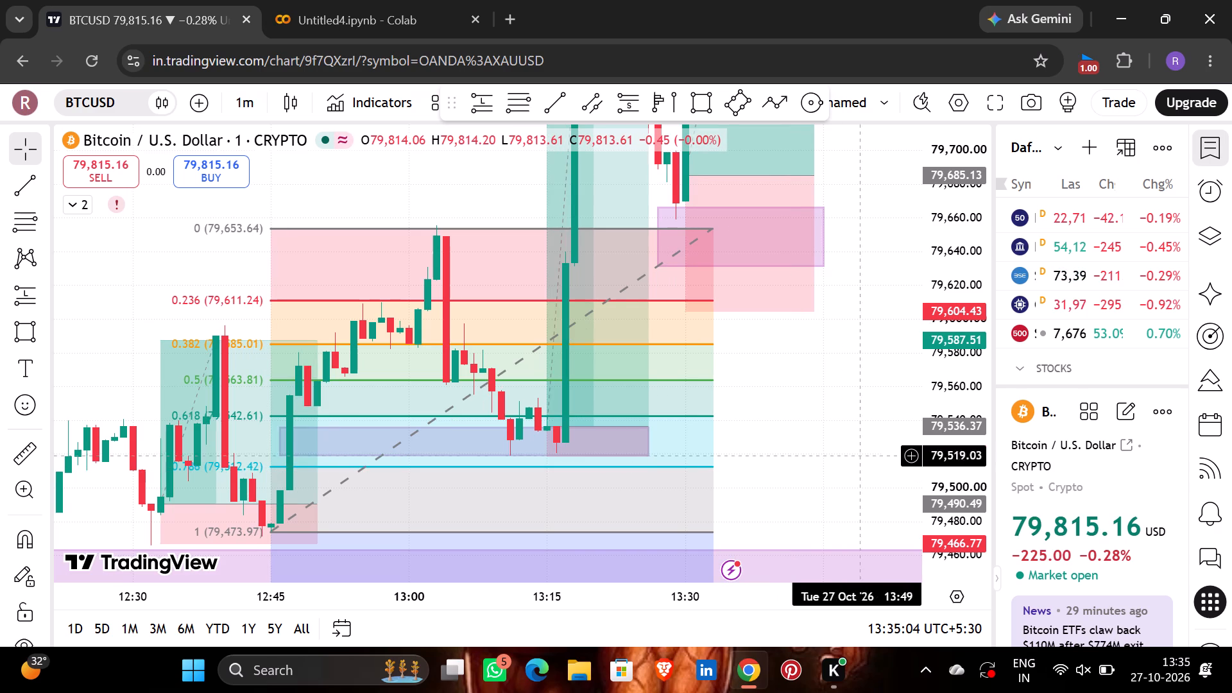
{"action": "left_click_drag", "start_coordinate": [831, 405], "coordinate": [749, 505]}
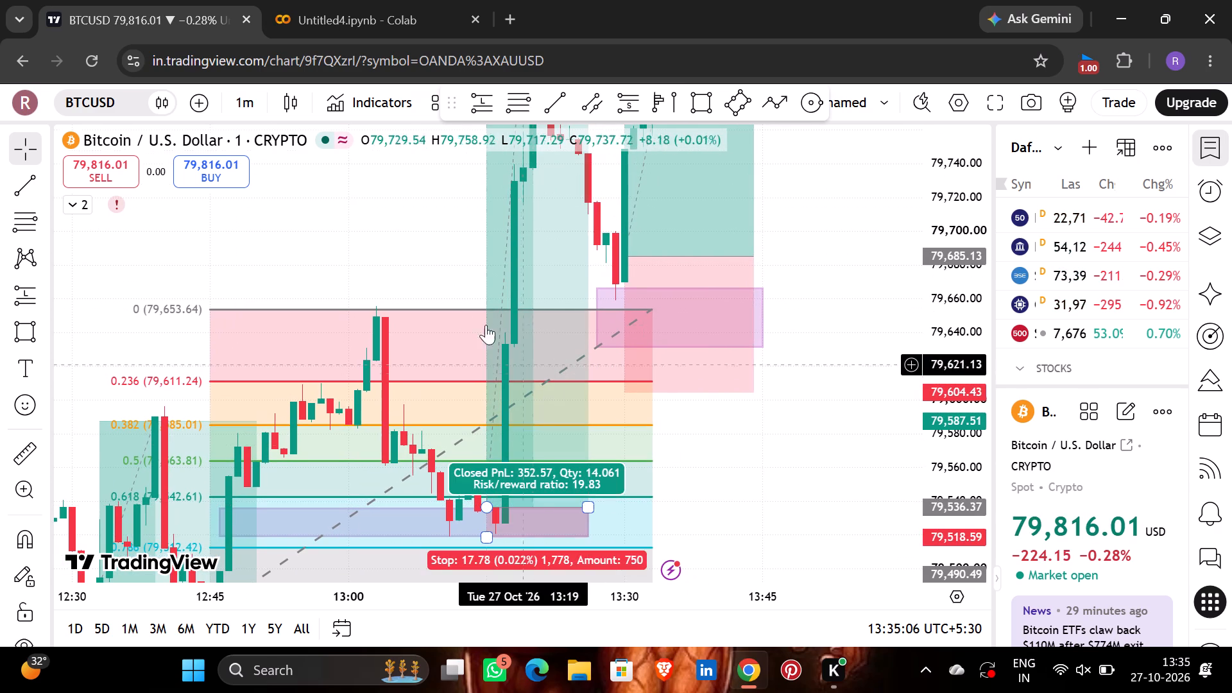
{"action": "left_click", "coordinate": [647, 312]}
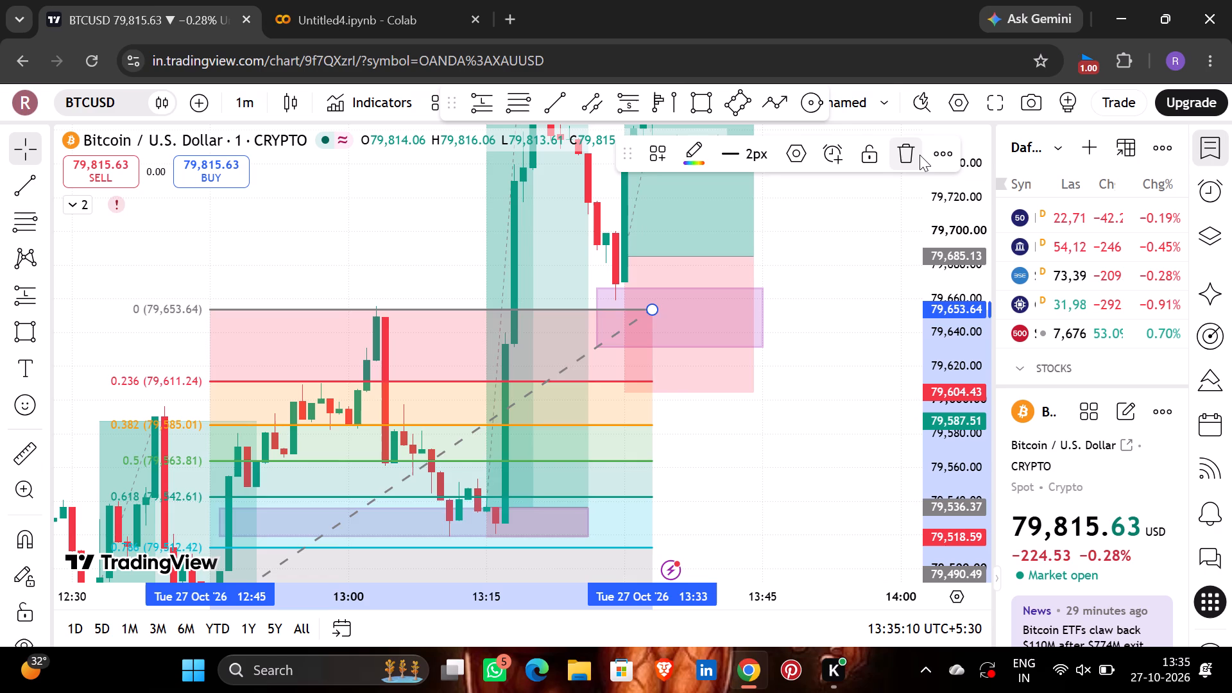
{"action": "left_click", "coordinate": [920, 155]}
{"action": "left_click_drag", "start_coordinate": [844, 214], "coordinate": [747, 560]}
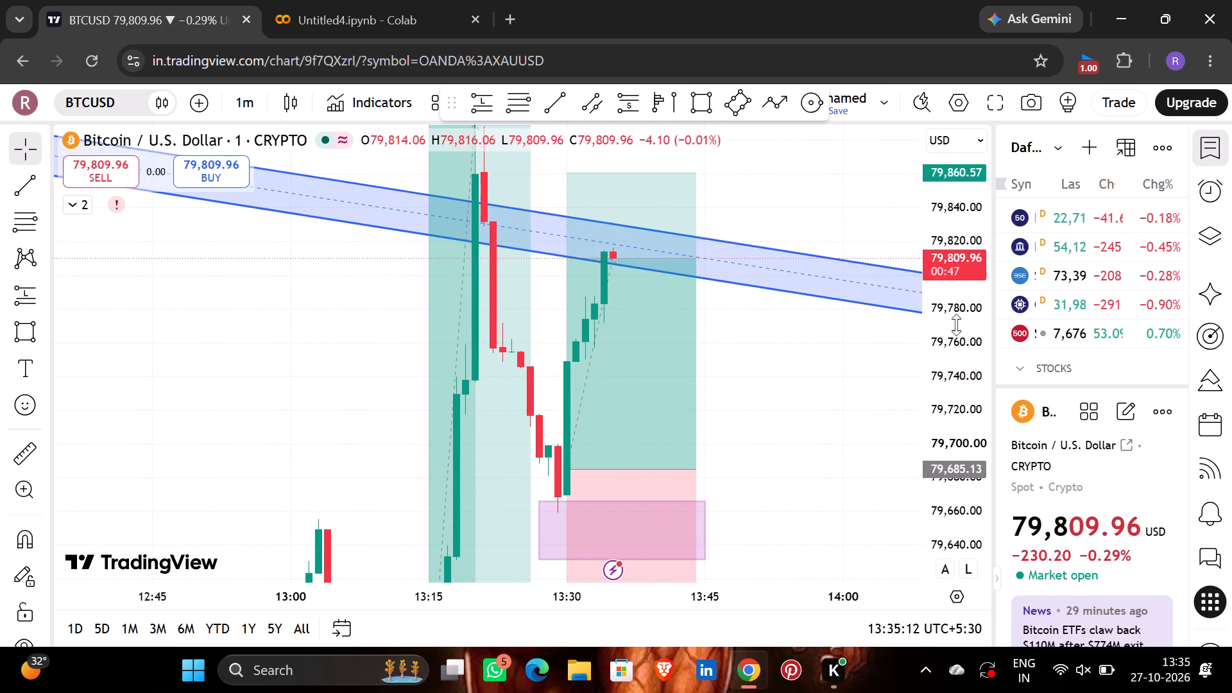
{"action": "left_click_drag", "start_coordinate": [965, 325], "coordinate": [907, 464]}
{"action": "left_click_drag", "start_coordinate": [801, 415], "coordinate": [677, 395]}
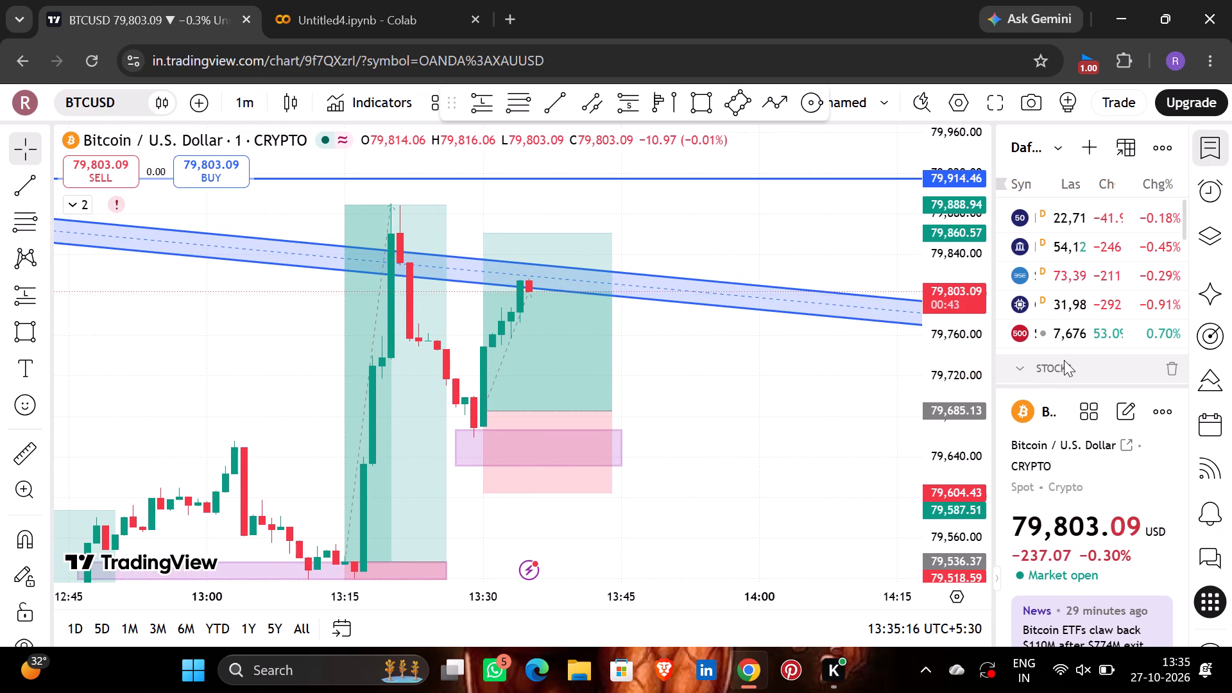
Open the symbol search for the BTCUSD chart.
{"action": "left_click", "coordinate": [133, 104]}
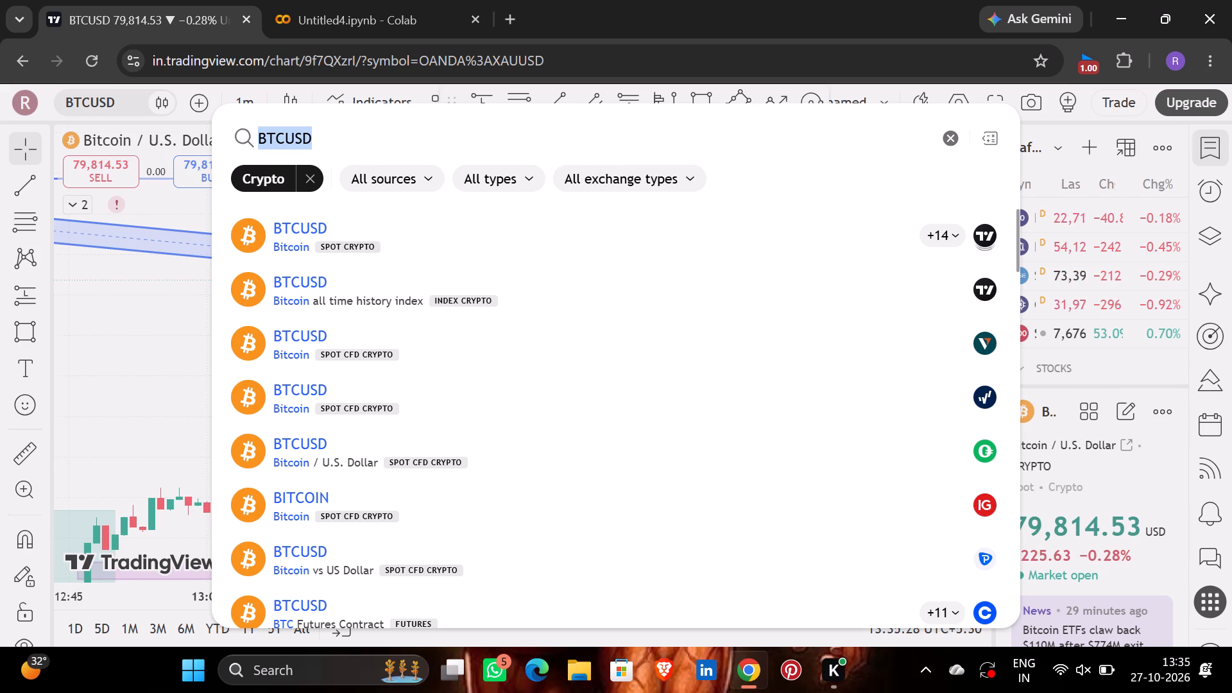
{"action": "left_click", "coordinate": [172, 261]}
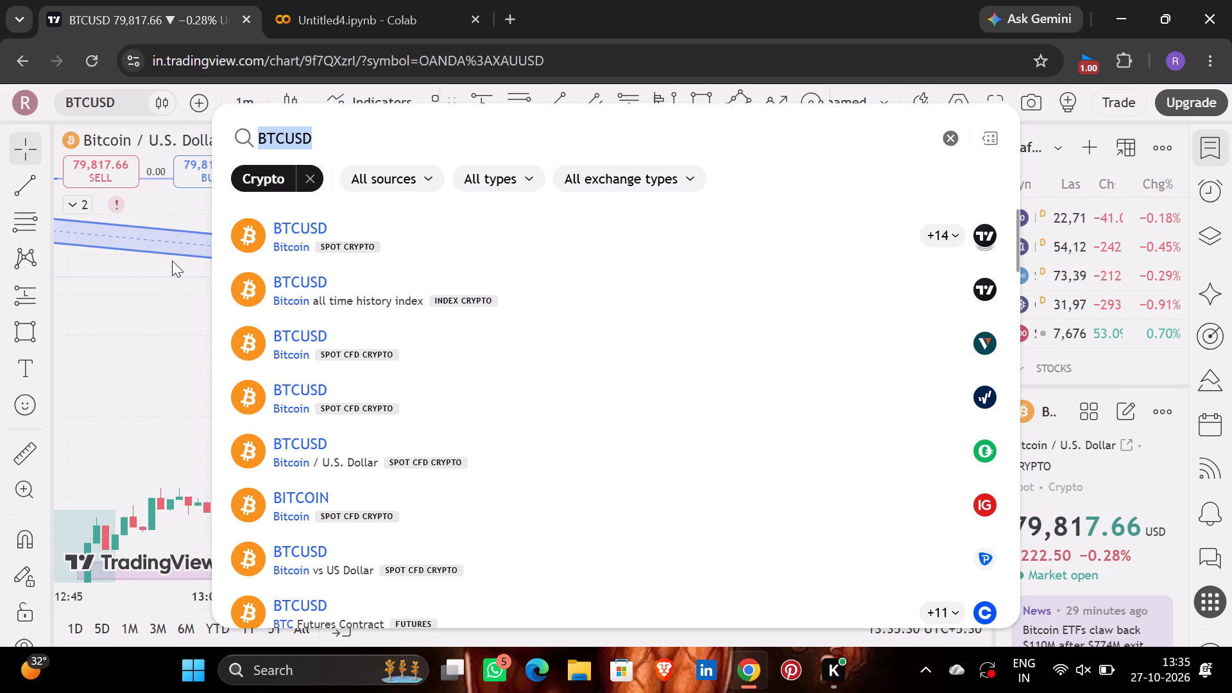
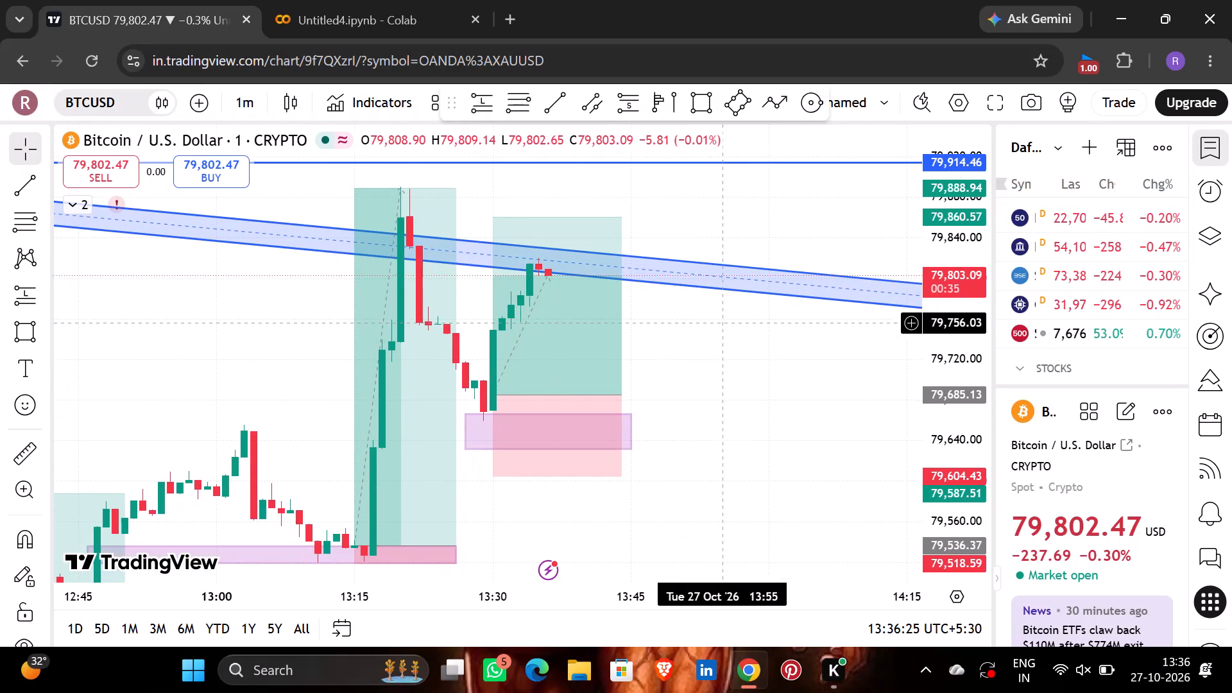
Make the hidden LuxAlgo - Sessions indicator visible on the BTCUSD chart.
{"action": "left_click_drag", "start_coordinate": [728, 480], "coordinate": [737, 406]}
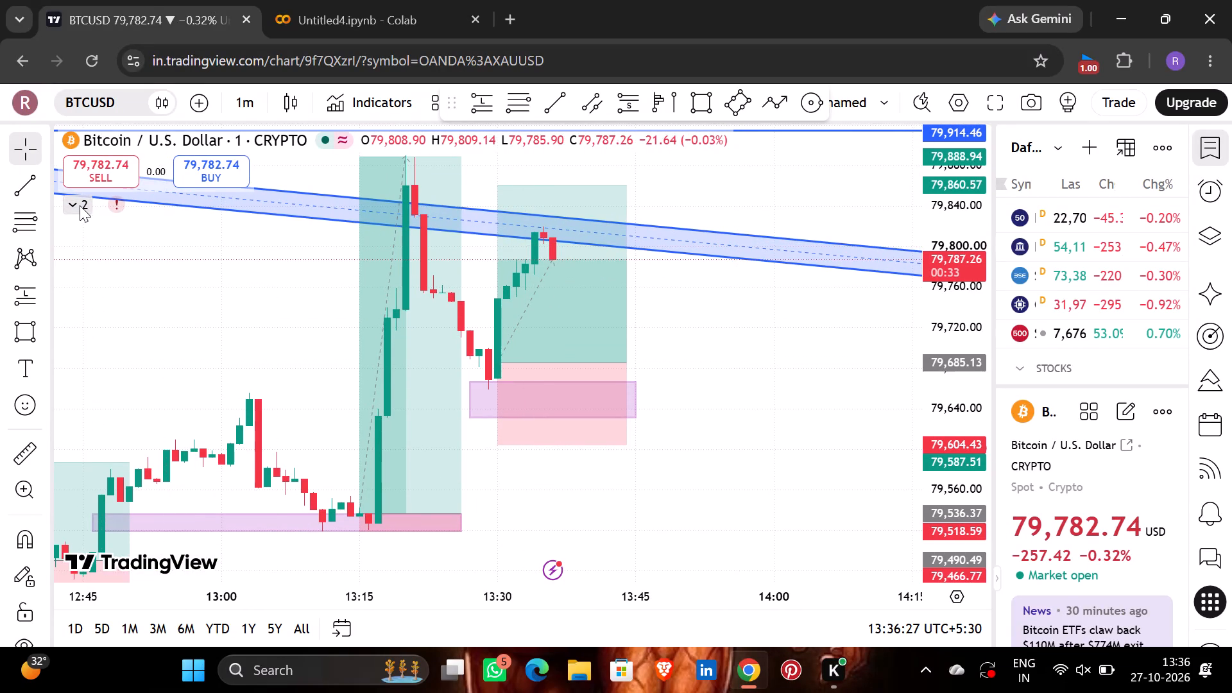
{"action": "left_click", "coordinate": [78, 205]}
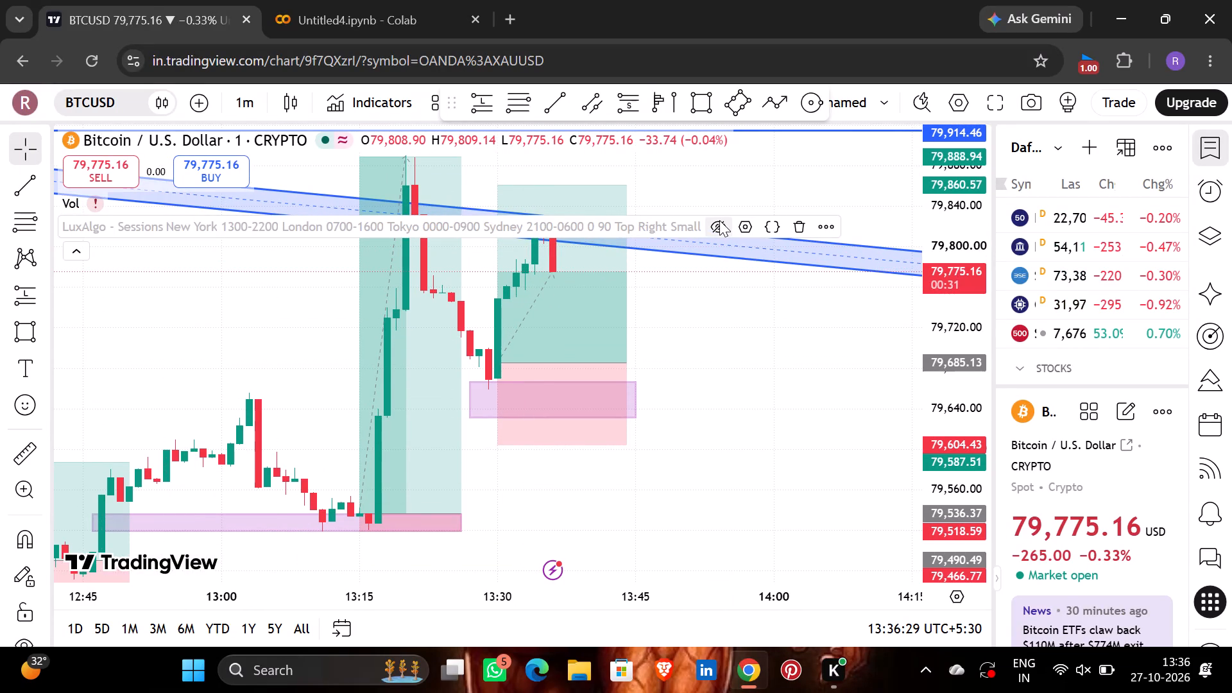
{"action": "left_click", "coordinate": [719, 220]}
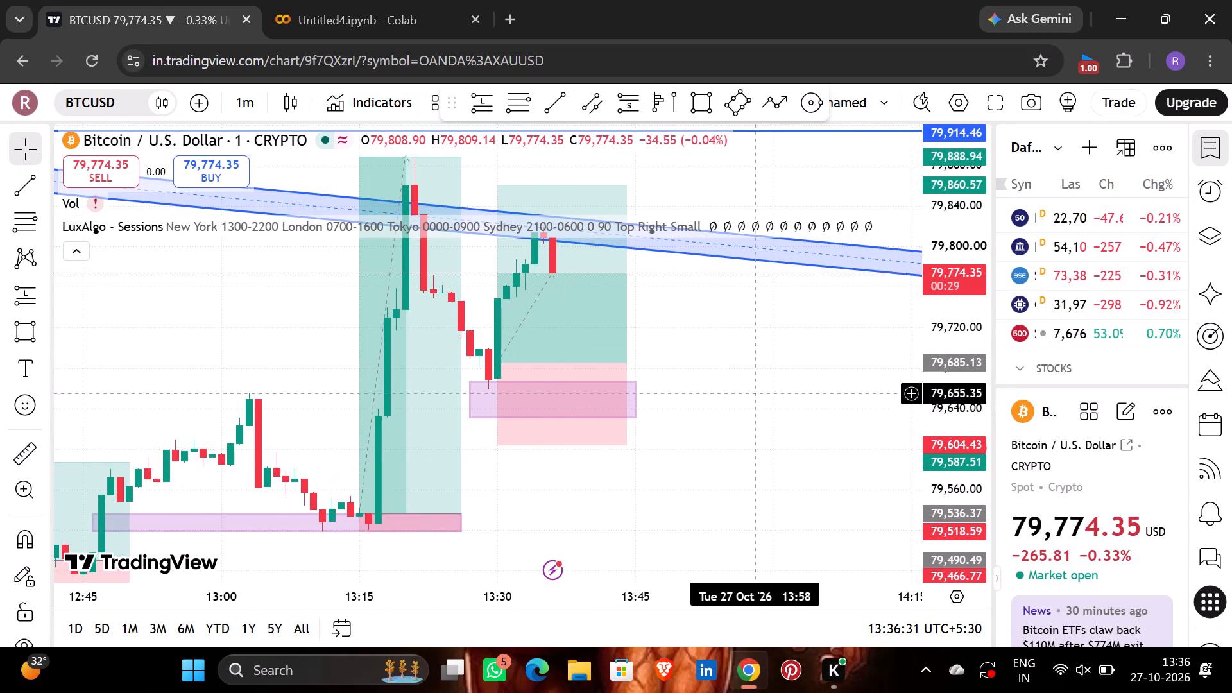
Examine BTCUSD price action from about 09:00 to 13:37 against the session ranges, drawn zones and descending channel.
{"action": "left_click_drag", "start_coordinate": [711, 471], "coordinate": [782, 401]}
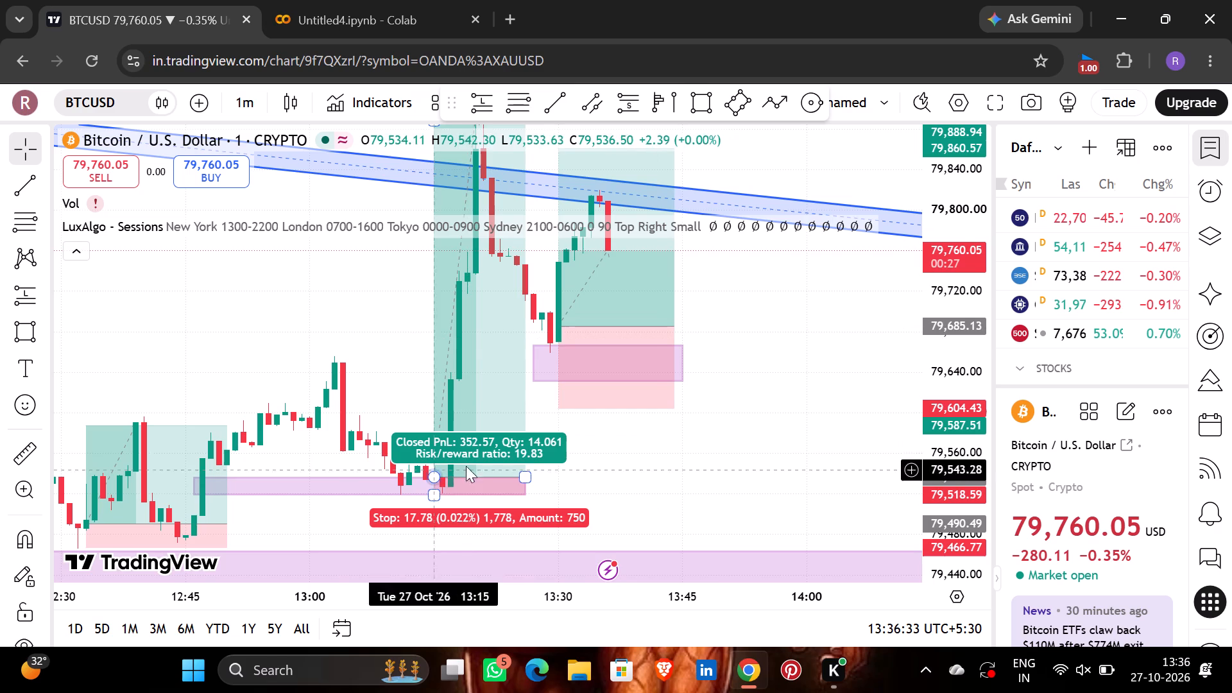
{"action": "left_click_drag", "start_coordinate": [662, 511], "coordinate": [756, 484]}
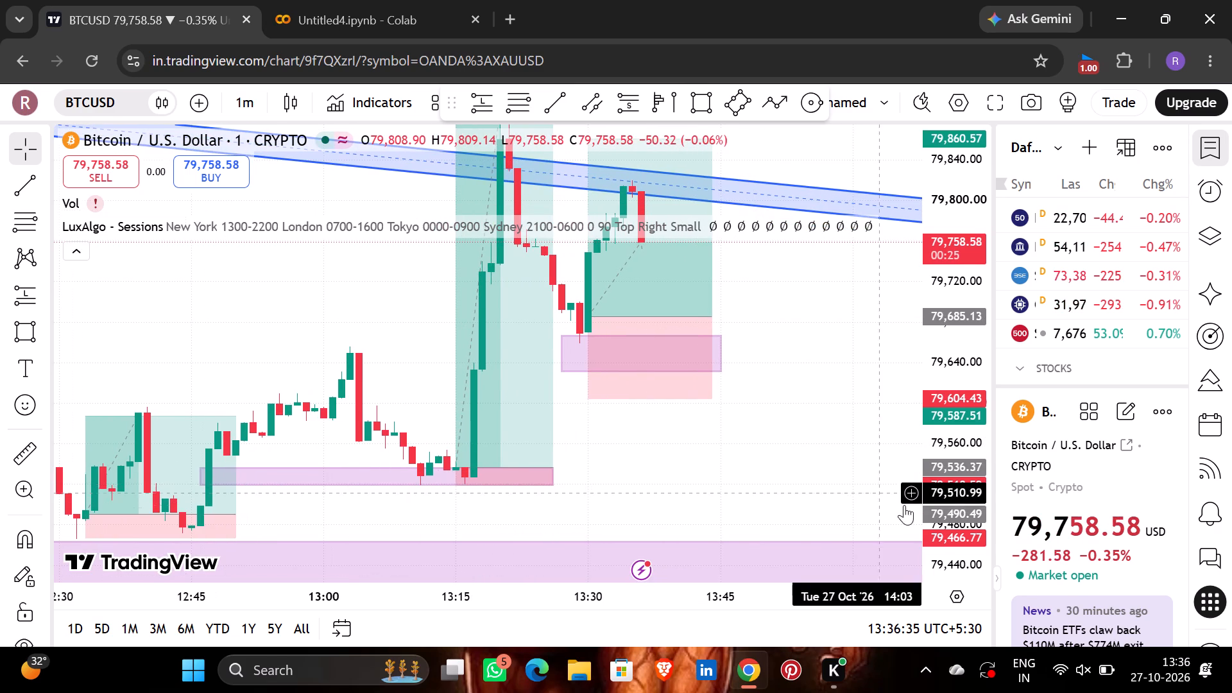
{"action": "left_click_drag", "start_coordinate": [946, 545], "coordinate": [943, 439]}
{"action": "left_click_drag", "start_coordinate": [710, 519], "coordinate": [766, 326]}
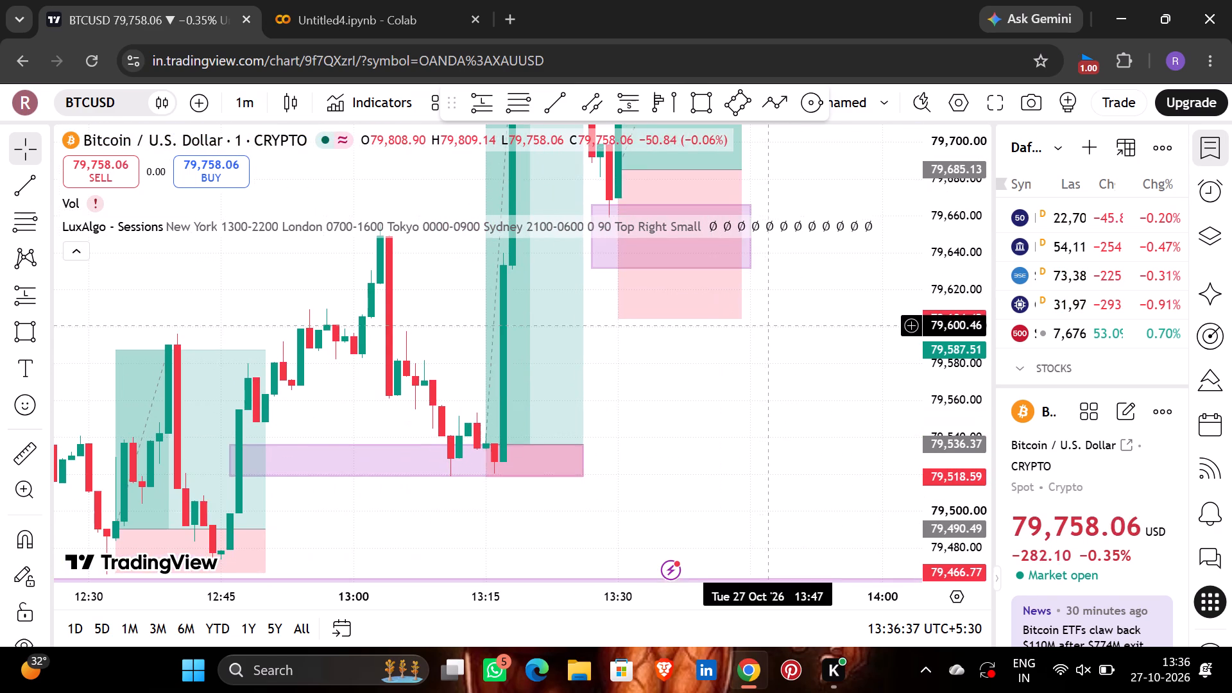
{"action": "left_click_drag", "start_coordinate": [946, 508], "coordinate": [926, 317]}
{"action": "left_click_drag", "start_coordinate": [787, 459], "coordinate": [811, 250]}
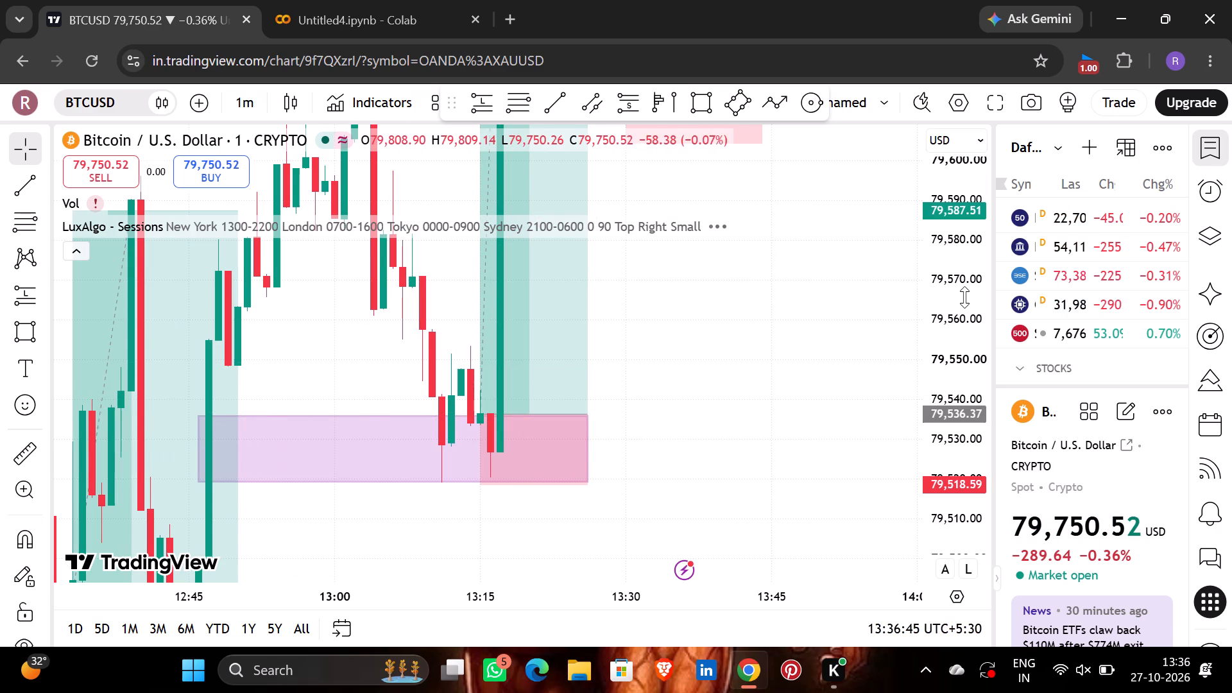
{"action": "left_click_drag", "start_coordinate": [964, 297], "coordinate": [948, 403]}
{"action": "left_click_drag", "start_coordinate": [819, 354], "coordinate": [809, 524]}
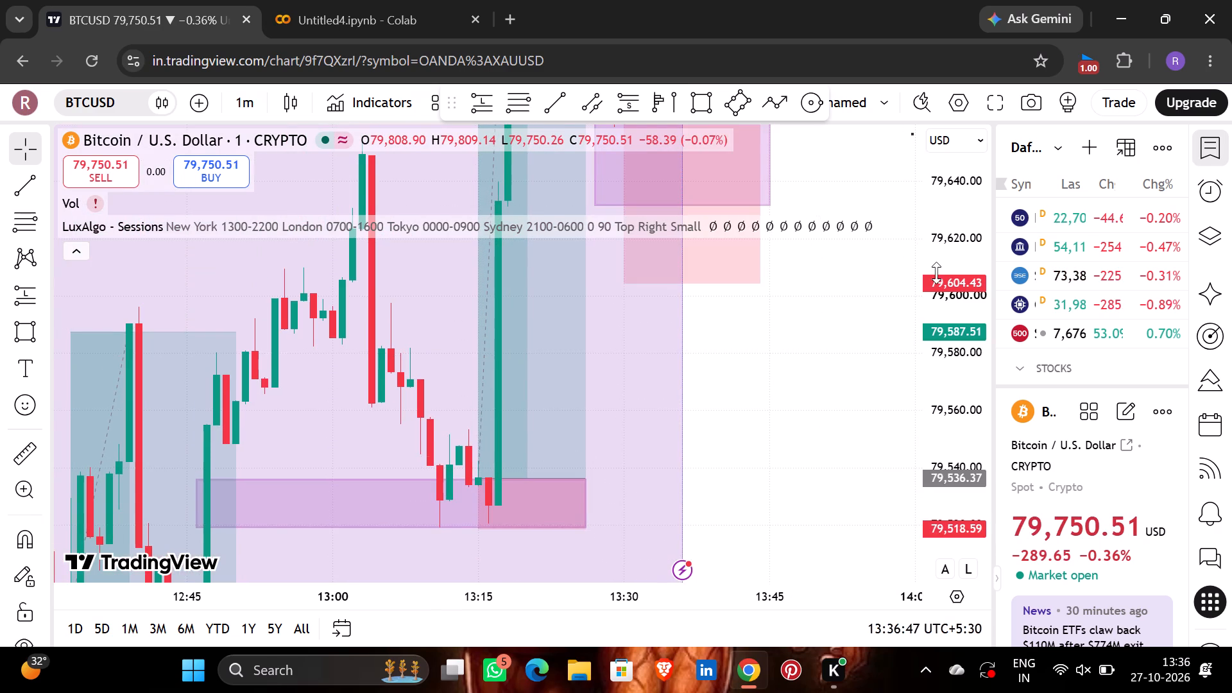
{"action": "left_click_drag", "start_coordinate": [936, 273], "coordinate": [896, 547]}
{"action": "left_click_drag", "start_coordinate": [880, 358], "coordinate": [814, 586]}
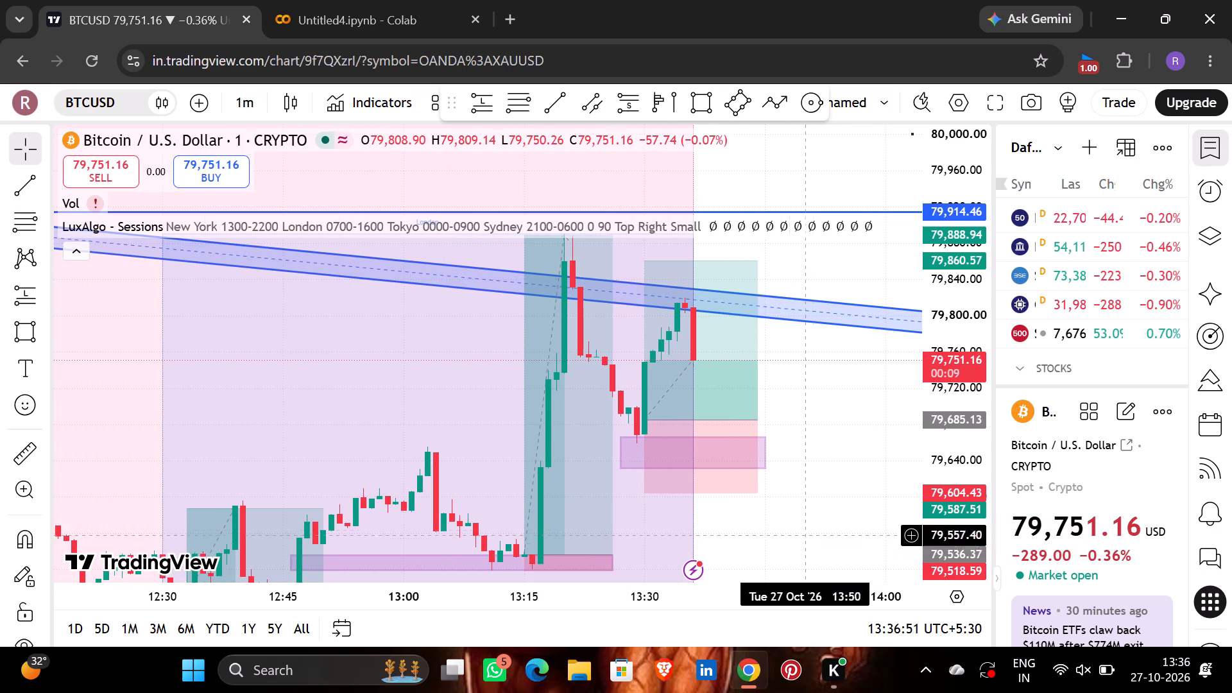
{"action": "left_click_drag", "start_coordinate": [813, 528], "coordinate": [896, 294]}
{"action": "left_click_drag", "start_coordinate": [963, 198], "coordinate": [920, 377]}
{"action": "left_click_drag", "start_coordinate": [823, 404], "coordinate": [783, 466]}
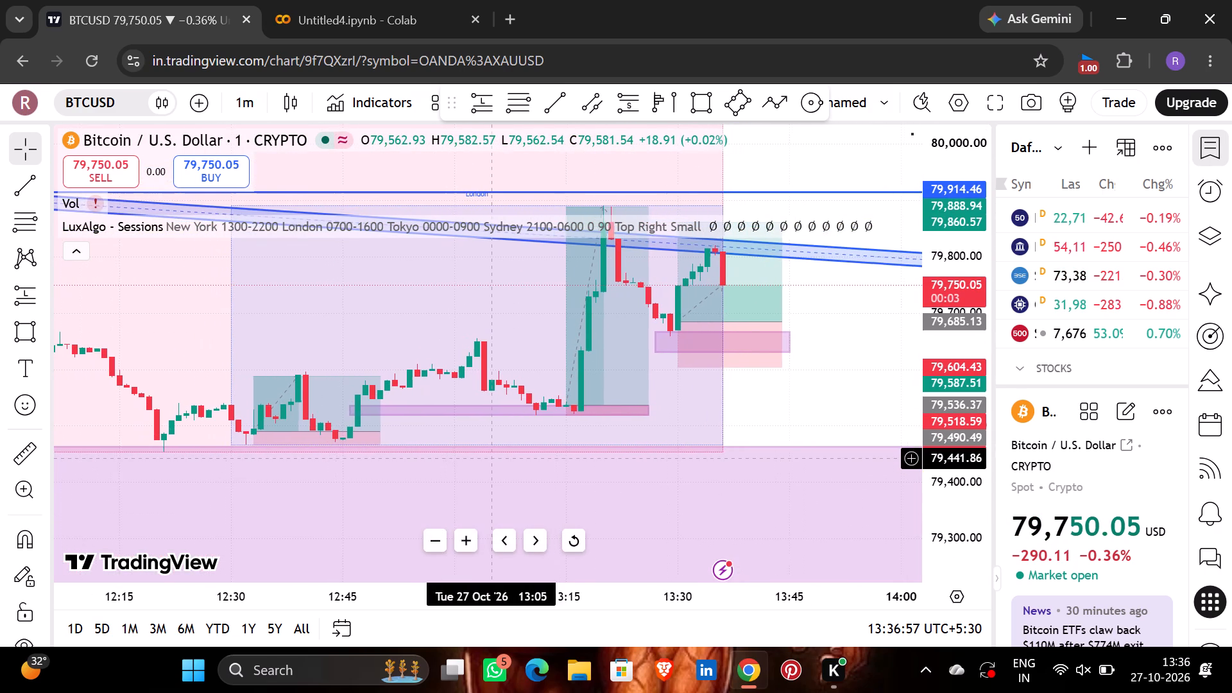
{"action": "left_click_drag", "start_coordinate": [827, 392], "coordinate": [784, 441]}
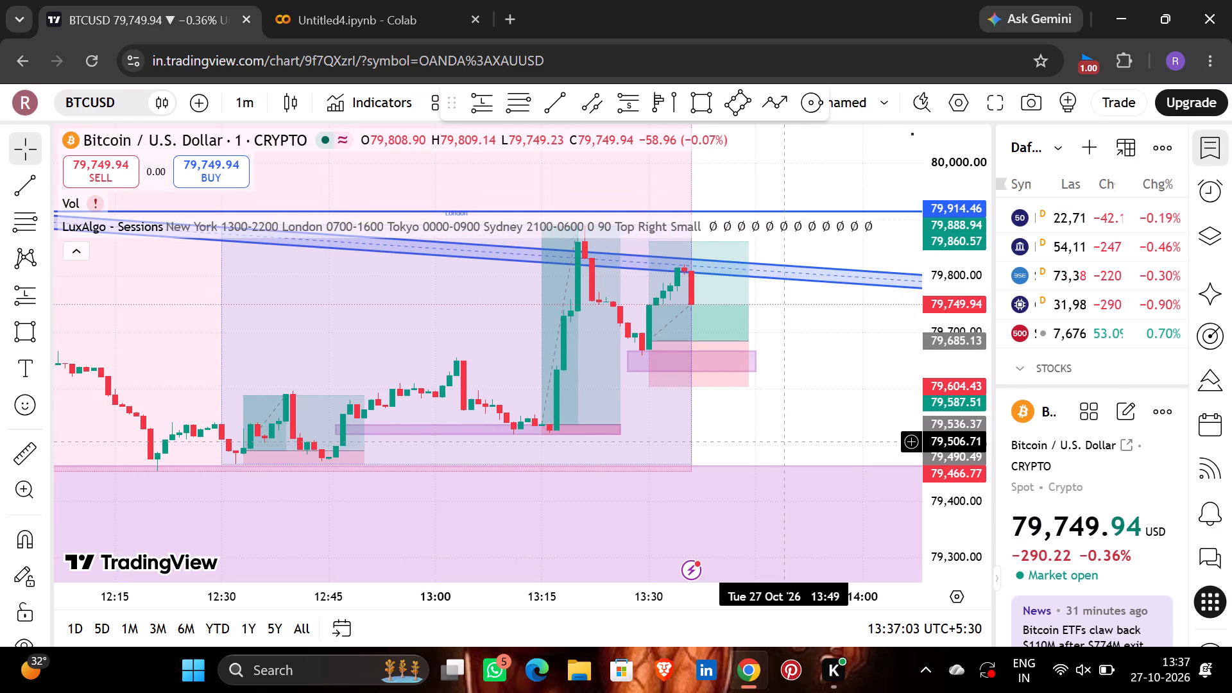
{"action": "right_click_drag", "start_coordinate": [759, 438], "coordinate": [786, 421]}
{"action": "left_click", "coordinate": [747, 420]}
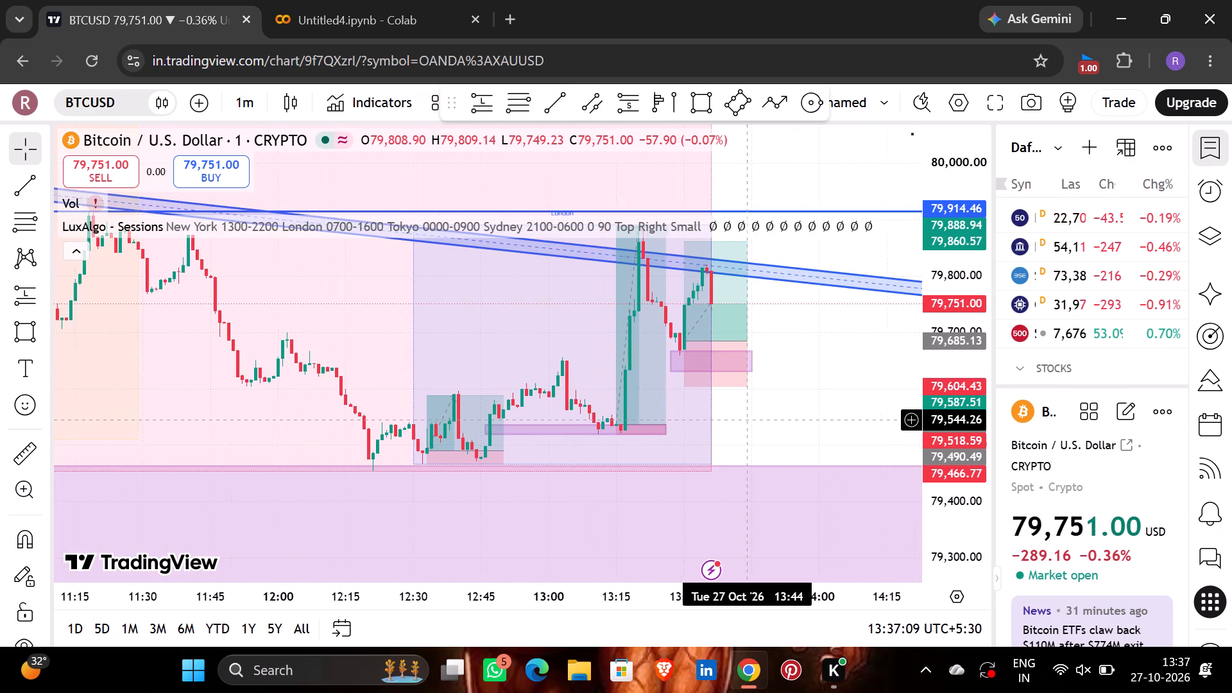
{"action": "left_click_drag", "start_coordinate": [747, 420], "coordinate": [793, 547]}
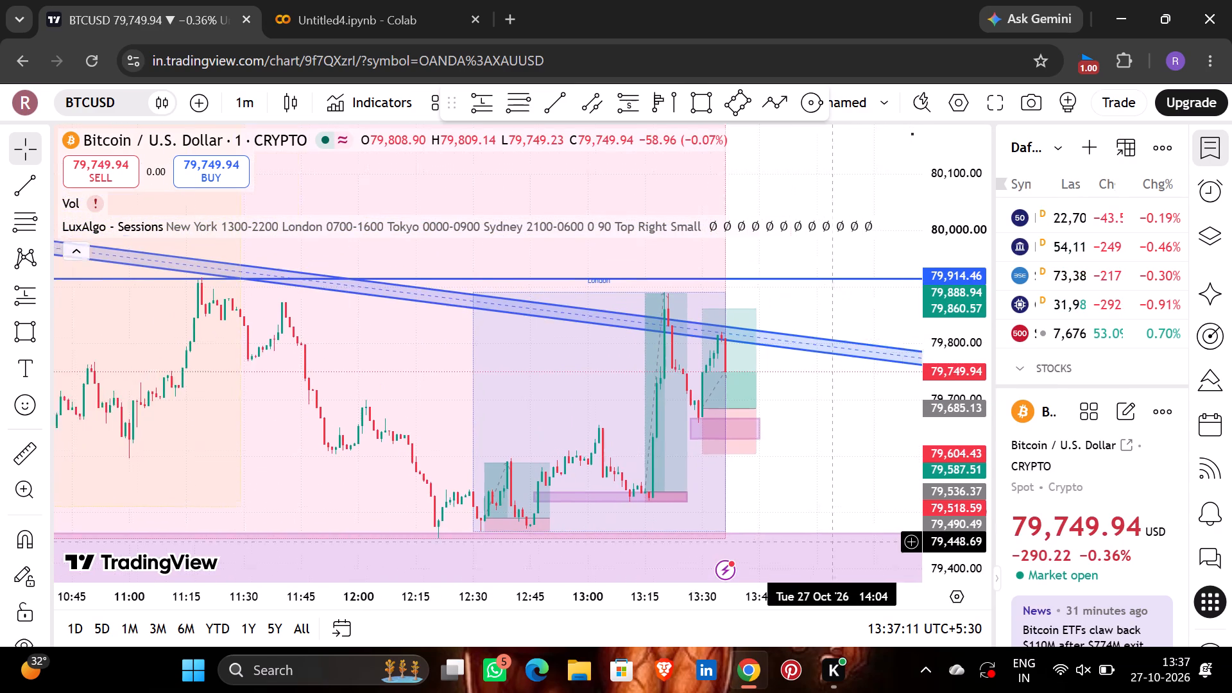
{"action": "left_click_drag", "start_coordinate": [793, 547], "coordinate": [767, 553]}
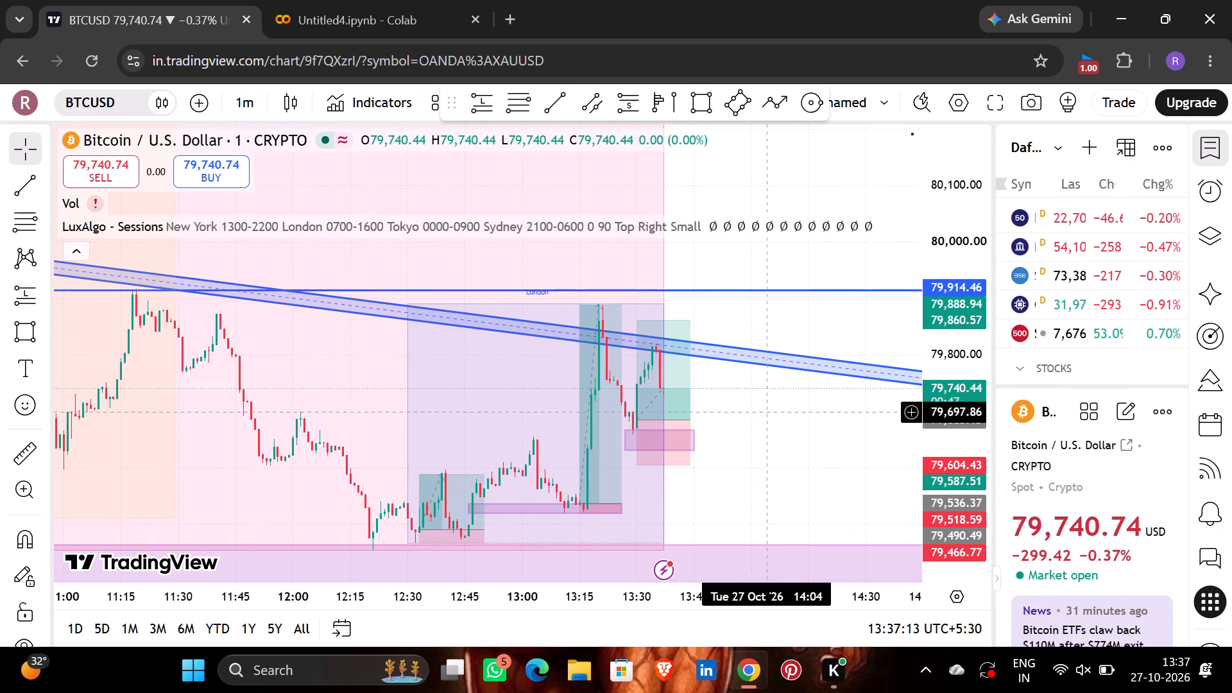
{"action": "left_click_drag", "start_coordinate": [883, 169], "coordinate": [873, 336]}
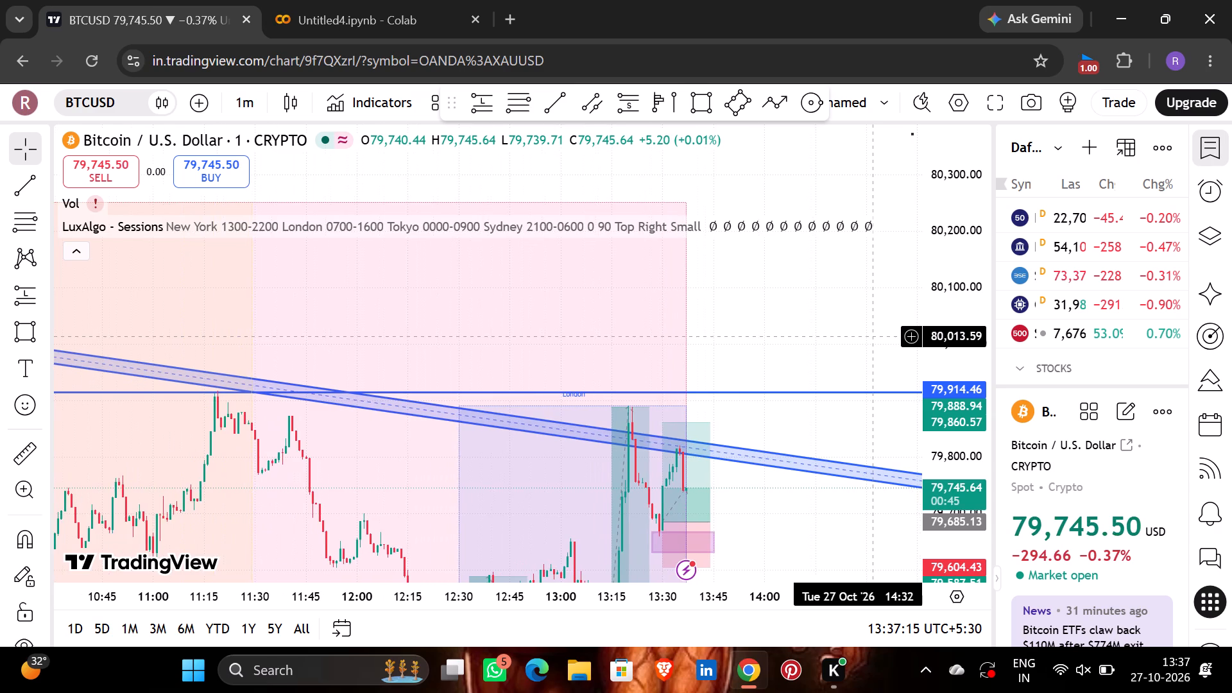
{"action": "left_click_drag", "start_coordinate": [778, 324], "coordinate": [839, 275]}
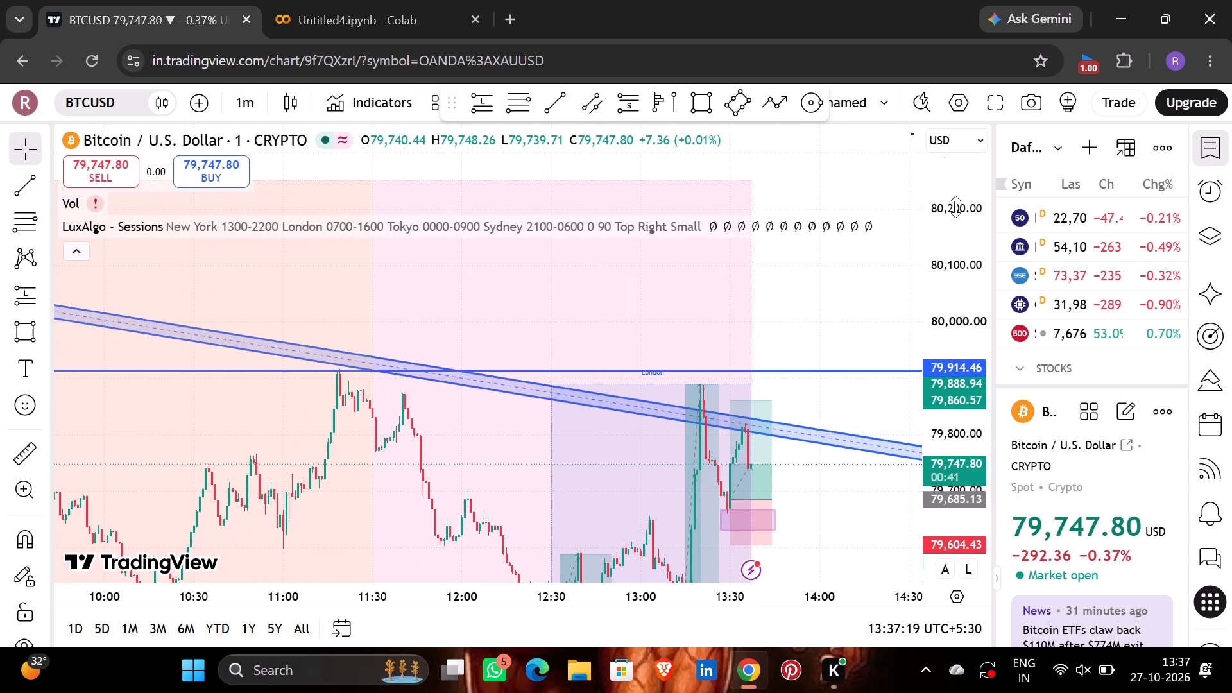
{"action": "left_click_drag", "start_coordinate": [955, 207], "coordinate": [936, 357]}
{"action": "left_click_drag", "start_coordinate": [267, 385], "coordinate": [490, 384]}
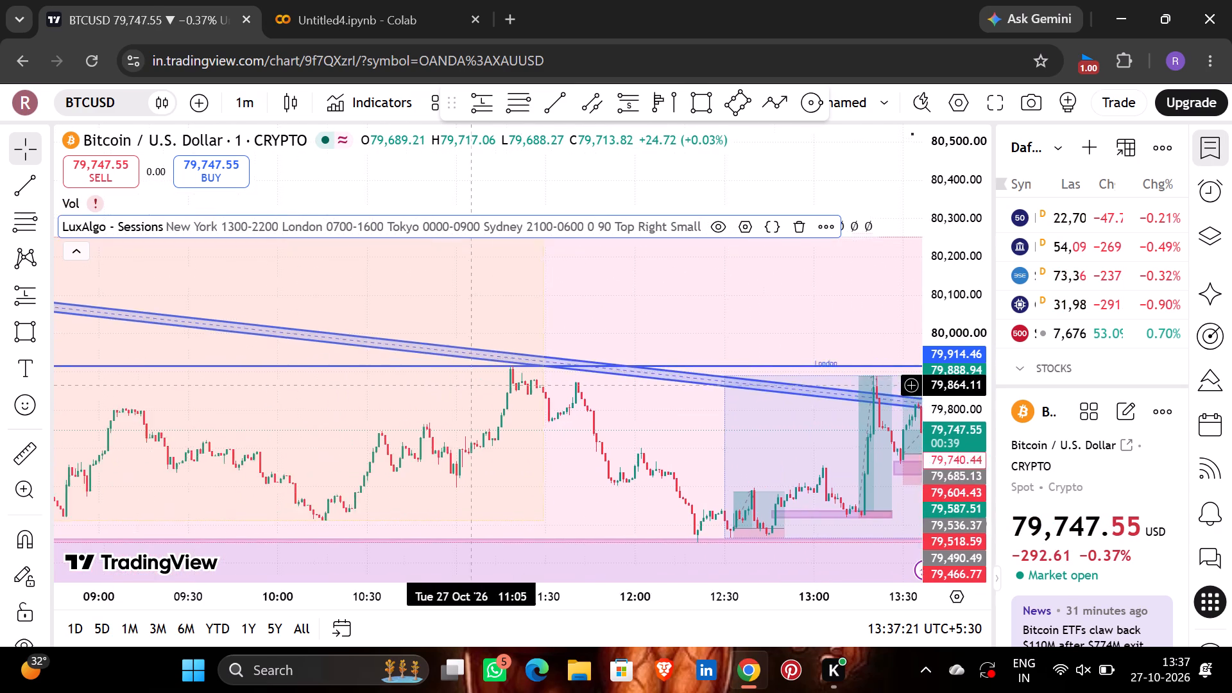
{"action": "left_click_drag", "start_coordinate": [490, 384], "coordinate": [638, 375]}
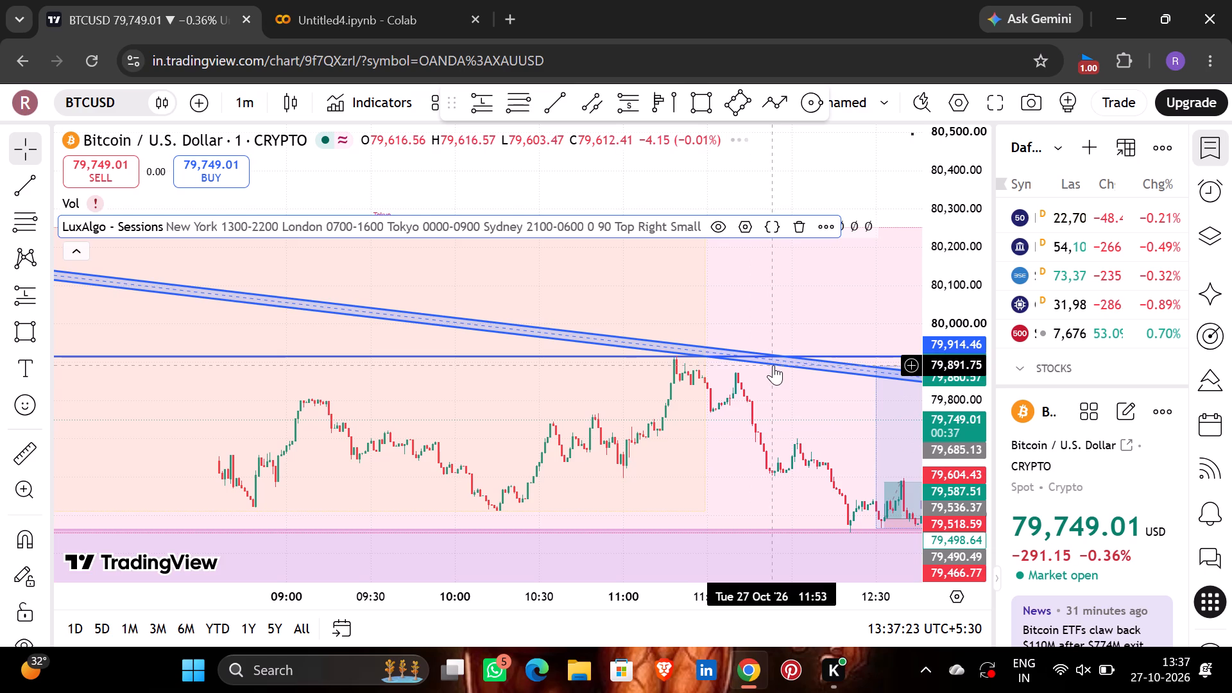
Shift the descending parallel channel about 13 minutes earlier and slightly lower in price.
{"action": "left_click_drag", "start_coordinate": [773, 365], "coordinate": [736, 366]}
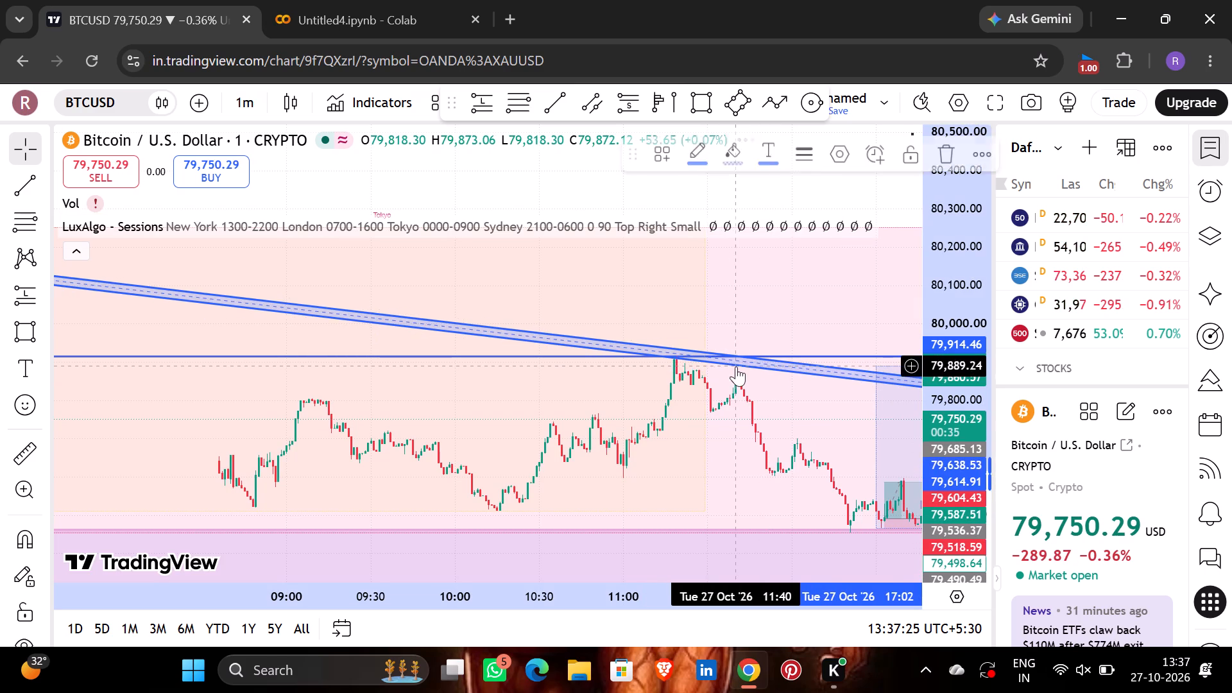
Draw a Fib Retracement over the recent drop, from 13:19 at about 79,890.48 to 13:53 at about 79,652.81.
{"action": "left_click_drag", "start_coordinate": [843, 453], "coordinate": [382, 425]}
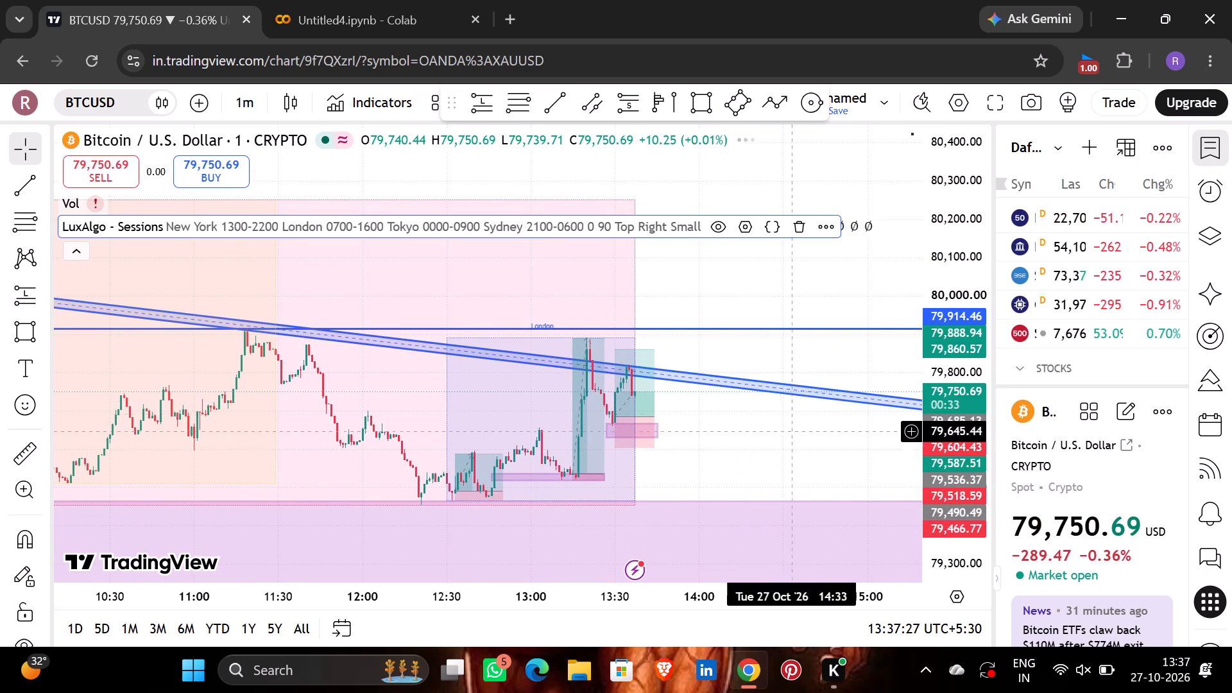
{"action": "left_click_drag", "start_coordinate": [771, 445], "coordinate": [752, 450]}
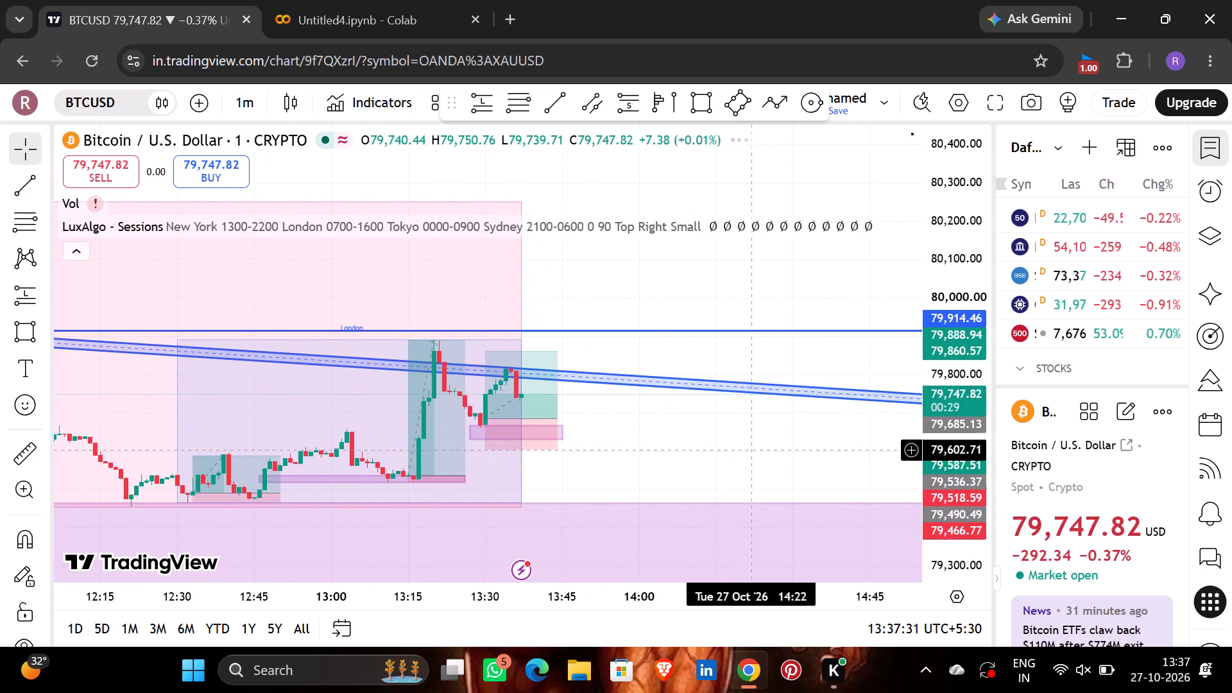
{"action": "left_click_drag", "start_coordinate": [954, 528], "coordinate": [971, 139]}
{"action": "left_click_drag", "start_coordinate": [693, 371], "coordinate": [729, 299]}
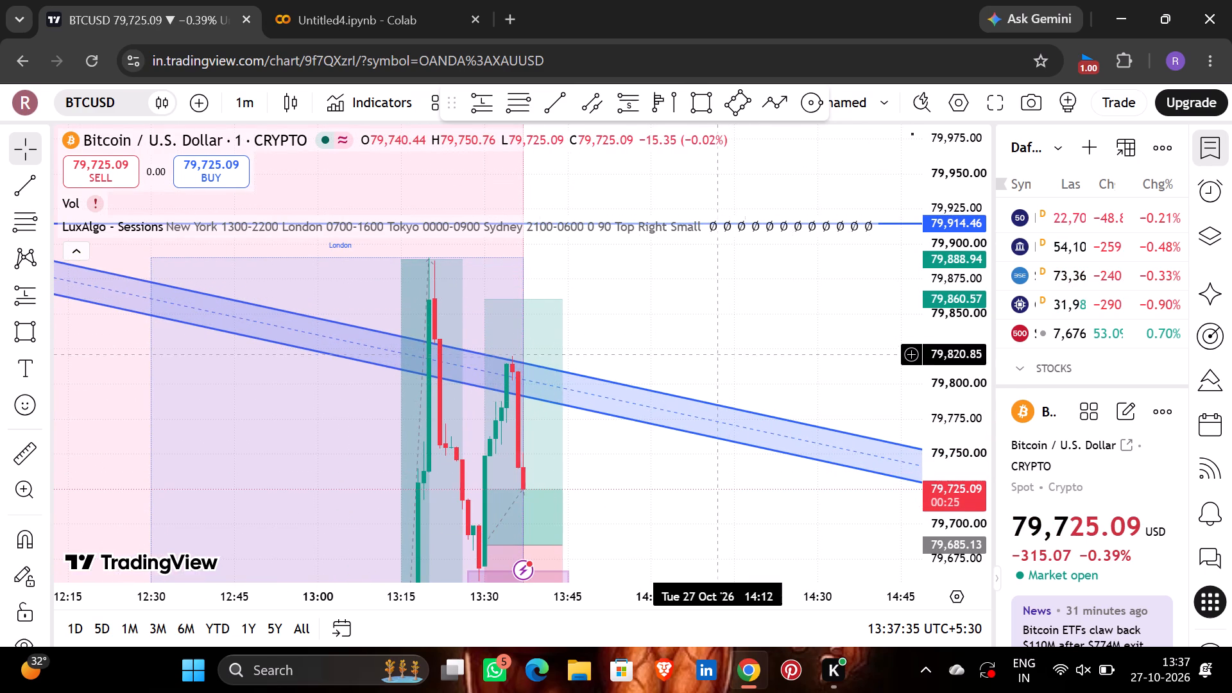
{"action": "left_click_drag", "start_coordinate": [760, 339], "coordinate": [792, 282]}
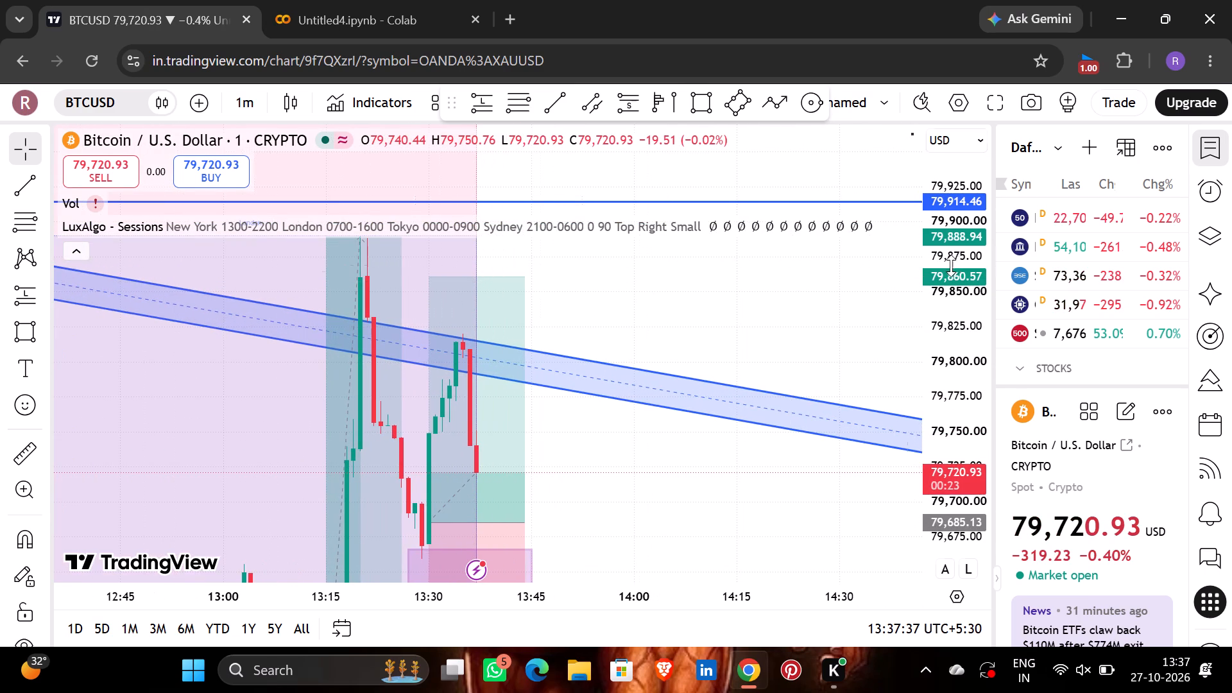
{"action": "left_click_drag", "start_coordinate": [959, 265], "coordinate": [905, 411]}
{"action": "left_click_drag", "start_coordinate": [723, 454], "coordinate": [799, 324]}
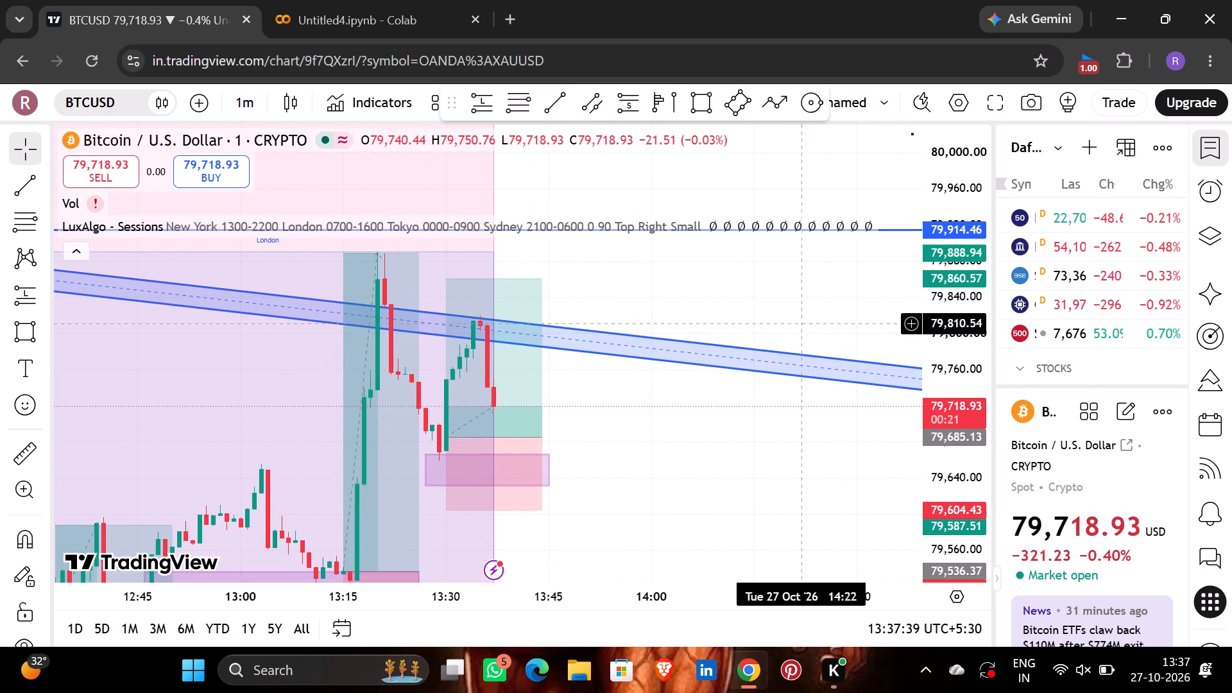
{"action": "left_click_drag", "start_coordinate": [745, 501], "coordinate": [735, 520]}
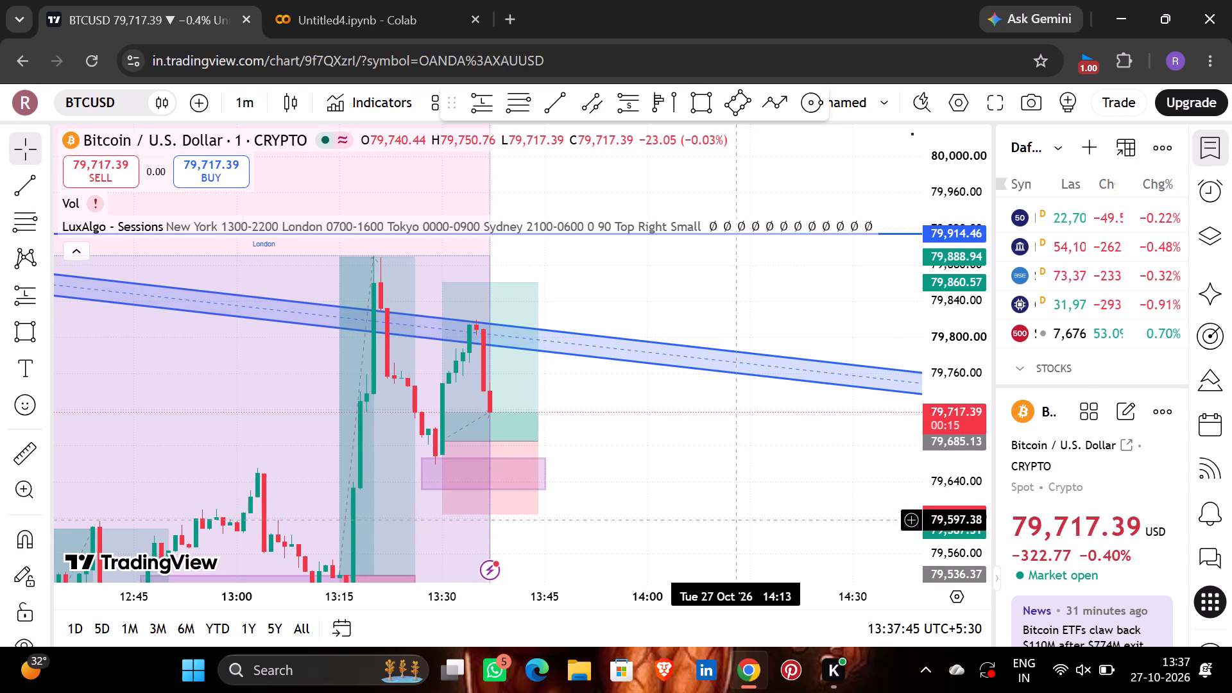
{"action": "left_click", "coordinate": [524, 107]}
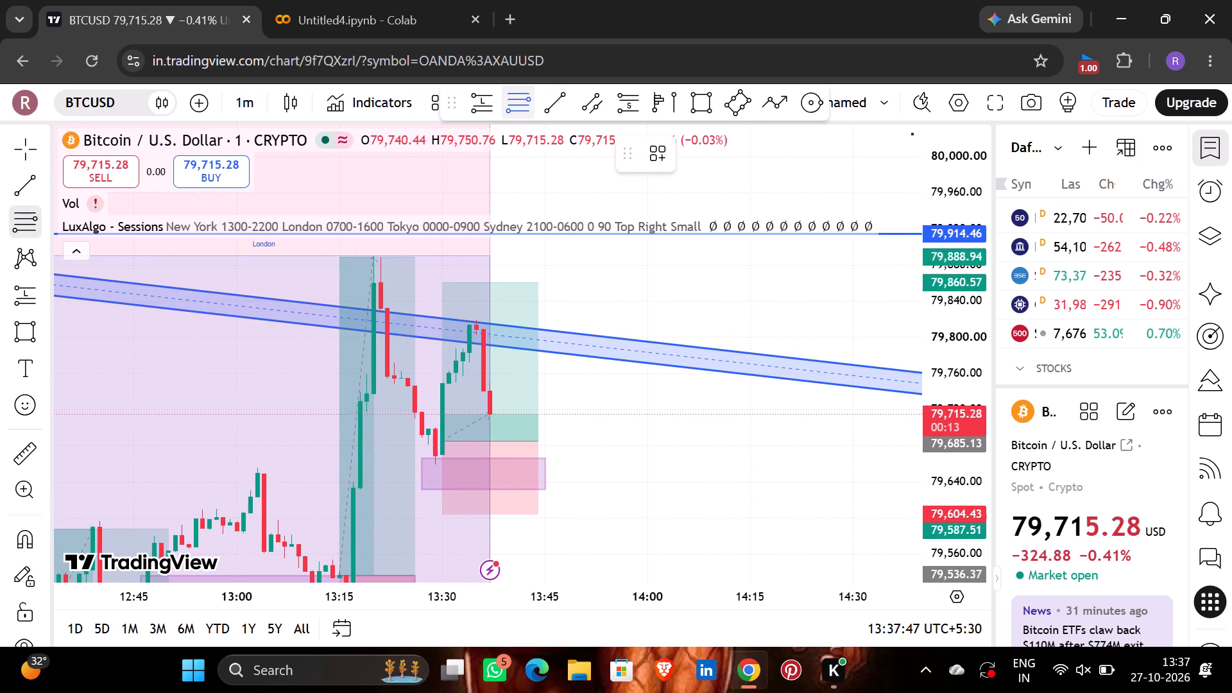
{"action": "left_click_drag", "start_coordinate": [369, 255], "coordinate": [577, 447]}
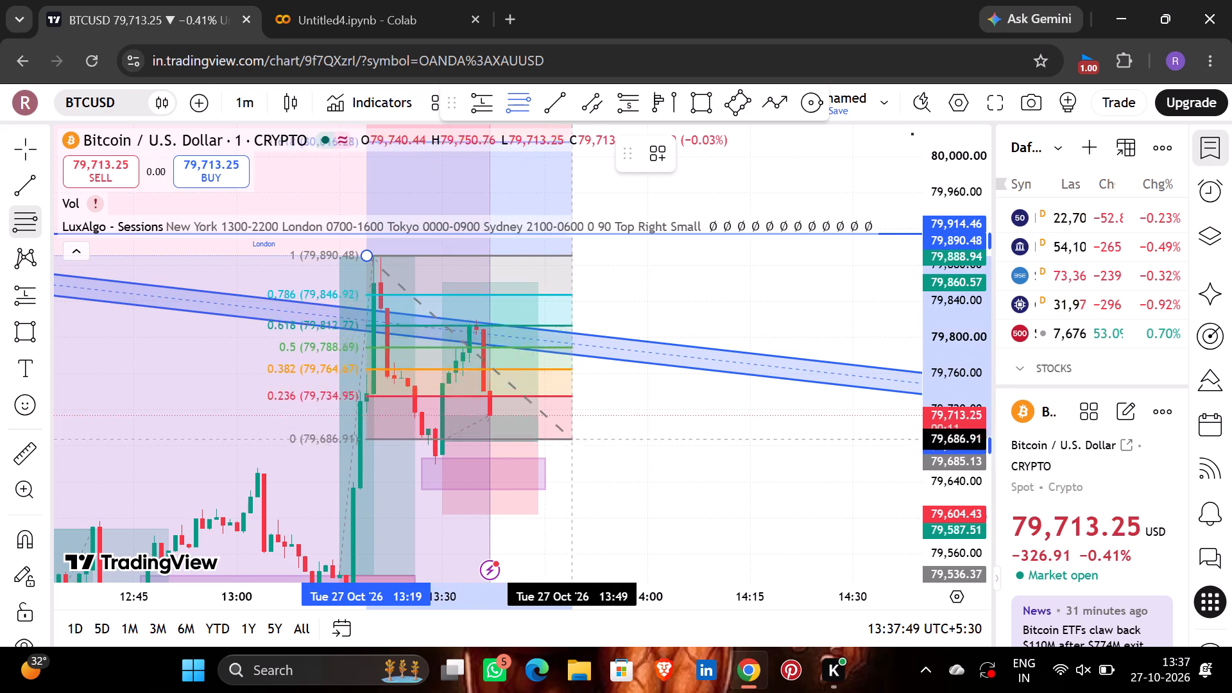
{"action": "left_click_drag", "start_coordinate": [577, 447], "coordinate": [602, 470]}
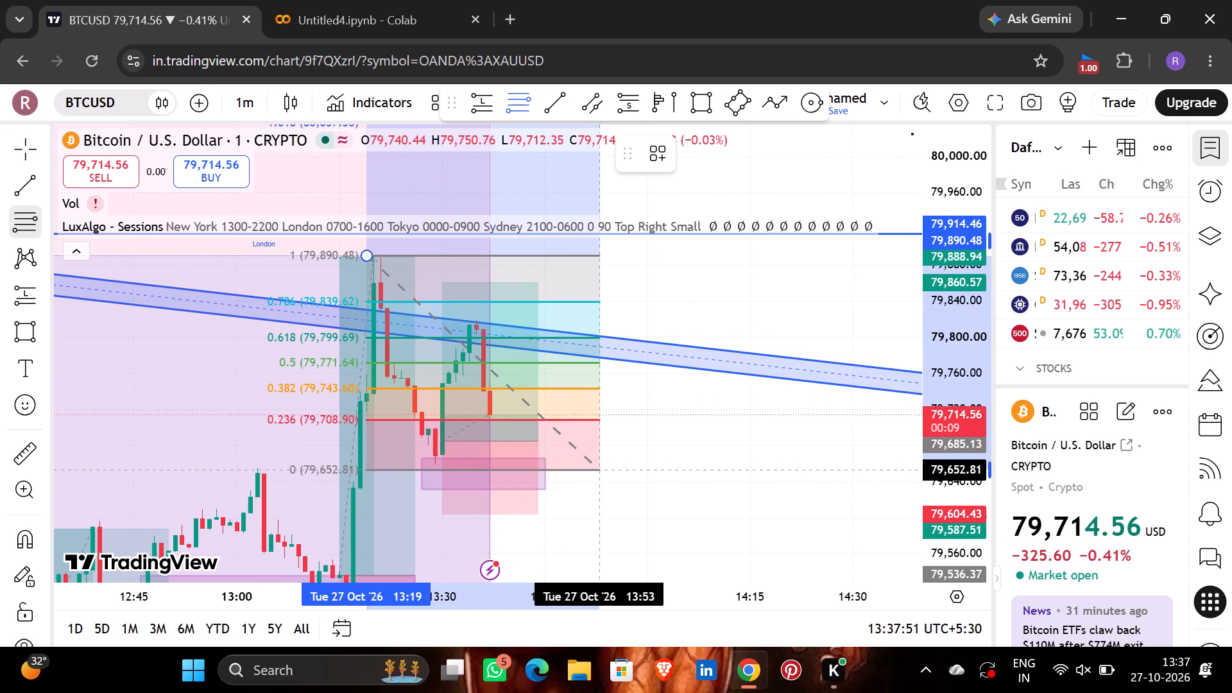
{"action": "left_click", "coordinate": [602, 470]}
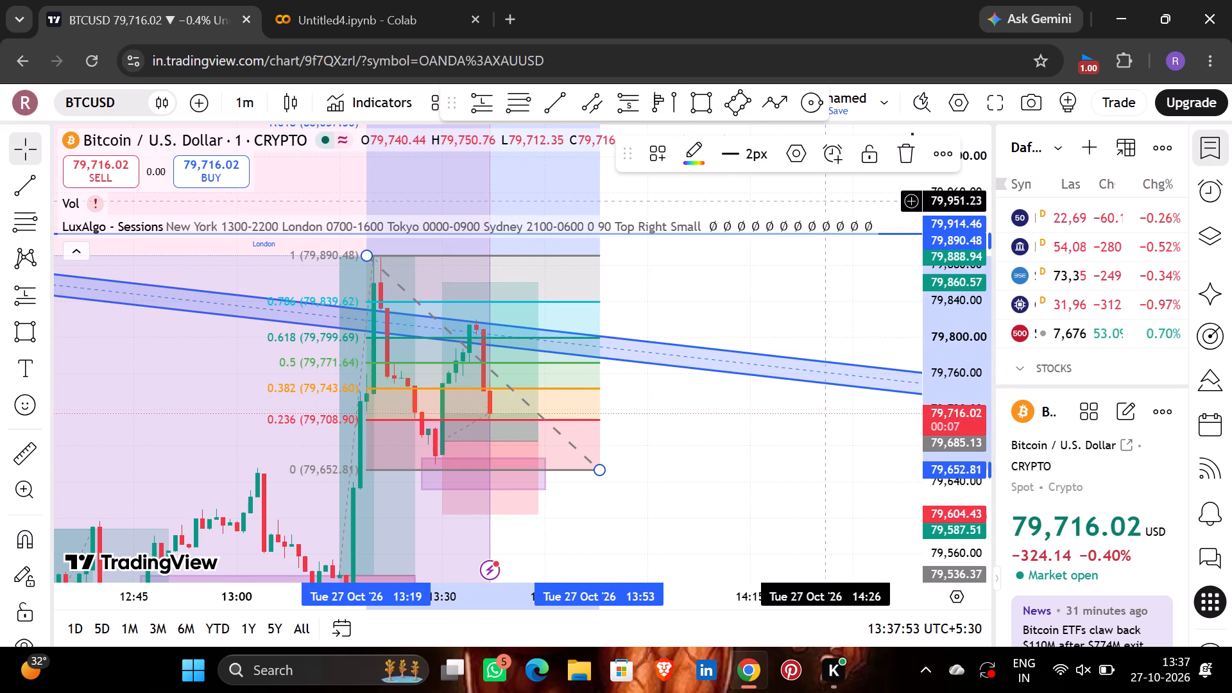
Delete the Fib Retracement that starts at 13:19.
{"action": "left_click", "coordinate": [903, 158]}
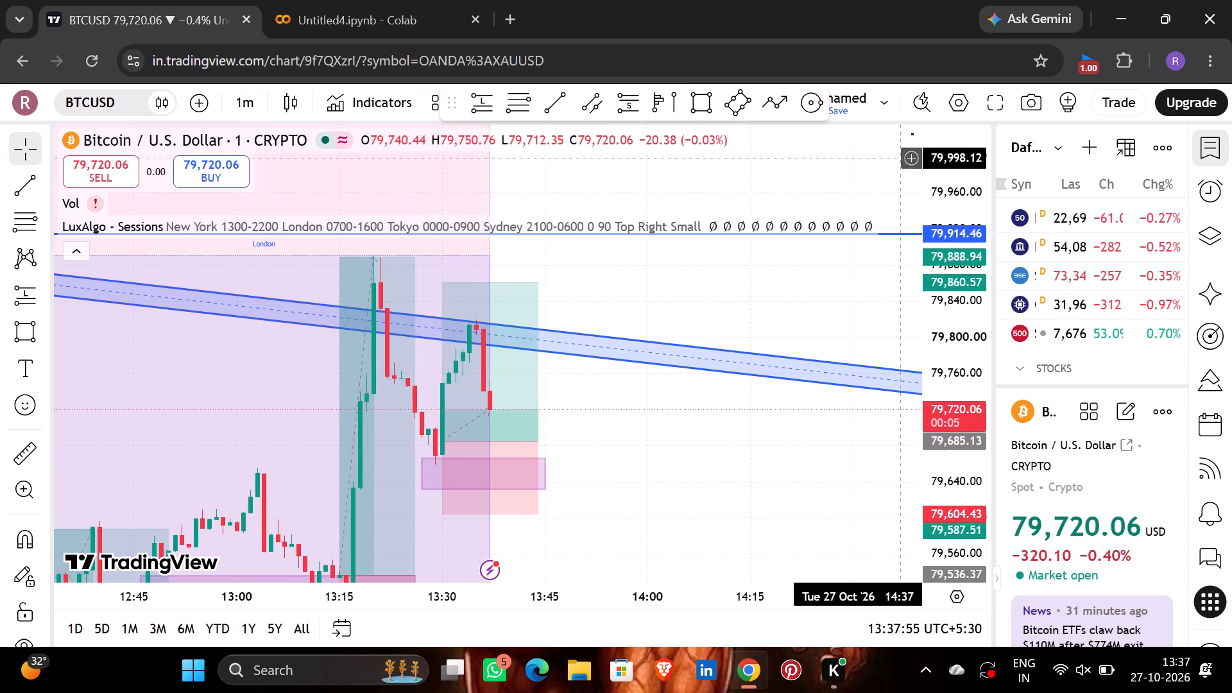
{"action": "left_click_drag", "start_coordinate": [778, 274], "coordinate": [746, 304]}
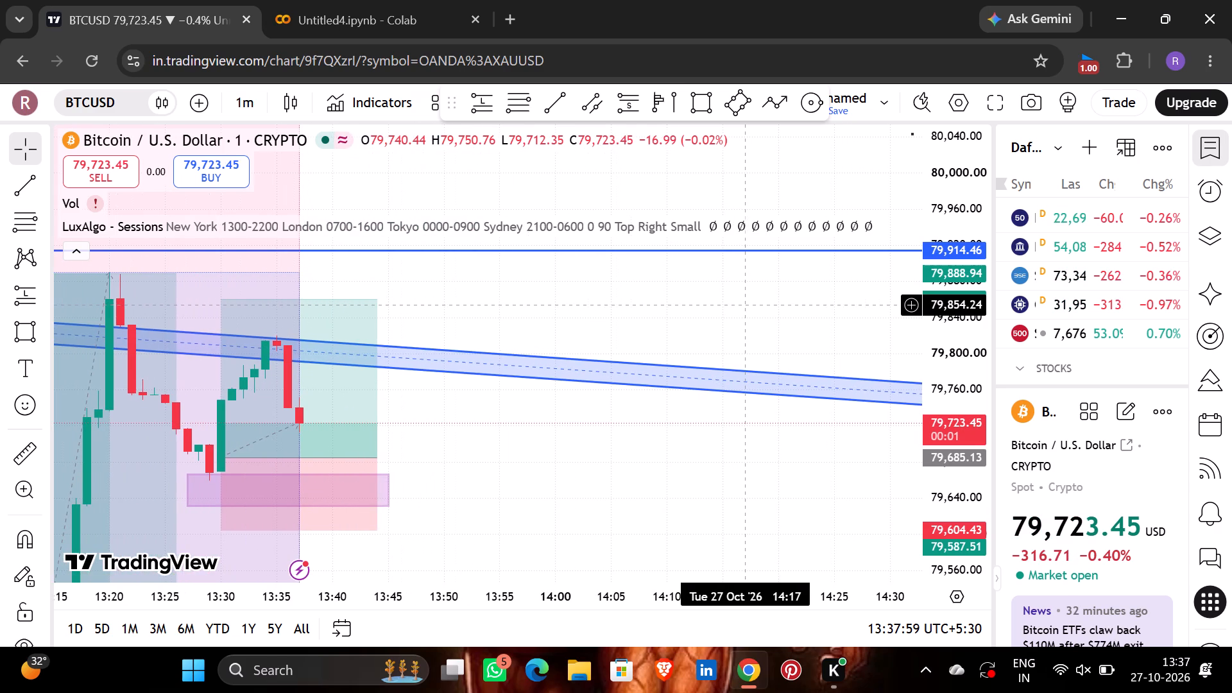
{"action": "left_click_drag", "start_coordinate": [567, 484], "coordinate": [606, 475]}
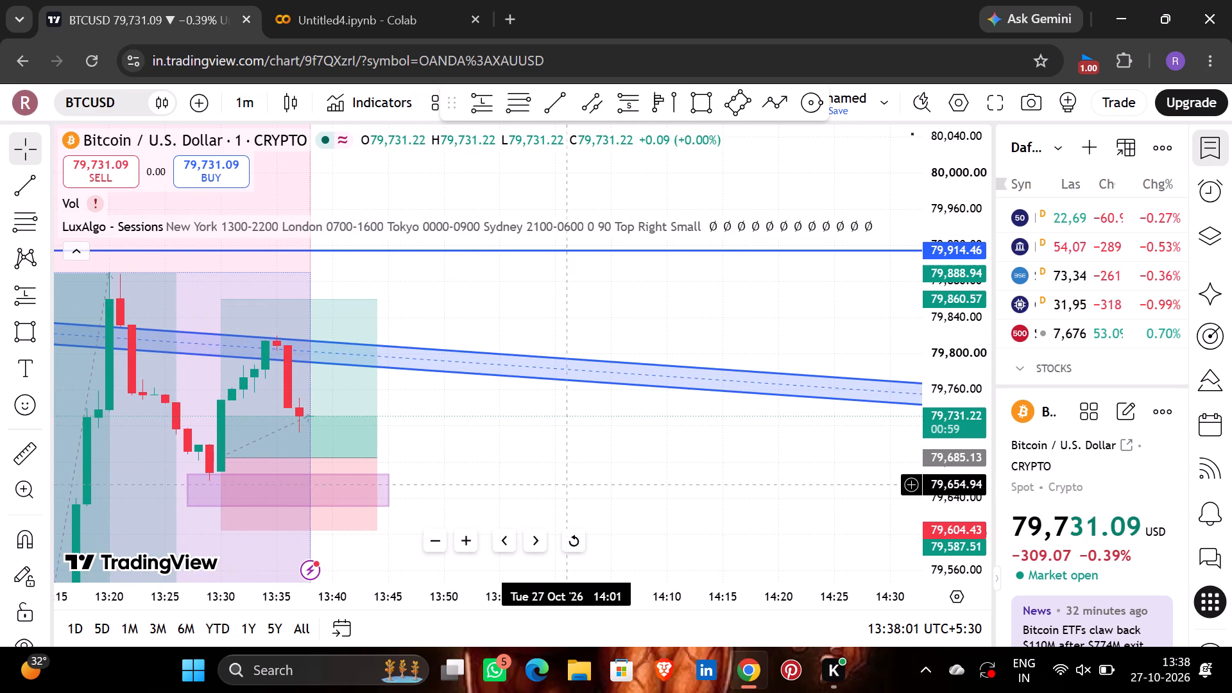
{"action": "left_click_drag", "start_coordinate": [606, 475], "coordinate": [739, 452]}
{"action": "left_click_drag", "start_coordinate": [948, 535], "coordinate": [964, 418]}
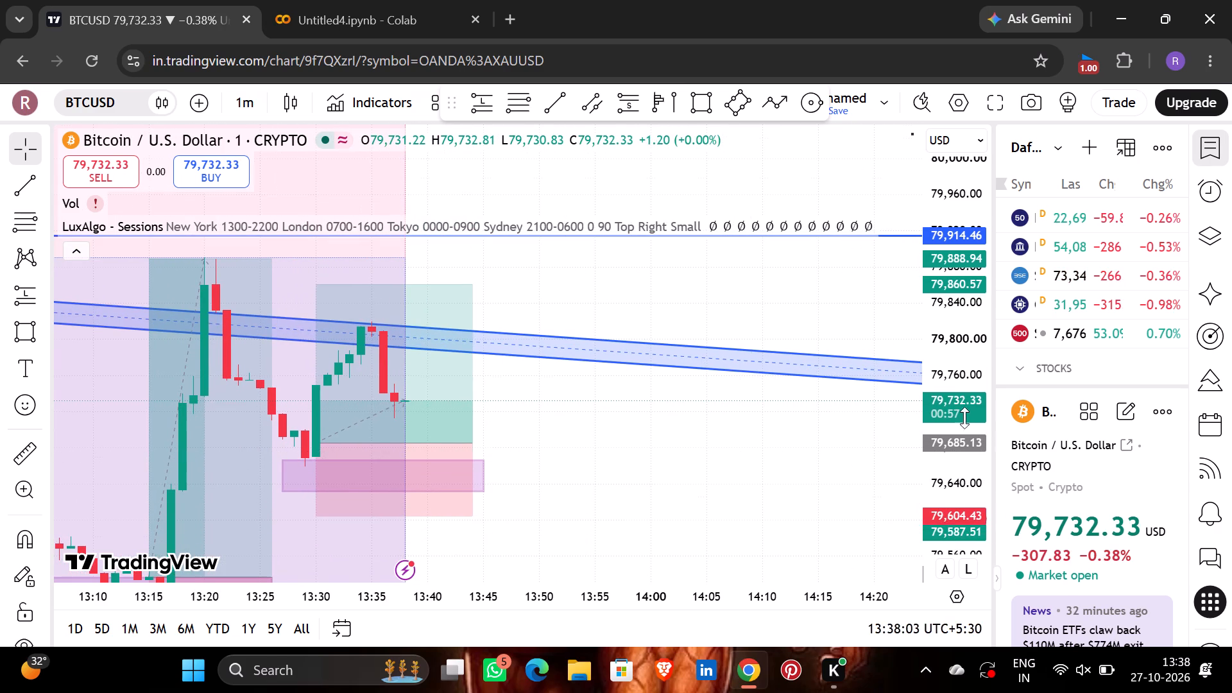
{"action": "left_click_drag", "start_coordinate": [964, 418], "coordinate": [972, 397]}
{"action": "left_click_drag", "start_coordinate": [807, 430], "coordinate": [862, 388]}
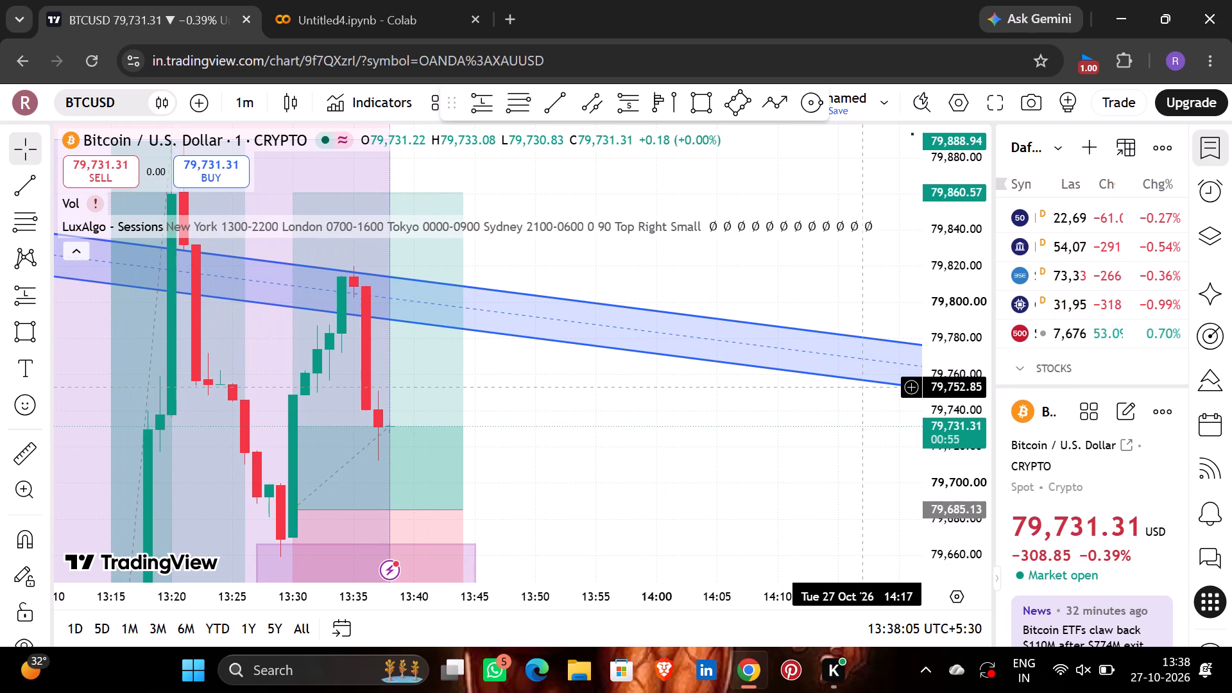
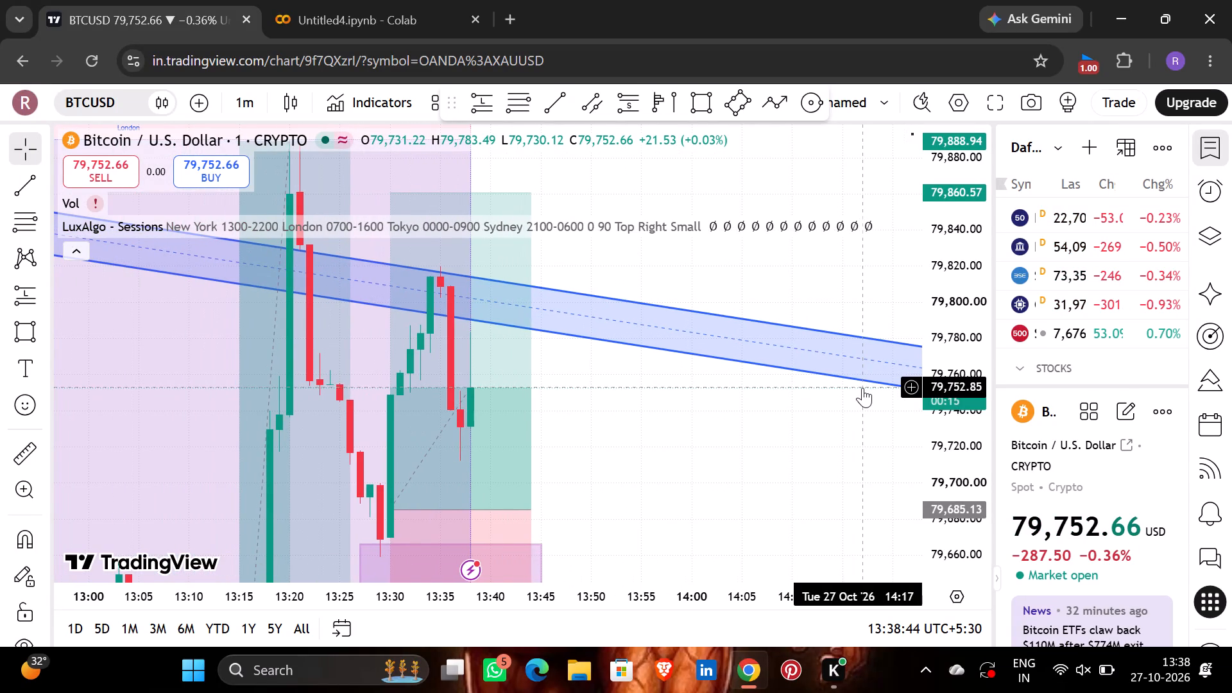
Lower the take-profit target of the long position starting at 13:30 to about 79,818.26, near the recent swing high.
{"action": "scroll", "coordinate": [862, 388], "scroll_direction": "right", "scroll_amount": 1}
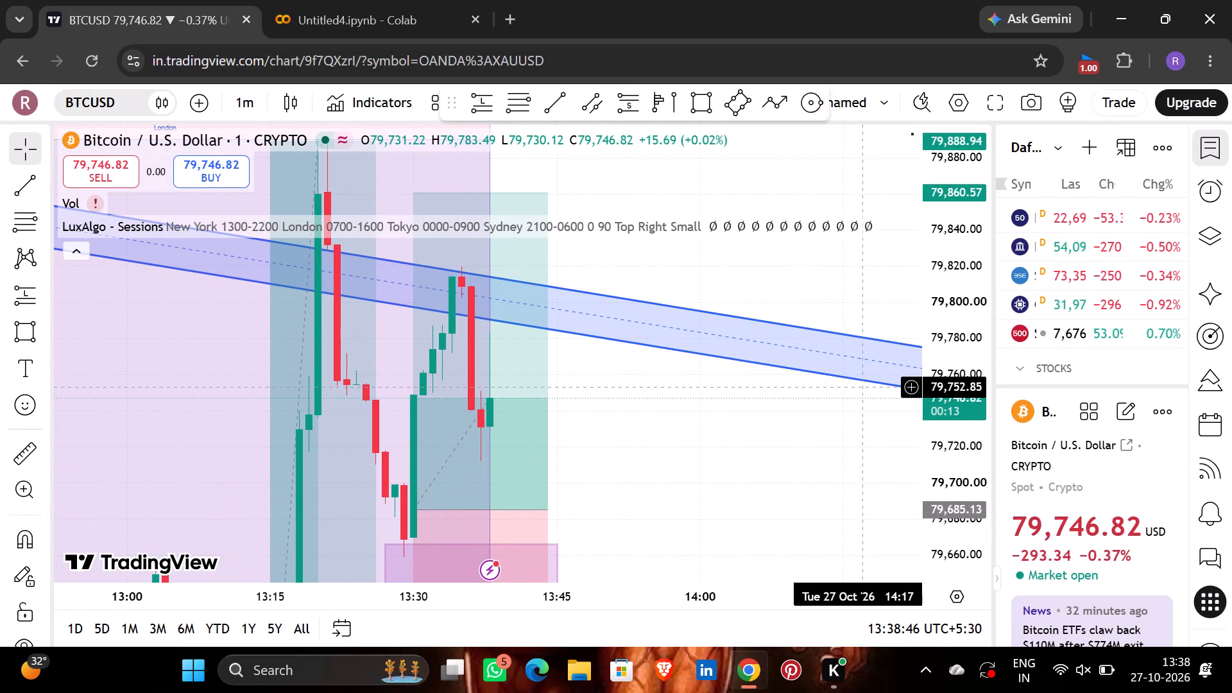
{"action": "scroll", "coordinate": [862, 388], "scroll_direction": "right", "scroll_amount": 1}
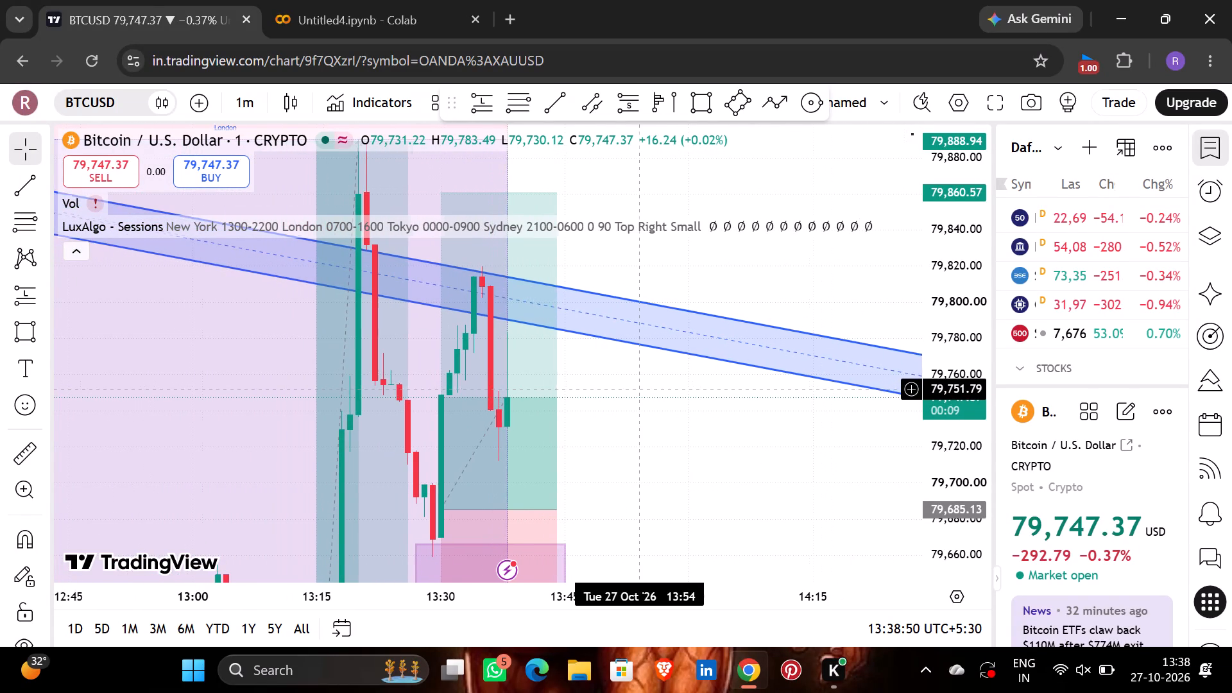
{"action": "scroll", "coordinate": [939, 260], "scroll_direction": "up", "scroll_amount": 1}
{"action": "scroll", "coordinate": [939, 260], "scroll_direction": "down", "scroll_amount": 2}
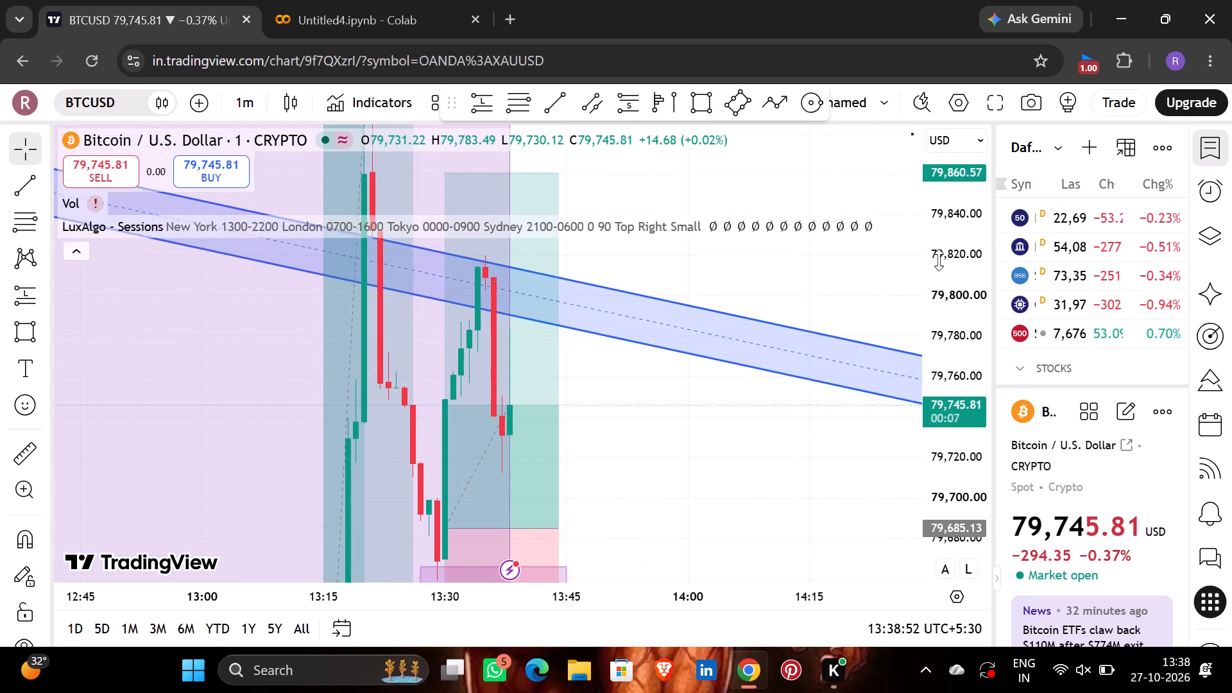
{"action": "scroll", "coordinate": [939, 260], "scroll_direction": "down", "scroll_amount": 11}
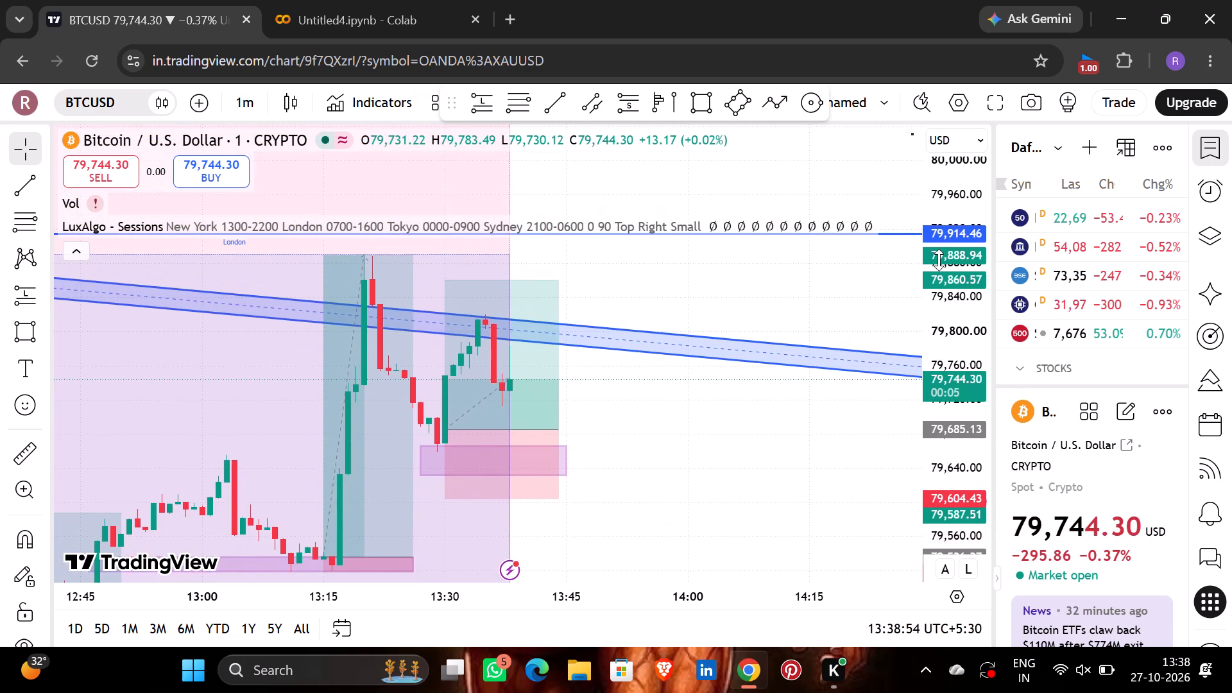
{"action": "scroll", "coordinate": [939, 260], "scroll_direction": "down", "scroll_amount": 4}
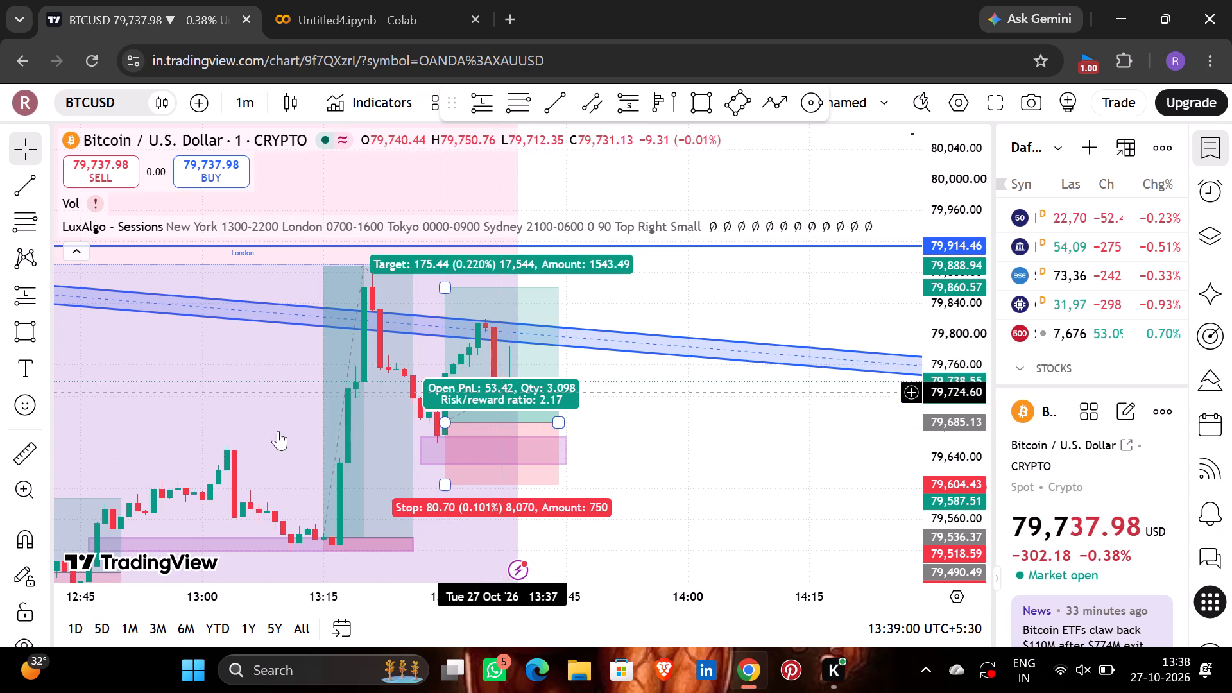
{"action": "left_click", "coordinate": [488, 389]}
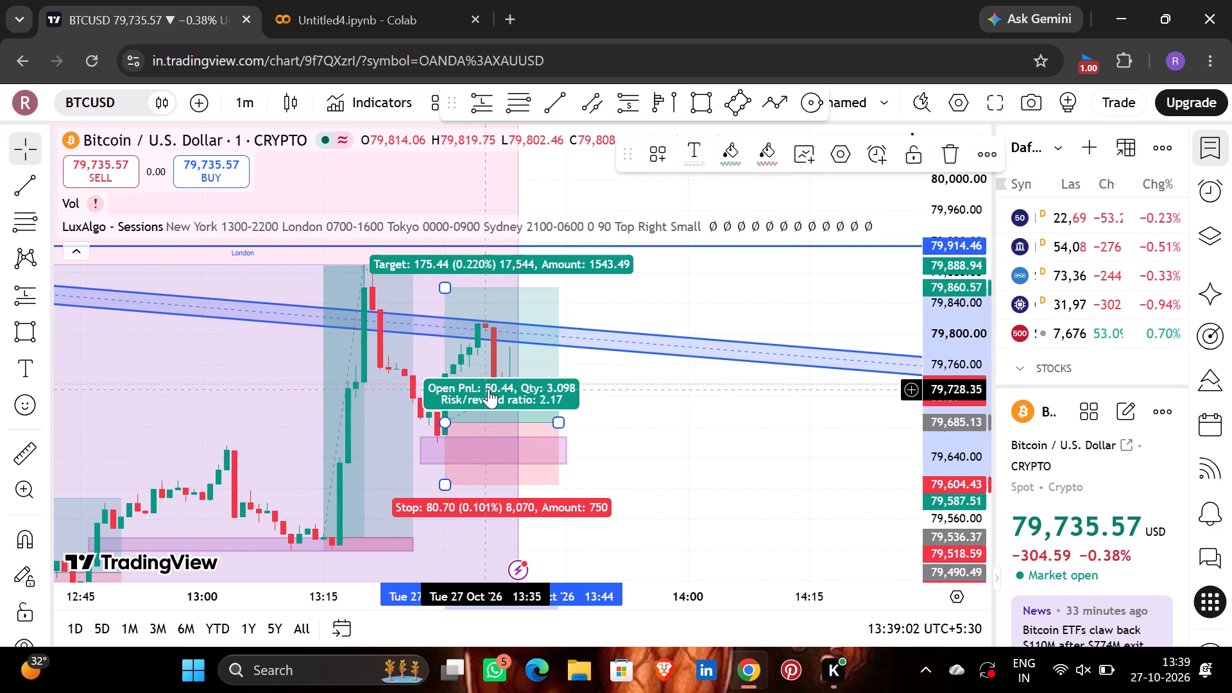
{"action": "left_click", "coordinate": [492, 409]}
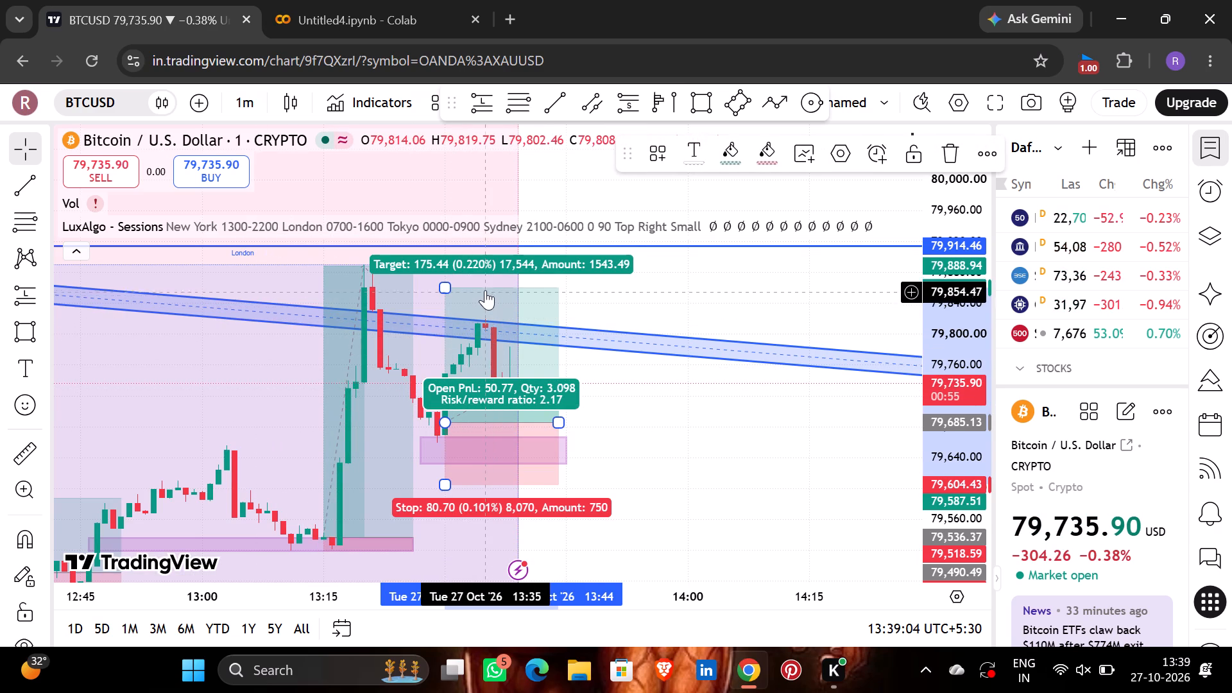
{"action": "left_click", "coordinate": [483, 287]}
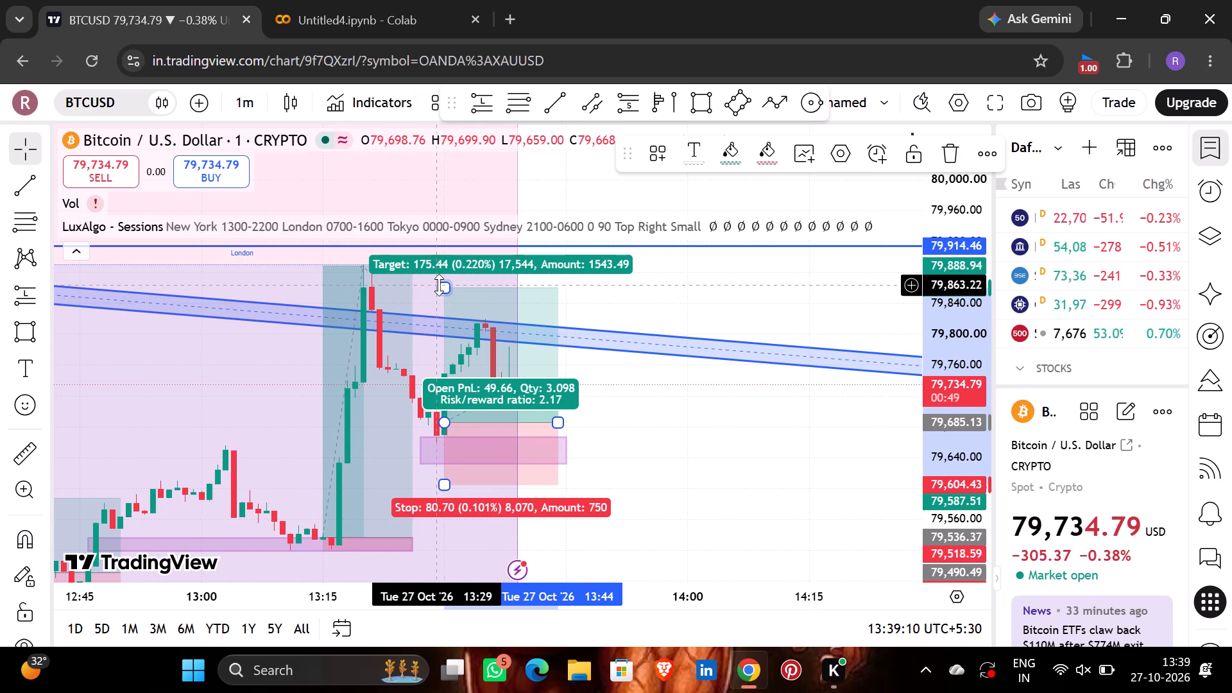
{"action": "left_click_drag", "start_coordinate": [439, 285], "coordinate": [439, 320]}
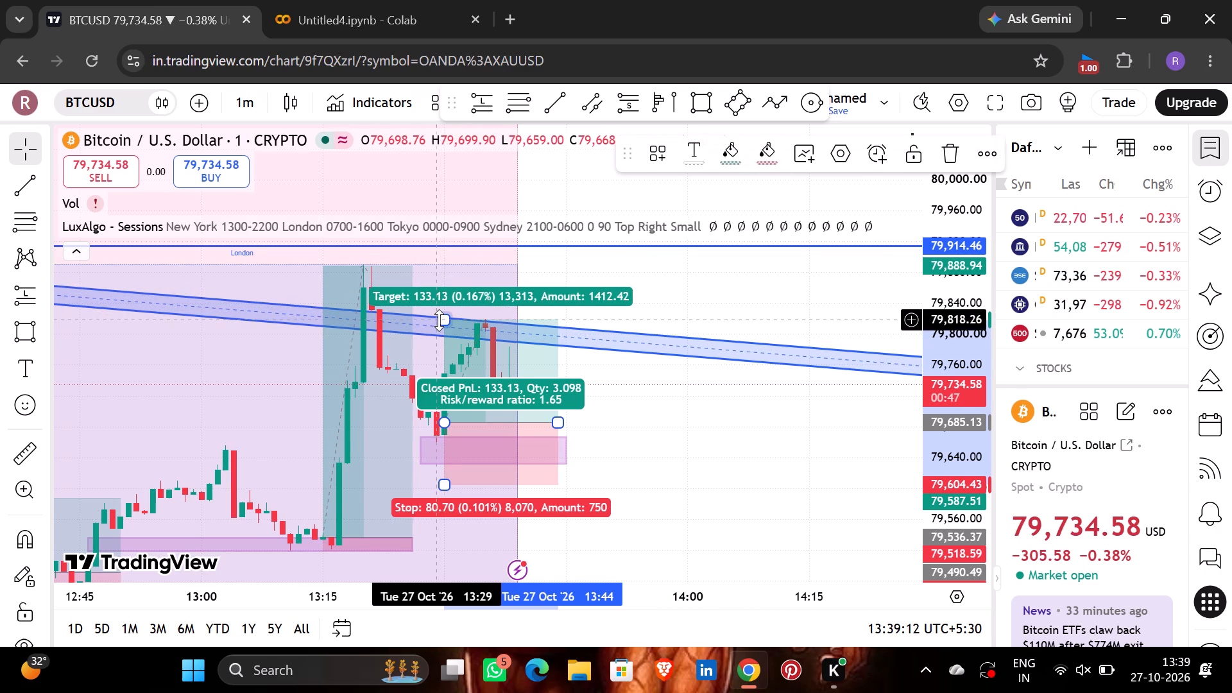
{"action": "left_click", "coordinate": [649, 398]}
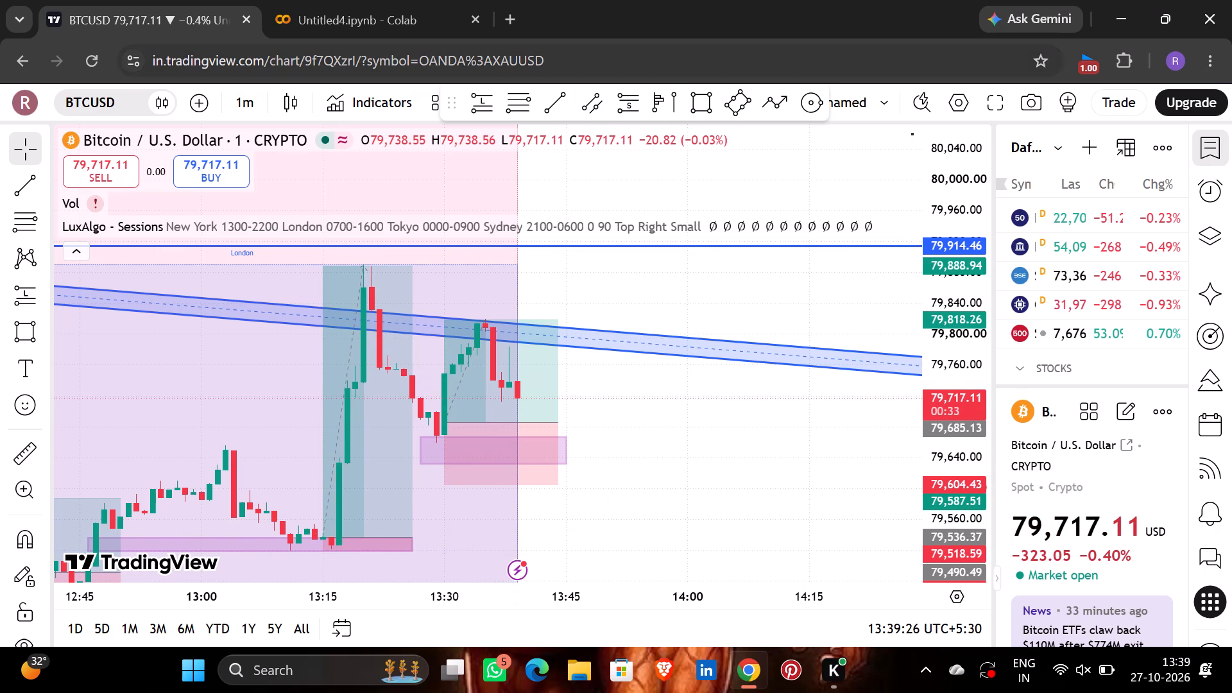
Draw a rectangle zone just below the current price, from 13:39 at about 79,715.86 to 13:52 at about 79,658.42.
{"action": "left_click", "coordinate": [698, 98]}
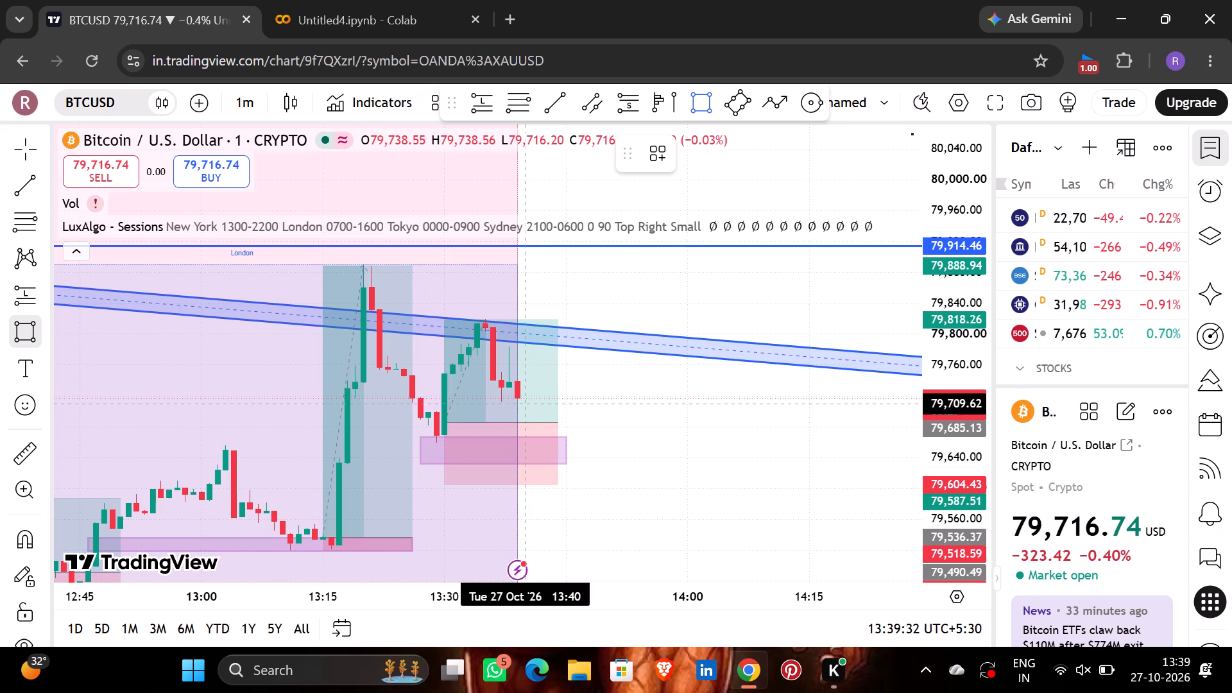
{"action": "left_click", "coordinate": [515, 399]}
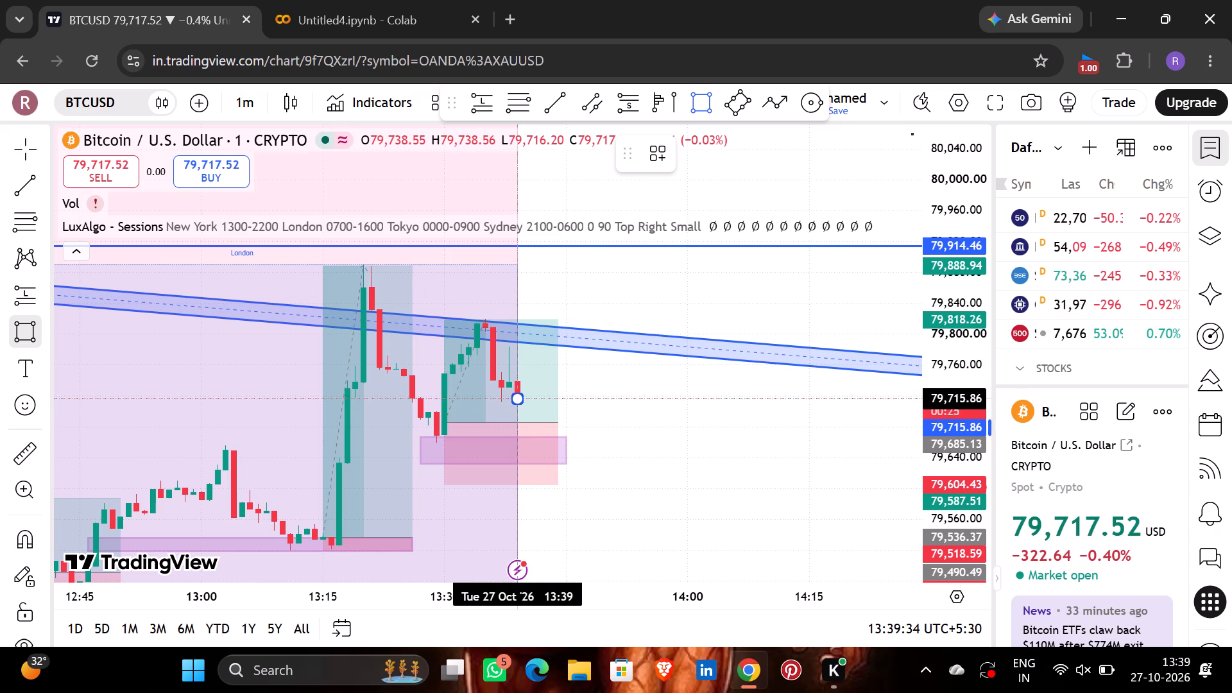
{"action": "left_click", "coordinate": [625, 443]}
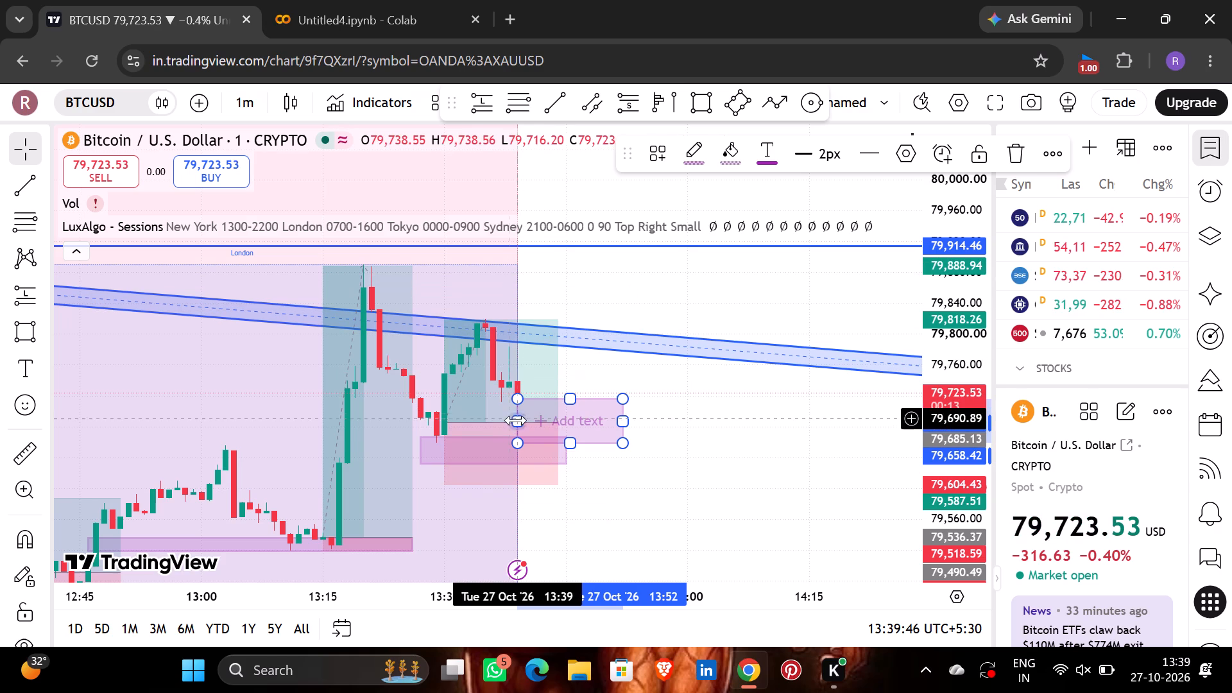
{"action": "left_click", "coordinate": [519, 396]}
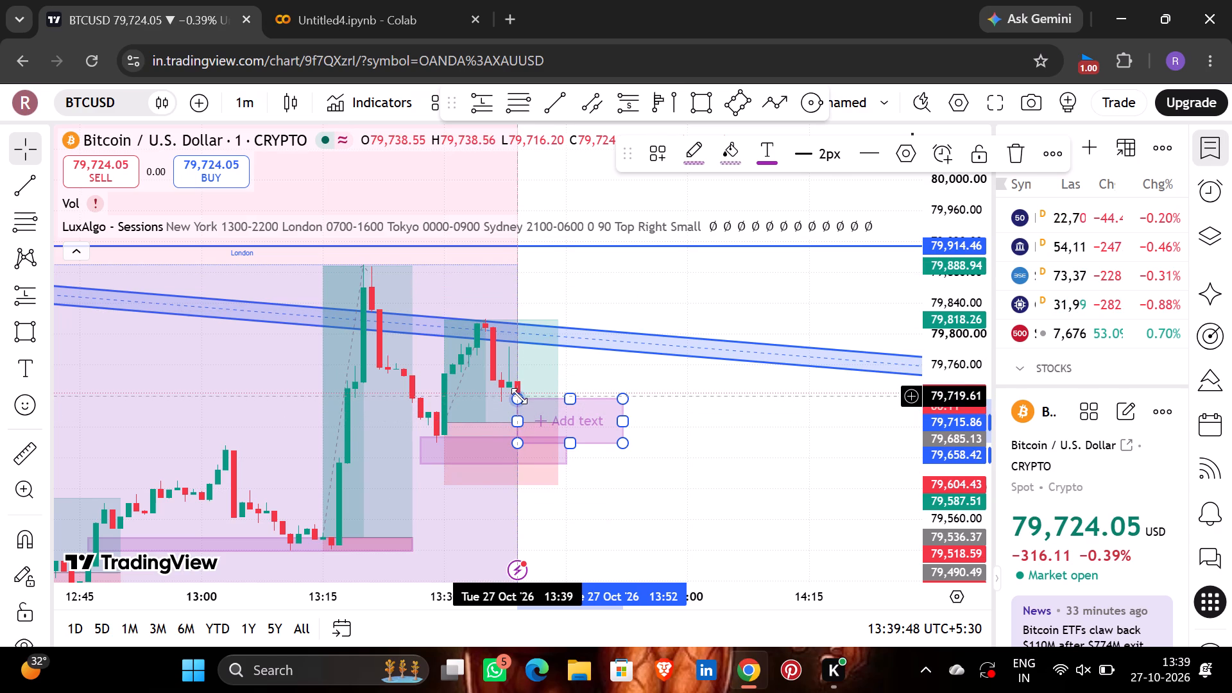
{"action": "left_click", "coordinate": [535, 339]}
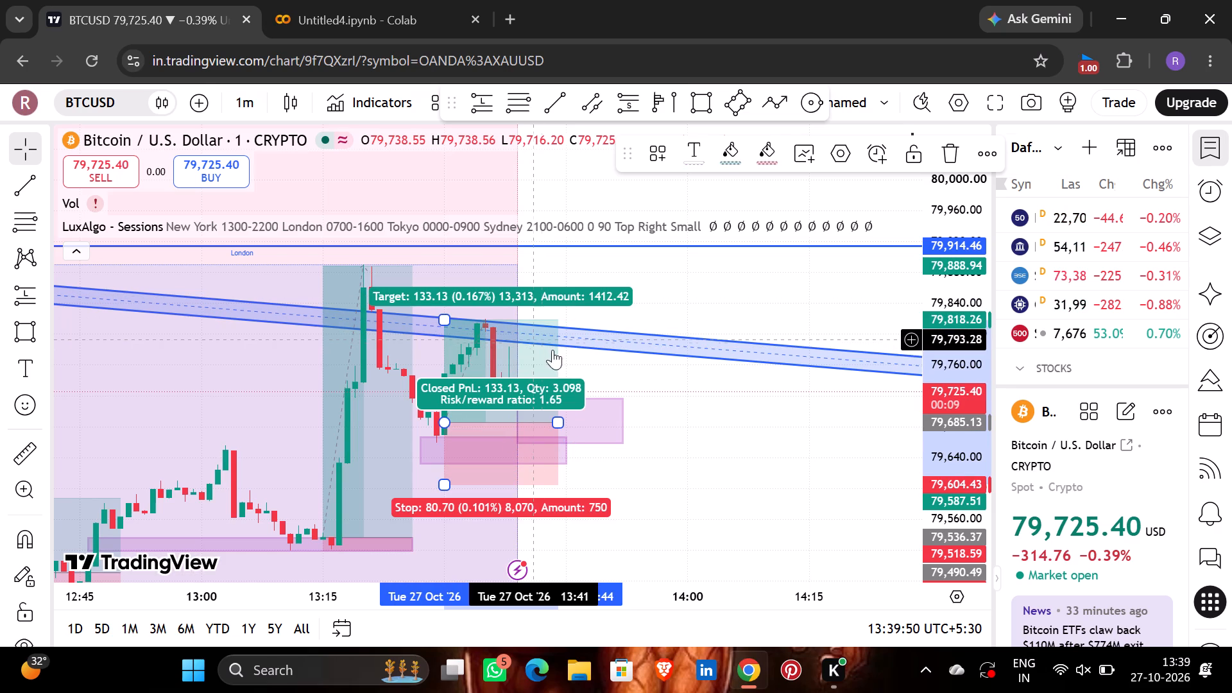
{"action": "left_click", "coordinate": [609, 402]}
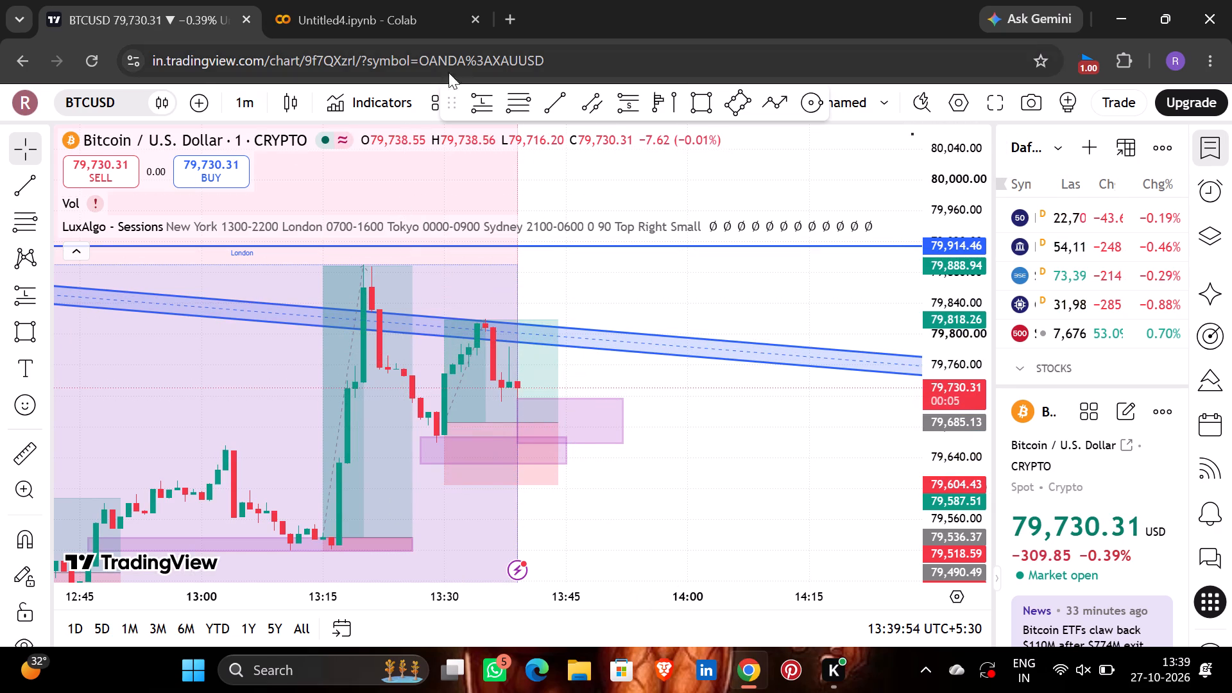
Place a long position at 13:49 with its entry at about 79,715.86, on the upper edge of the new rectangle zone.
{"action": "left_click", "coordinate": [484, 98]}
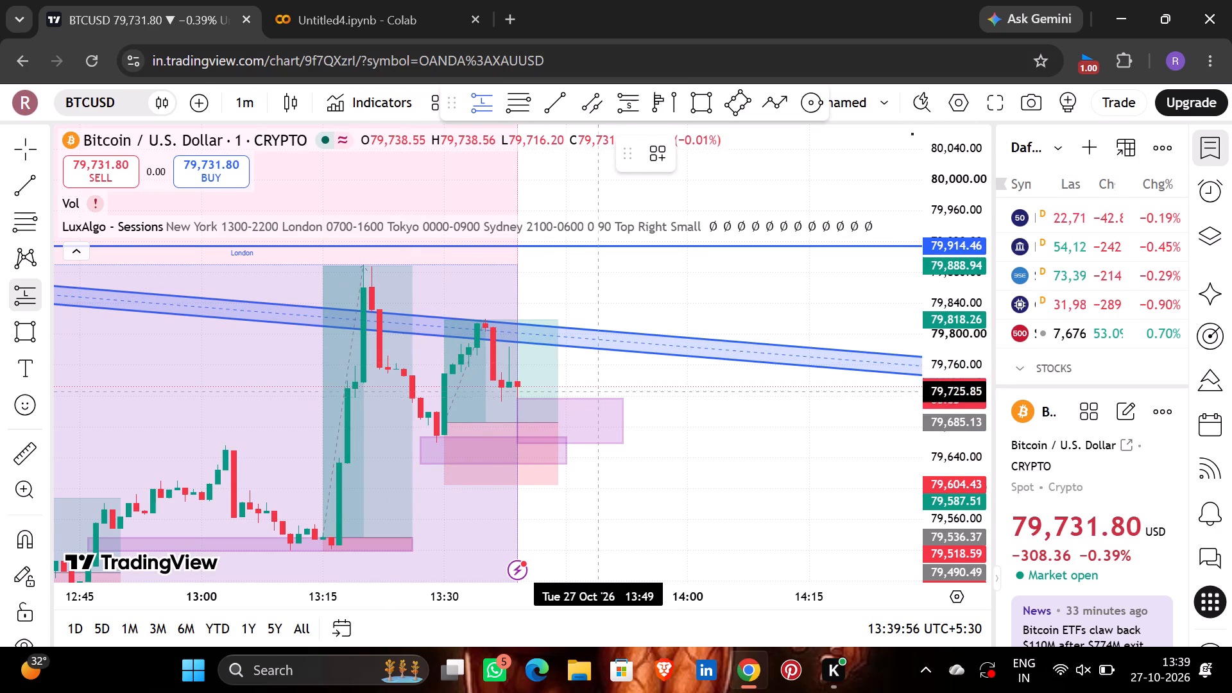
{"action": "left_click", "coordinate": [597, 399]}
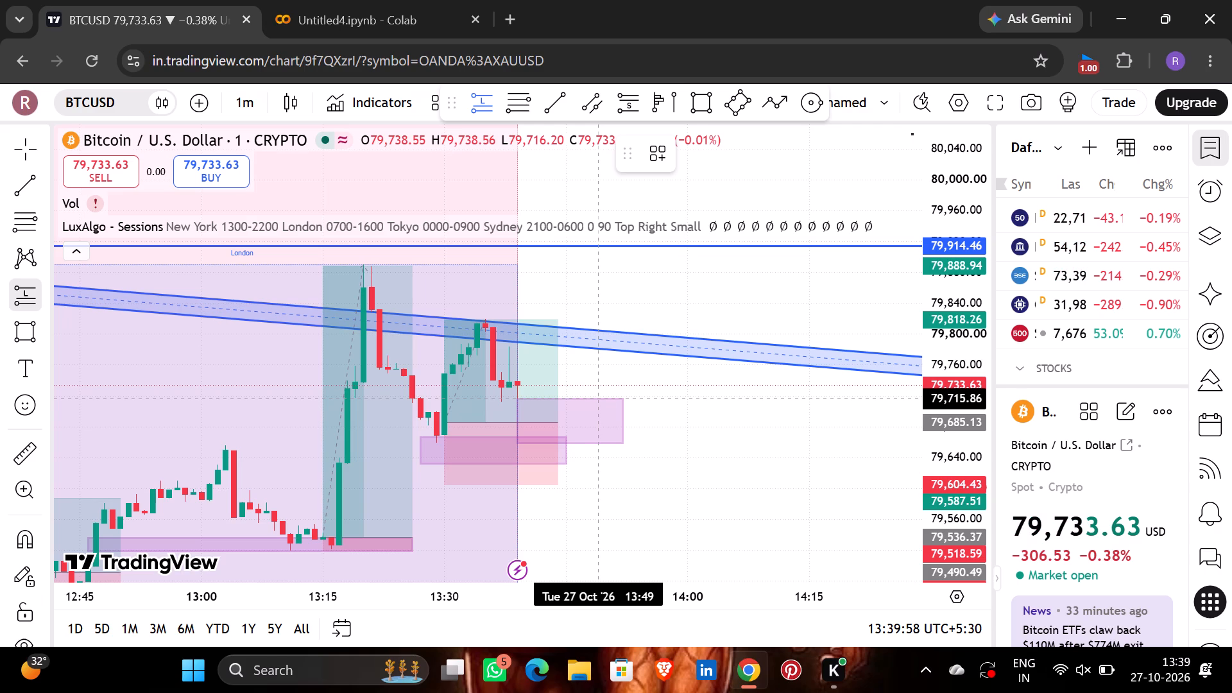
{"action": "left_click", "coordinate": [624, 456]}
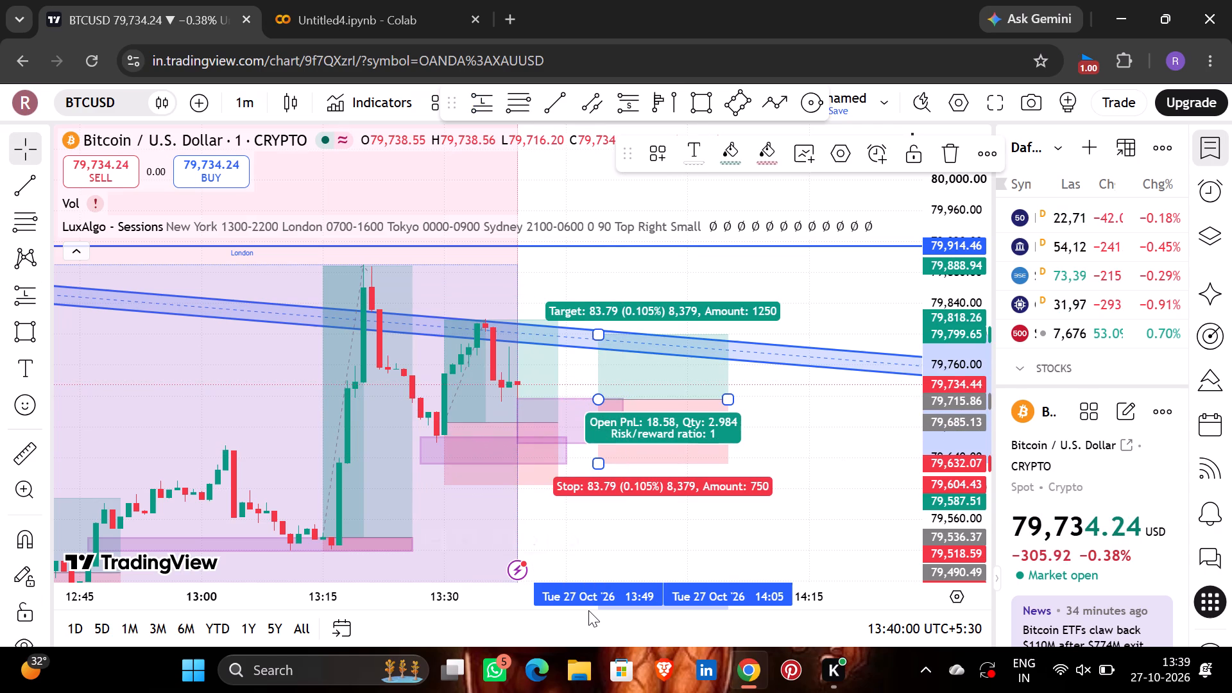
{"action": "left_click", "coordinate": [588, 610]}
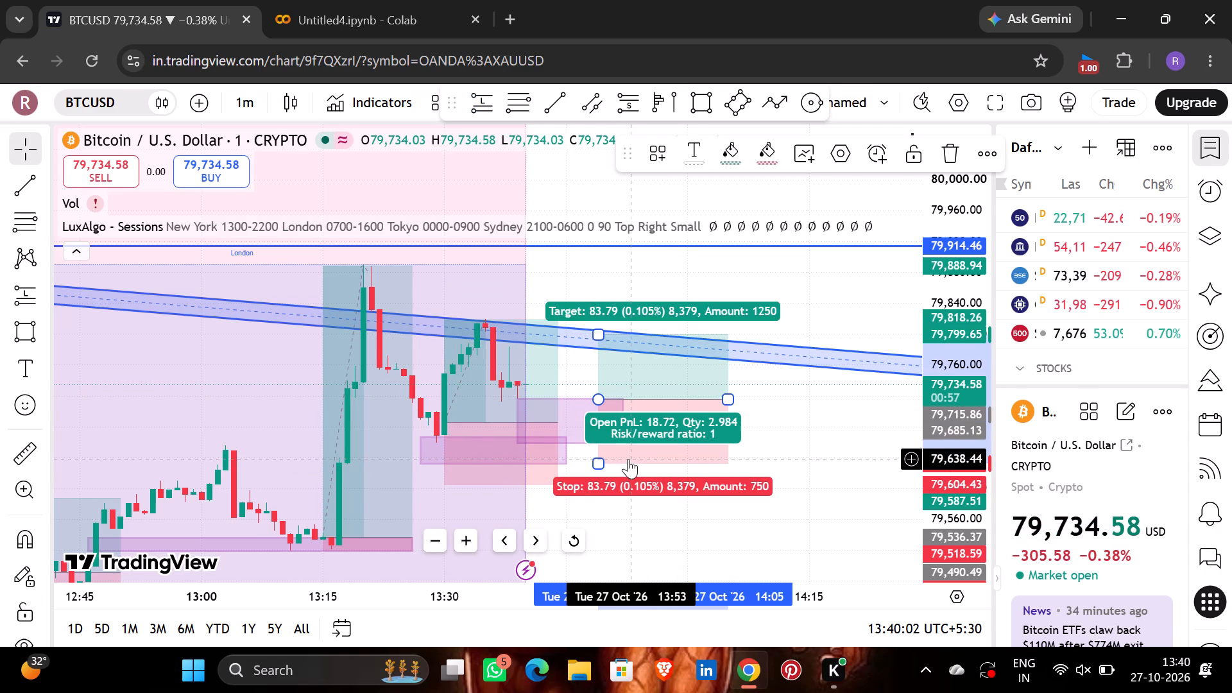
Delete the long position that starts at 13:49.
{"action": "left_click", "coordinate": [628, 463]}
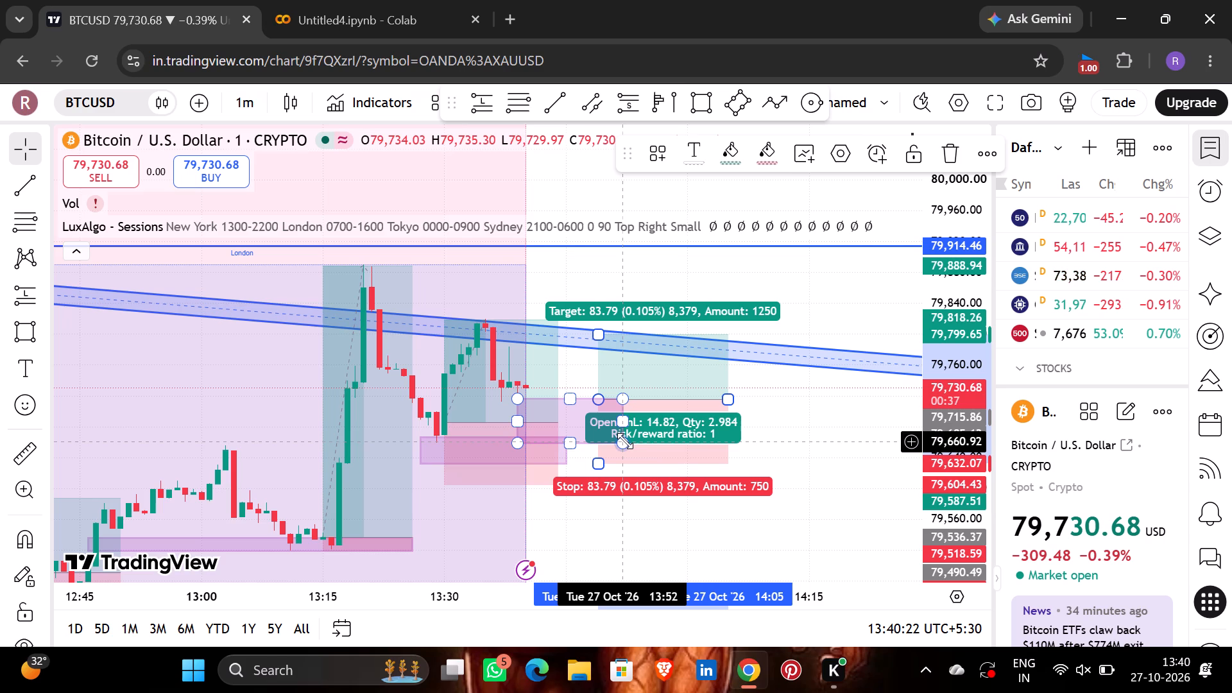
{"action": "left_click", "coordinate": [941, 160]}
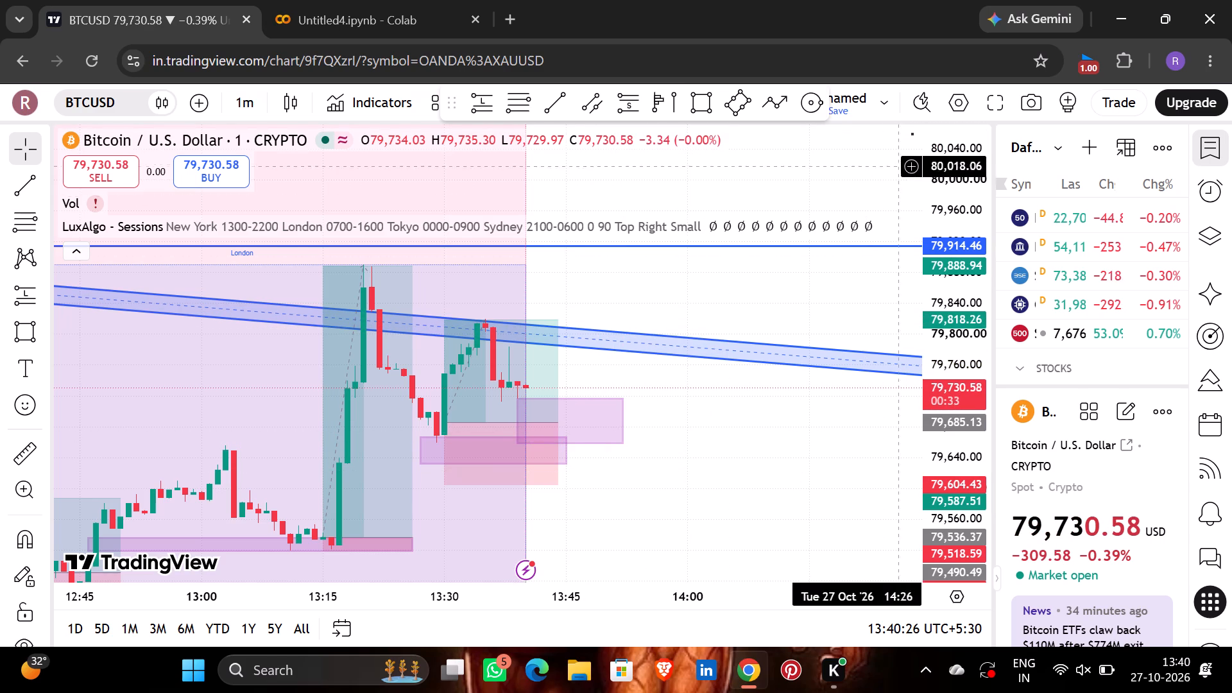
Delete the two older long positions, the one starting at 13:30 and the one starting at 13:15.
{"action": "left_click", "coordinate": [498, 423]}
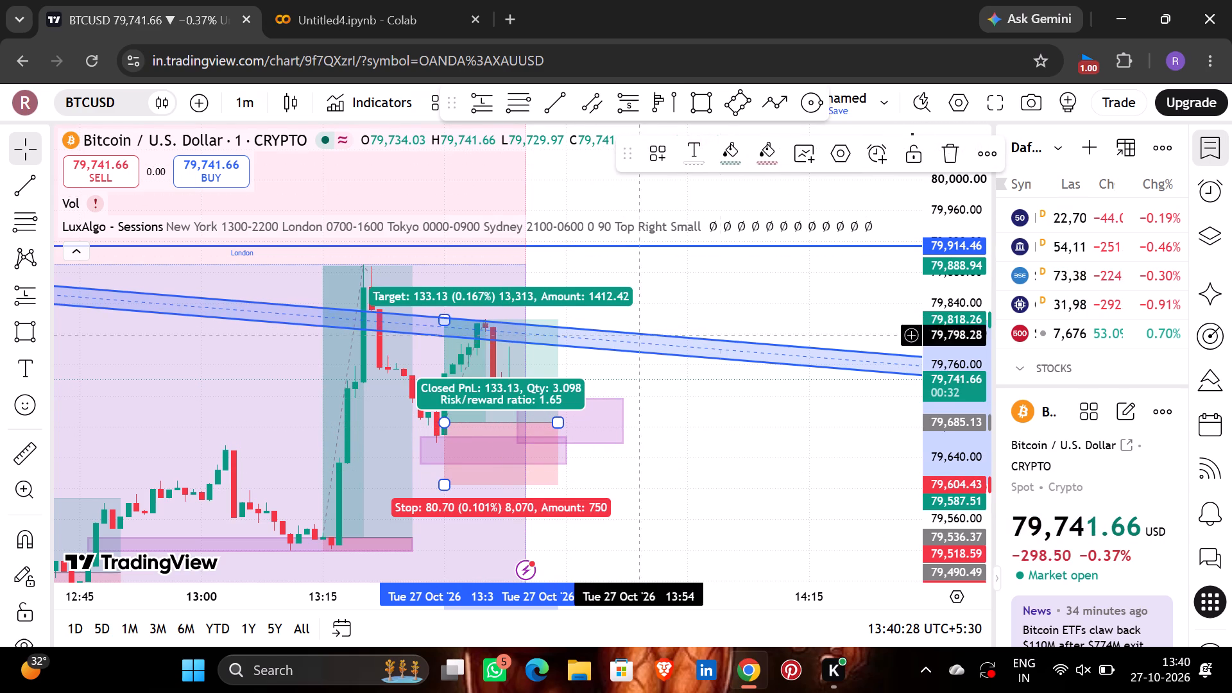
{"action": "left_click", "coordinate": [955, 162]}
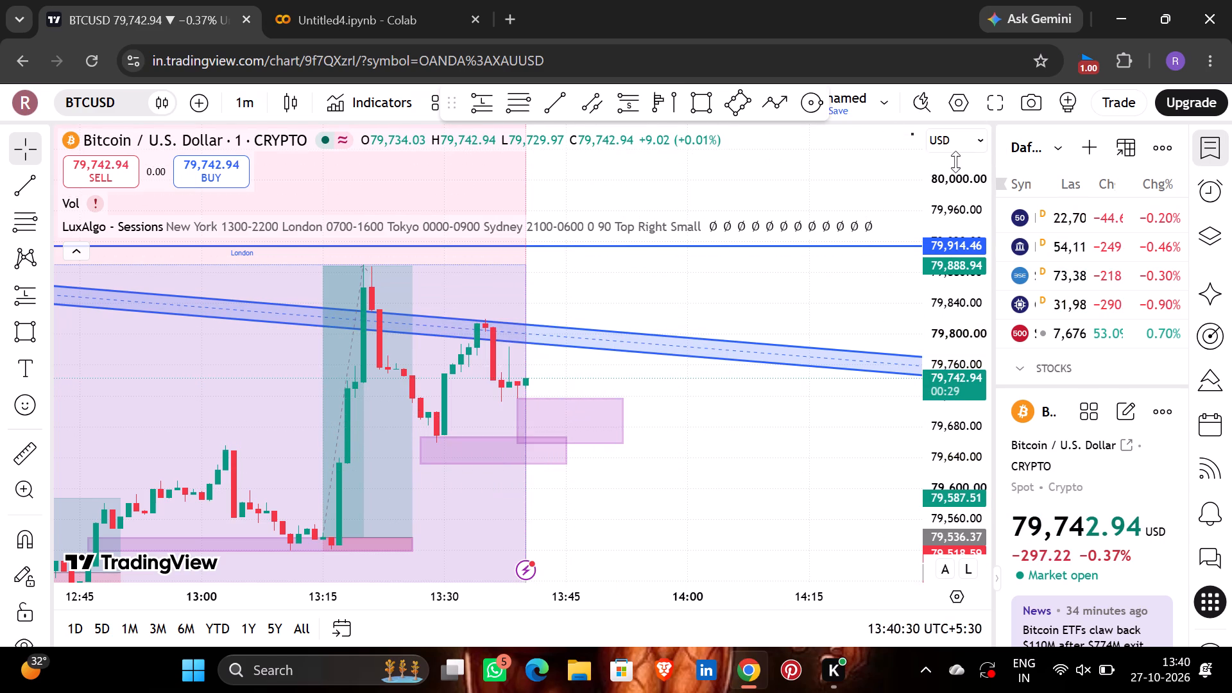
{"action": "left_click", "coordinate": [594, 439]}
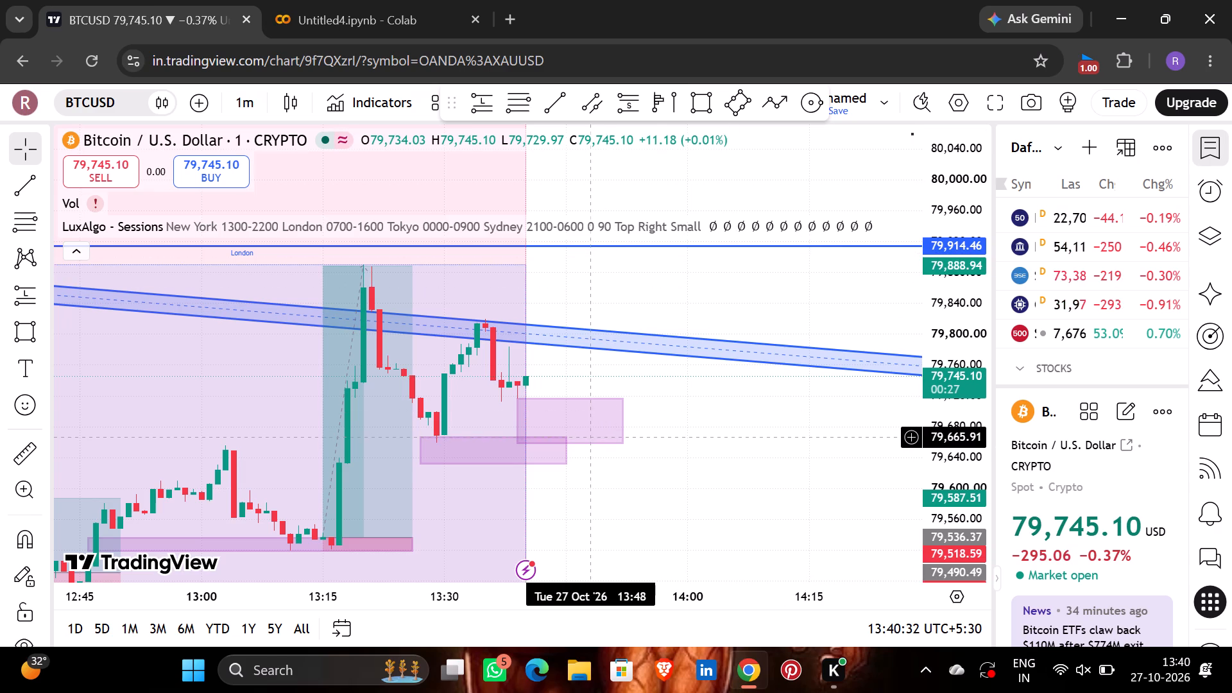
{"action": "left_click", "coordinate": [594, 437]}
{"action": "left_click", "coordinate": [583, 428]}
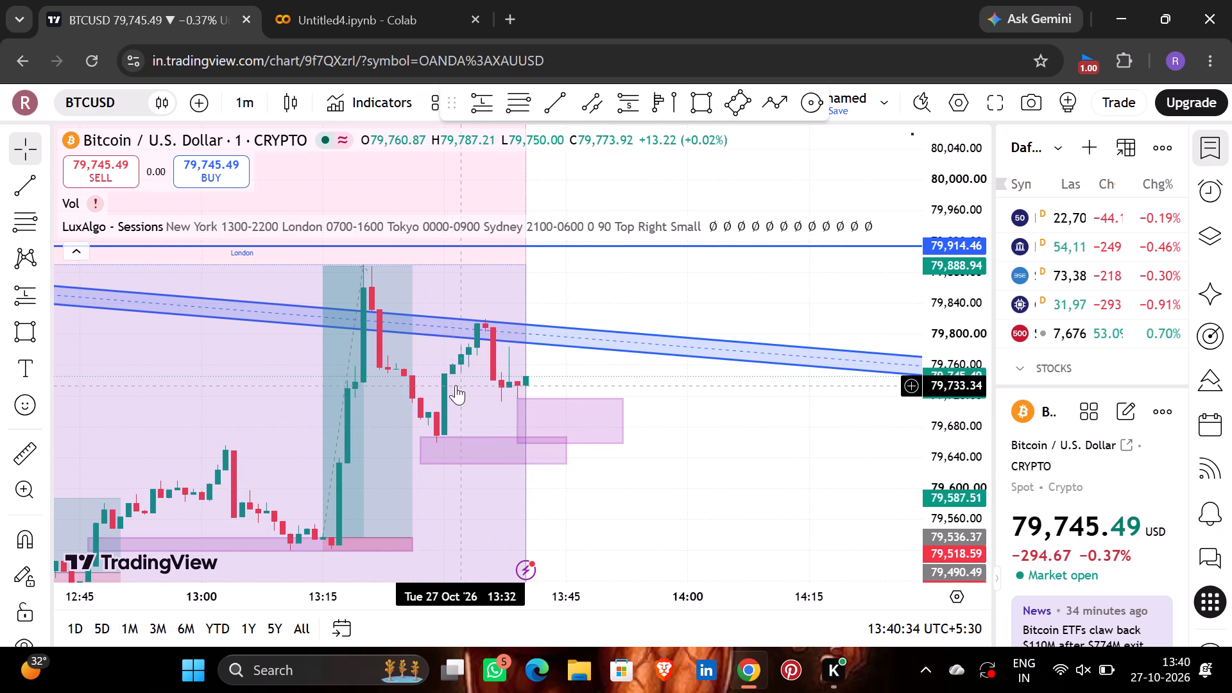
{"action": "left_click", "coordinate": [456, 385]}
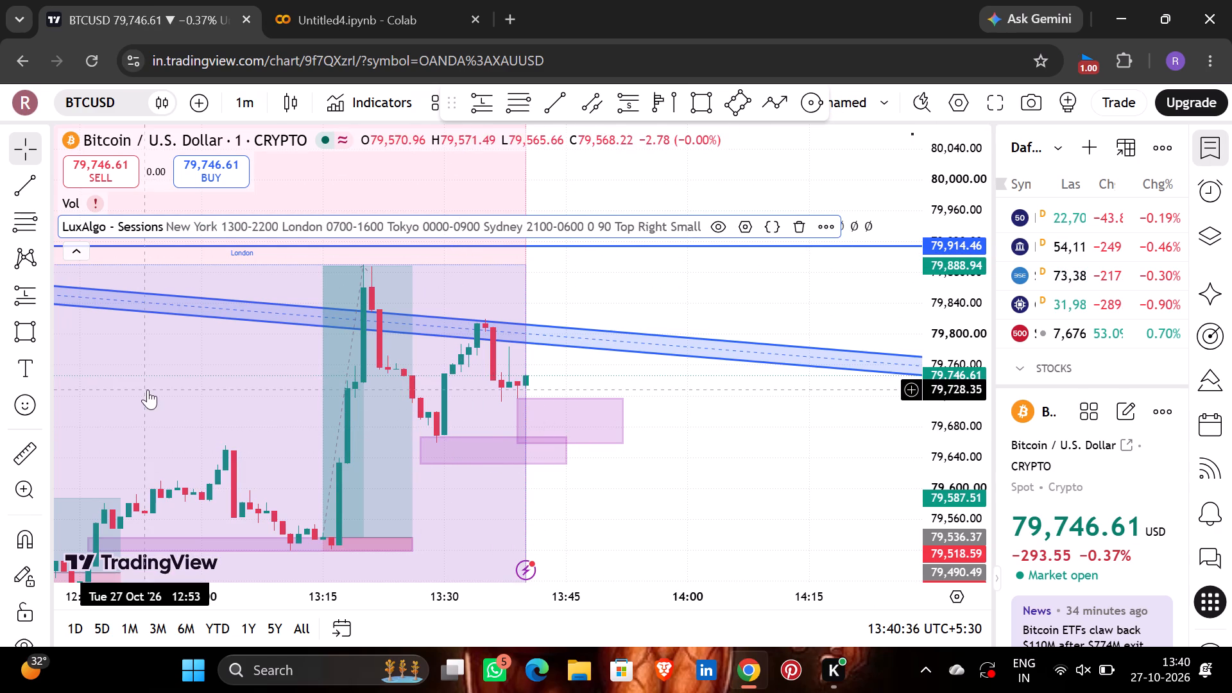
{"action": "left_click", "coordinate": [351, 369]}
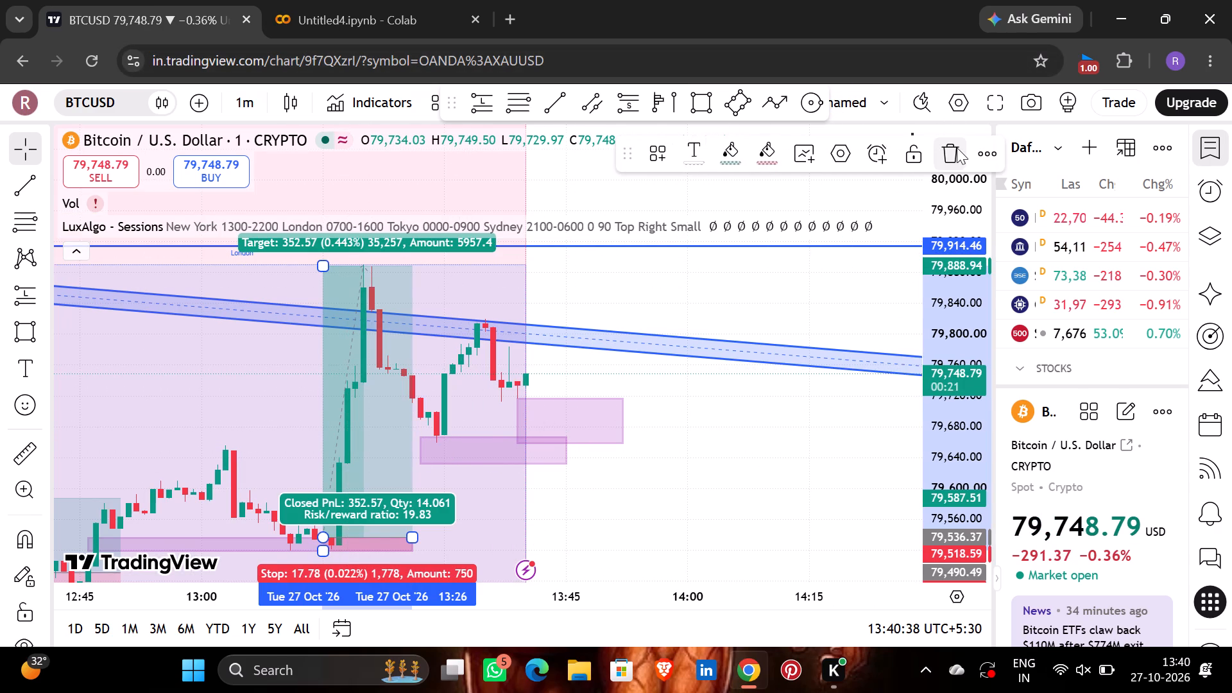
{"action": "left_click", "coordinate": [956, 150]}
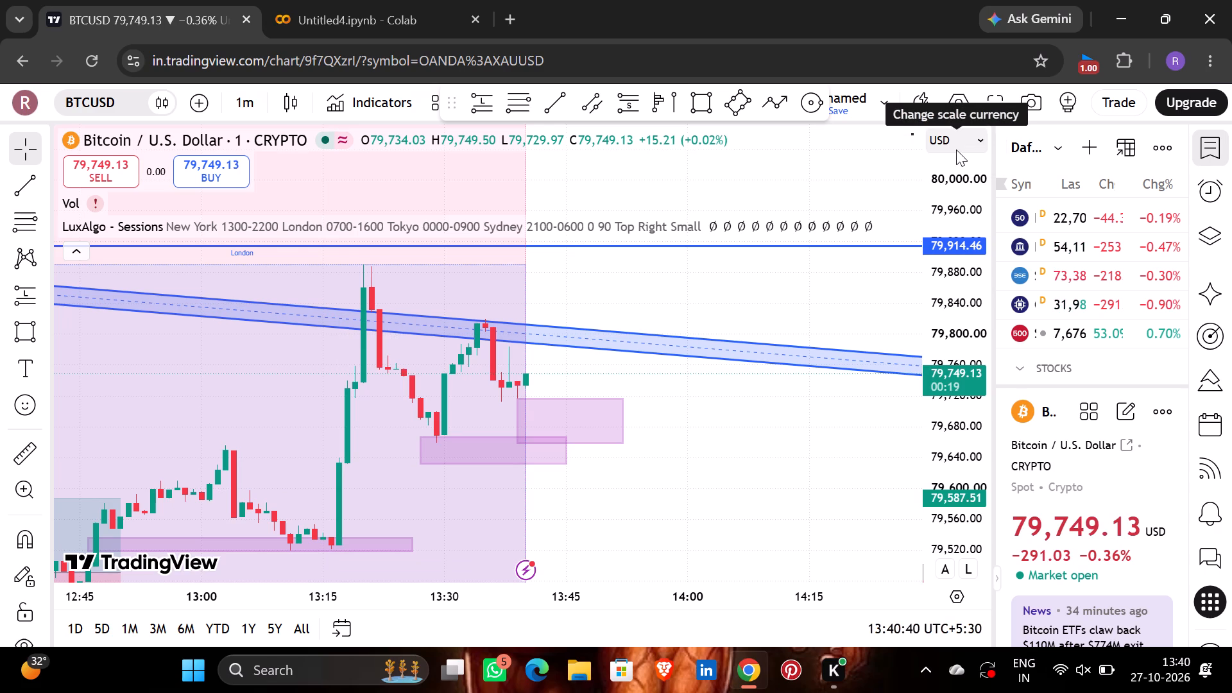
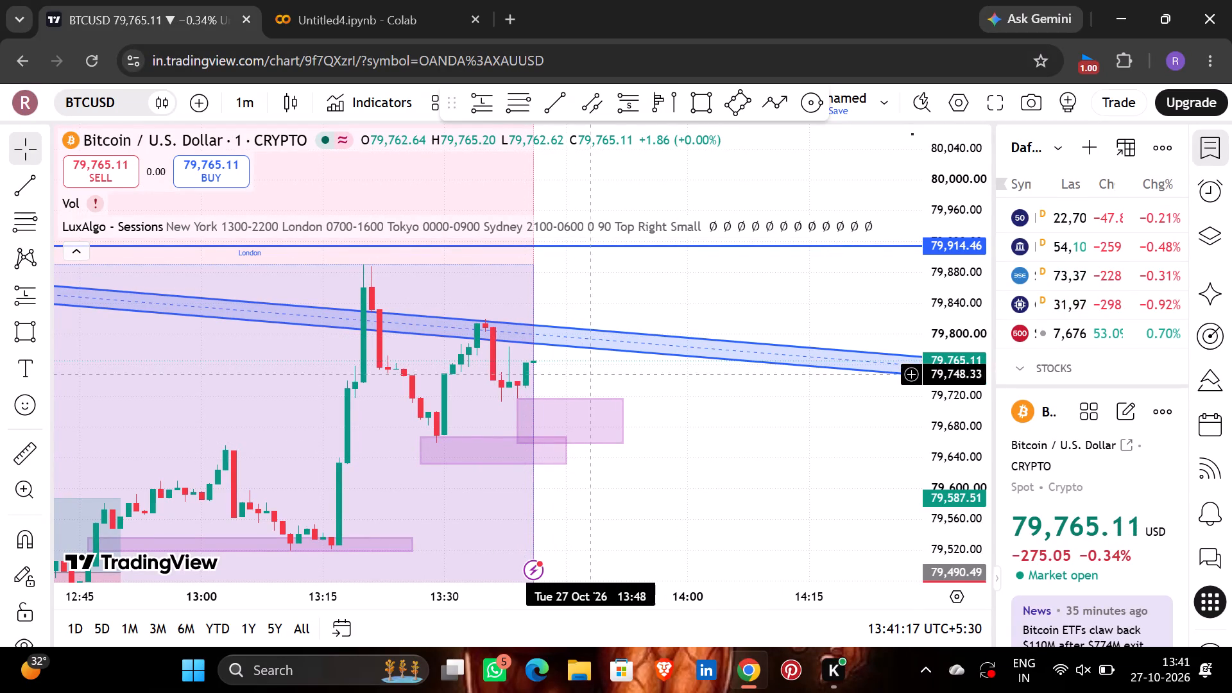
Delete the rectangle zone just below the current price that spans 13:39 to 13:52.
{"action": "left_click", "coordinate": [585, 406]}
{"action": "left_click", "coordinate": [585, 399]}
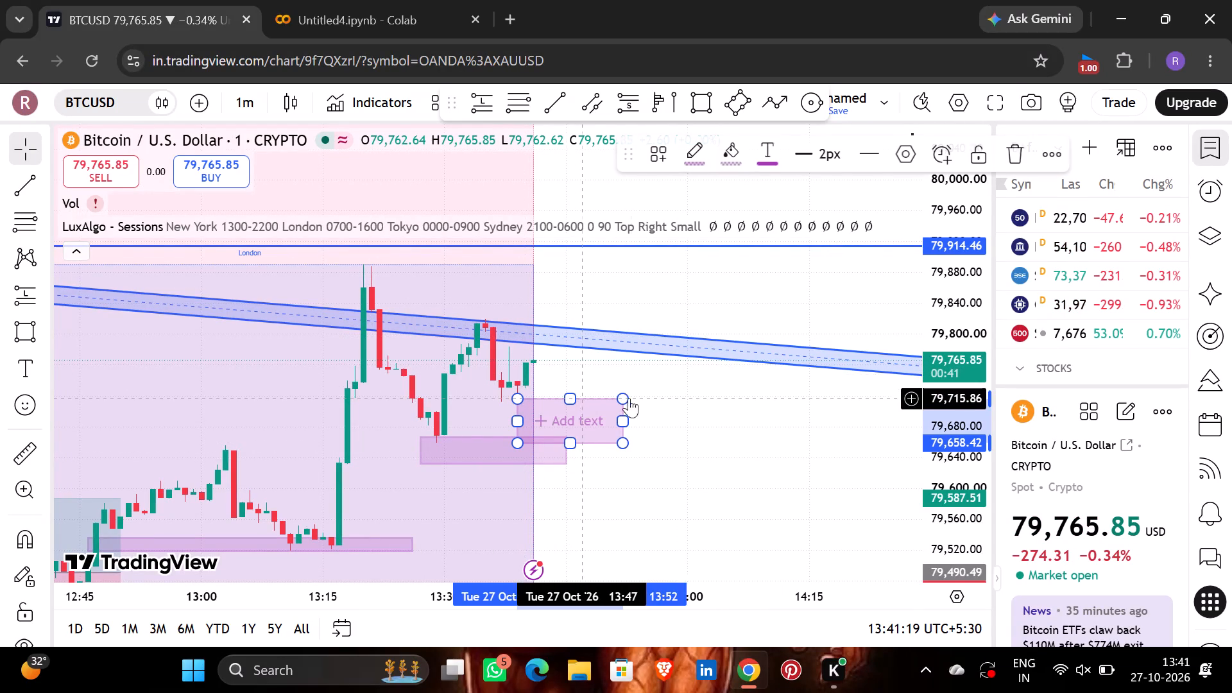
{"action": "left_click", "coordinate": [1013, 169]}
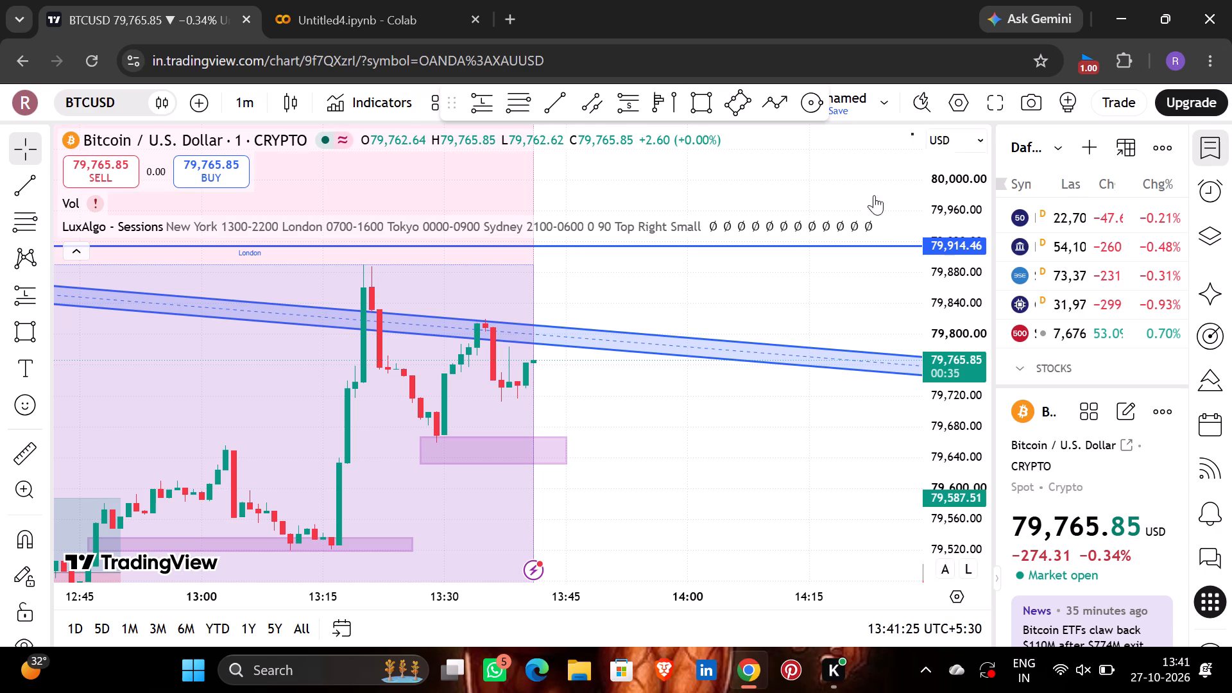
Examine the BTCUSD price action from 11:30 onward around the demand zones below the current price.
{"action": "left_click", "coordinate": [479, 302]}
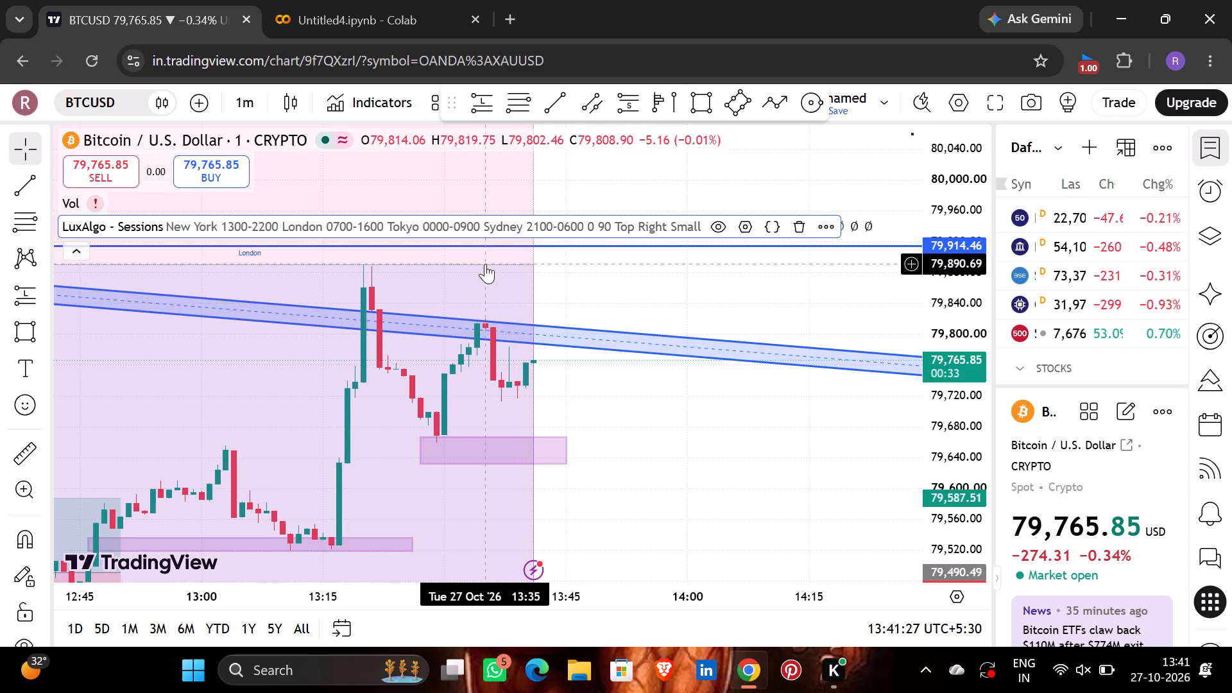
{"action": "left_click_drag", "start_coordinate": [485, 264], "coordinate": [994, 87]}
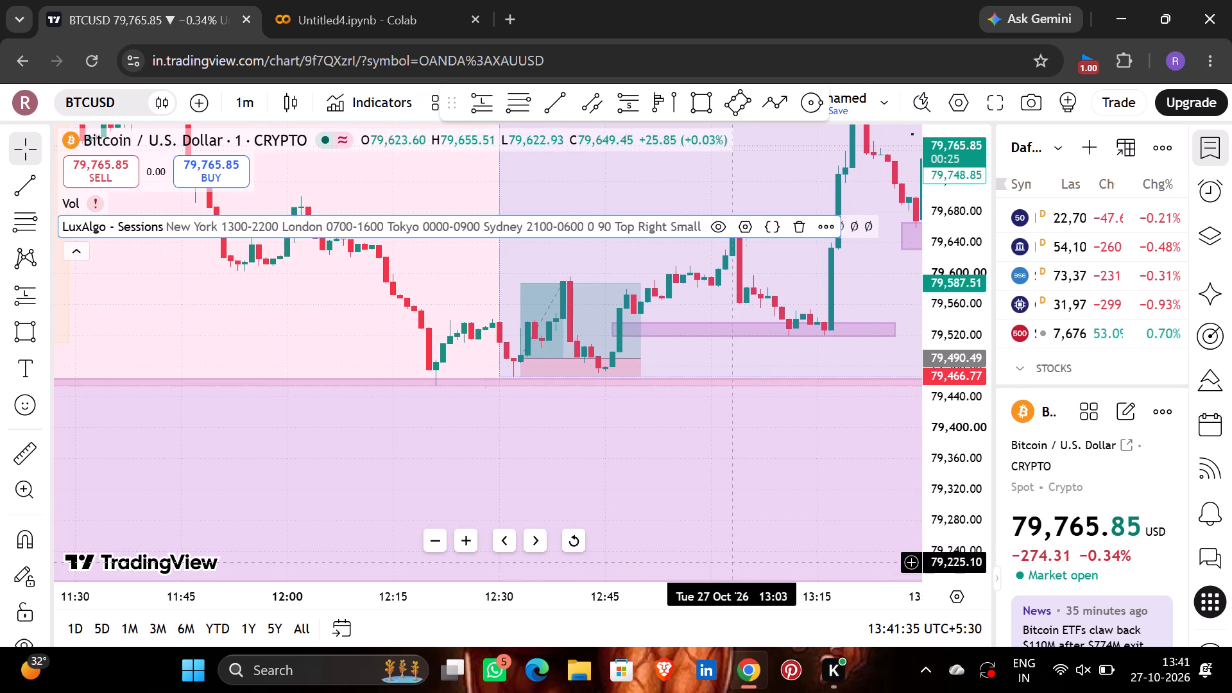
{"action": "scroll", "coordinate": [868, 580], "scroll_direction": "left", "scroll_amount": 2}
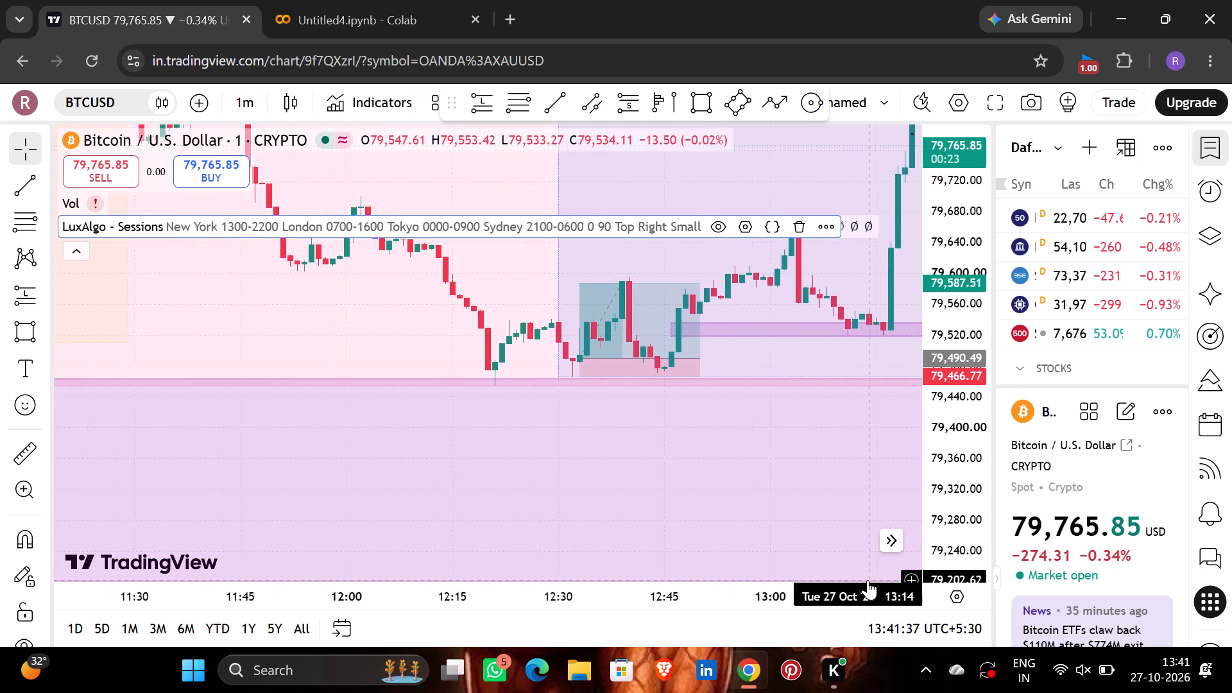
{"action": "scroll", "coordinate": [868, 580], "scroll_direction": "left", "scroll_amount": 2}
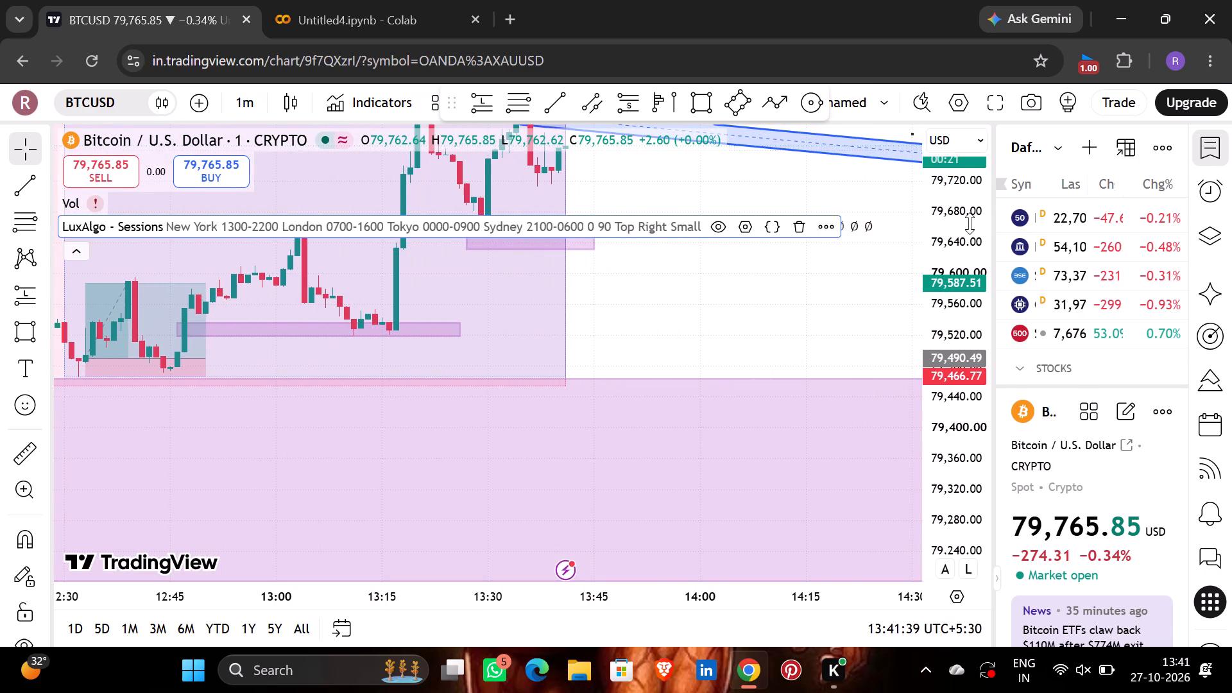
{"action": "scroll", "coordinate": [970, 223], "scroll_direction": "down", "scroll_amount": 7}
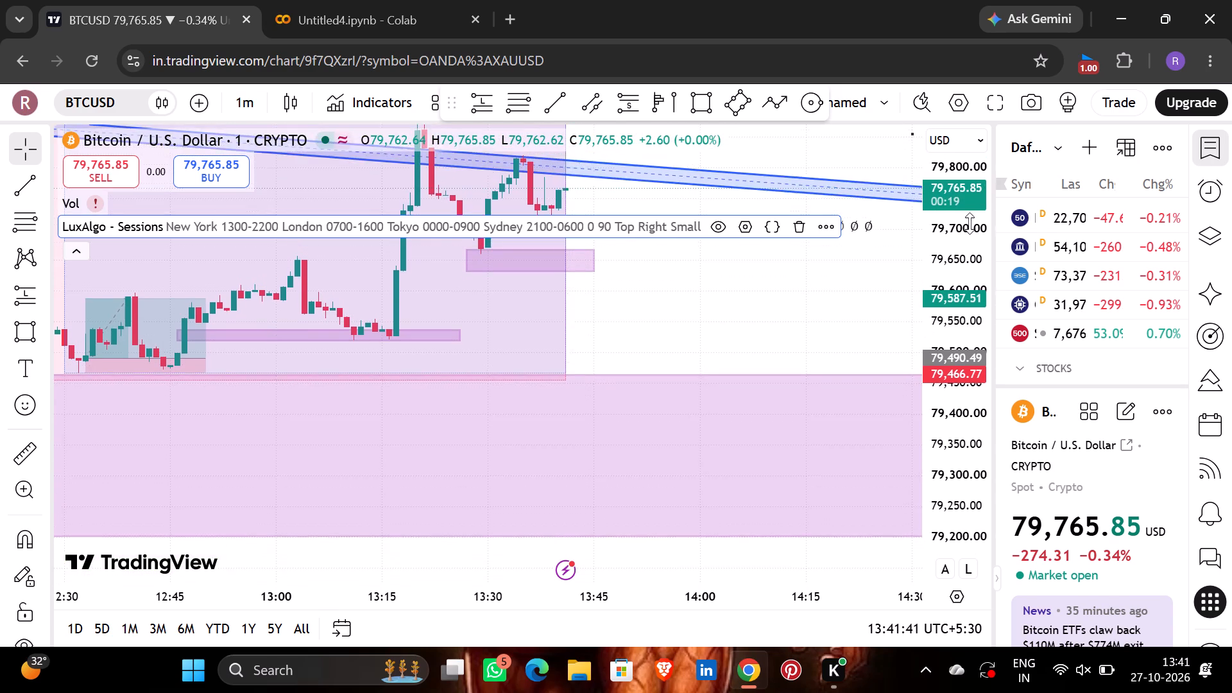
{"action": "scroll", "coordinate": [970, 223], "scroll_direction": "down", "scroll_amount": 4}
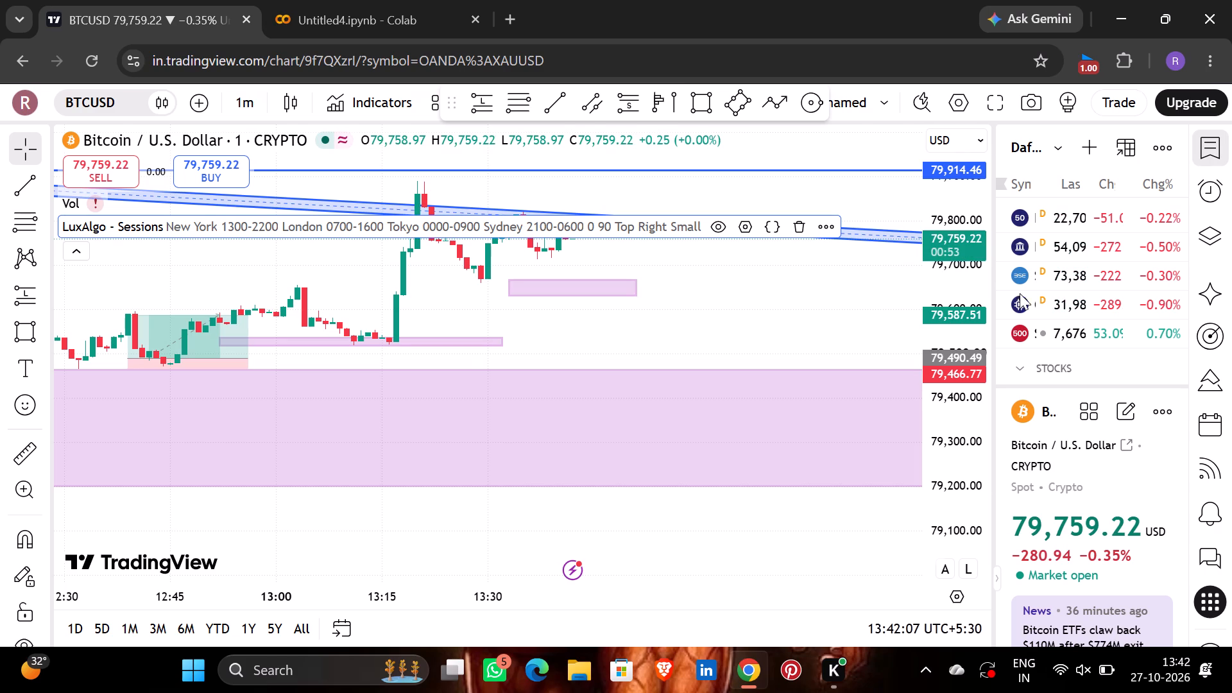
{"action": "left_click", "coordinate": [783, 411]}
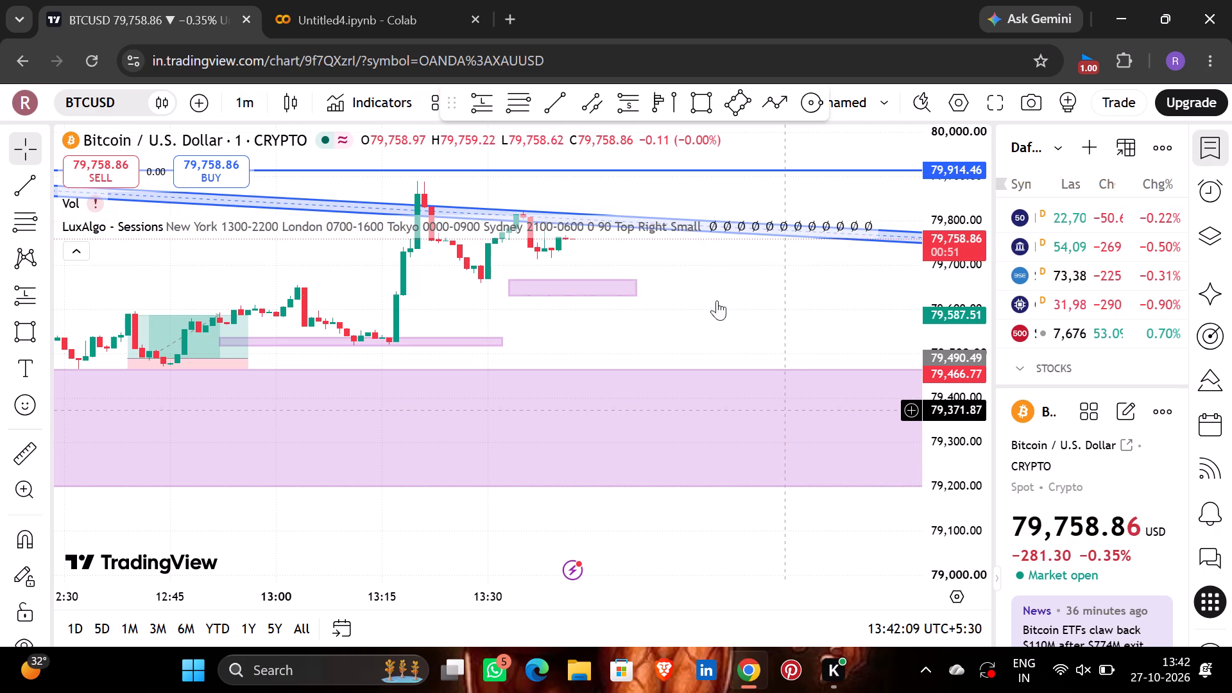
{"action": "left_click", "coordinate": [690, 275]}
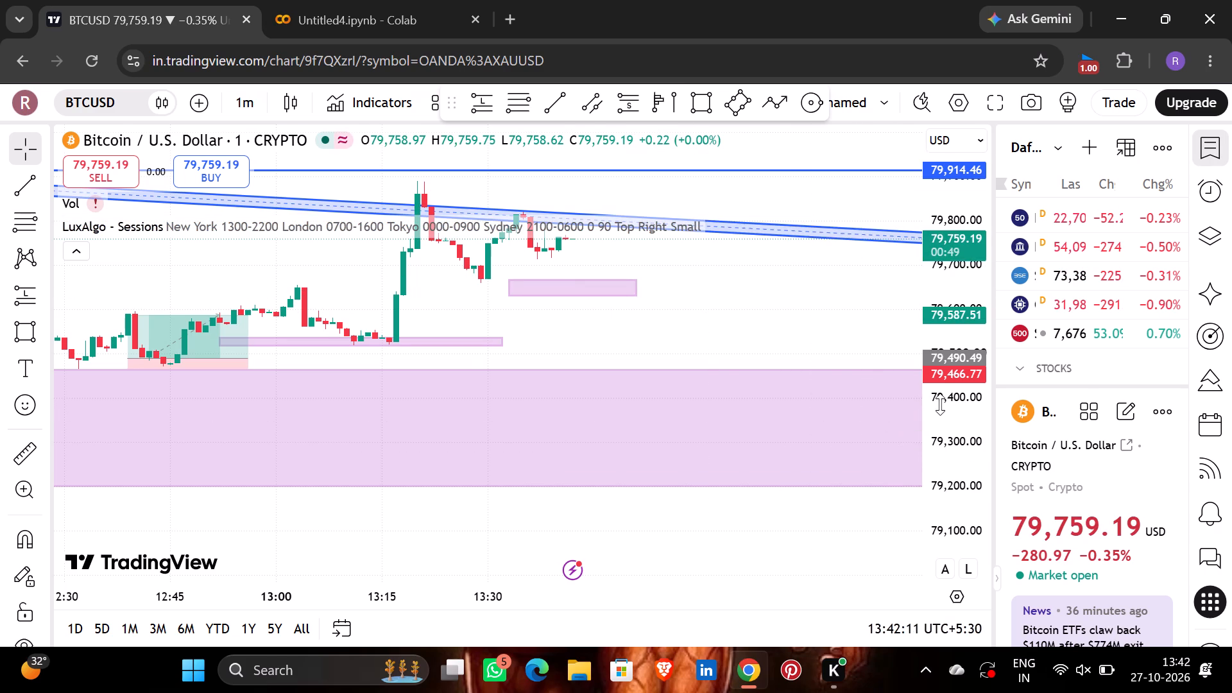
{"action": "scroll", "coordinate": [940, 404], "scroll_direction": "down", "scroll_amount": 6}
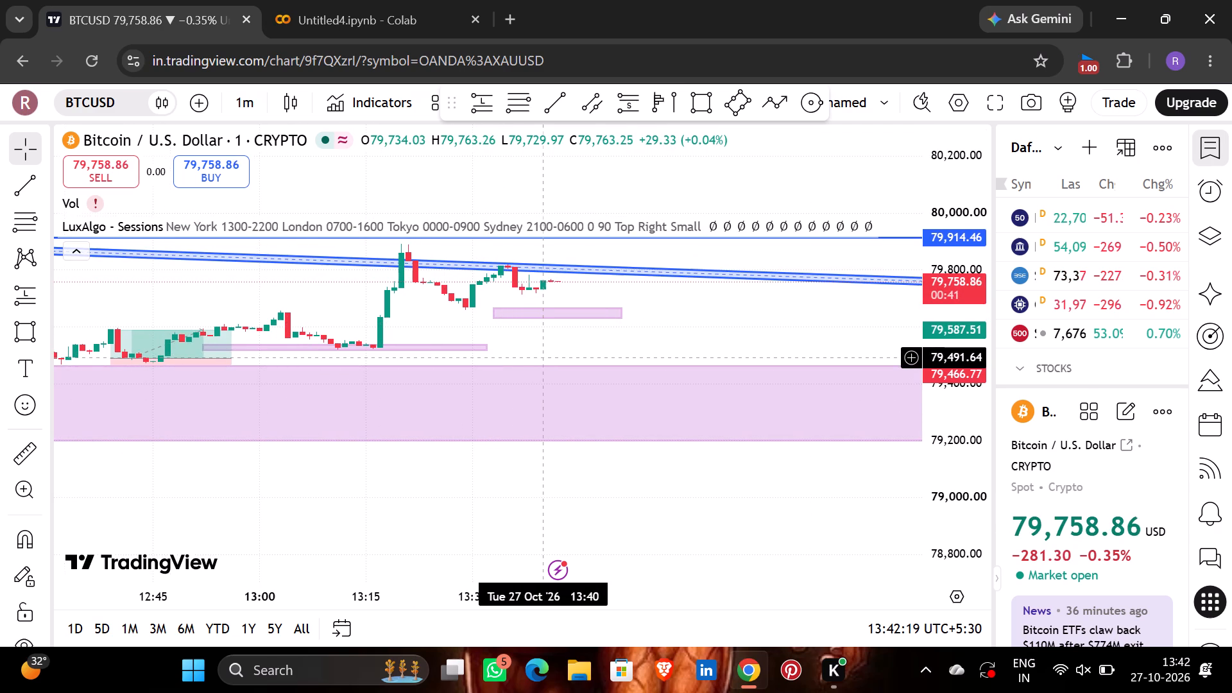
Place a long position at 13:15 with its entry at about 79,538.13 and its stop at about 79,515.66, below the thin demand zone.
{"action": "left_click_drag", "start_coordinate": [974, 548], "coordinate": [894, 275]}
{"action": "left_click_drag", "start_coordinate": [662, 349], "coordinate": [671, 395]}
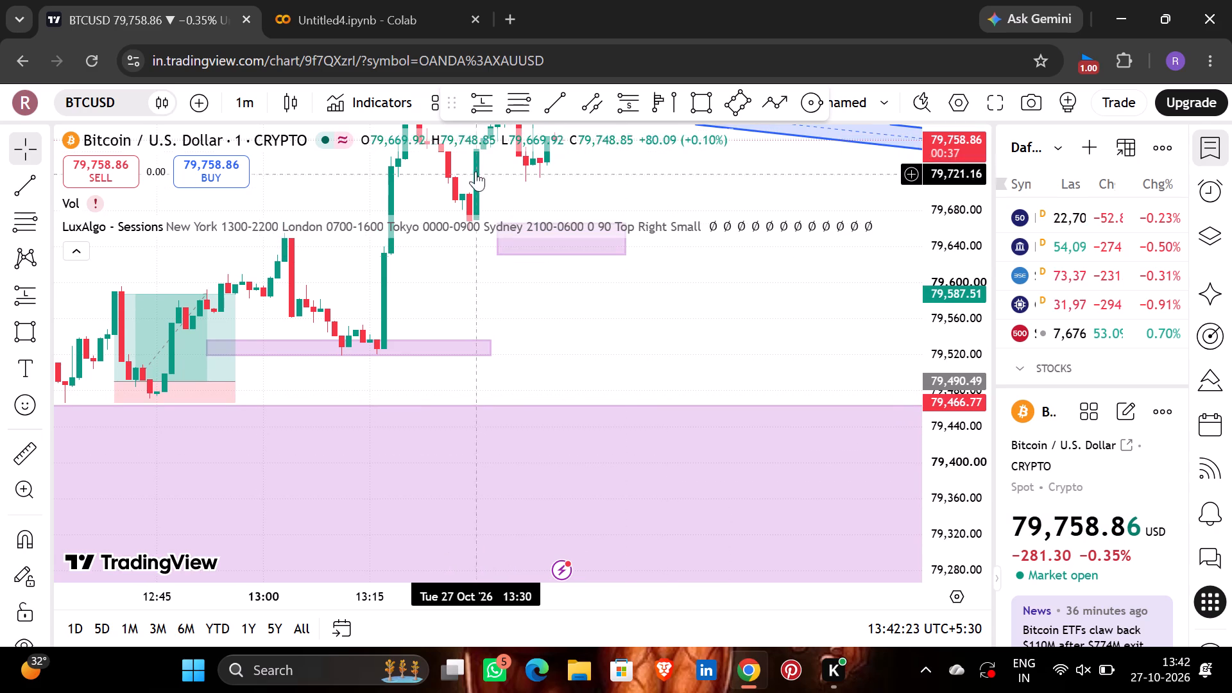
{"action": "left_click", "coordinate": [485, 98]}
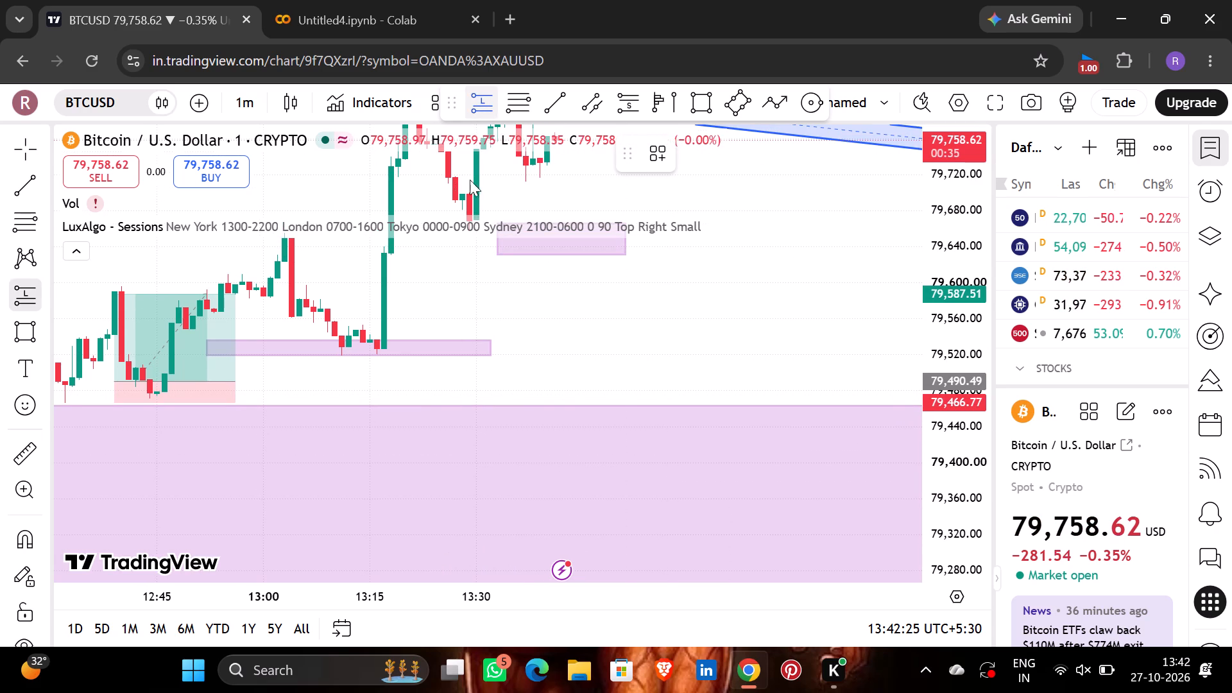
{"action": "left_click", "coordinate": [367, 338]}
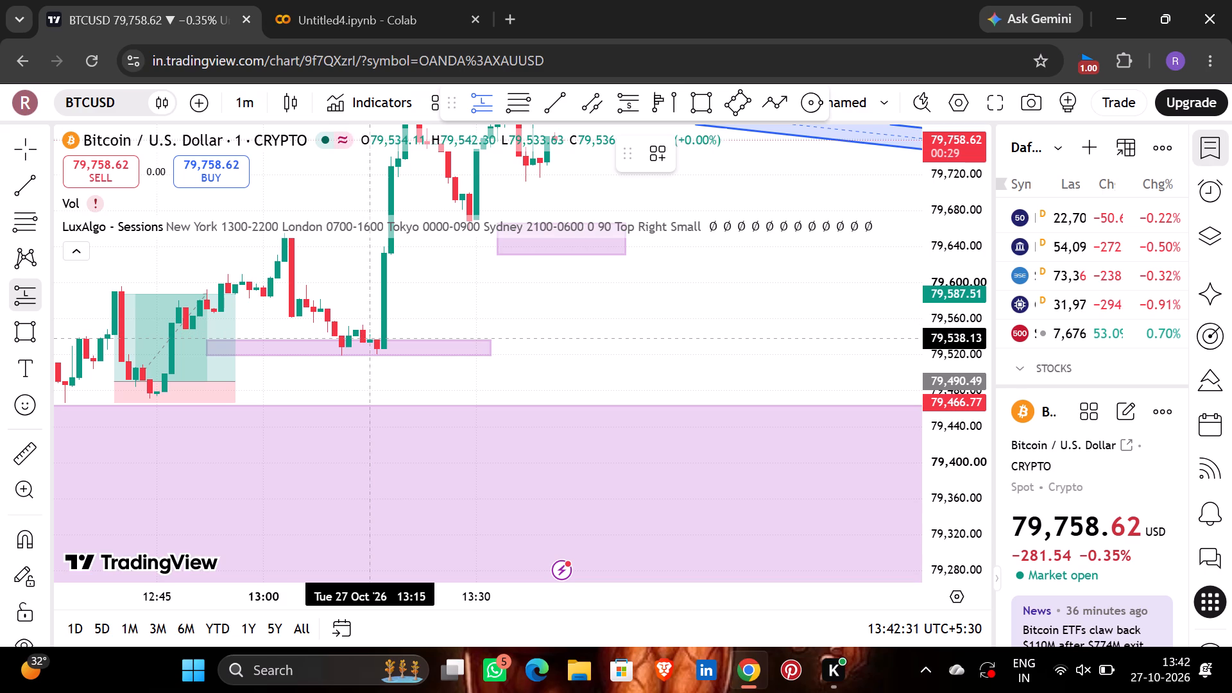
{"action": "left_click_drag", "start_coordinate": [368, 416], "coordinate": [409, 359]}
{"action": "left_click", "coordinate": [585, 230]}
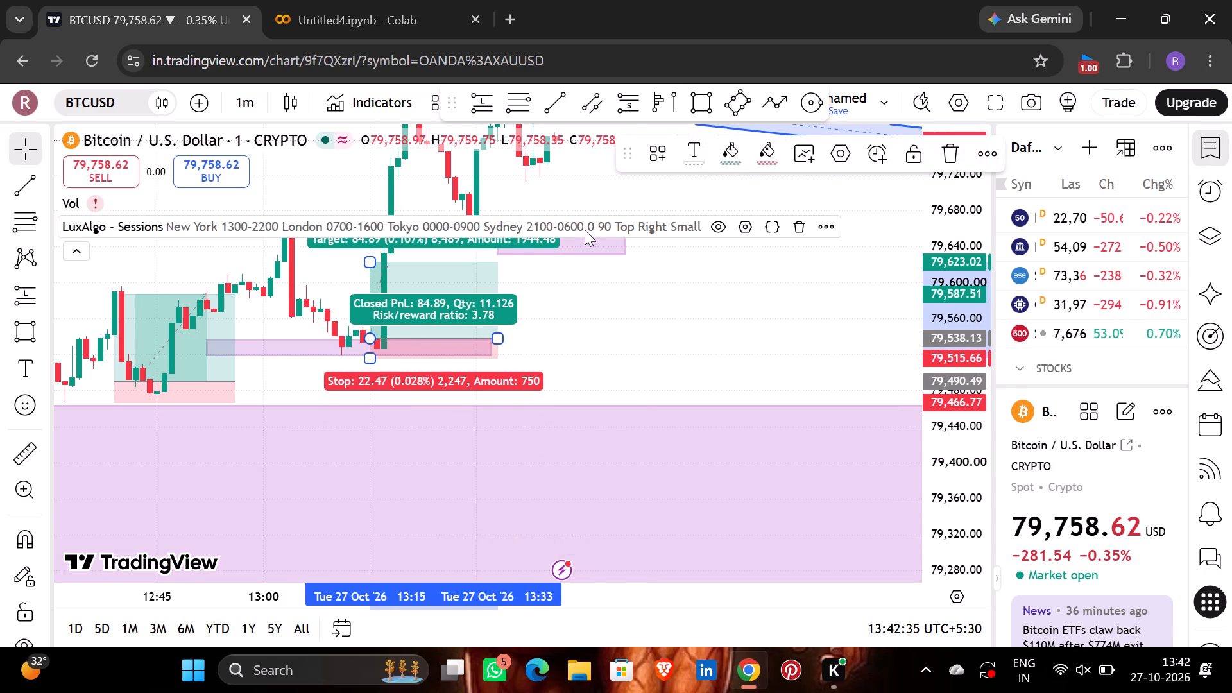
Raise the target of the 13:15 long position to about 79,888.14, at the high of the following rally.
{"action": "left_click", "coordinate": [655, 286]}
{"action": "left_click_drag", "start_coordinate": [655, 286], "coordinate": [654, 493]}
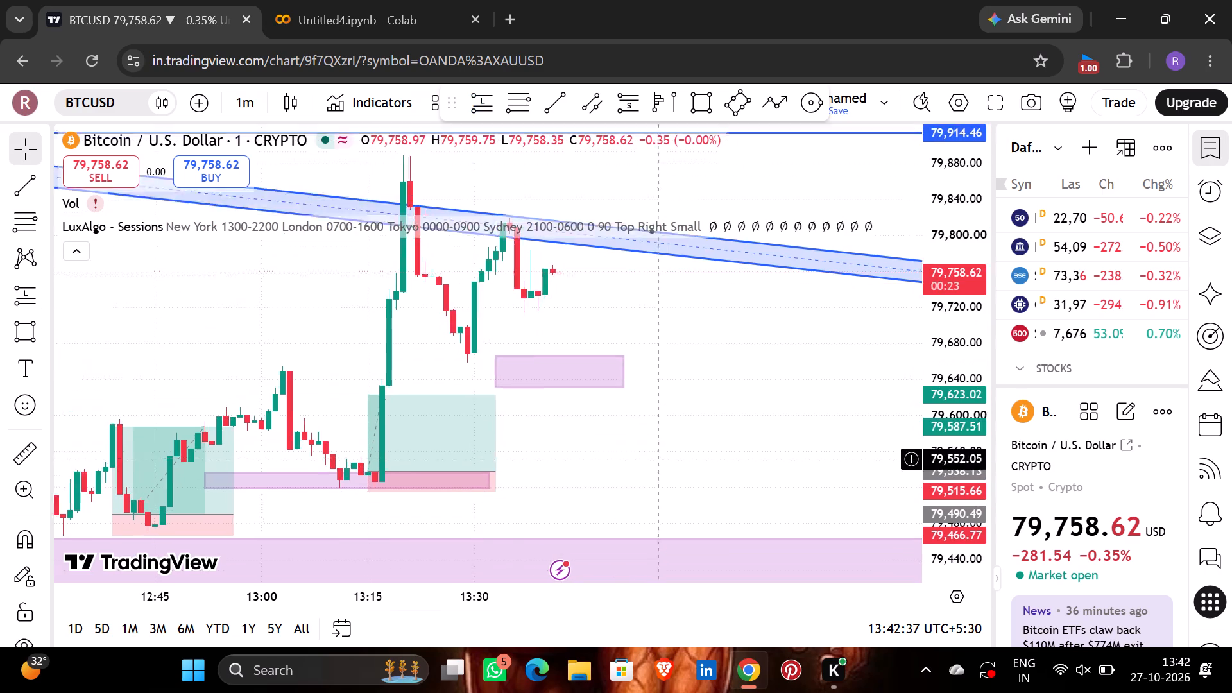
{"action": "left_click_drag", "start_coordinate": [654, 493], "coordinate": [651, 574]}
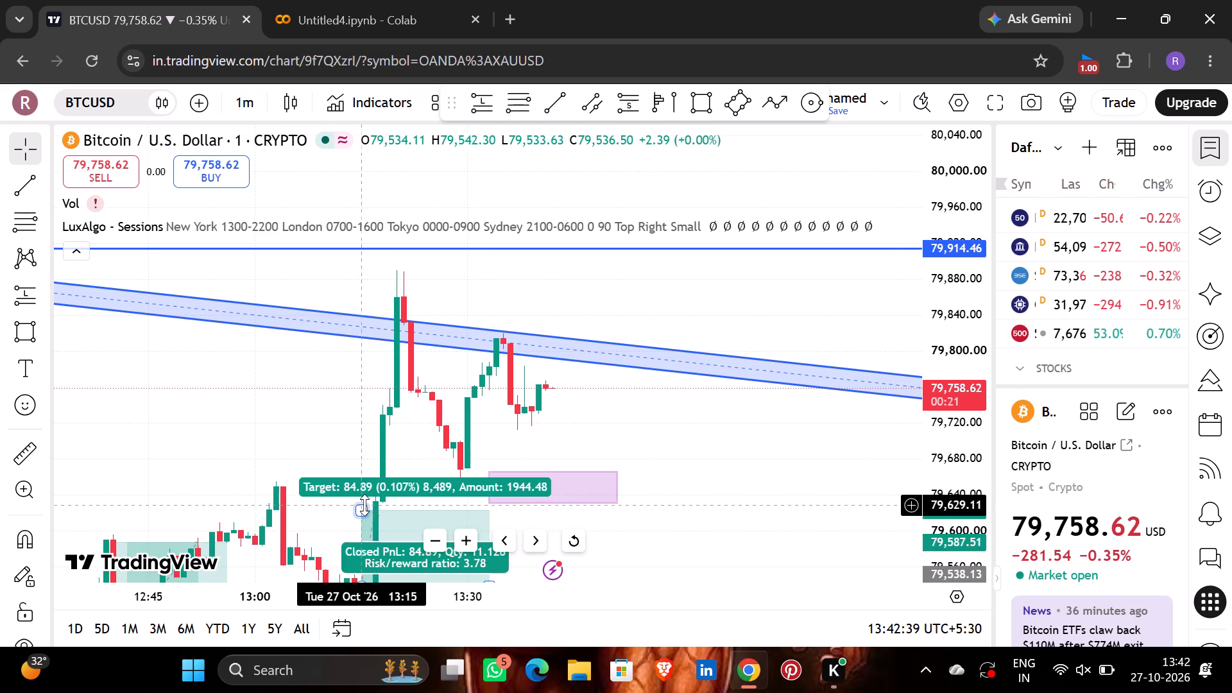
{"action": "left_click_drag", "start_coordinate": [364, 505], "coordinate": [416, 285]}
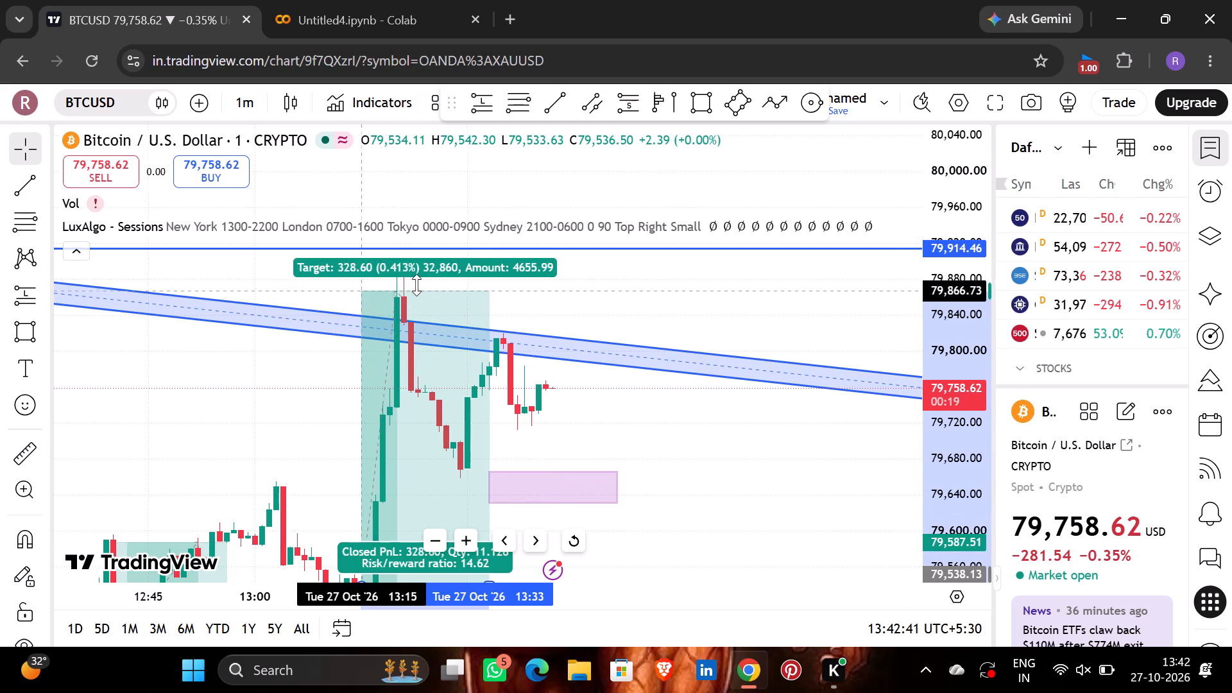
{"action": "left_click_drag", "start_coordinate": [416, 285], "coordinate": [428, 272]}
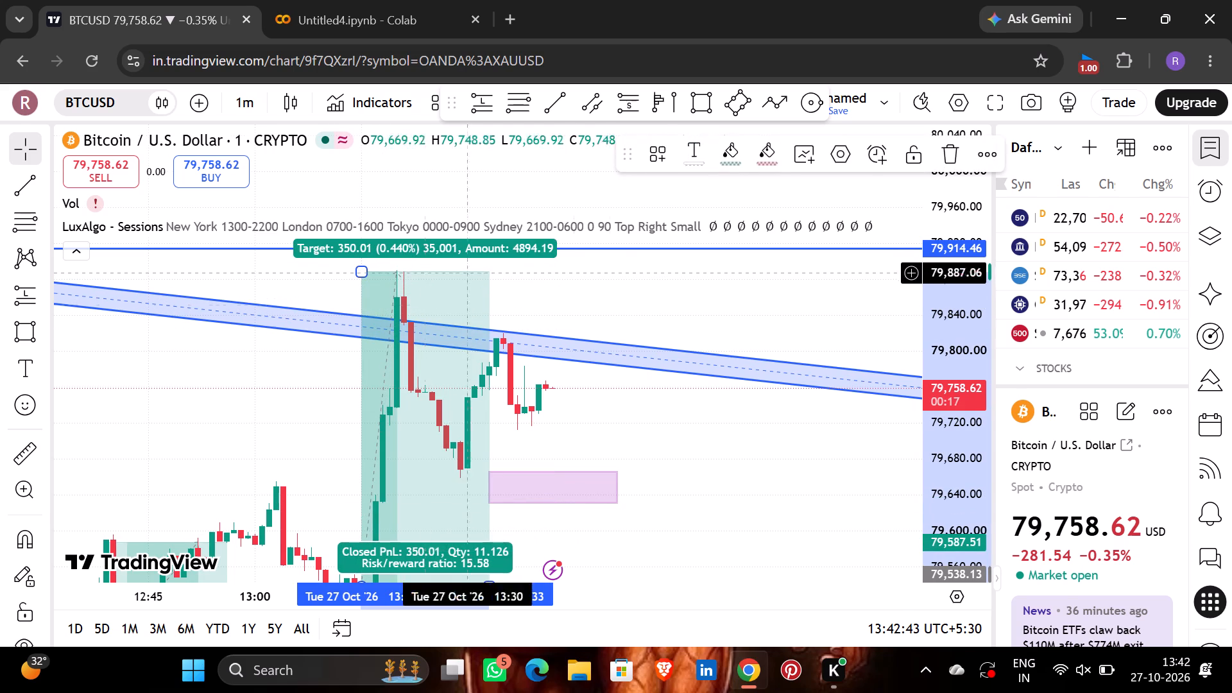
{"action": "left_click", "coordinate": [624, 334]}
Lower the entry of the 13:15 long position to about 79,533.02, keeping its start at 13:15.
{"action": "left_click_drag", "start_coordinate": [676, 478], "coordinate": [588, 261]}
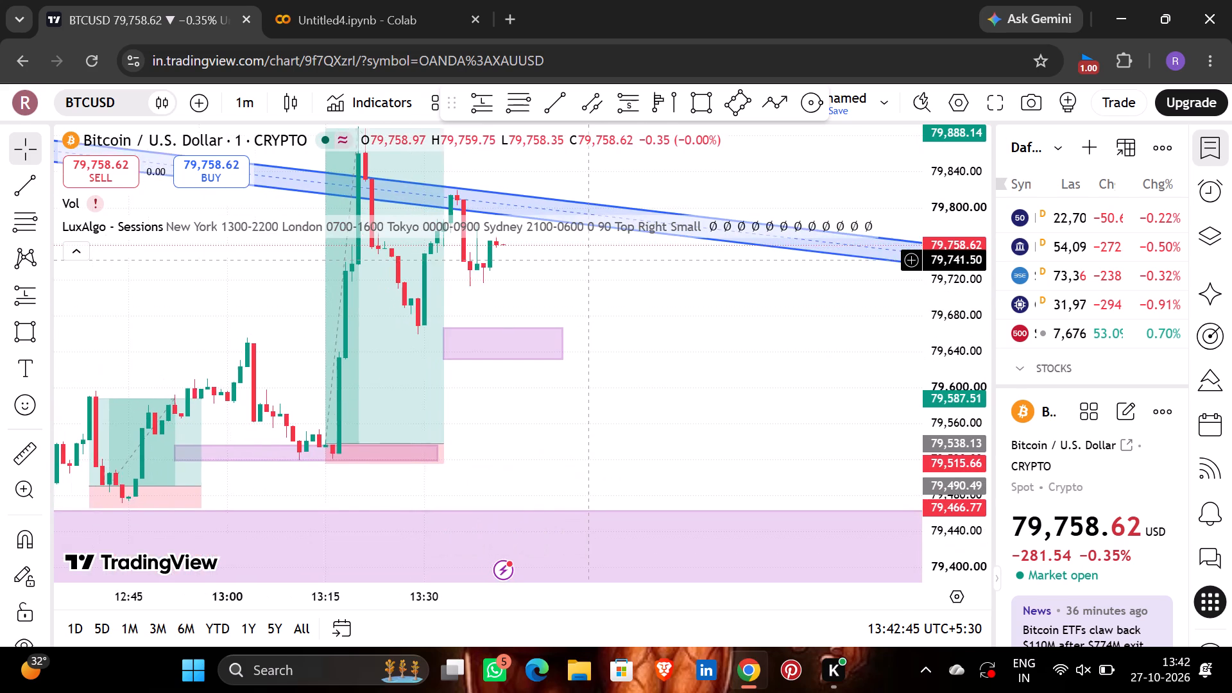
{"action": "left_click_drag", "start_coordinate": [971, 302], "coordinate": [982, 356]}
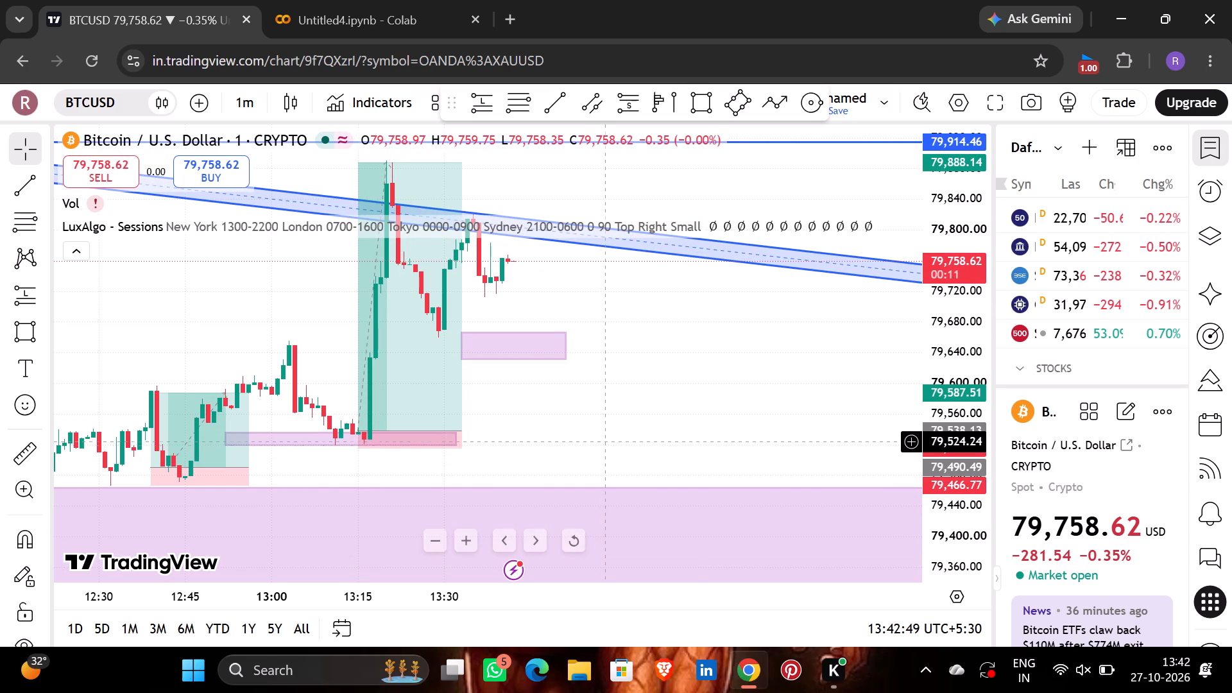
{"action": "left_click_drag", "start_coordinate": [606, 441], "coordinate": [609, 447]}
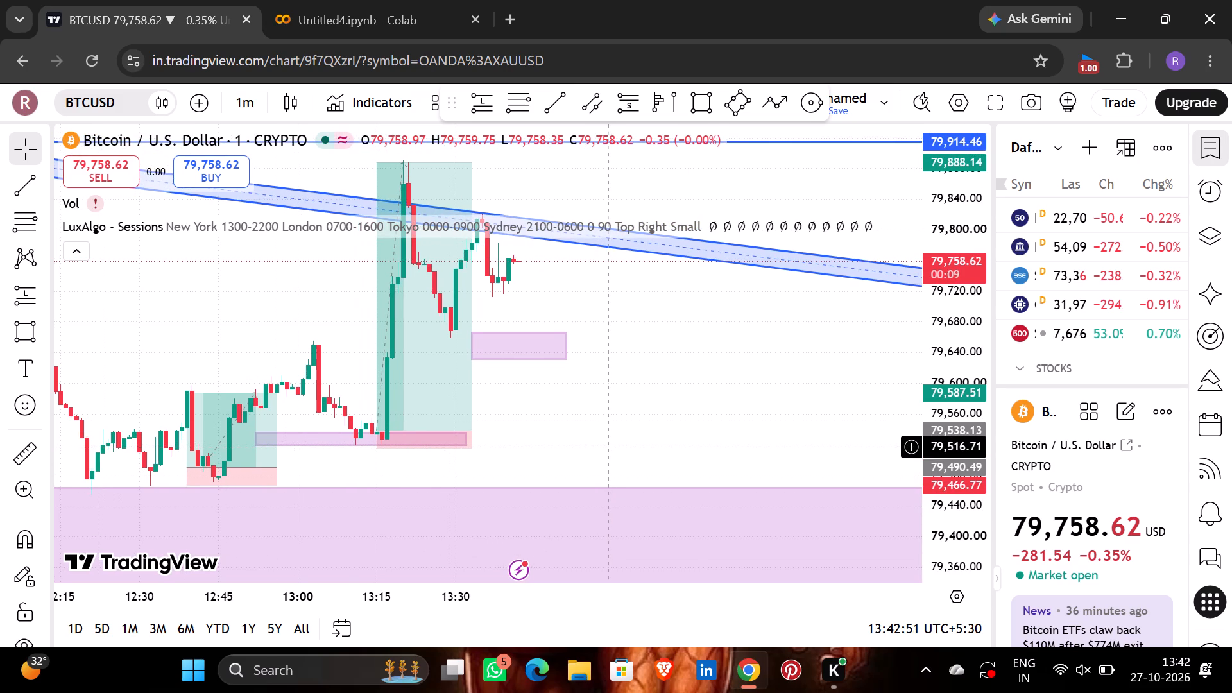
{"action": "left_click_drag", "start_coordinate": [609, 426], "coordinate": [615, 470]}
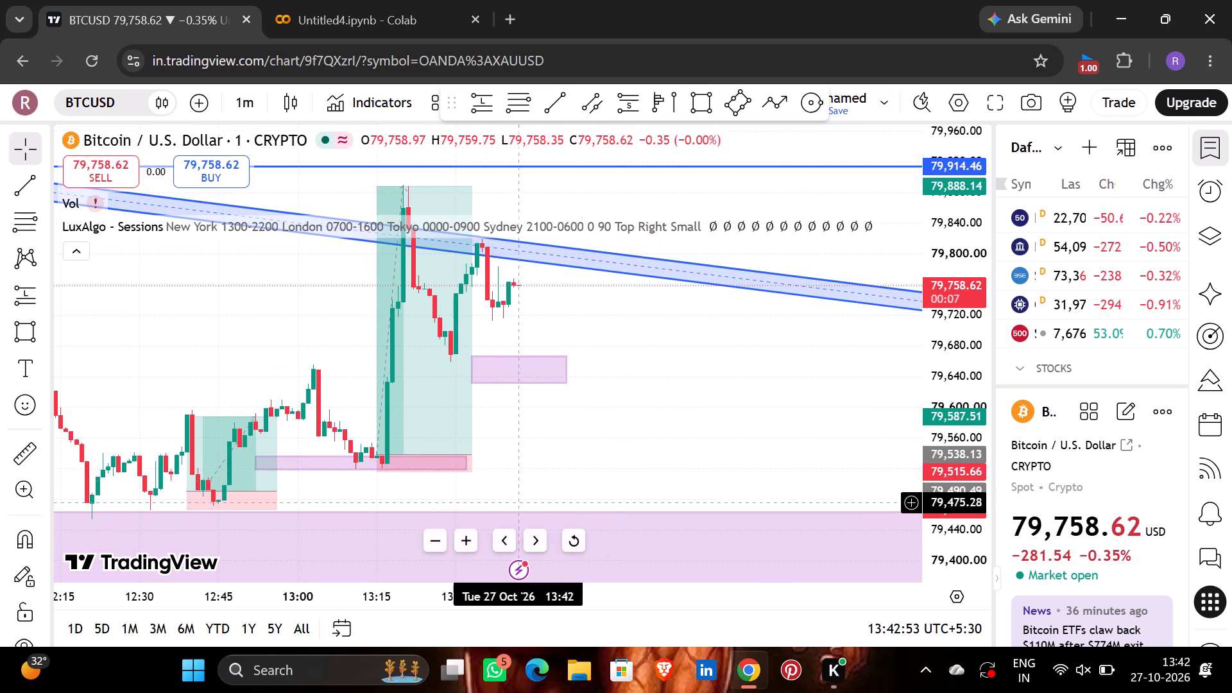
{"action": "left_click_drag", "start_coordinate": [379, 450], "coordinate": [383, 455]}
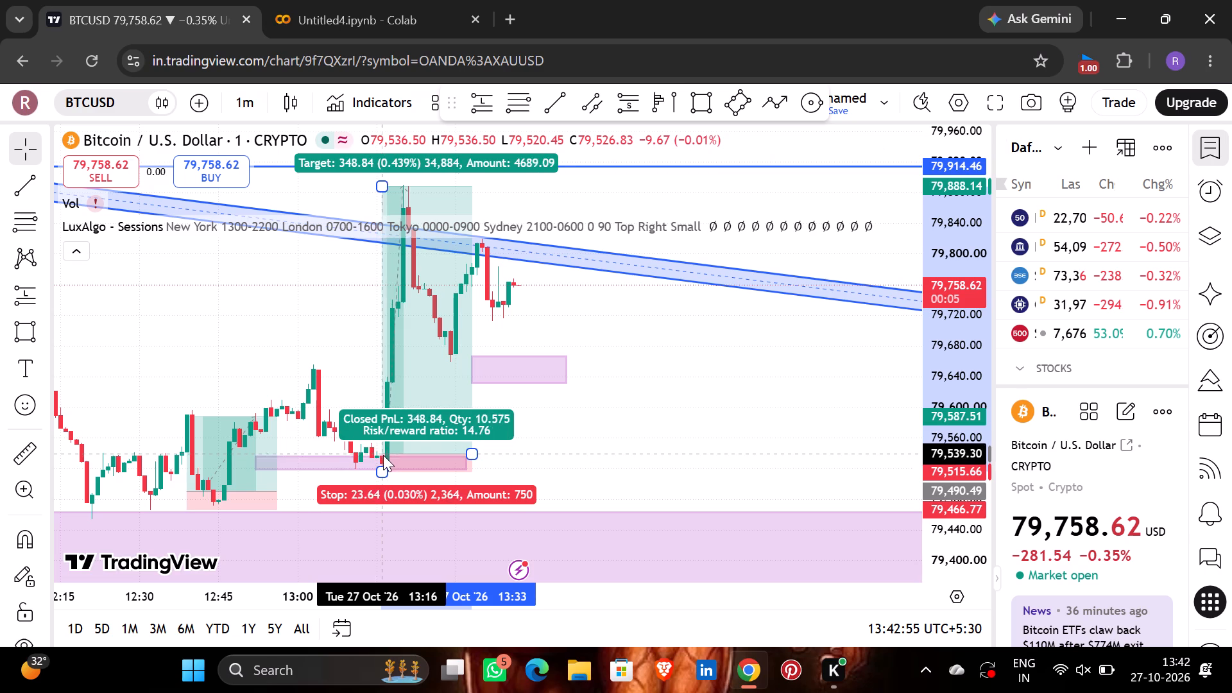
{"action": "left_click_drag", "start_coordinate": [383, 455], "coordinate": [378, 458]}
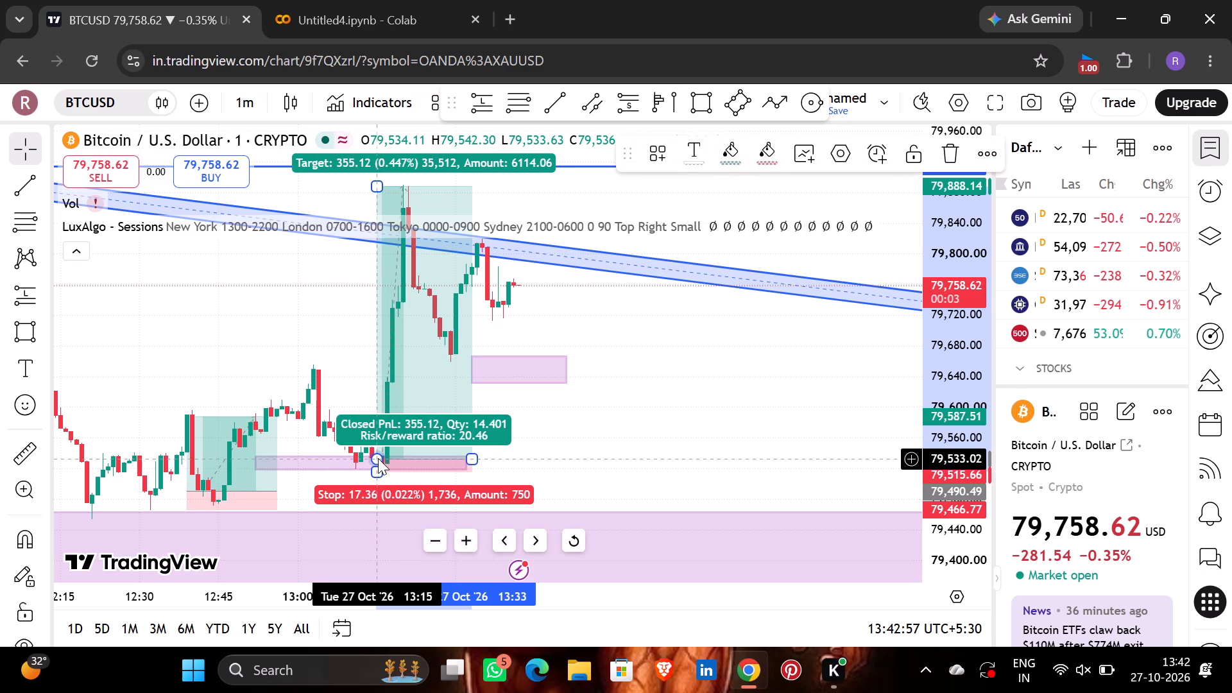
{"action": "left_click", "coordinate": [547, 409]}
Review the wider BTCUSD price action from 10:00 onward around the two long positions, the descending channel and the demand zones.
{"action": "left_click_drag", "start_coordinate": [547, 409], "coordinate": [655, 388]}
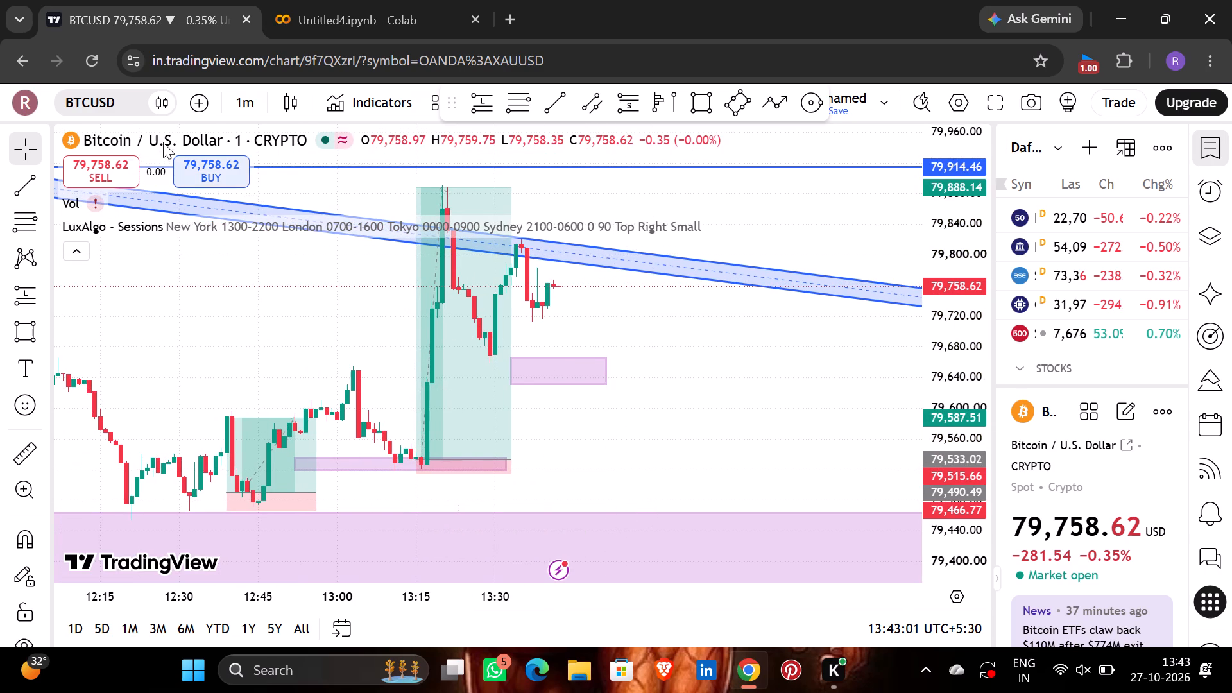
{"action": "left_click_drag", "start_coordinate": [81, 365], "coordinate": [450, 332]}
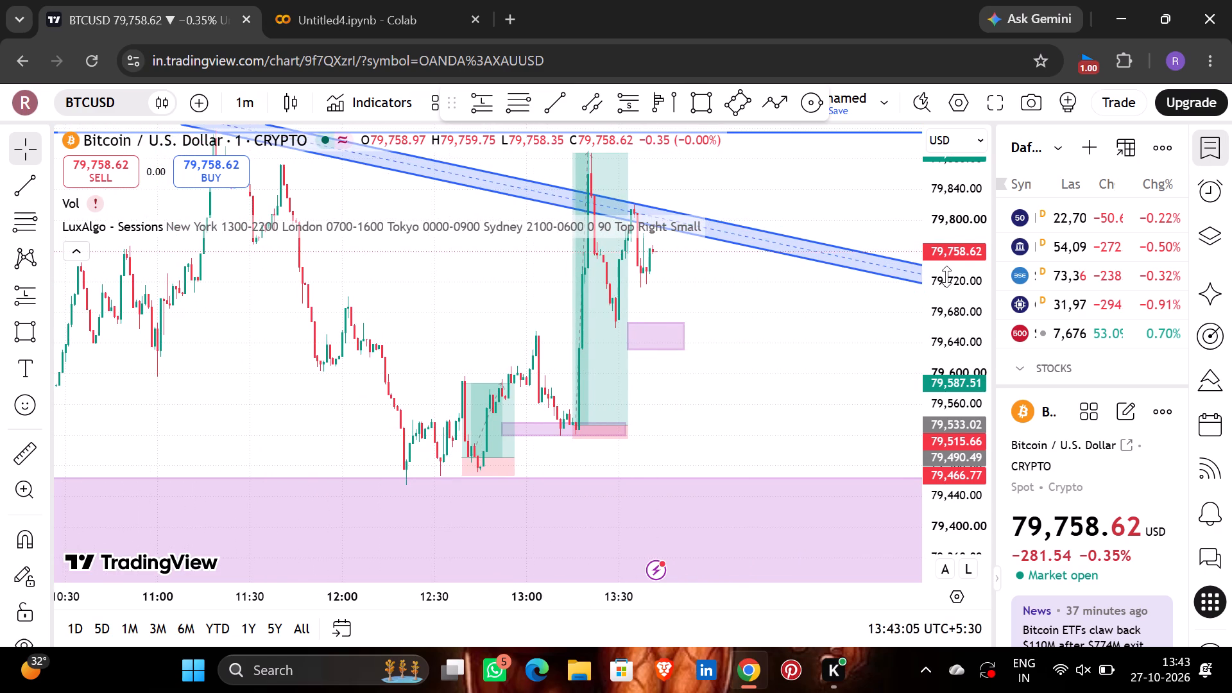
{"action": "left_click_drag", "start_coordinate": [946, 277], "coordinate": [982, 391]}
{"action": "left_click_drag", "start_coordinate": [250, 405], "coordinate": [432, 412]}
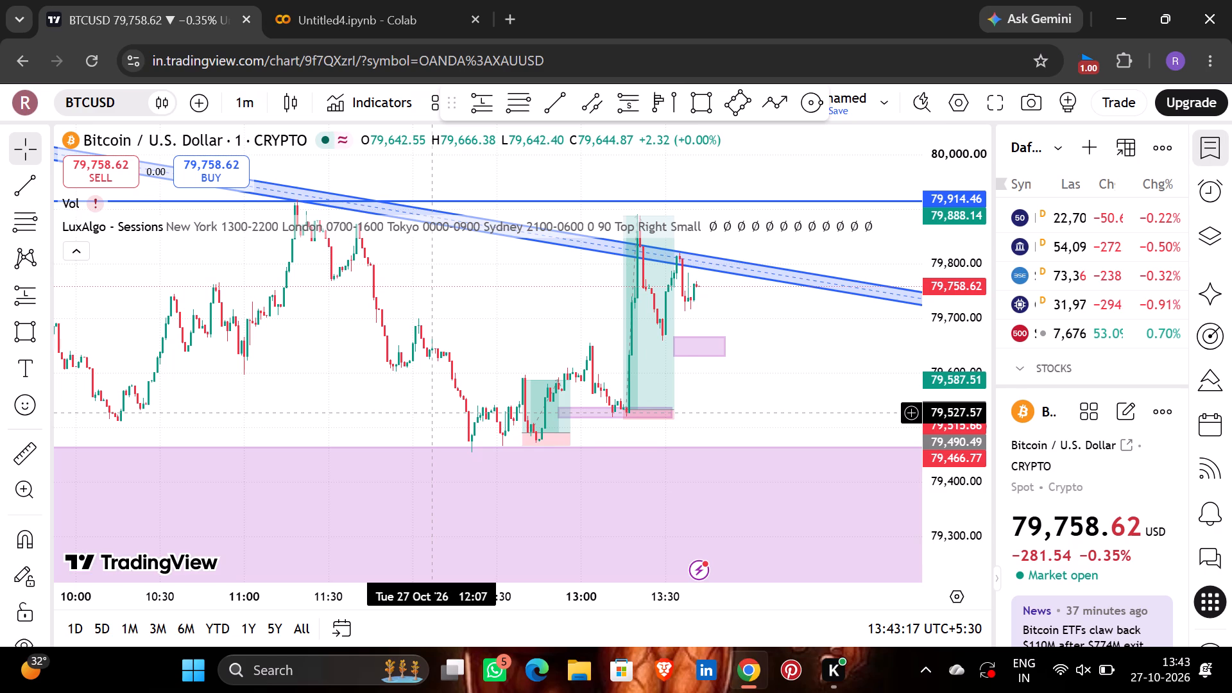
{"action": "scroll", "coordinate": [432, 412], "scroll_direction": "left", "scroll_amount": 1}
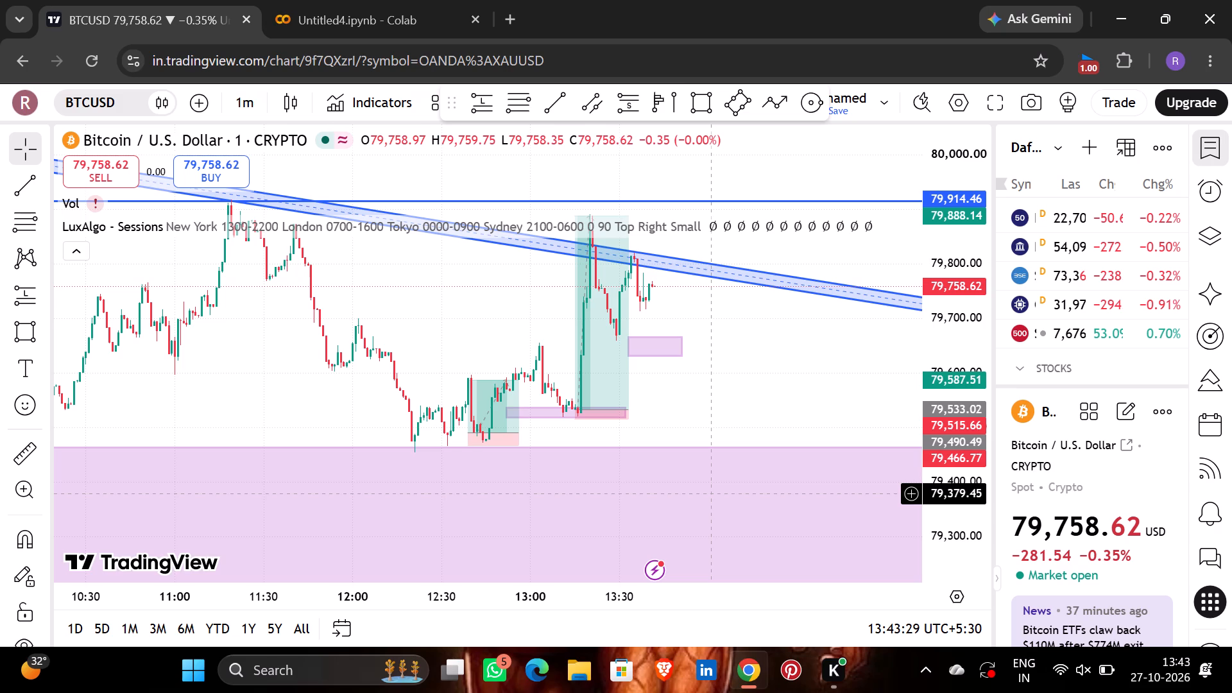
{"action": "left_click", "coordinate": [713, 493]}
{"action": "key", "text": "Tab"}
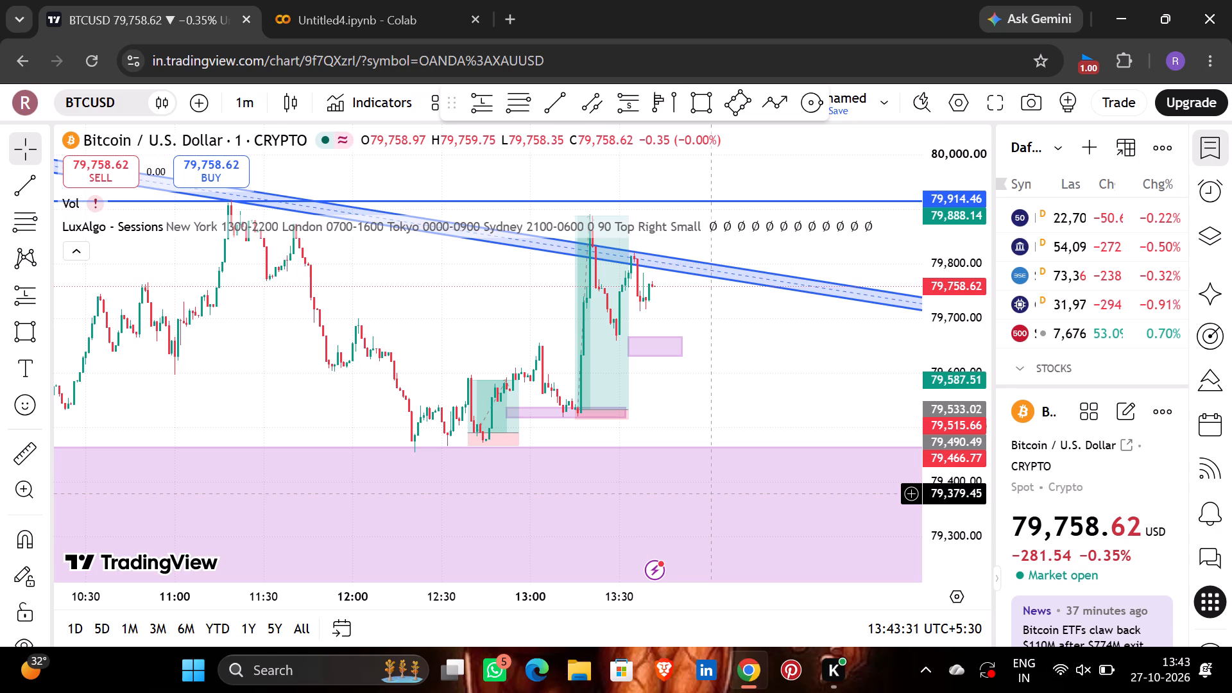
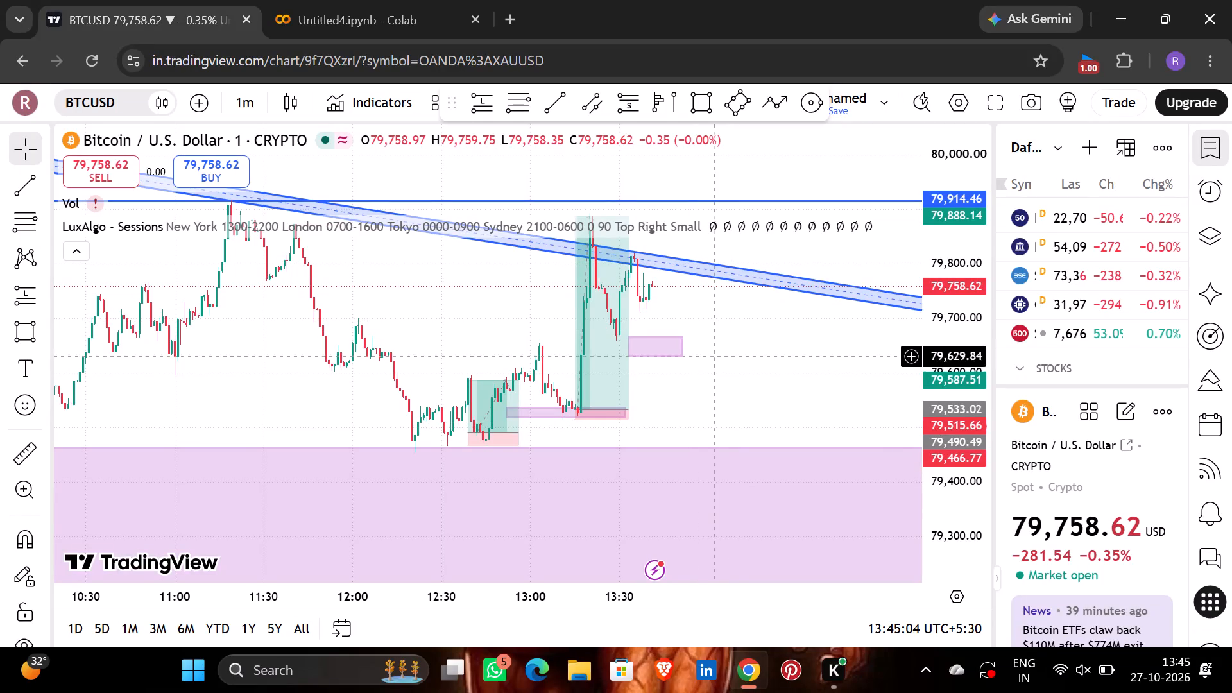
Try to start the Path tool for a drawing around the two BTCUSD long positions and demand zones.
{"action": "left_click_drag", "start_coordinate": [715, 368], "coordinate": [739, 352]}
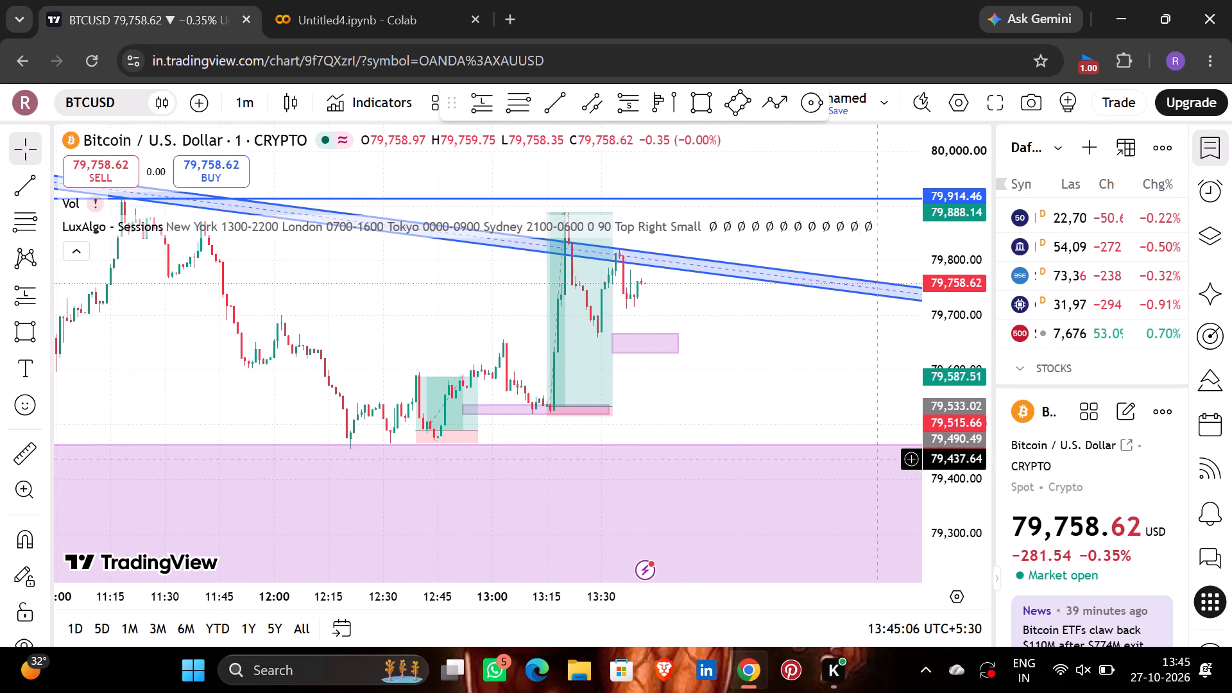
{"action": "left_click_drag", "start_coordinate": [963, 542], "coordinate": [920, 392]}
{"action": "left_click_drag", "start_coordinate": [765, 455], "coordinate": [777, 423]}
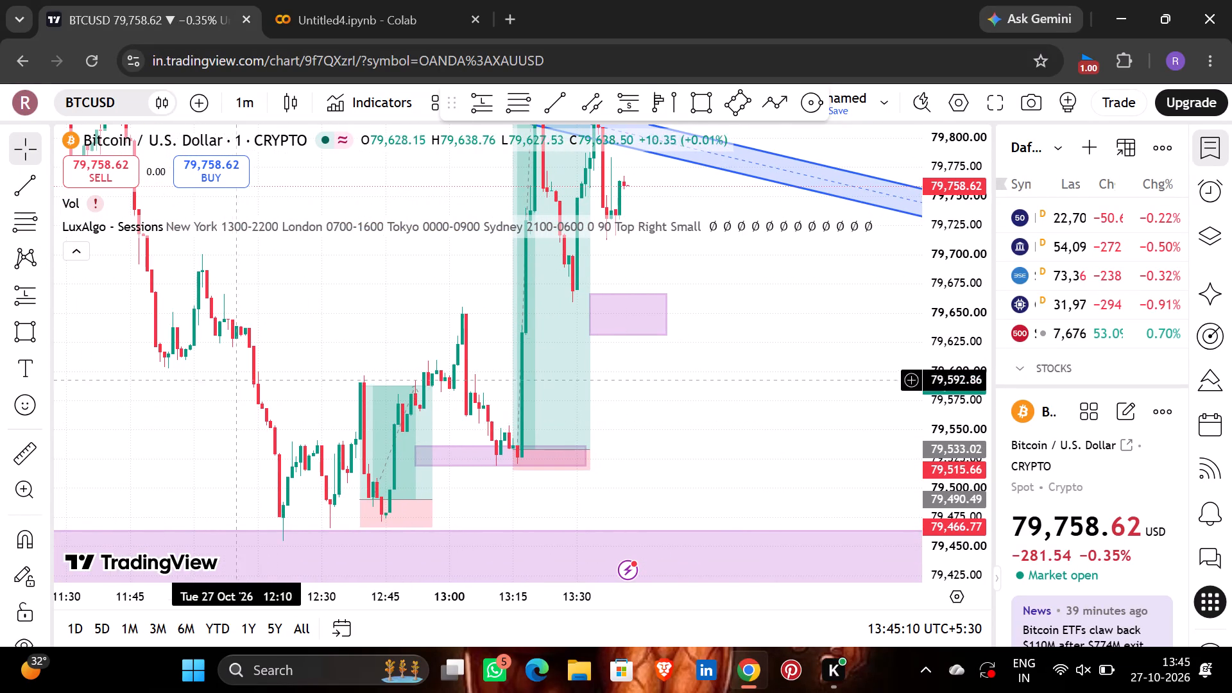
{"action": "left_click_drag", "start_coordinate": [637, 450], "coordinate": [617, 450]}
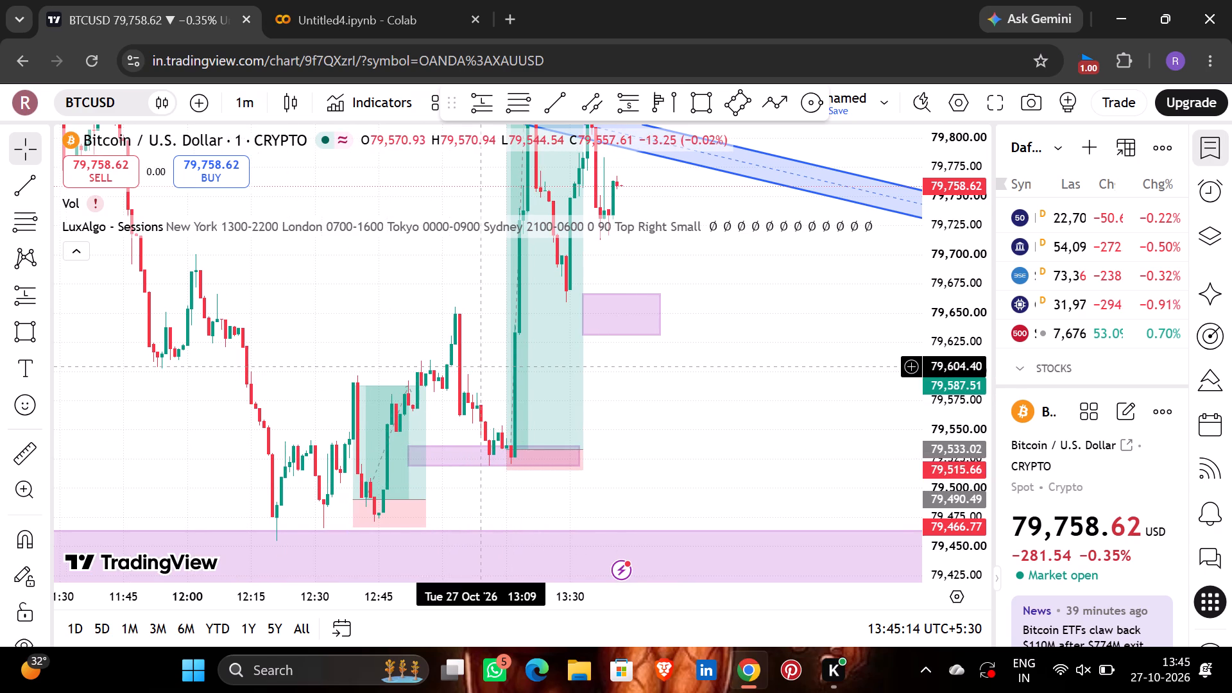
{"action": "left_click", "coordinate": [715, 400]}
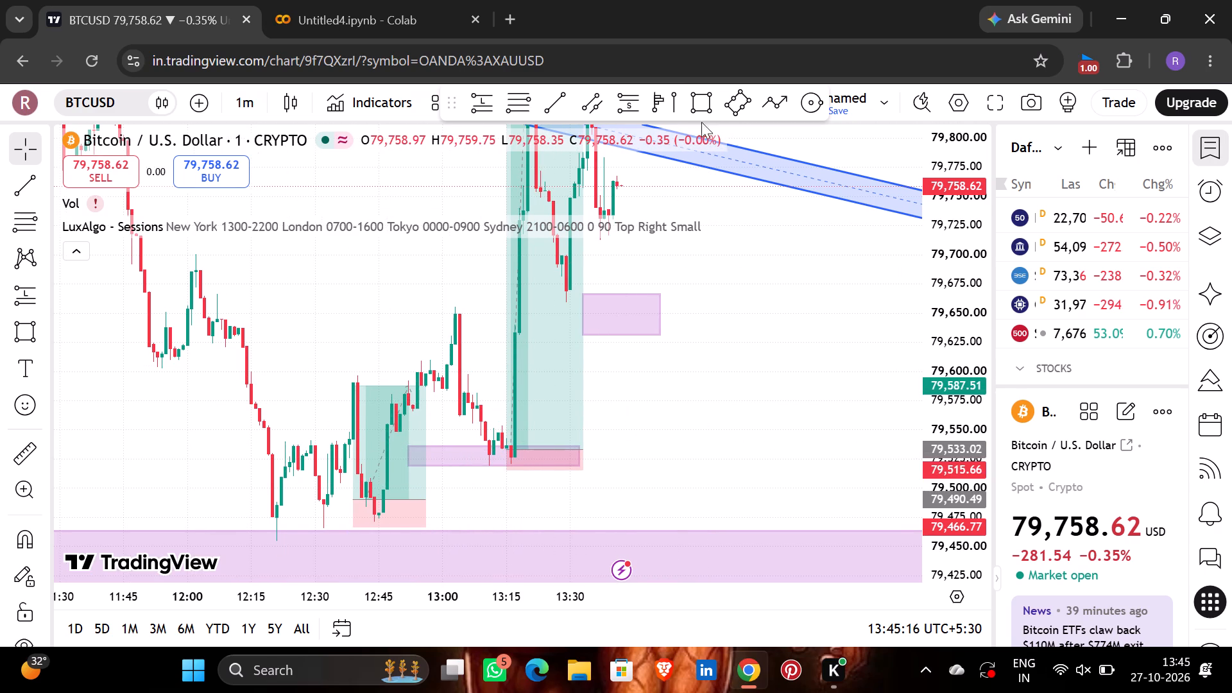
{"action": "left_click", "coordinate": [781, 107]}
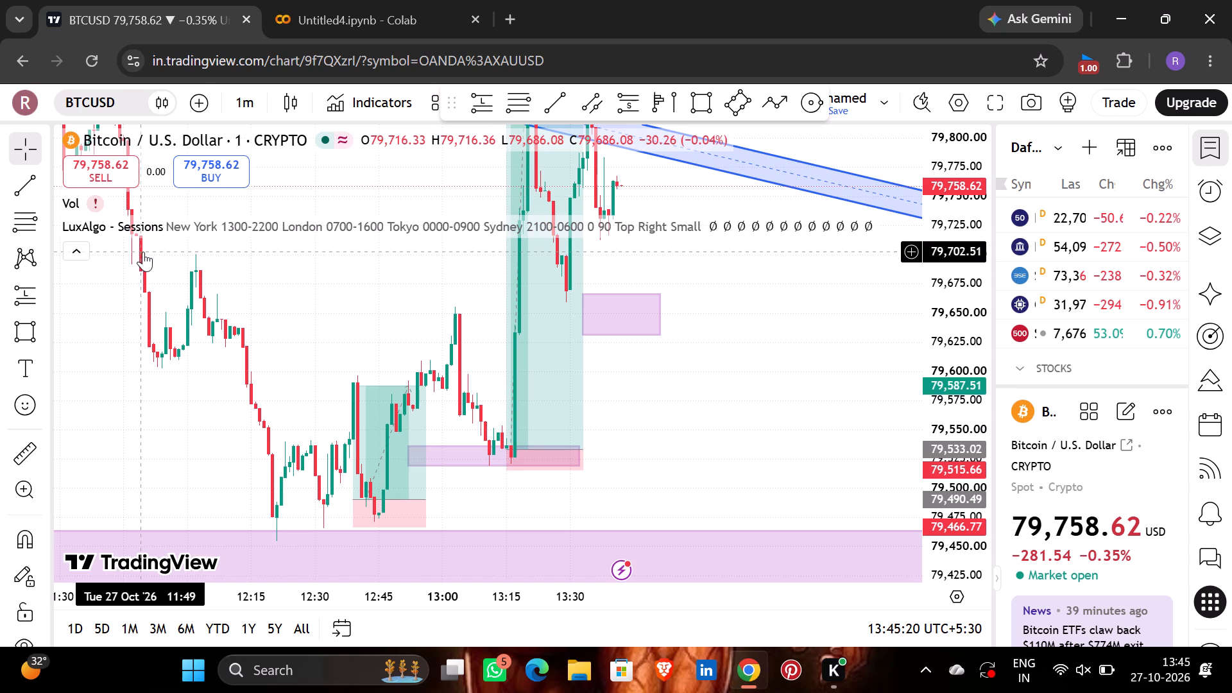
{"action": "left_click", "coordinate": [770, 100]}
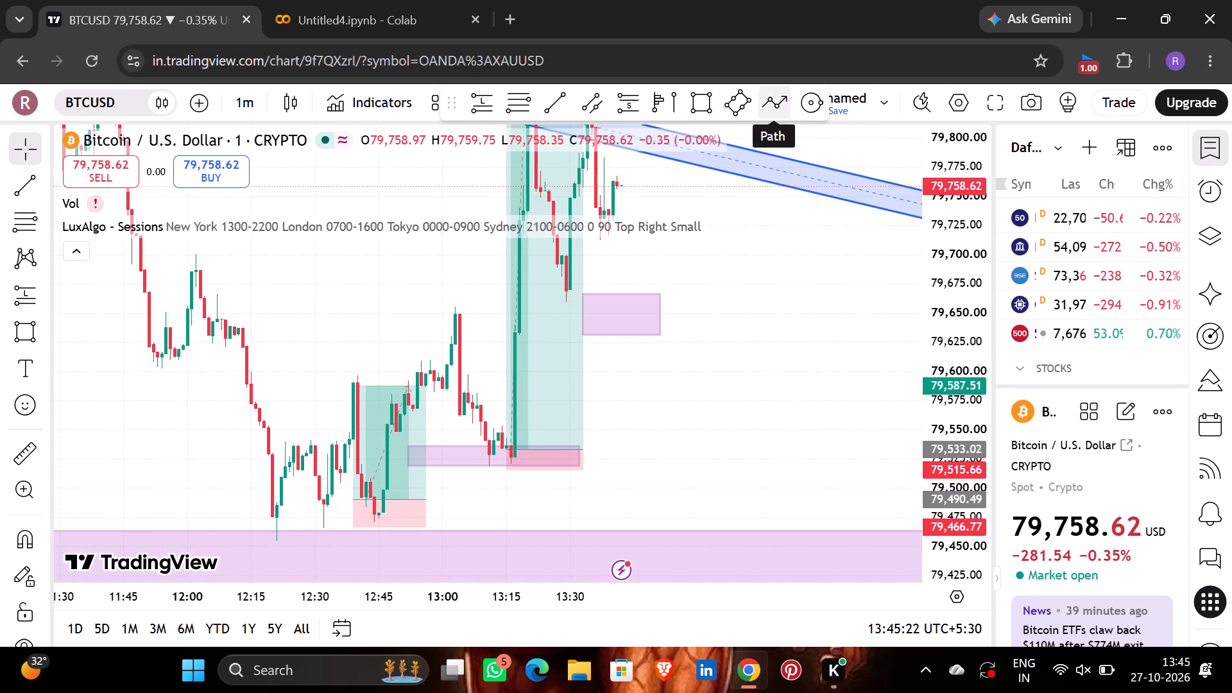
Collapse the list of indicators in the BTCUSD chart legend.
{"action": "left_click", "coordinate": [71, 251]}
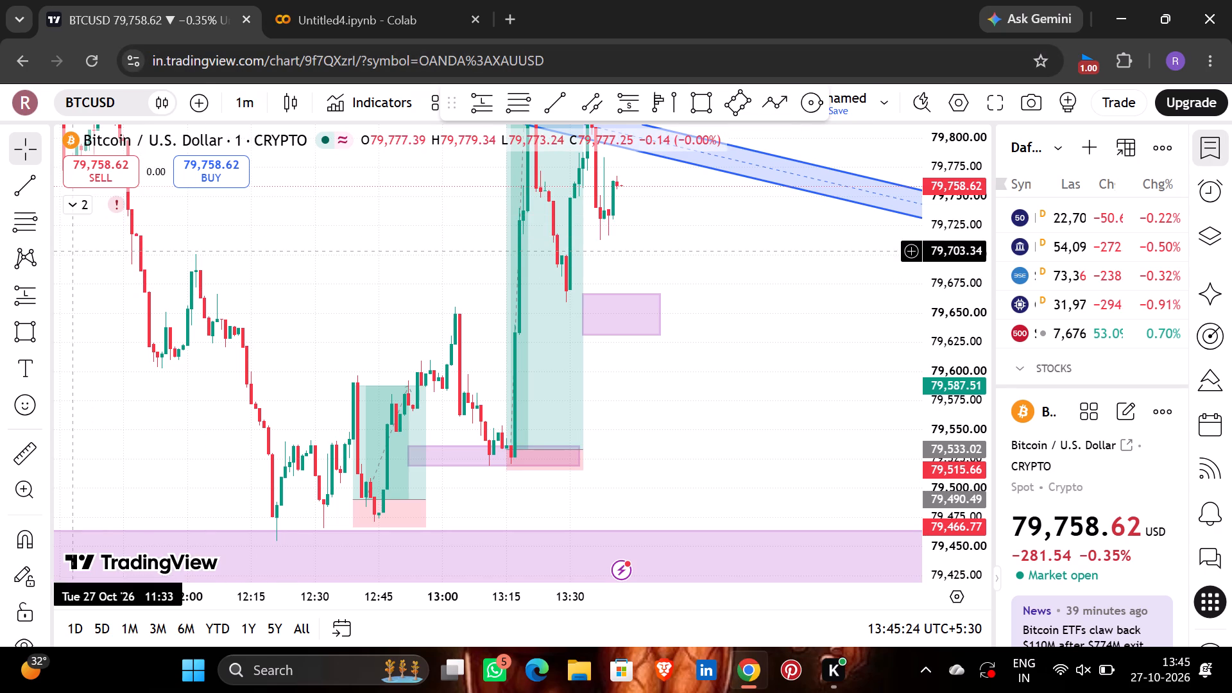
Move the Path tool to the first place among the favorite drawing tools.
{"action": "left_click", "coordinate": [789, 102]}
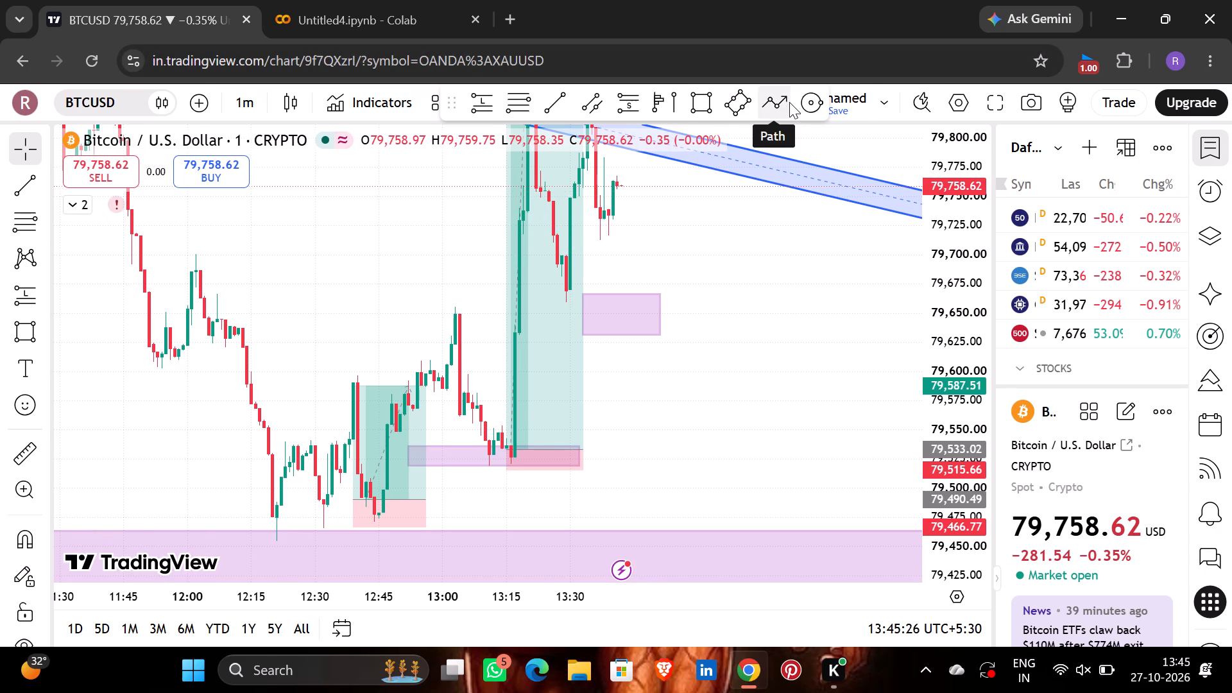
{"action": "left_click", "coordinate": [789, 102]}
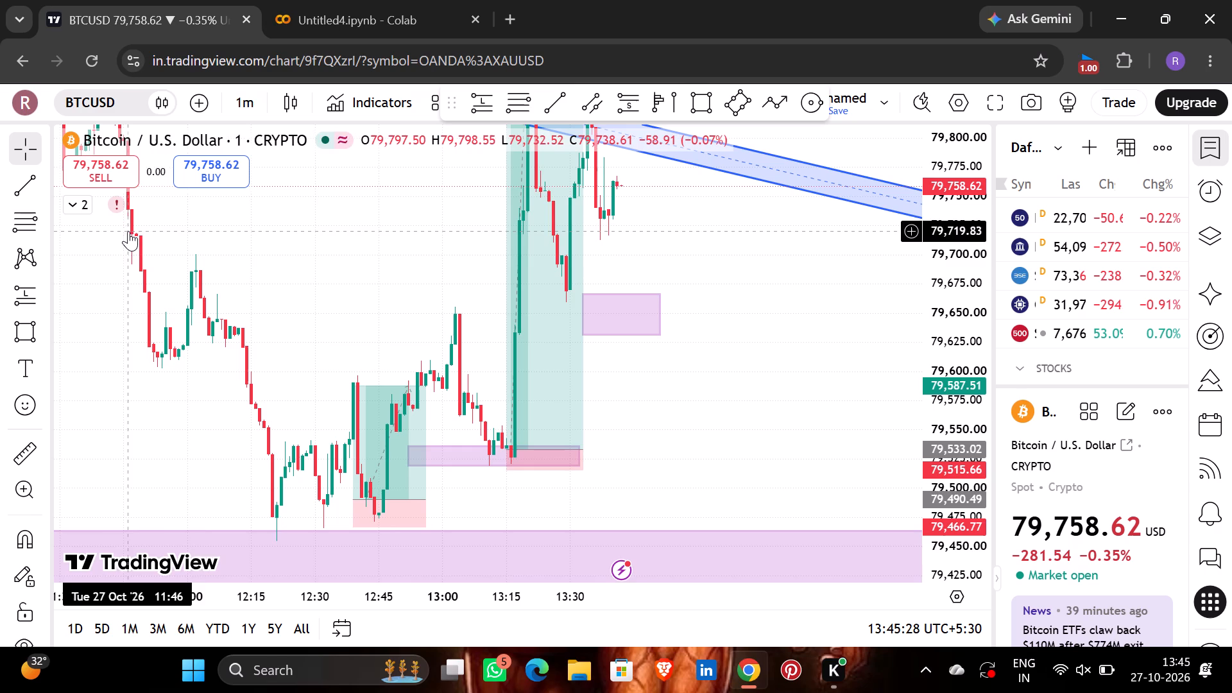
{"action": "left_click_drag", "start_coordinate": [128, 231], "coordinate": [153, 268]}
{"action": "left_click", "coordinate": [766, 99]}
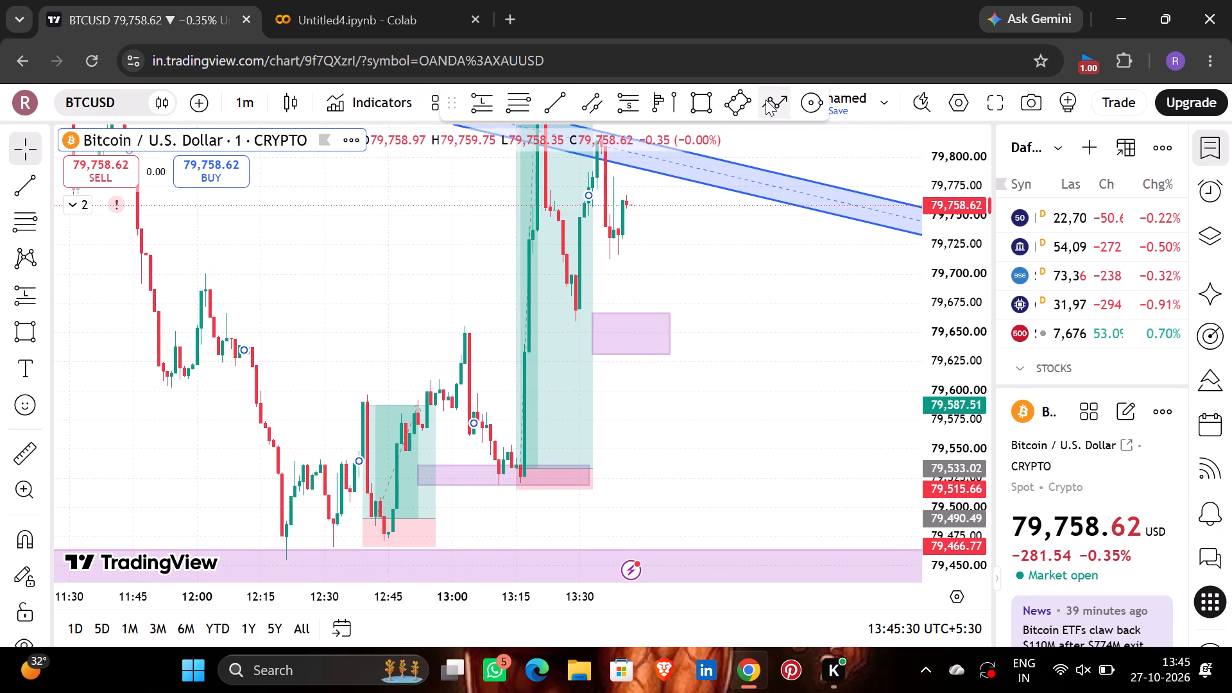
{"action": "left_click_drag", "start_coordinate": [766, 99], "coordinate": [225, 330]}
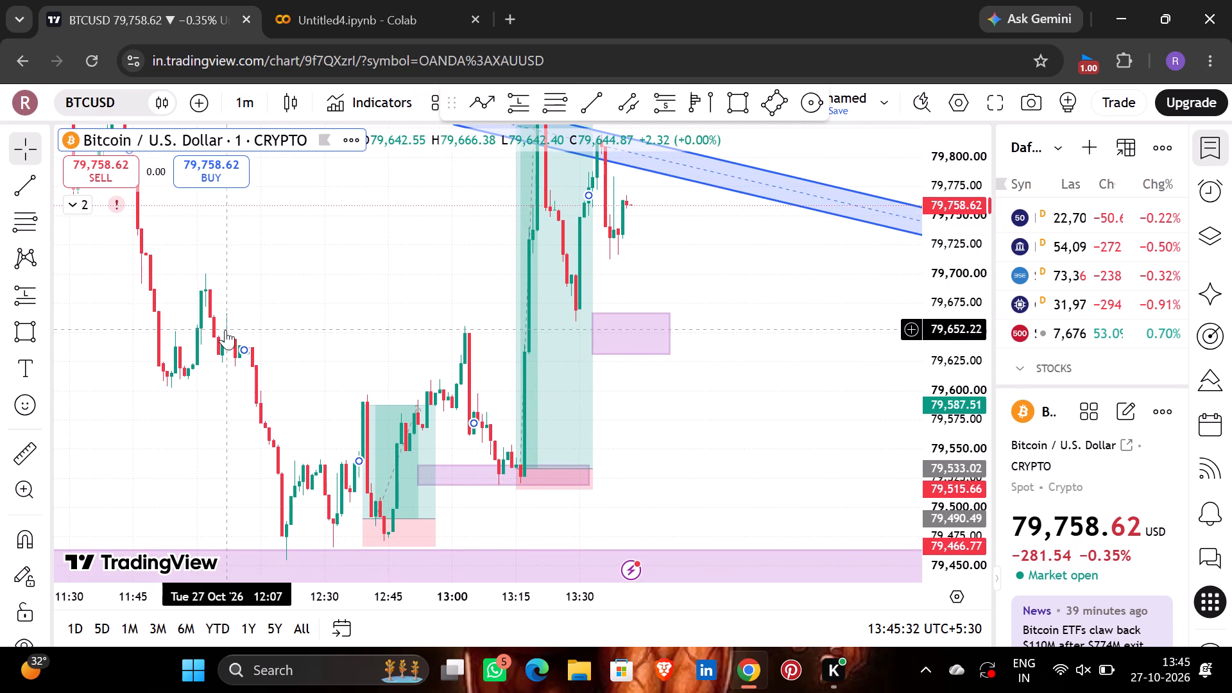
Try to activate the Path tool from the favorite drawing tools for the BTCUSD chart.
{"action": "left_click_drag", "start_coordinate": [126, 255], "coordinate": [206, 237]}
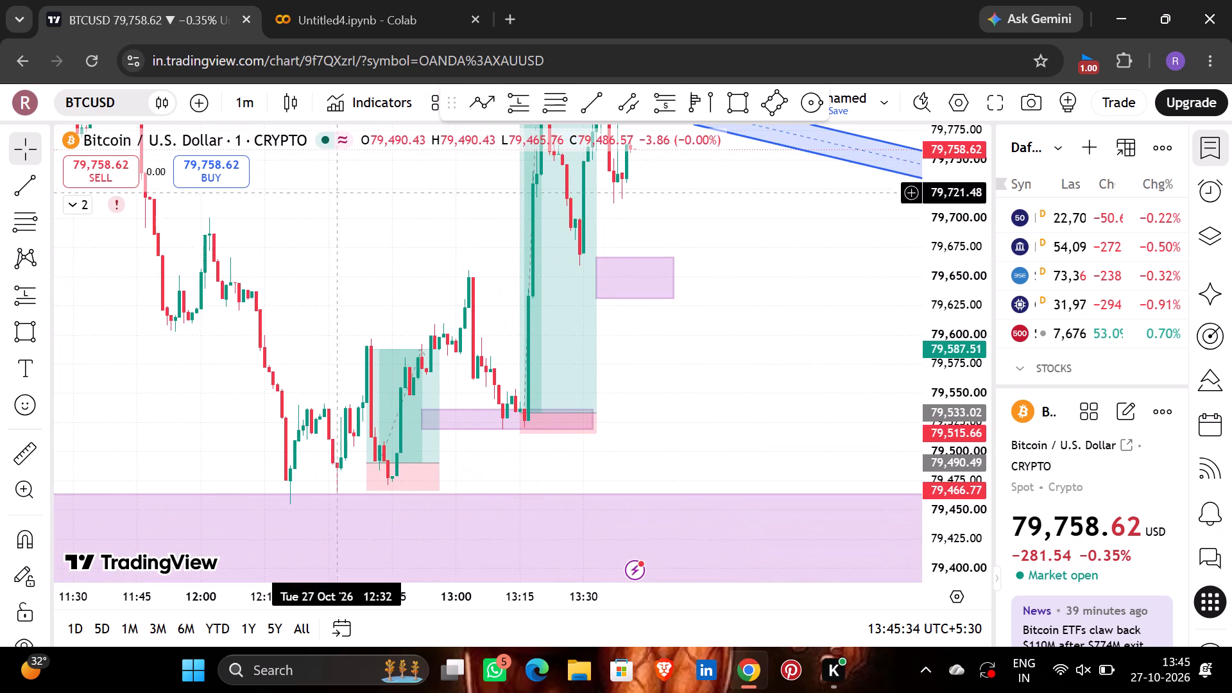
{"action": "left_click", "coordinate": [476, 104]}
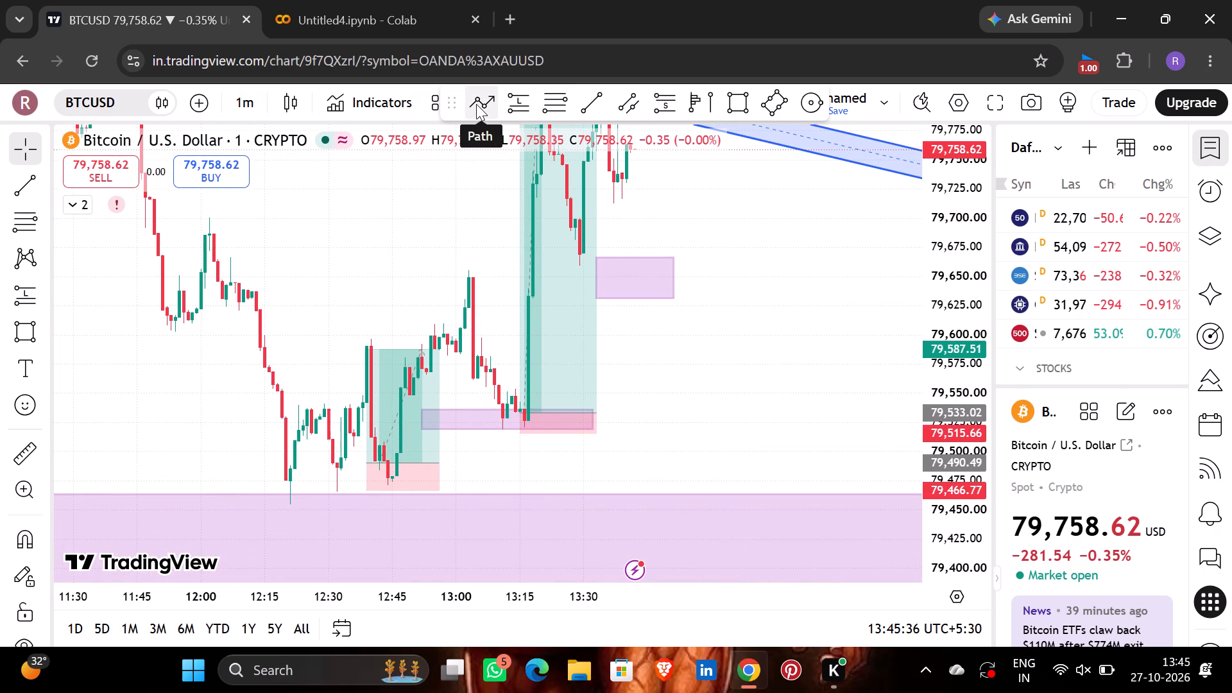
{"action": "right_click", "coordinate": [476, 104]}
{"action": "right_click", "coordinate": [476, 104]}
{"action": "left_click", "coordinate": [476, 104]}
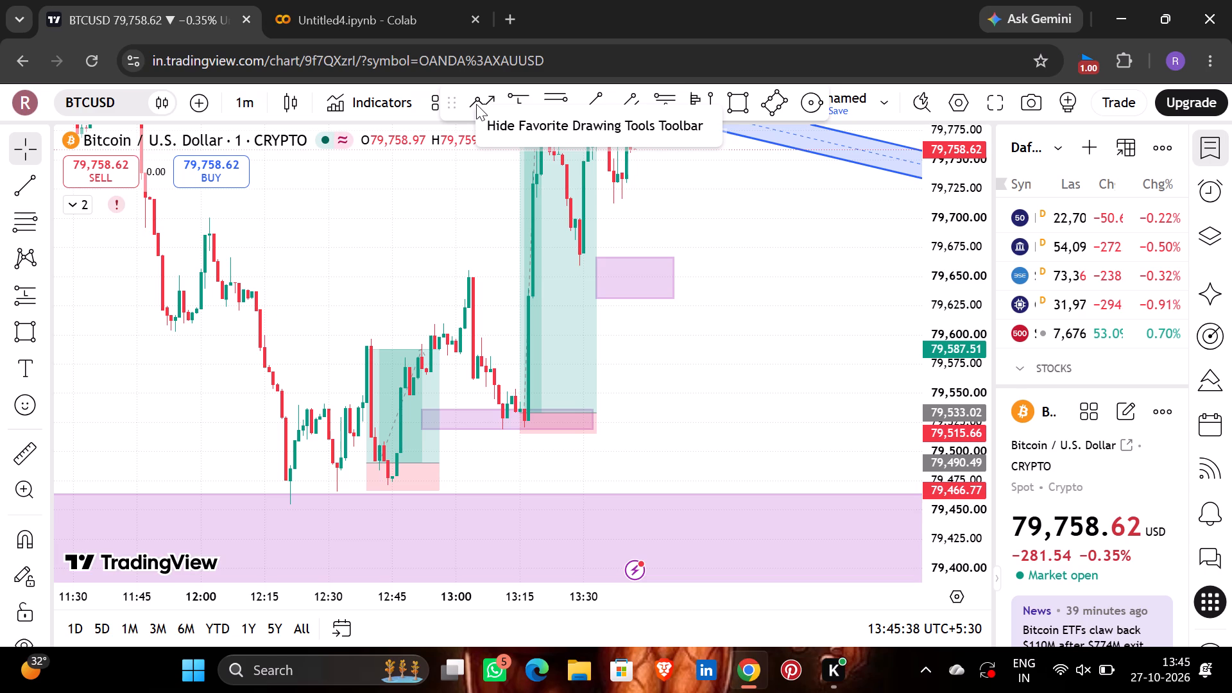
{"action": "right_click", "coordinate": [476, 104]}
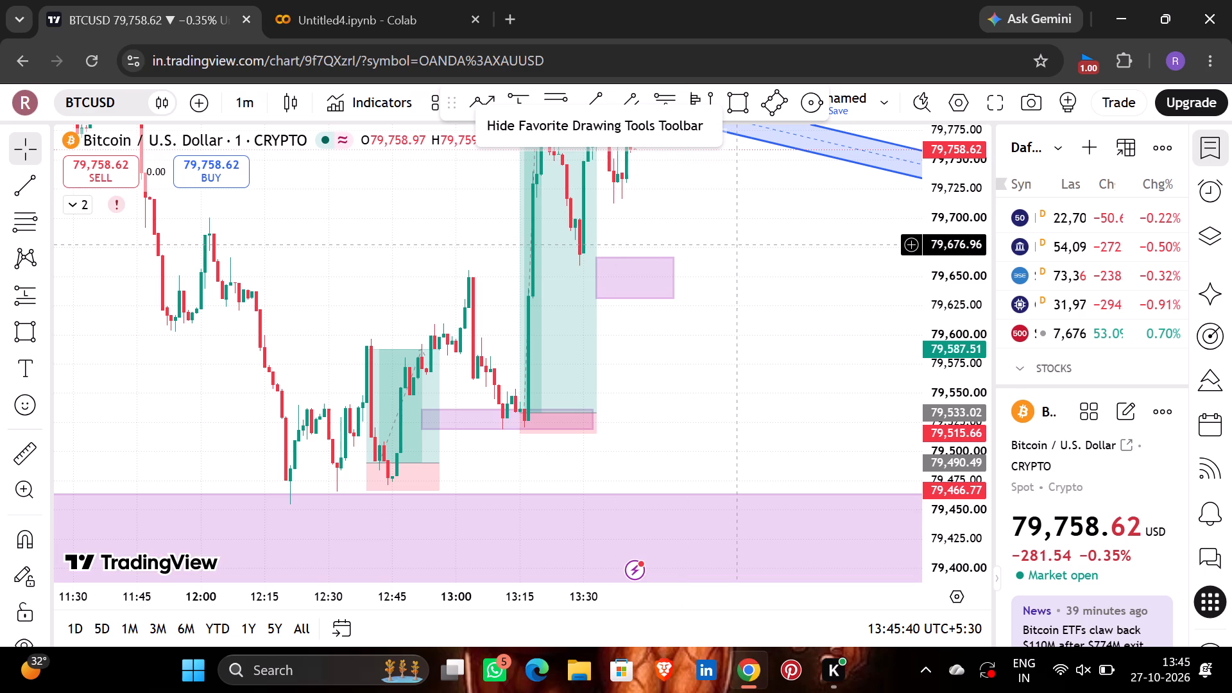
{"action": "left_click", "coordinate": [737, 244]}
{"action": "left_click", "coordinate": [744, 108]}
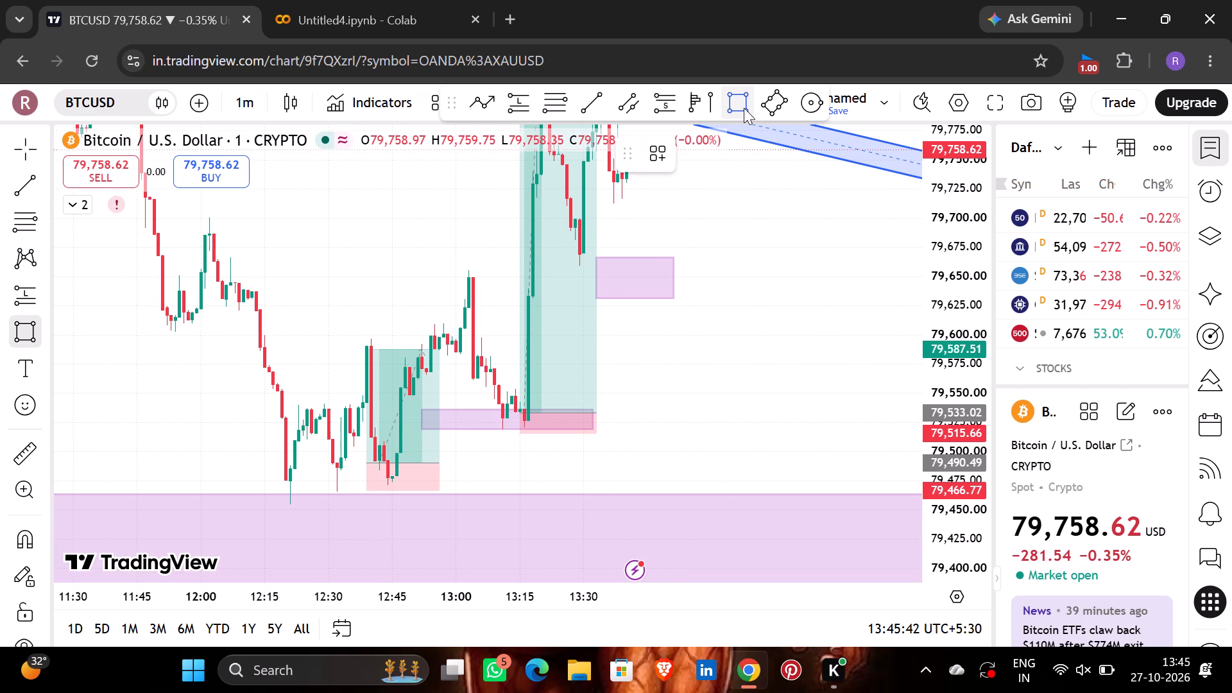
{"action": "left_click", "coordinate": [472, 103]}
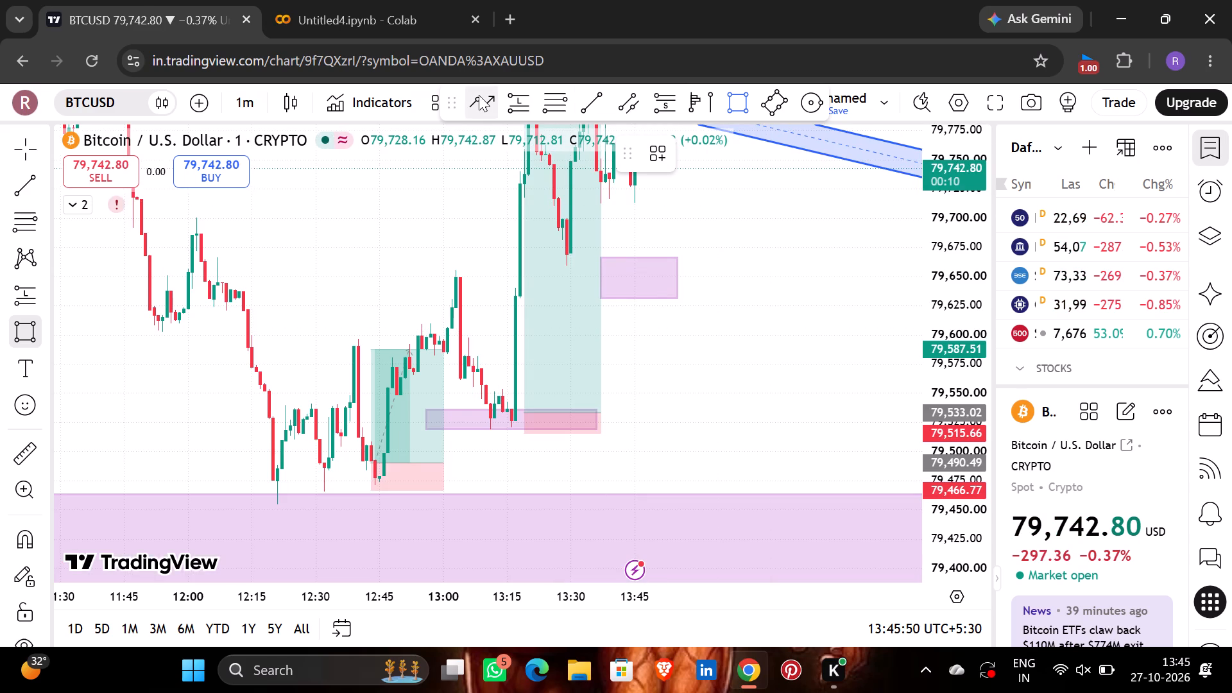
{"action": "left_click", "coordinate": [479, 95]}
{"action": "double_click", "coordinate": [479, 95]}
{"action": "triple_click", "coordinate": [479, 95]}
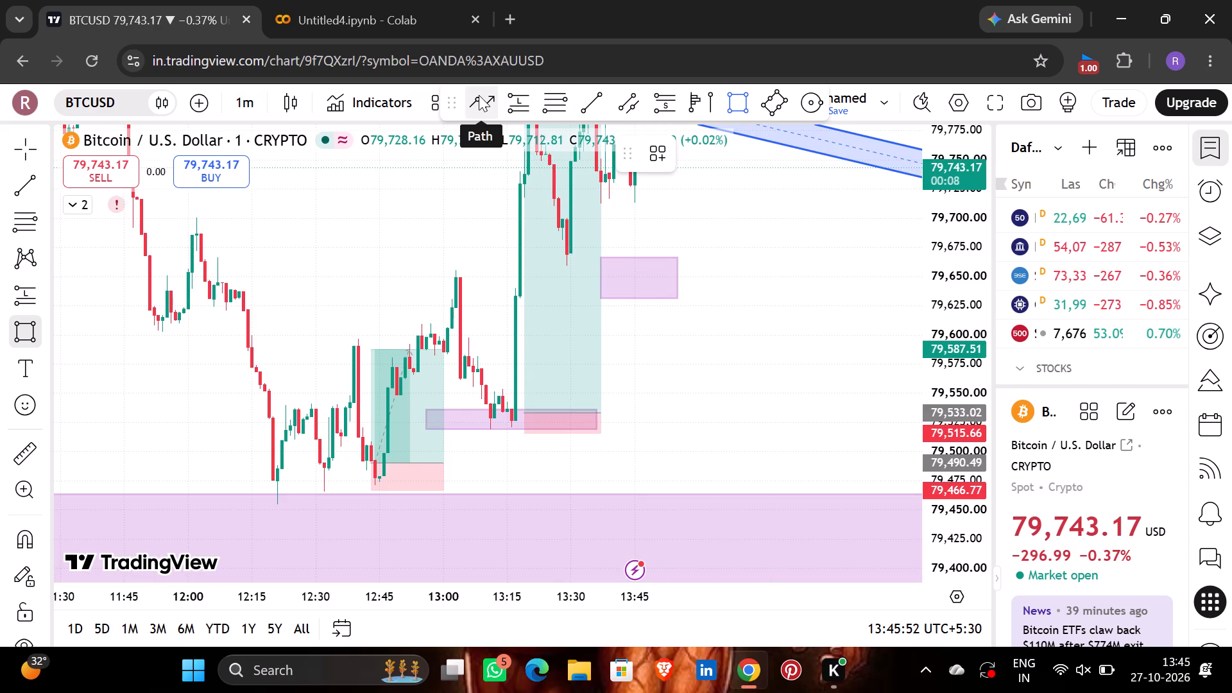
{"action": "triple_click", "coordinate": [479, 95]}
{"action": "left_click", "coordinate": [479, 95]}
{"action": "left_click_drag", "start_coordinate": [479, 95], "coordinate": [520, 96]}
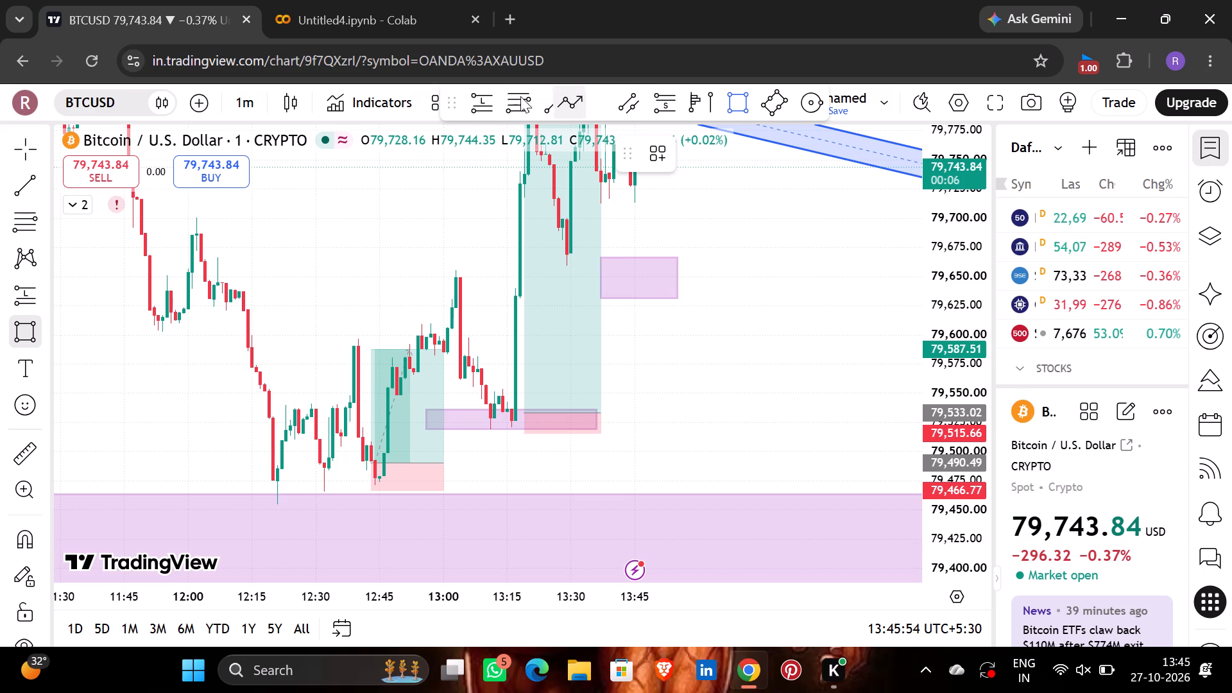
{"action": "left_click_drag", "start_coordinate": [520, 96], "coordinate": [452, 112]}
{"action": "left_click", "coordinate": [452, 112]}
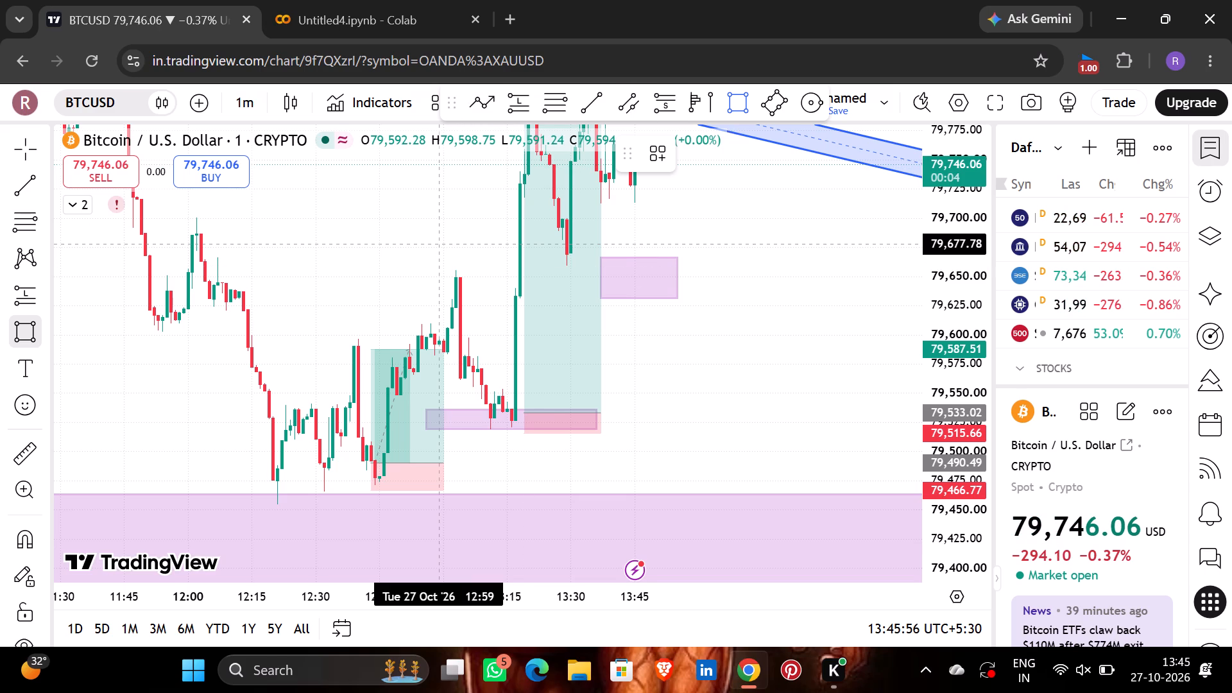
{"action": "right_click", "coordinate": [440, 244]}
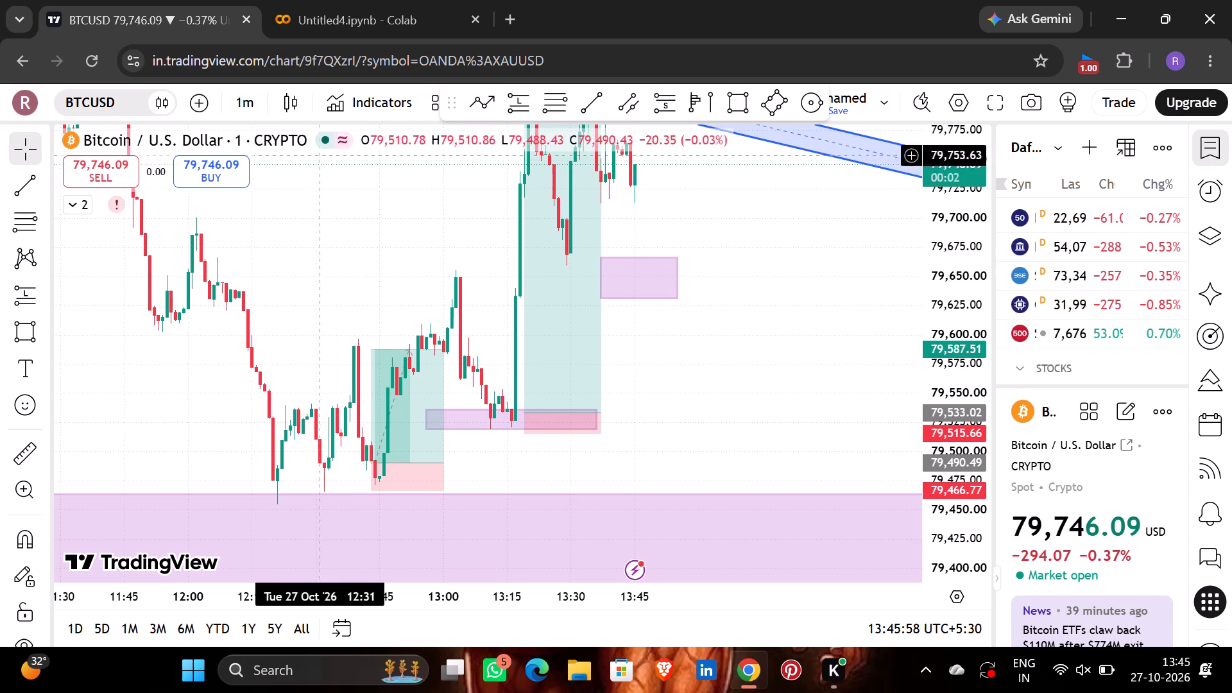
Draw a trend line from 12:21 at about 79,537.30 to about 13:10, along the top edge of the thin demand zone.
{"action": "left_click_drag", "start_coordinate": [352, 252], "coordinate": [296, 266]}
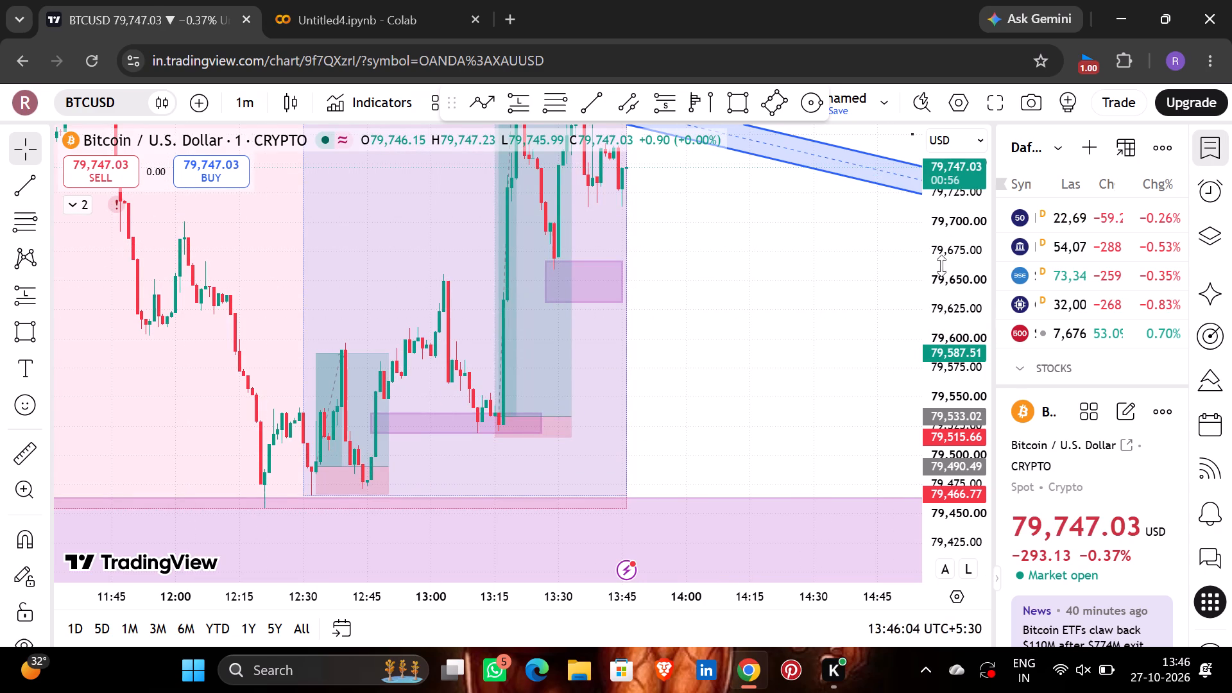
{"action": "left_click_drag", "start_coordinate": [948, 255], "coordinate": [970, 378]}
{"action": "left_click", "coordinate": [477, 98]}
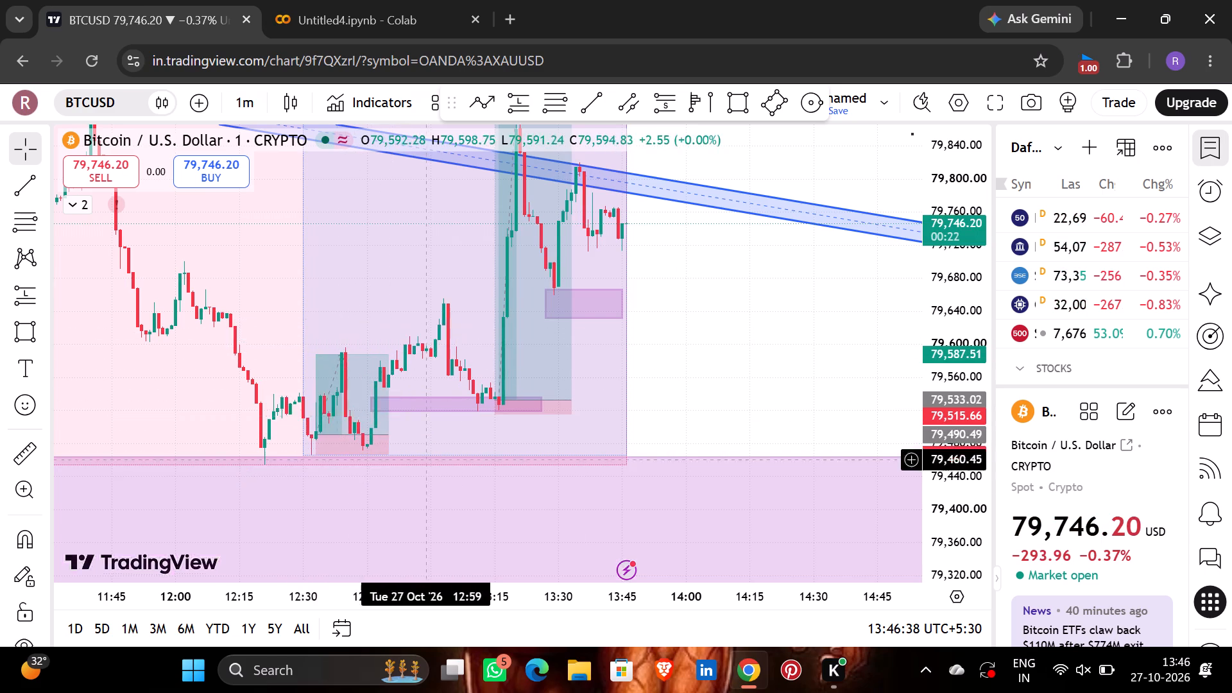
{"action": "left_click_drag", "start_coordinate": [884, 368], "coordinate": [830, 291]}
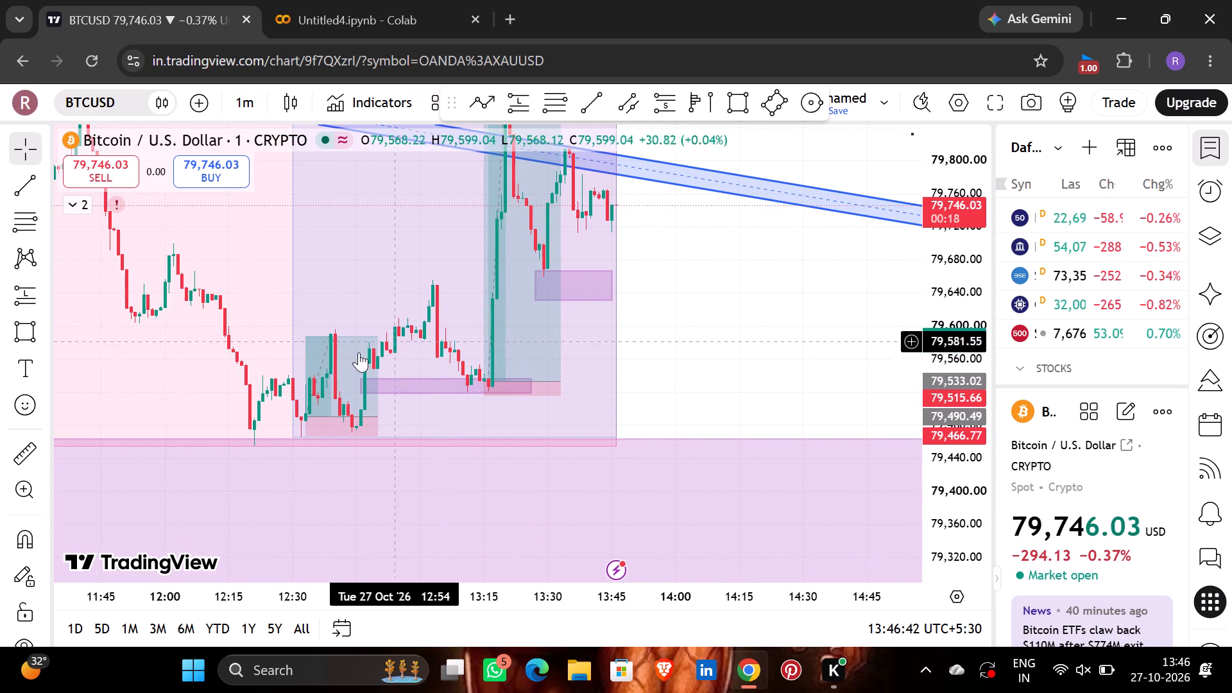
{"action": "left_click", "coordinate": [602, 92]}
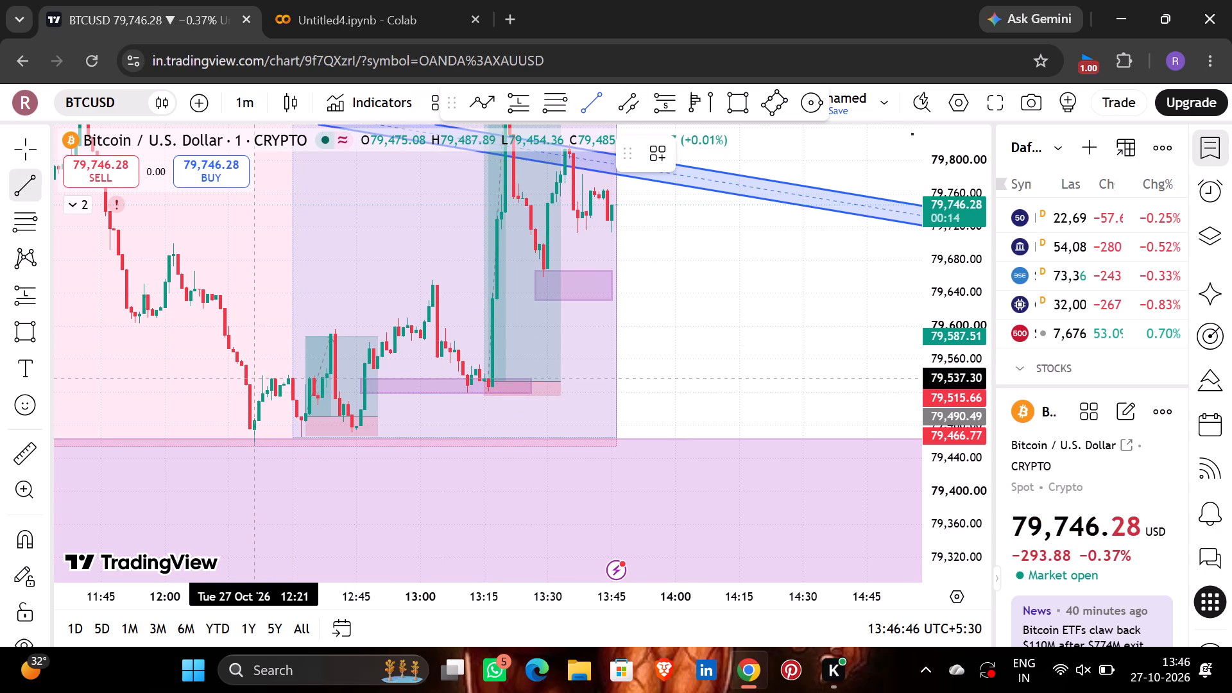
{"action": "left_click_drag", "start_coordinate": [256, 377], "coordinate": [463, 381]}
{"action": "left_click", "coordinate": [463, 381]}
{"action": "left_click", "coordinate": [785, 370]}
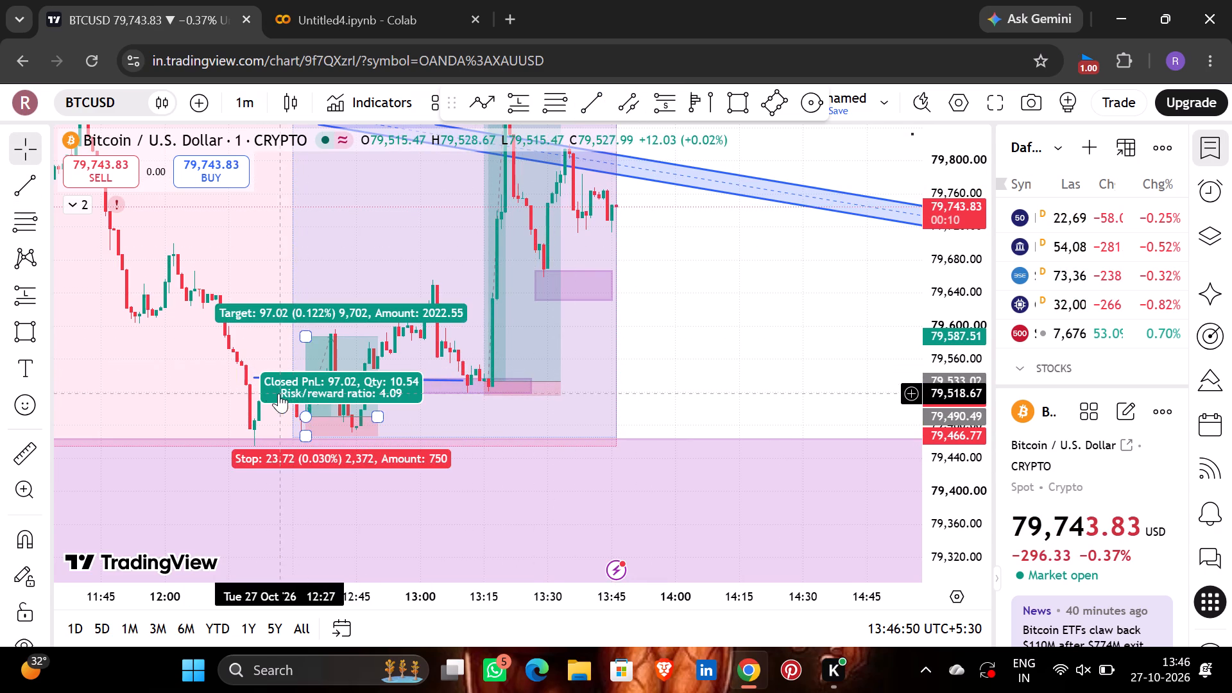
Extend the trend line's later end to 13:23 at about 79,536.72, making it nearly level.
{"action": "left_click_drag", "start_coordinate": [765, 325], "coordinate": [766, 296]}
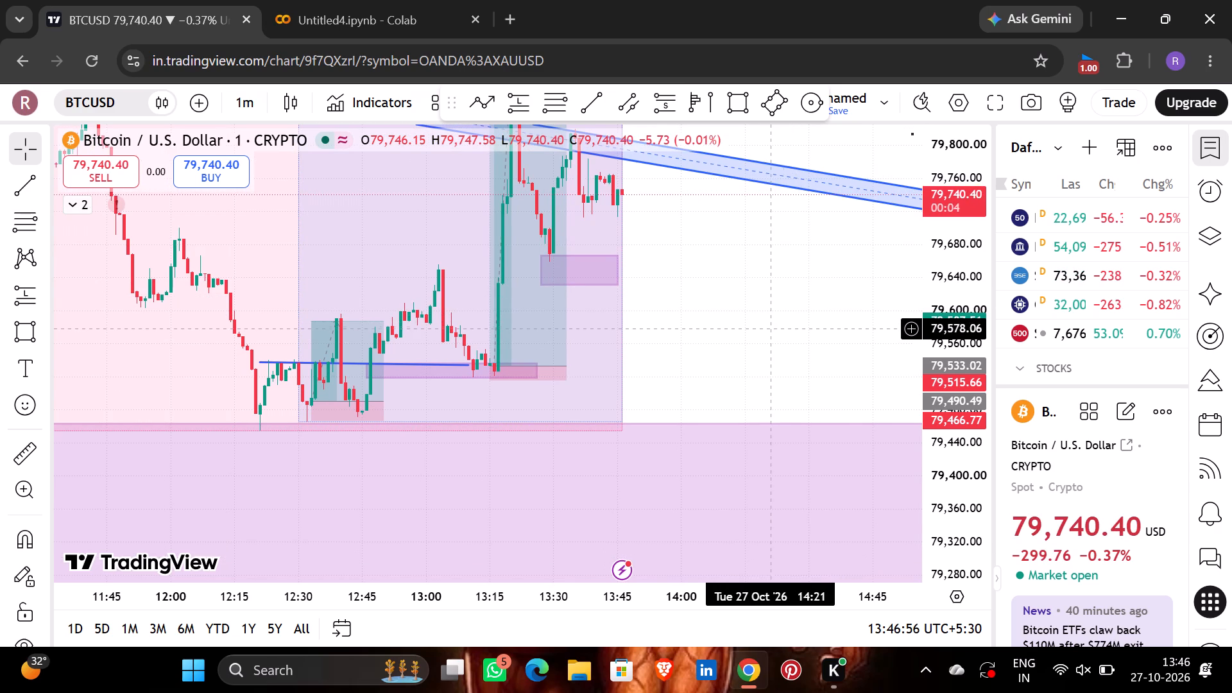
{"action": "left_click_drag", "start_coordinate": [772, 329], "coordinate": [769, 303]}
{"action": "left_click_drag", "start_coordinate": [952, 512], "coordinate": [940, 404]}
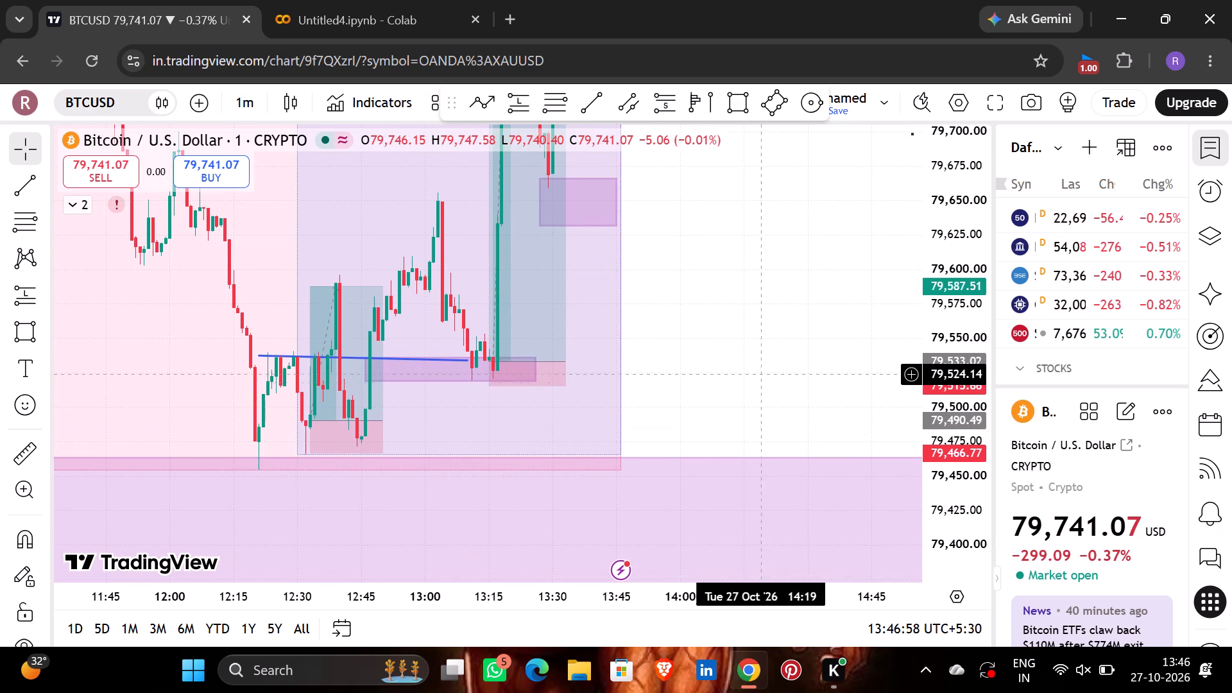
{"action": "left_click_drag", "start_coordinate": [737, 374], "coordinate": [724, 391]}
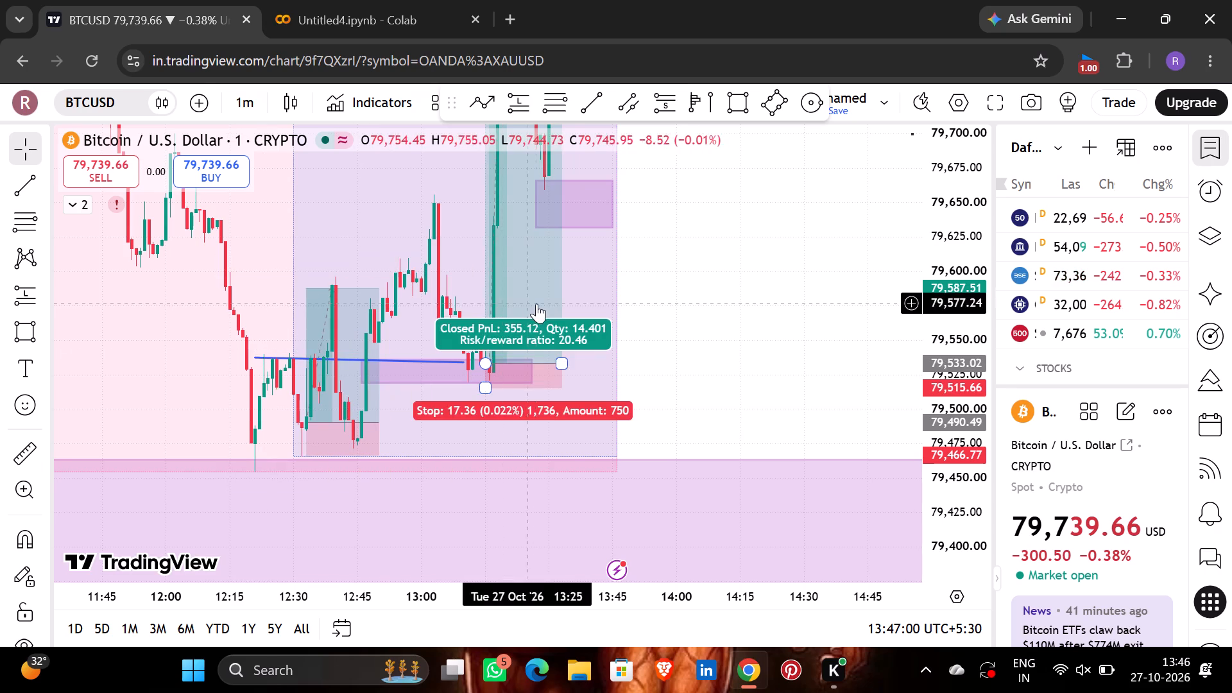
{"action": "left_click_drag", "start_coordinate": [466, 363], "coordinate": [507, 365]}
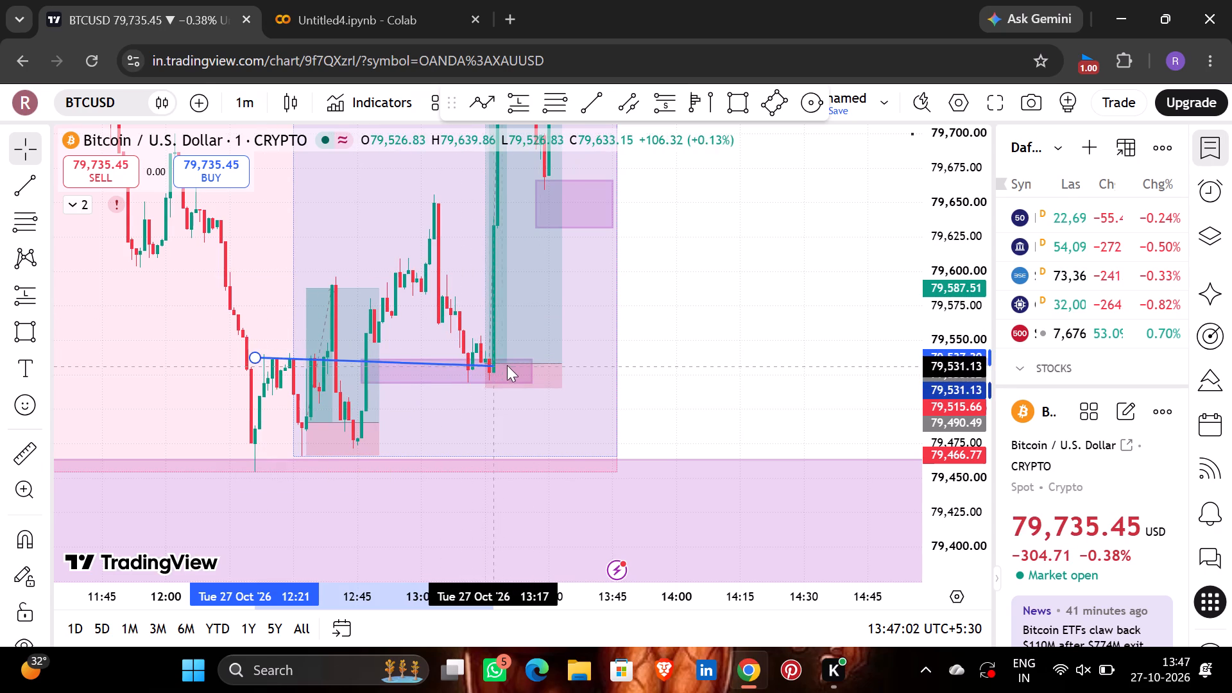
{"action": "left_click_drag", "start_coordinate": [507, 365], "coordinate": [521, 358]}
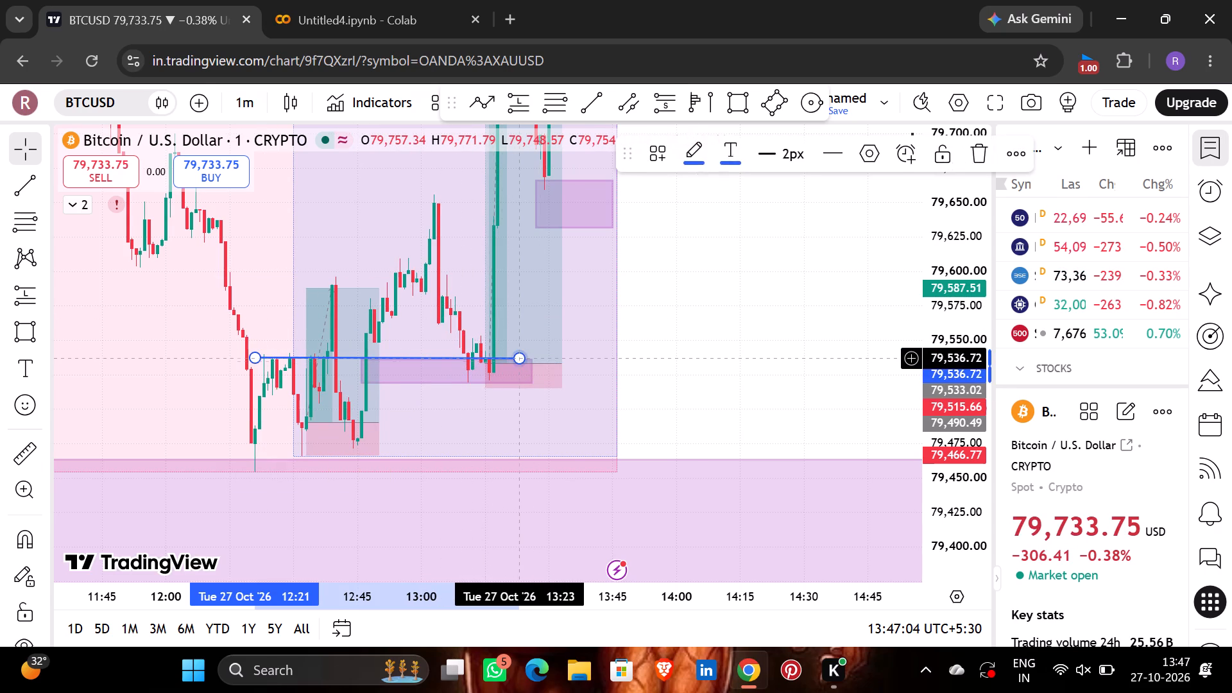
{"action": "left_click", "coordinate": [709, 364]}
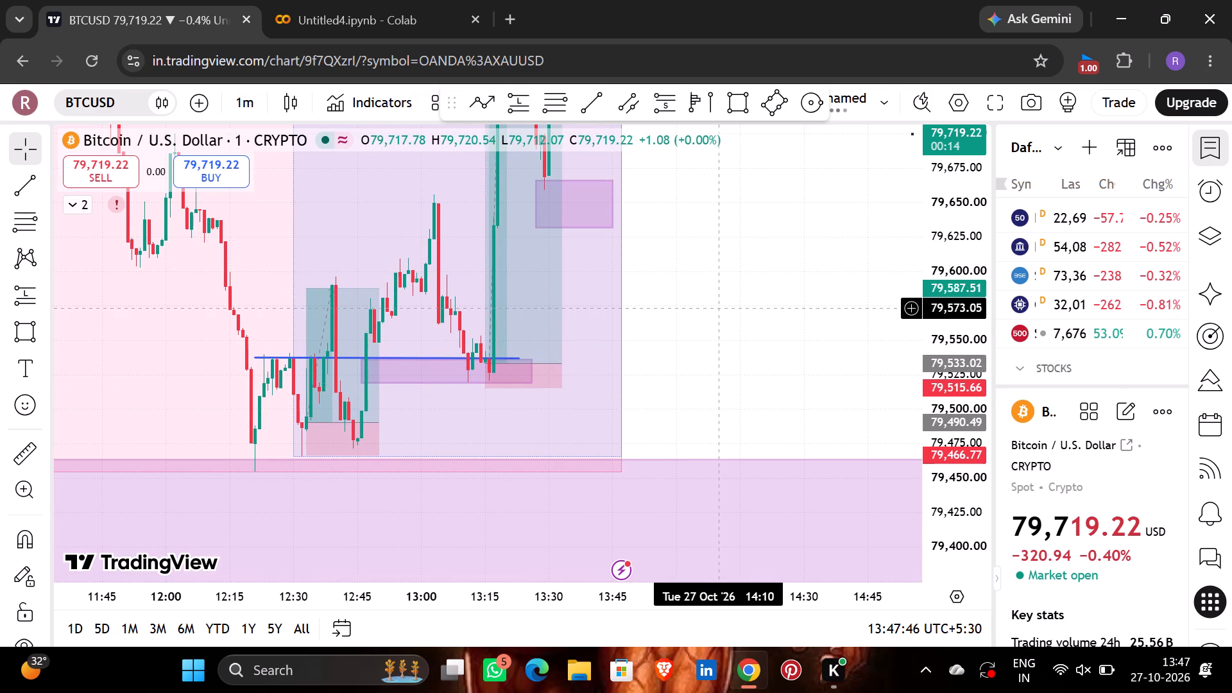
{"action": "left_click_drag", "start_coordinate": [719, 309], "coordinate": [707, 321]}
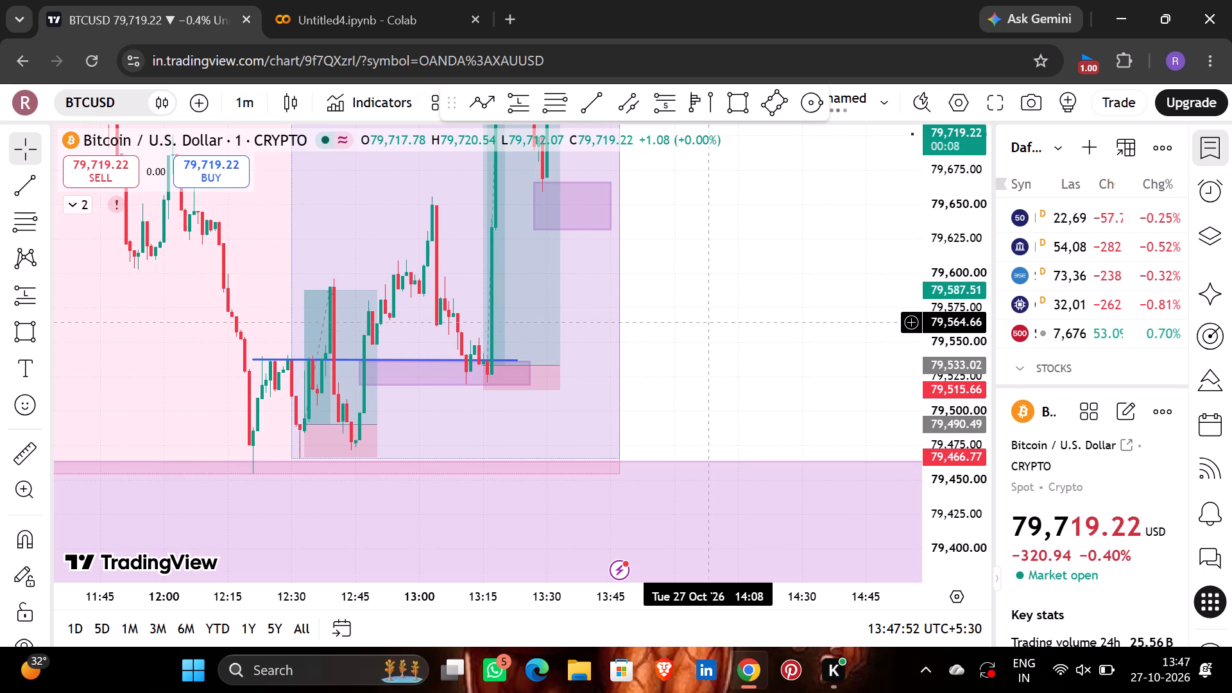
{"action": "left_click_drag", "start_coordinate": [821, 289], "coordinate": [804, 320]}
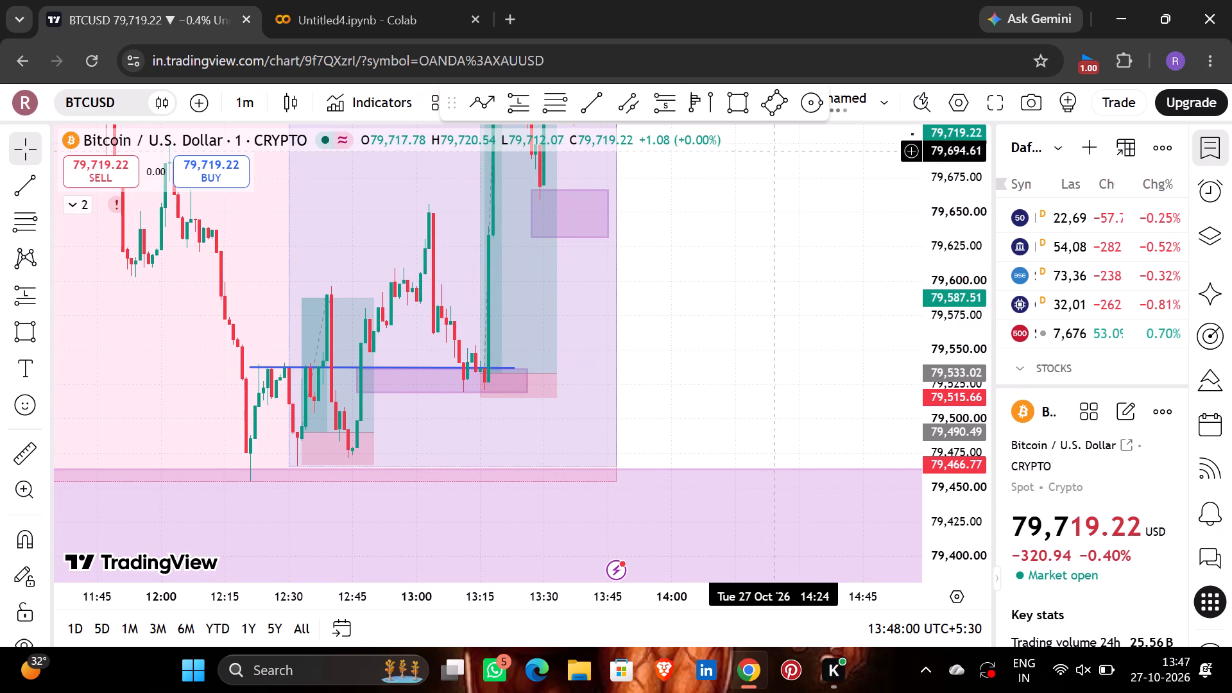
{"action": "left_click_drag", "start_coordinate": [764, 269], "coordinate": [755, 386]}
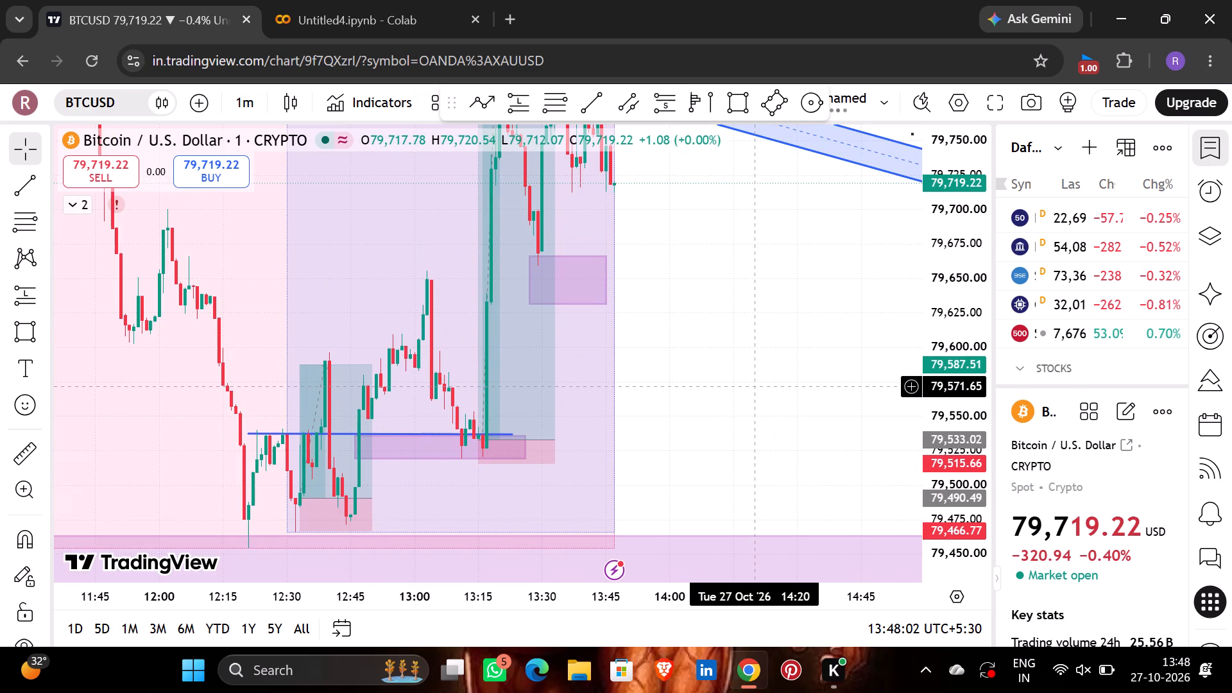
Extend the thin demand zone's start back to 12:21 and raise its lower edge to about 79,526.74.
{"action": "left_click_drag", "start_coordinate": [994, 227], "coordinate": [988, 291]}
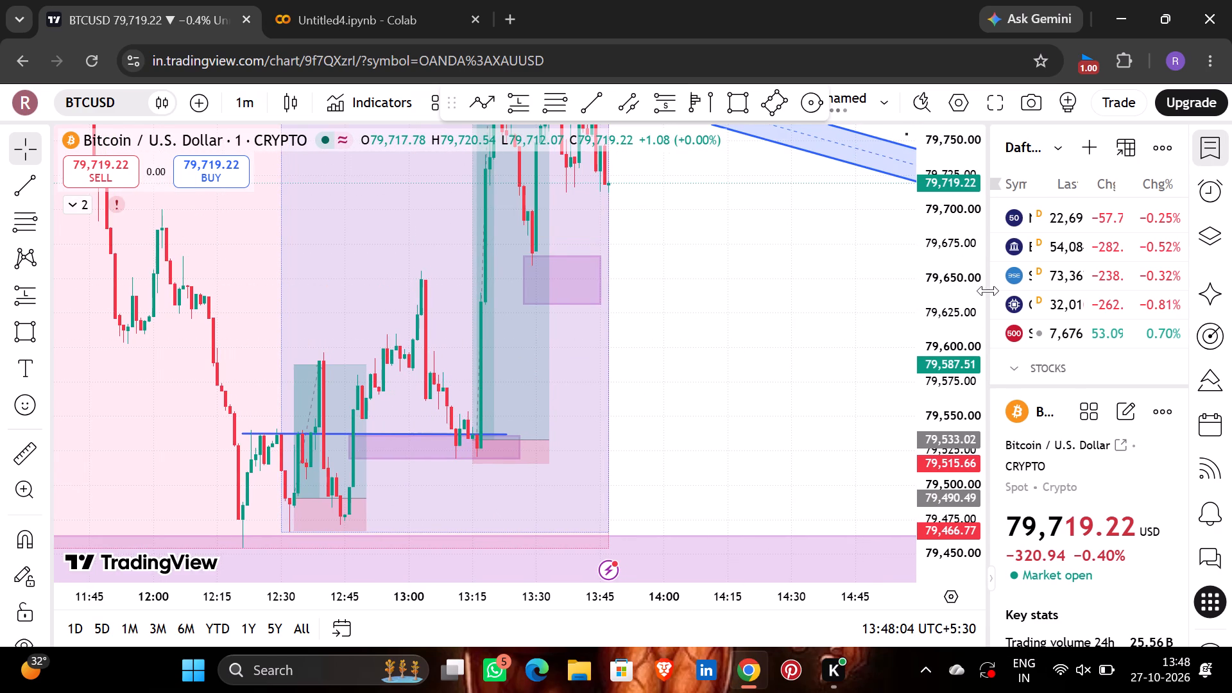
{"action": "left_click_drag", "start_coordinate": [963, 257], "coordinate": [961, 268]}
{"action": "left_click_drag", "start_coordinate": [737, 287], "coordinate": [712, 312]}
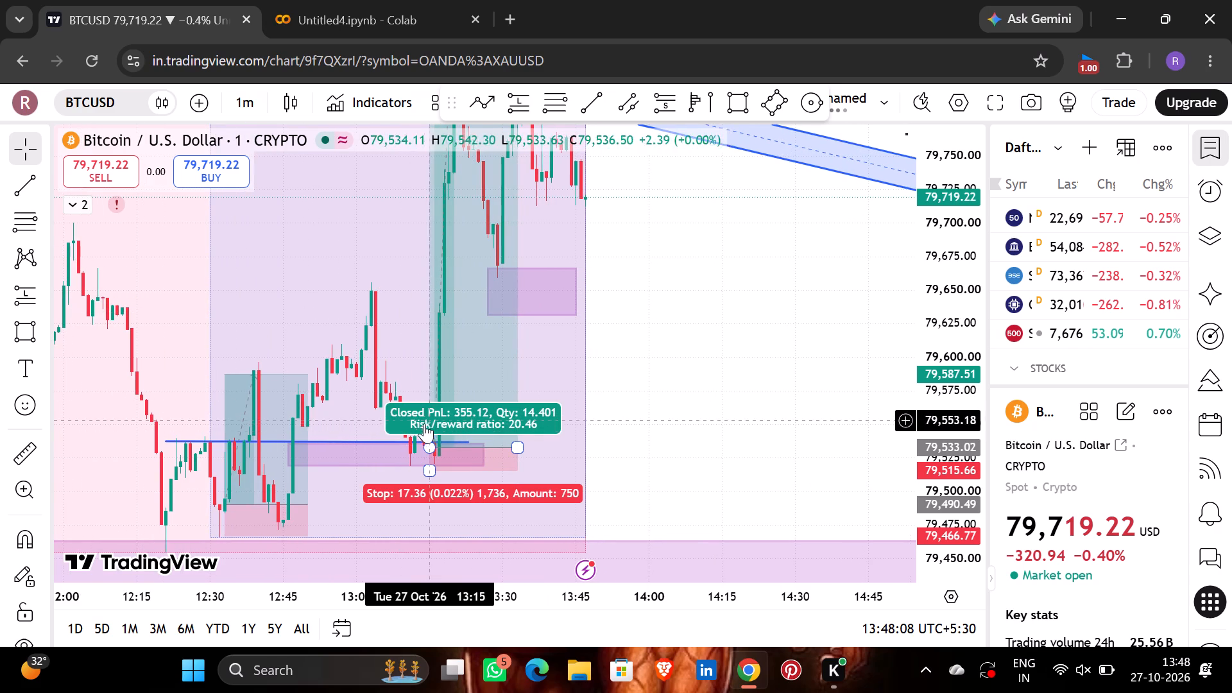
{"action": "left_click_drag", "start_coordinate": [767, 434], "coordinate": [832, 367]}
{"action": "left_click_drag", "start_coordinate": [943, 499], "coordinate": [883, 121]}
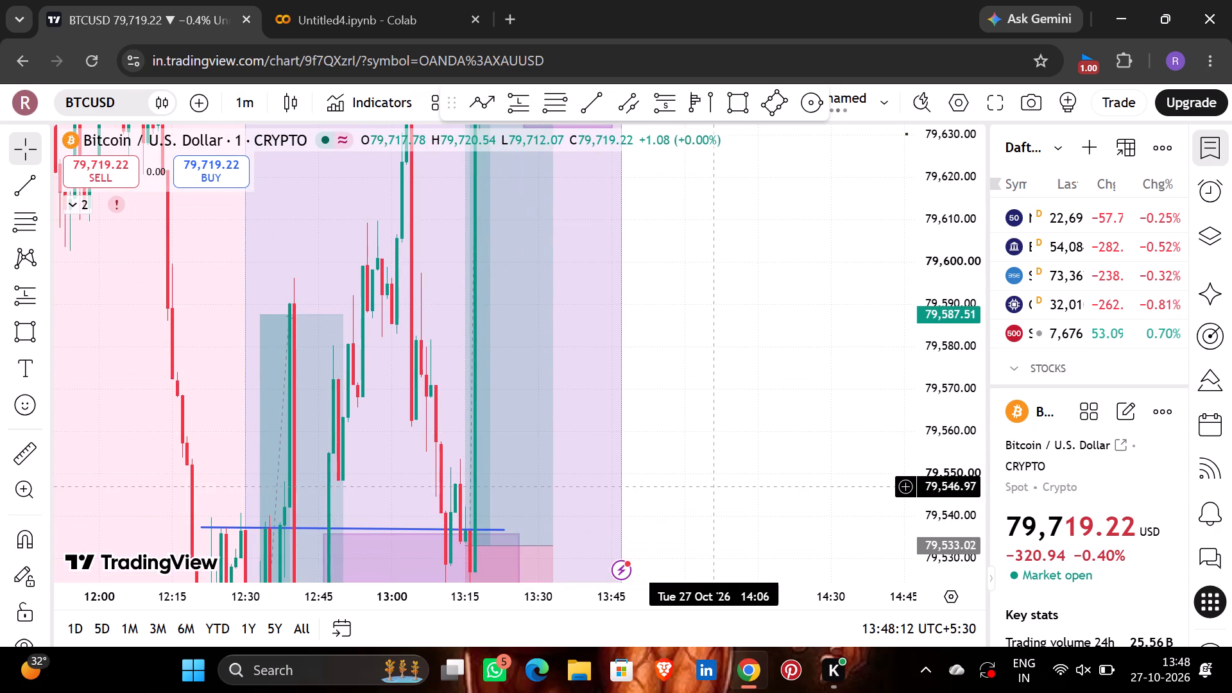
{"action": "left_click_drag", "start_coordinate": [712, 486], "coordinate": [755, 293]}
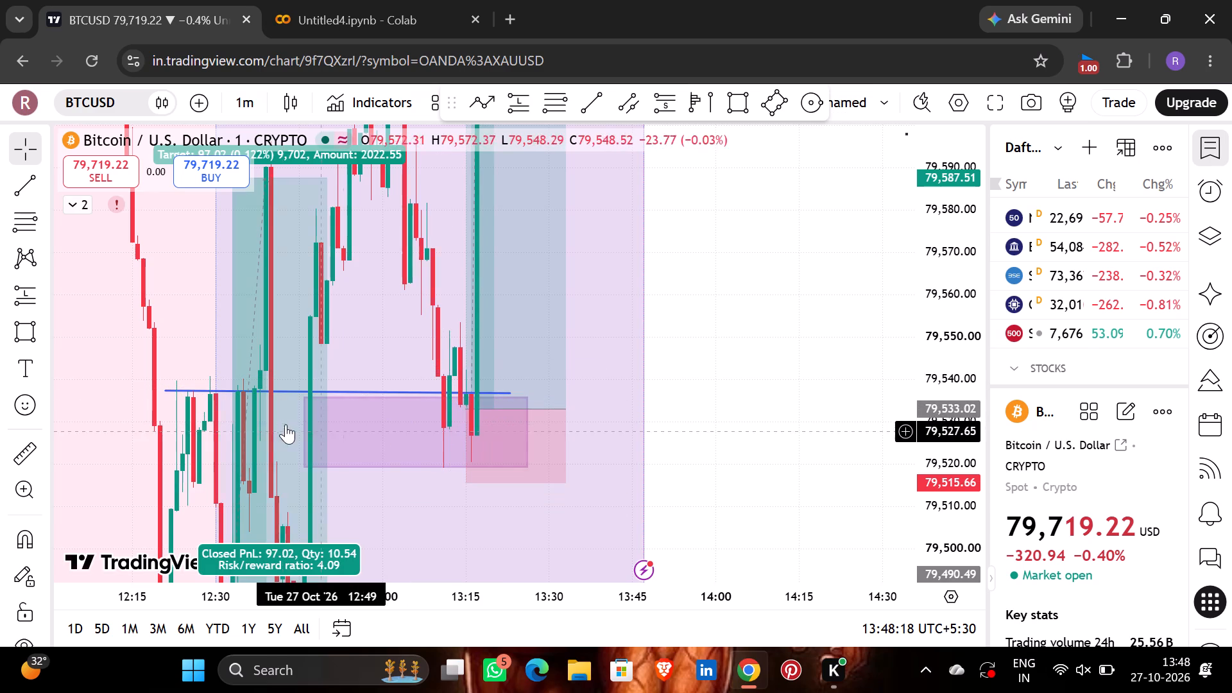
{"action": "left_click_drag", "start_coordinate": [311, 429], "coordinate": [165, 411]}
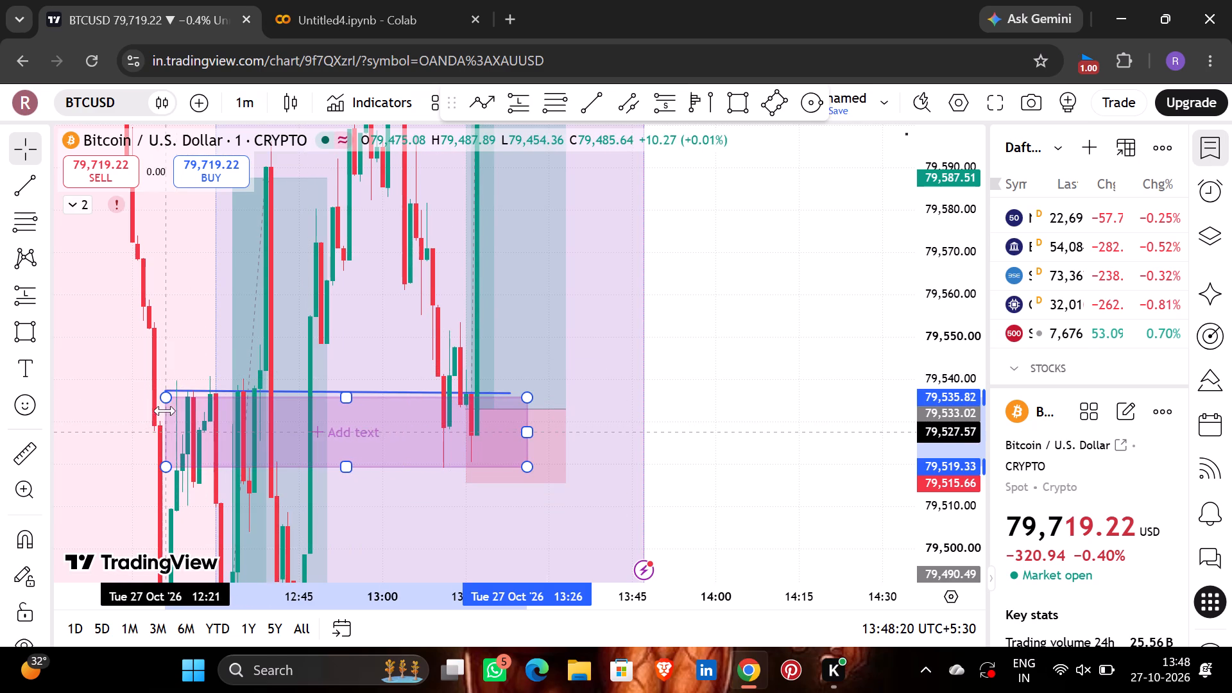
{"action": "left_click_drag", "start_coordinate": [165, 411], "coordinate": [163, 411]}
{"action": "left_click_drag", "start_coordinate": [346, 470], "coordinate": [348, 447]}
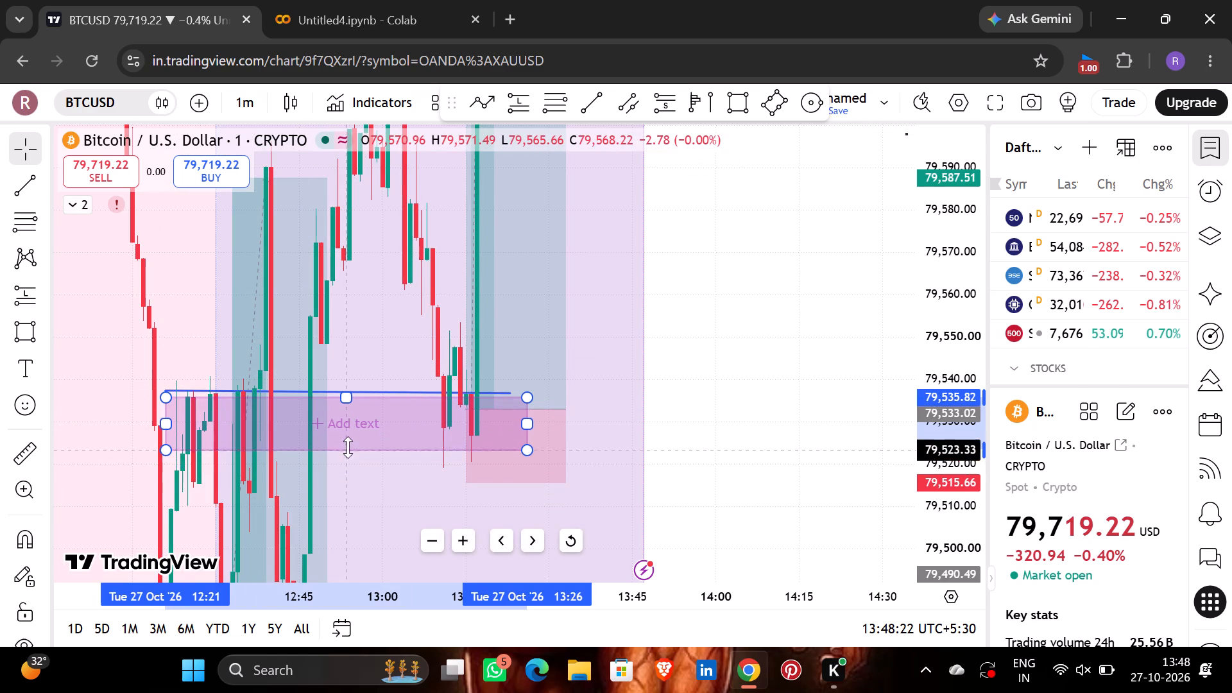
{"action": "left_click_drag", "start_coordinate": [348, 447], "coordinate": [355, 436]}
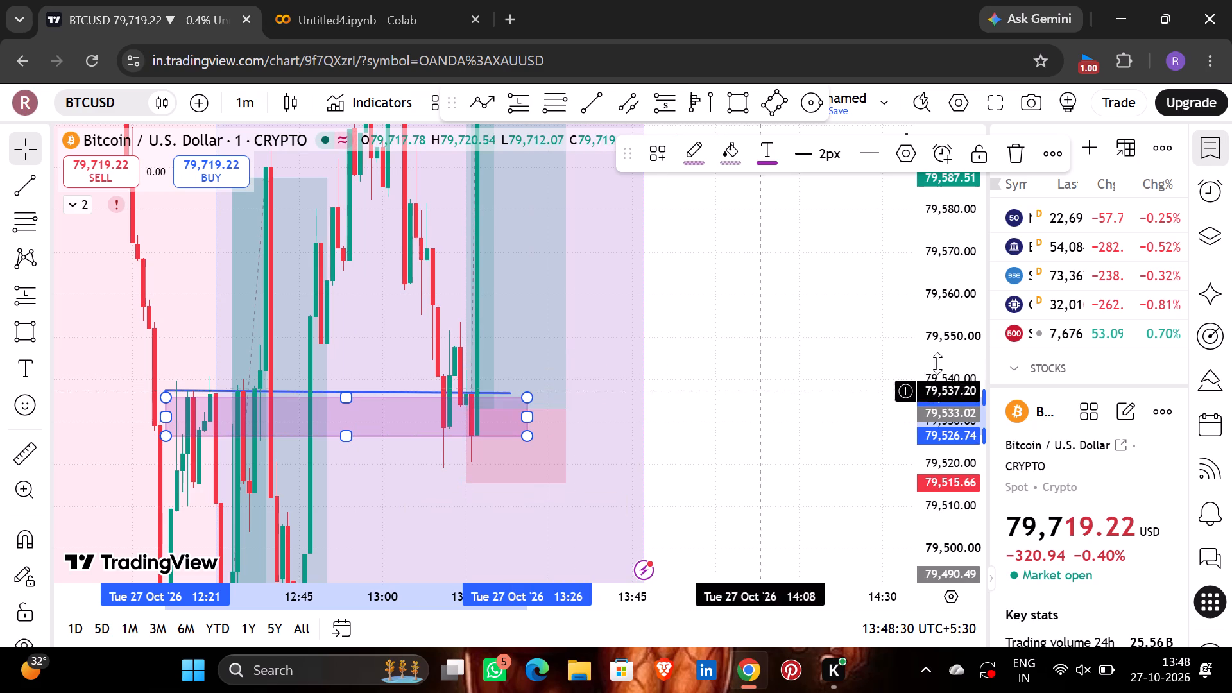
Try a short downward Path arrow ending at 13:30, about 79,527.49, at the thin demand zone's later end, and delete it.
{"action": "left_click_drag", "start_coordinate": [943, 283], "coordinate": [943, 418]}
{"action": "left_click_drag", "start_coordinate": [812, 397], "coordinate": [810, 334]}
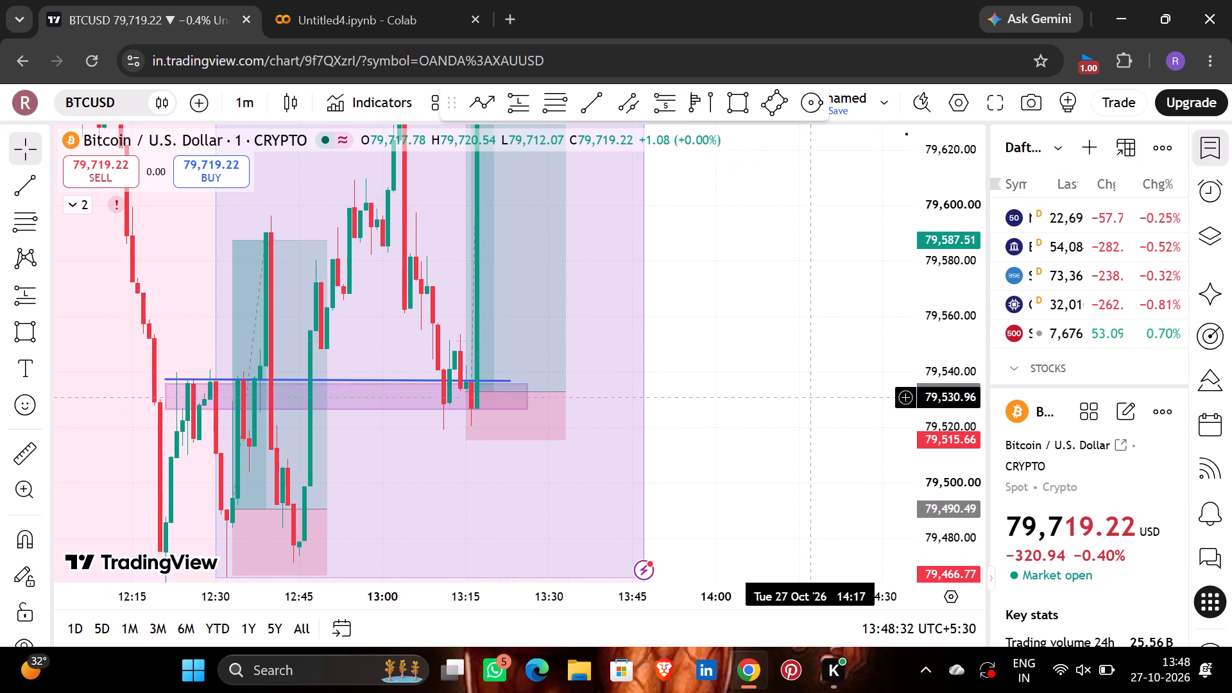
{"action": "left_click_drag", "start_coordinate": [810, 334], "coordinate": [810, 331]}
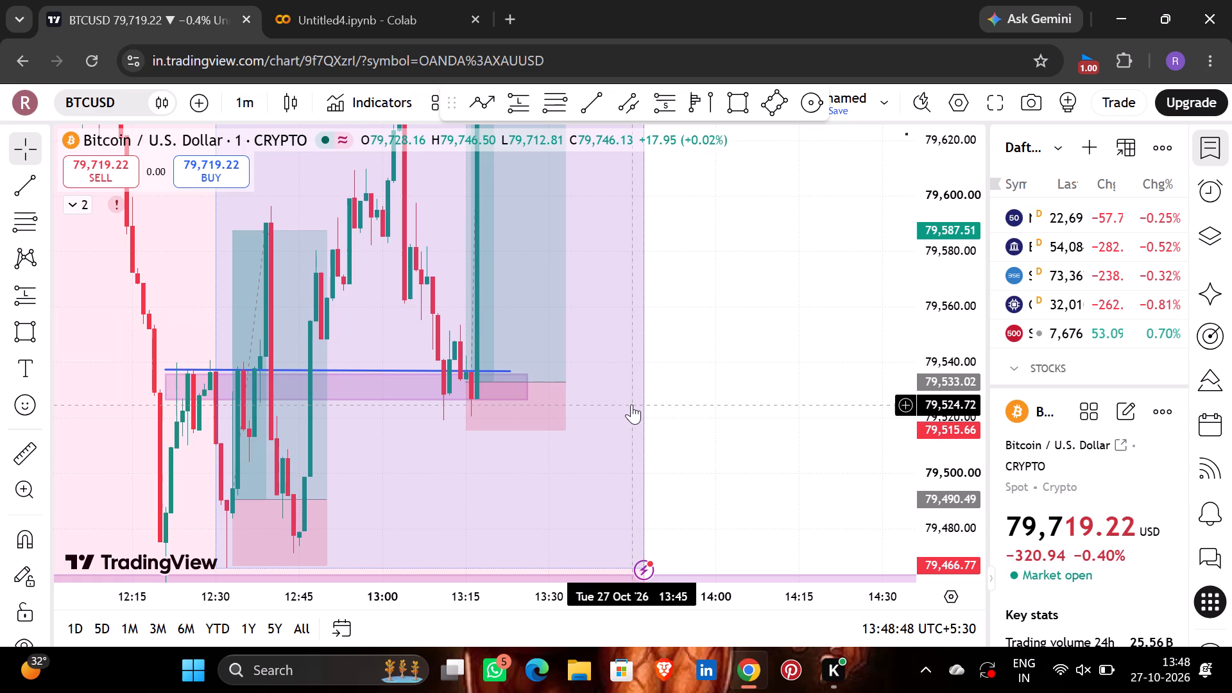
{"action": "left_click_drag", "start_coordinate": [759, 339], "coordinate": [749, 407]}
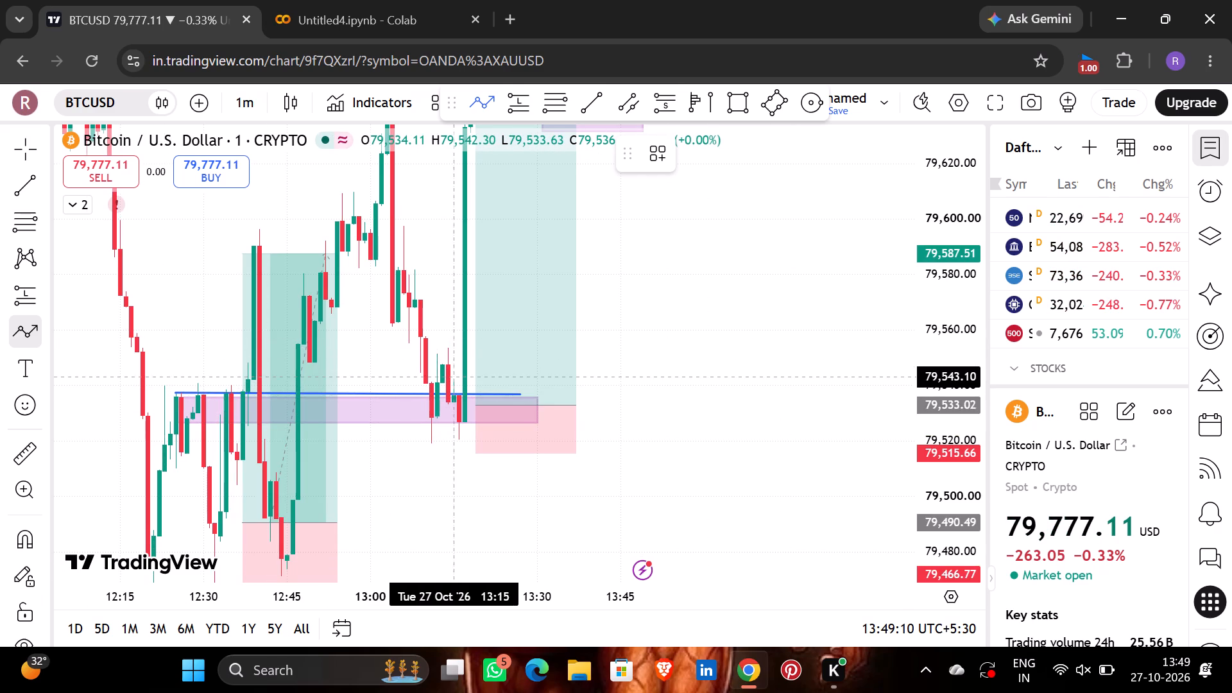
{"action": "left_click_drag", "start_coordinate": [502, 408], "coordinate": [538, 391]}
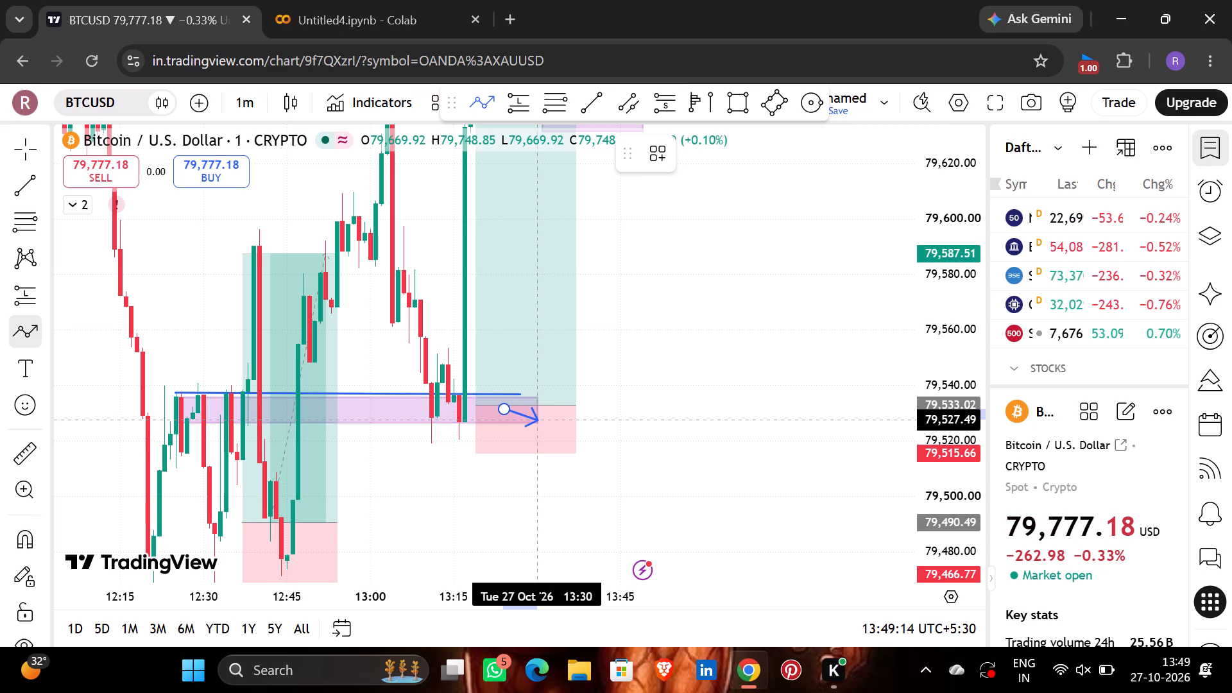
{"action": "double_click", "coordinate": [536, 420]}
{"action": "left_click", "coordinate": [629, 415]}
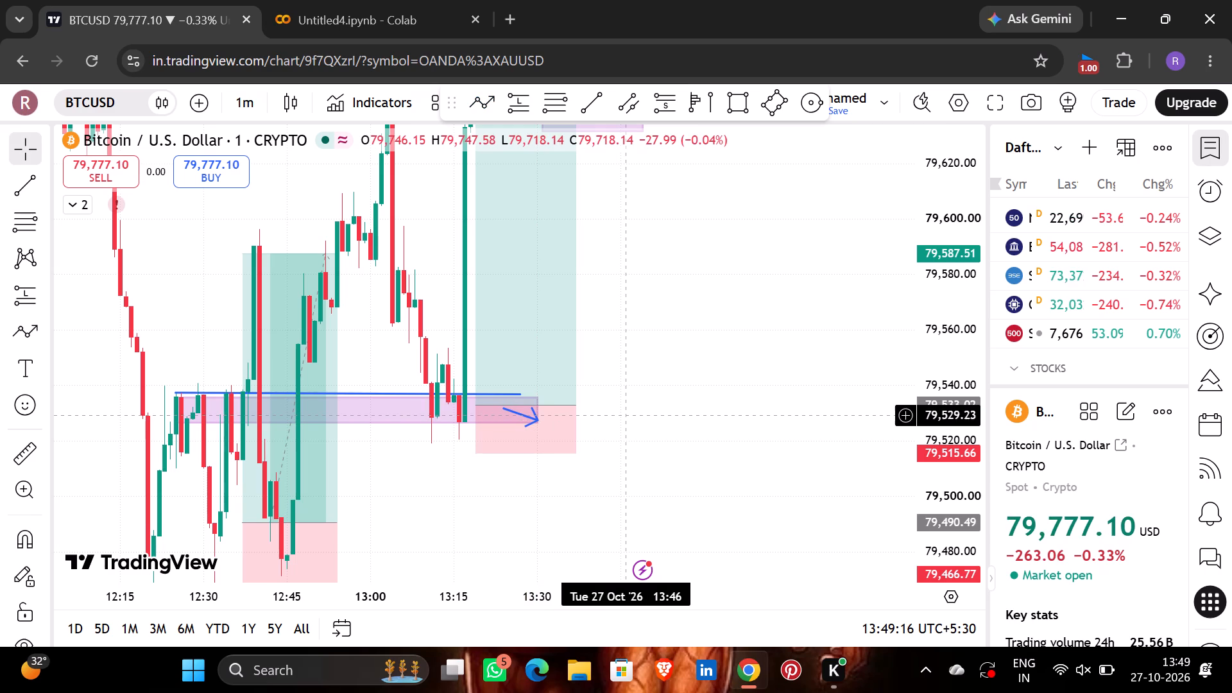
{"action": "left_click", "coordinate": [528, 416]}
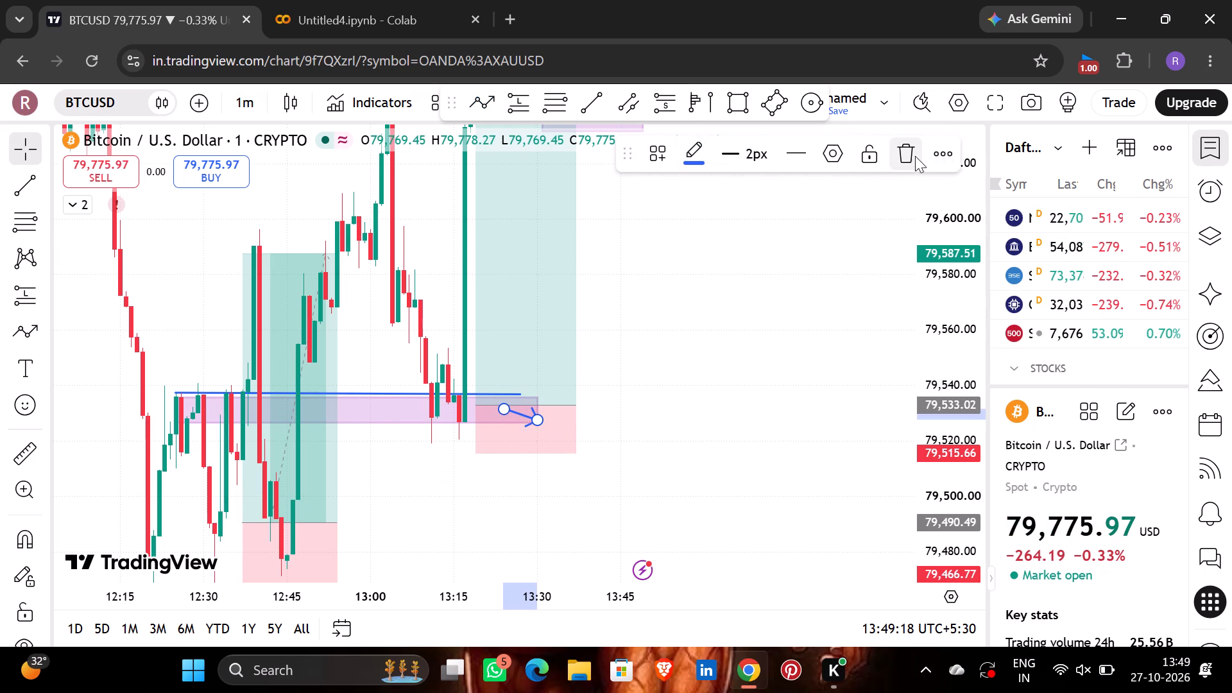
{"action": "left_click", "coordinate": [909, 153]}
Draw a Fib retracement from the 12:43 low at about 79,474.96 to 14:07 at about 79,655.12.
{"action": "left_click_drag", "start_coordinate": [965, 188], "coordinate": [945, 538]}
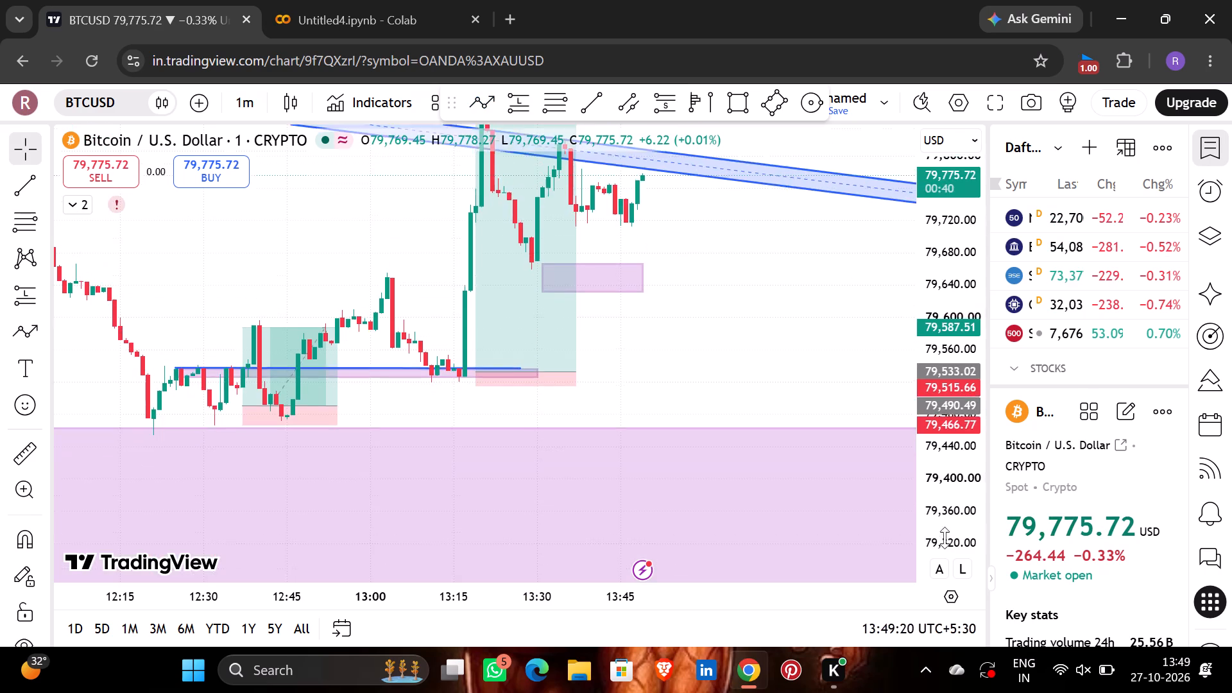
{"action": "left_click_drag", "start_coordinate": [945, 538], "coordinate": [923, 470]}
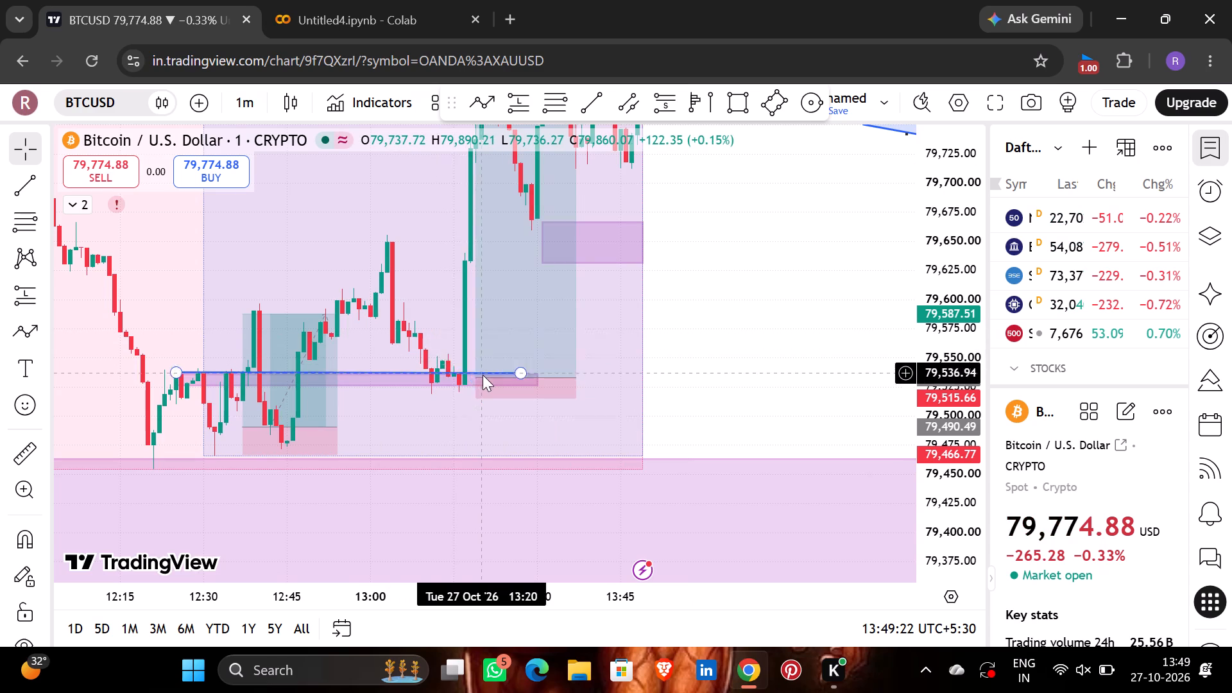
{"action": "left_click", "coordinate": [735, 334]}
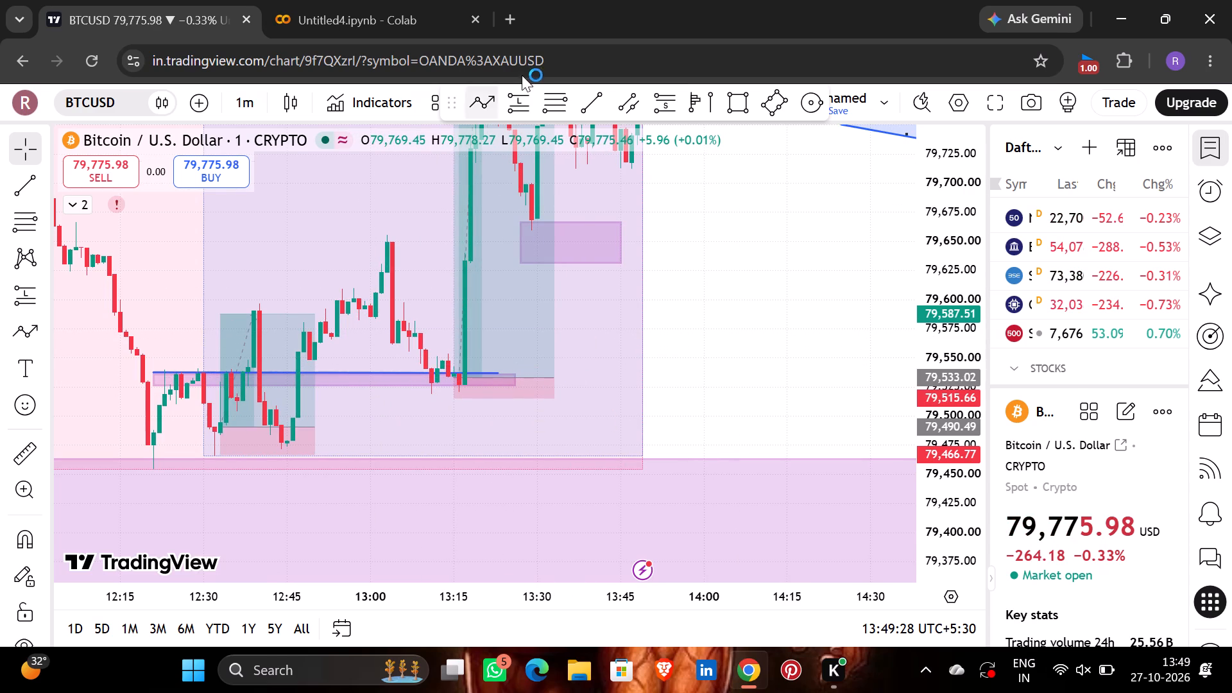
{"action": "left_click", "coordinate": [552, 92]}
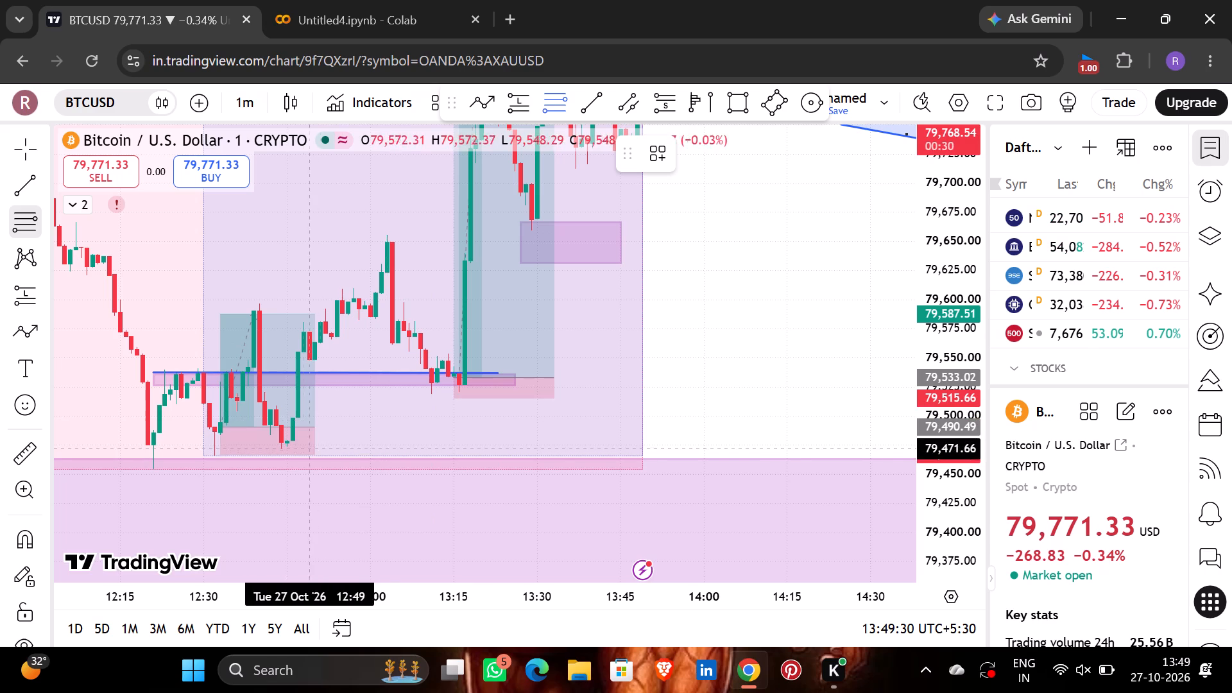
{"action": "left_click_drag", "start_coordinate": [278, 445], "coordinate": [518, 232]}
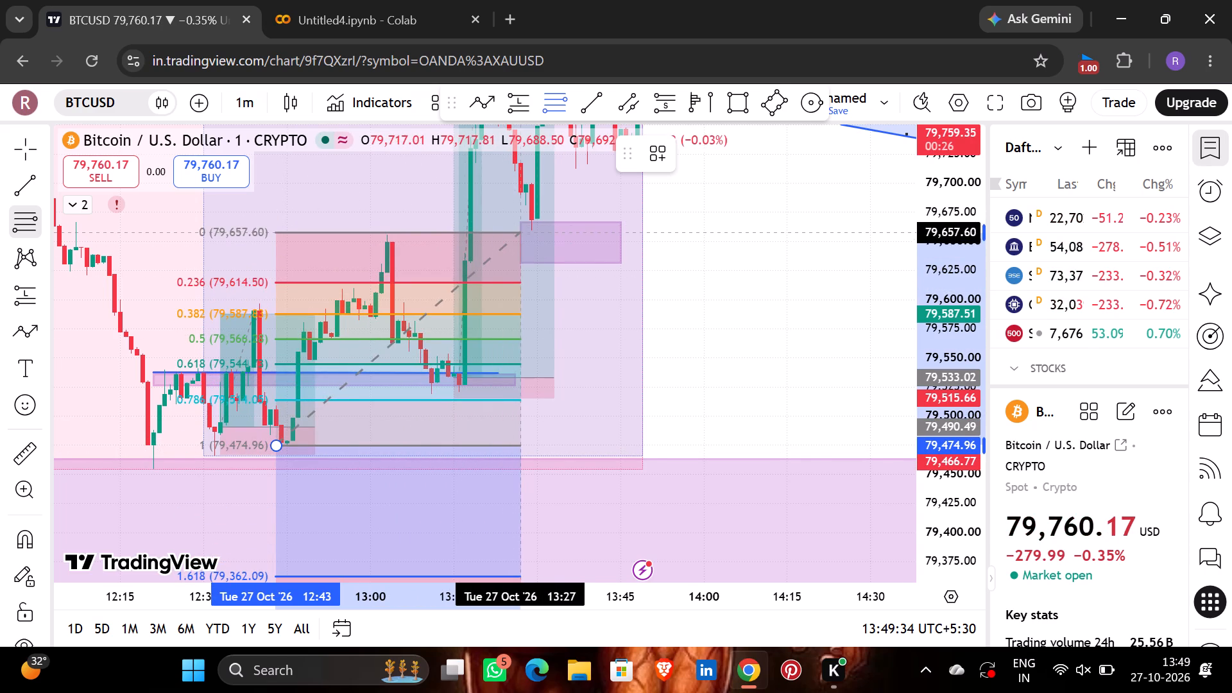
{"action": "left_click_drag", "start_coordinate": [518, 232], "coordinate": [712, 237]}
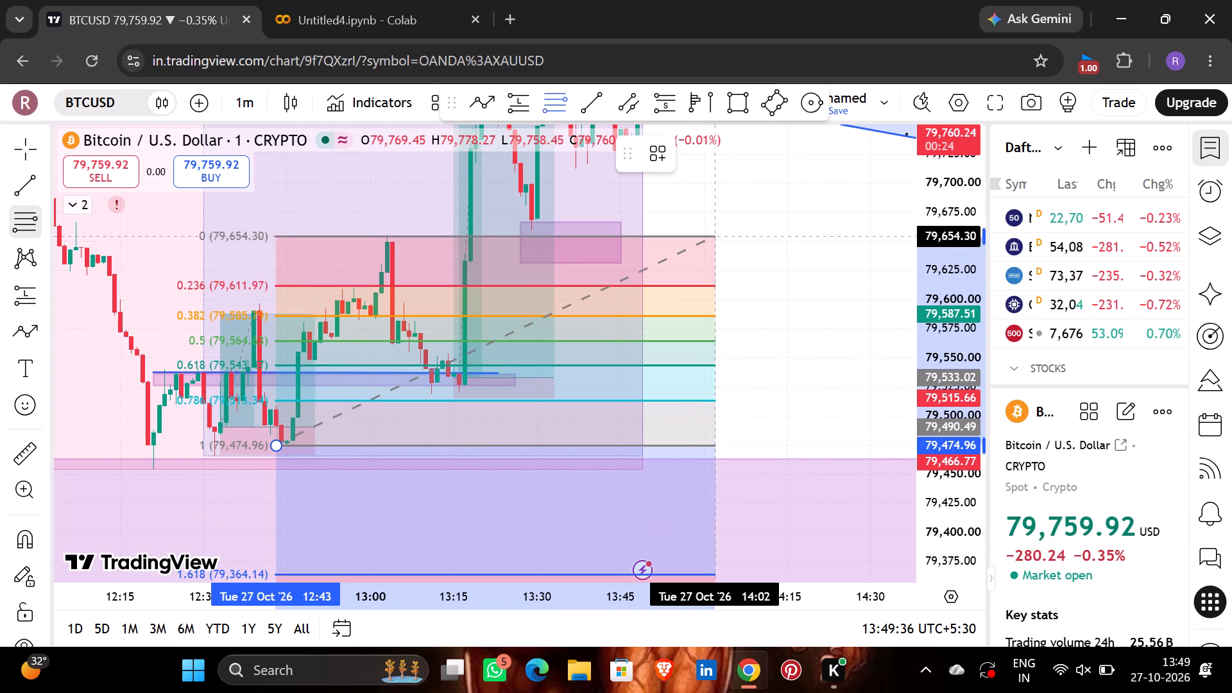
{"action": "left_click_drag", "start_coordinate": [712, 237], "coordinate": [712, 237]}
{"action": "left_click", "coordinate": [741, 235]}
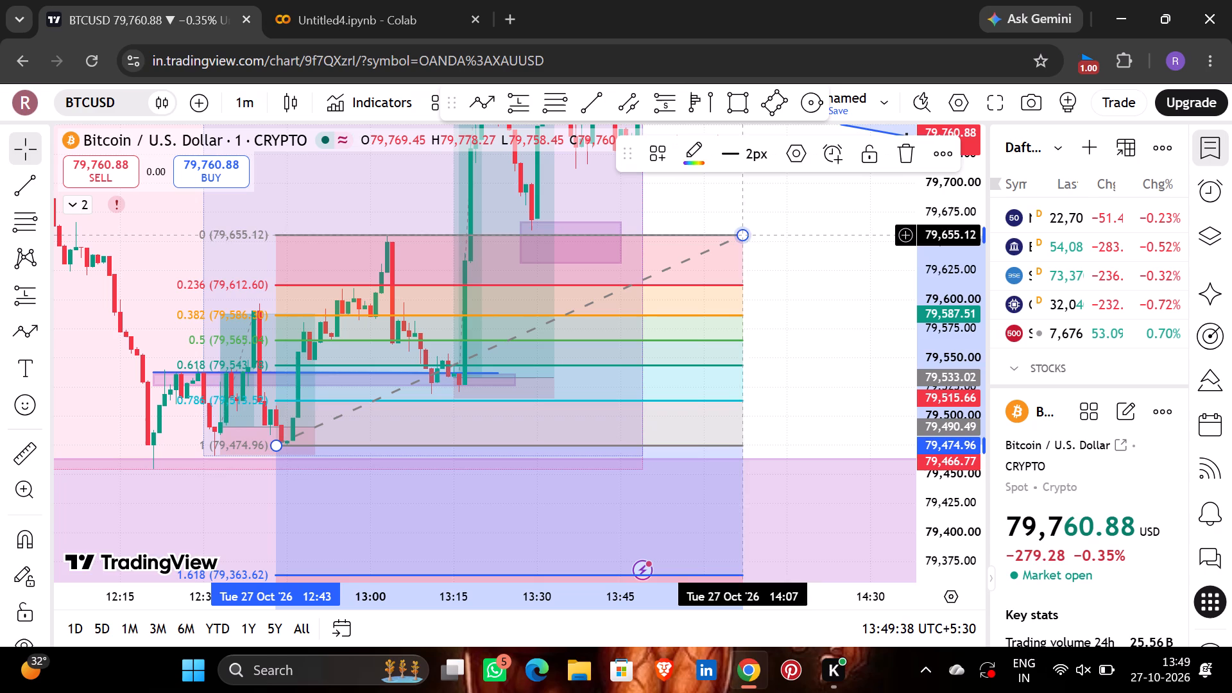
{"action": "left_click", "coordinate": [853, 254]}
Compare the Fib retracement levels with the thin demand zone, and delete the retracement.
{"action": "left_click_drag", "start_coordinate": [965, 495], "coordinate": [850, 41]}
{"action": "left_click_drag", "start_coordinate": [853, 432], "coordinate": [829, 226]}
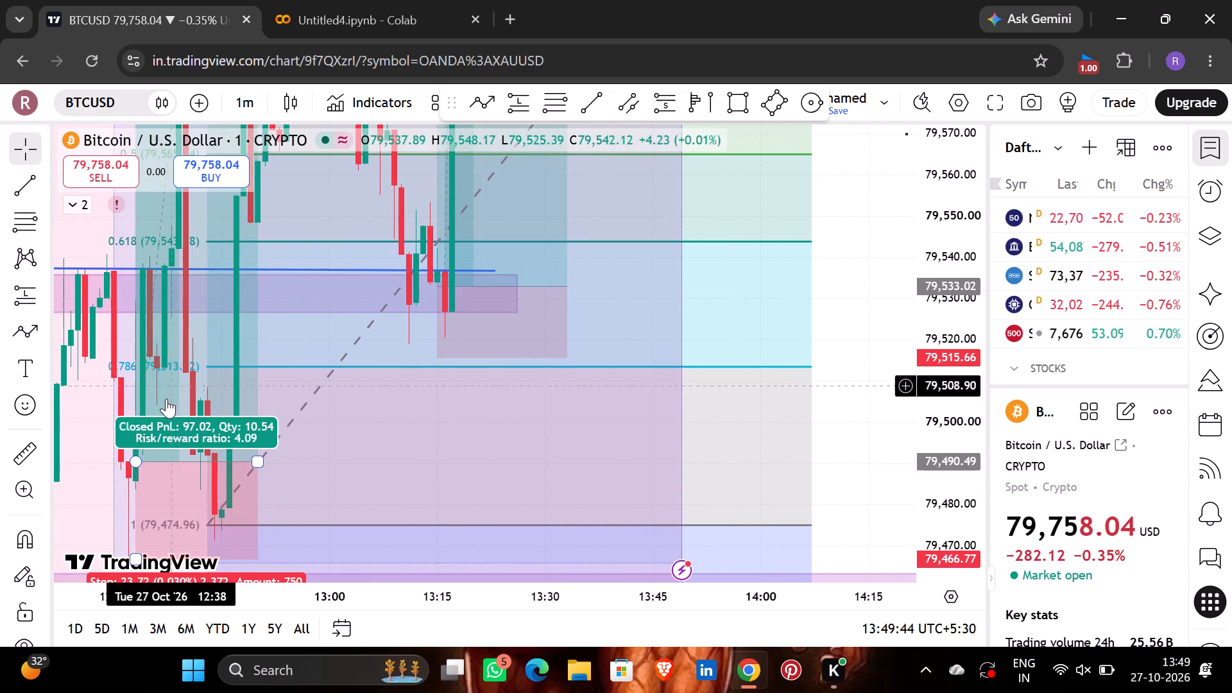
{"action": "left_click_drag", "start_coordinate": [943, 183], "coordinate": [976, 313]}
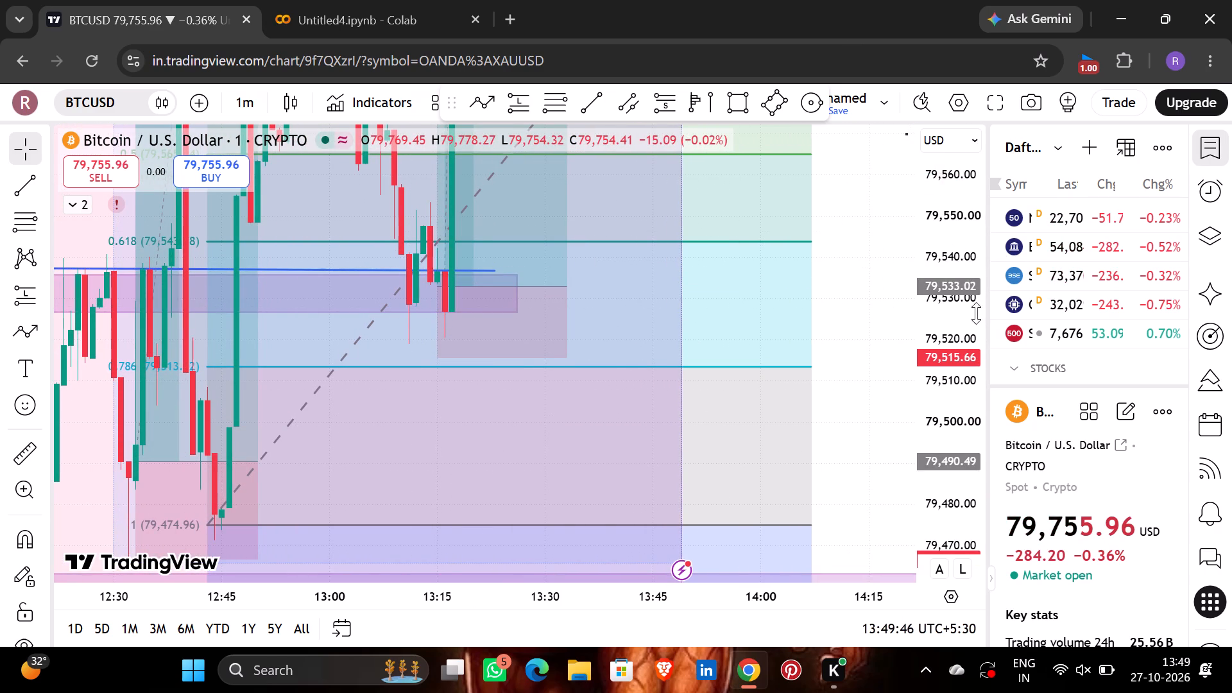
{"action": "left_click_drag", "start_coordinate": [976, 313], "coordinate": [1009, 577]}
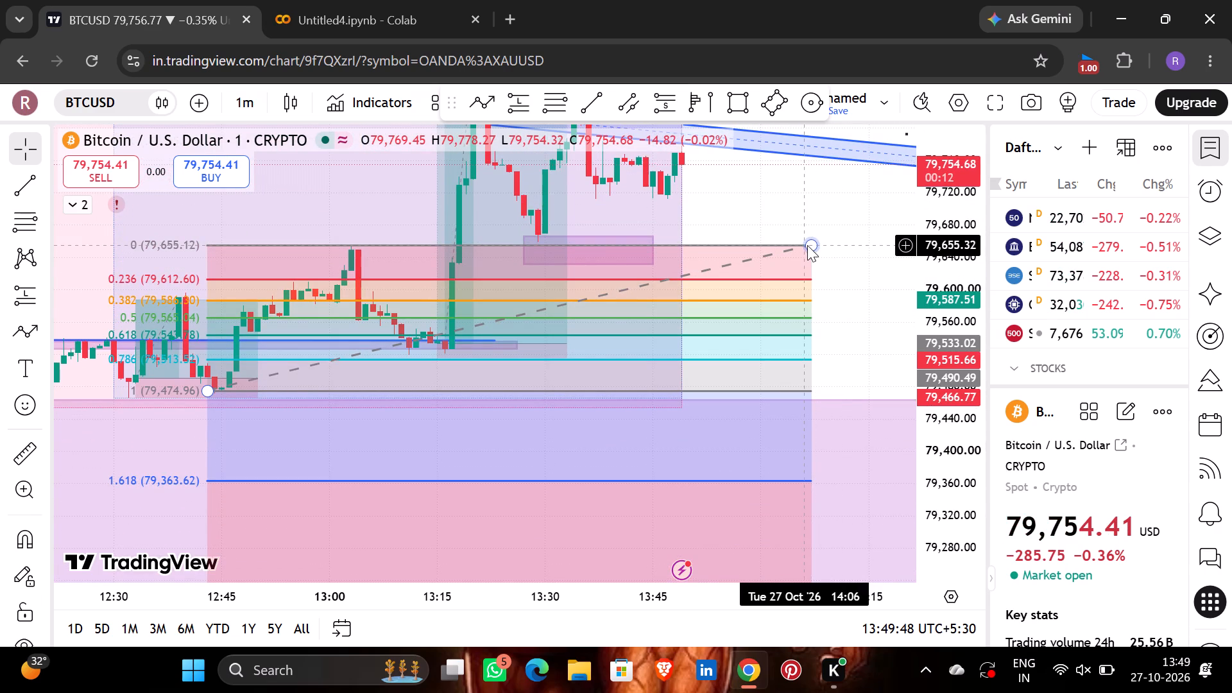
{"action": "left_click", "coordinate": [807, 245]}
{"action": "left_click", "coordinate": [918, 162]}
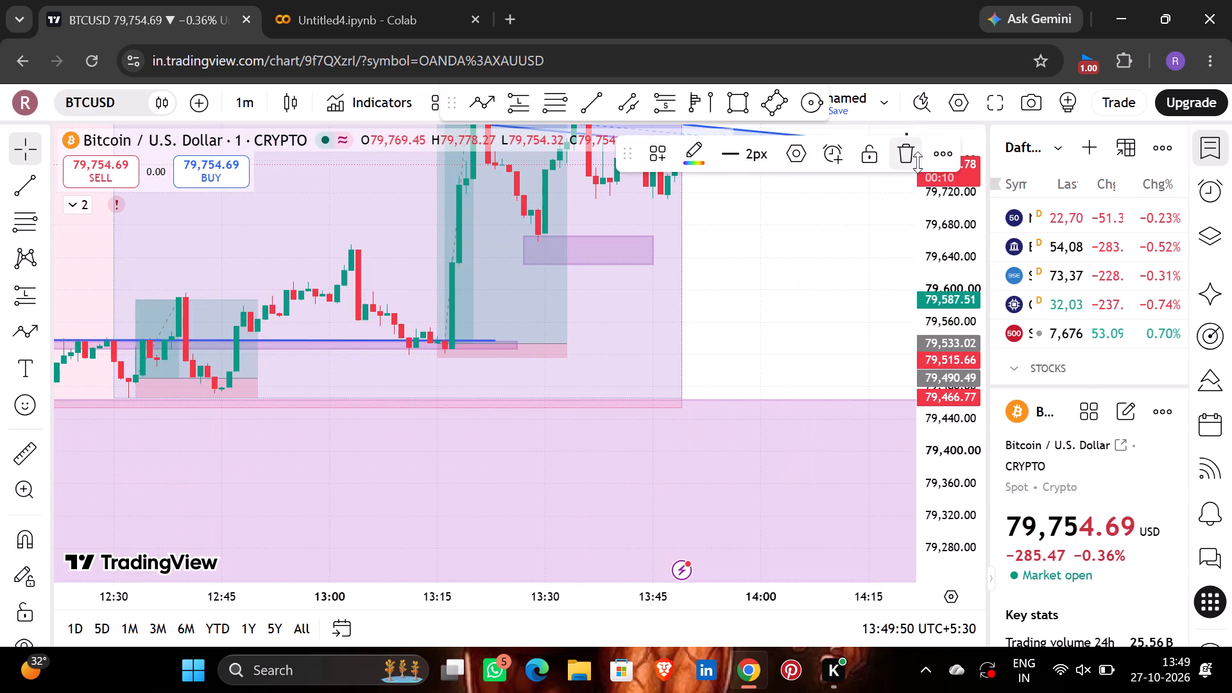
Examine the BTCUSD one-minute price action relative to the descending channel, both demand zones and the long positions.
{"action": "left_click_drag", "start_coordinate": [788, 217], "coordinate": [820, 388]}
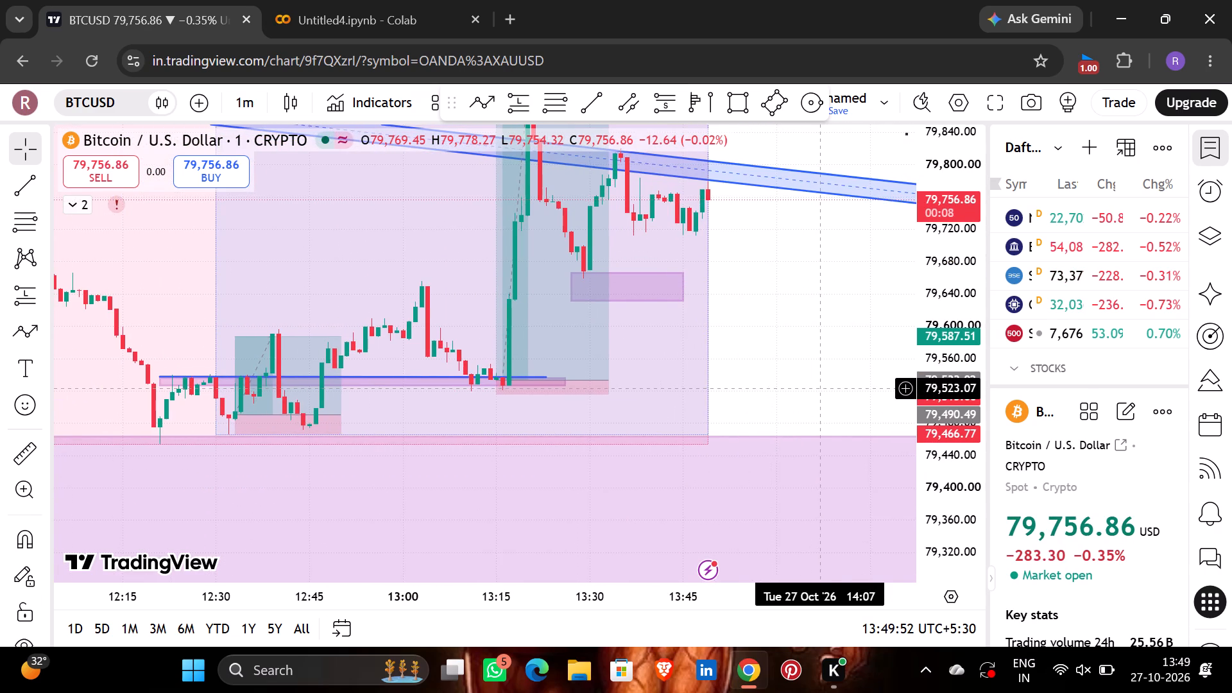
{"action": "left_click_drag", "start_coordinate": [820, 388], "coordinate": [803, 505]}
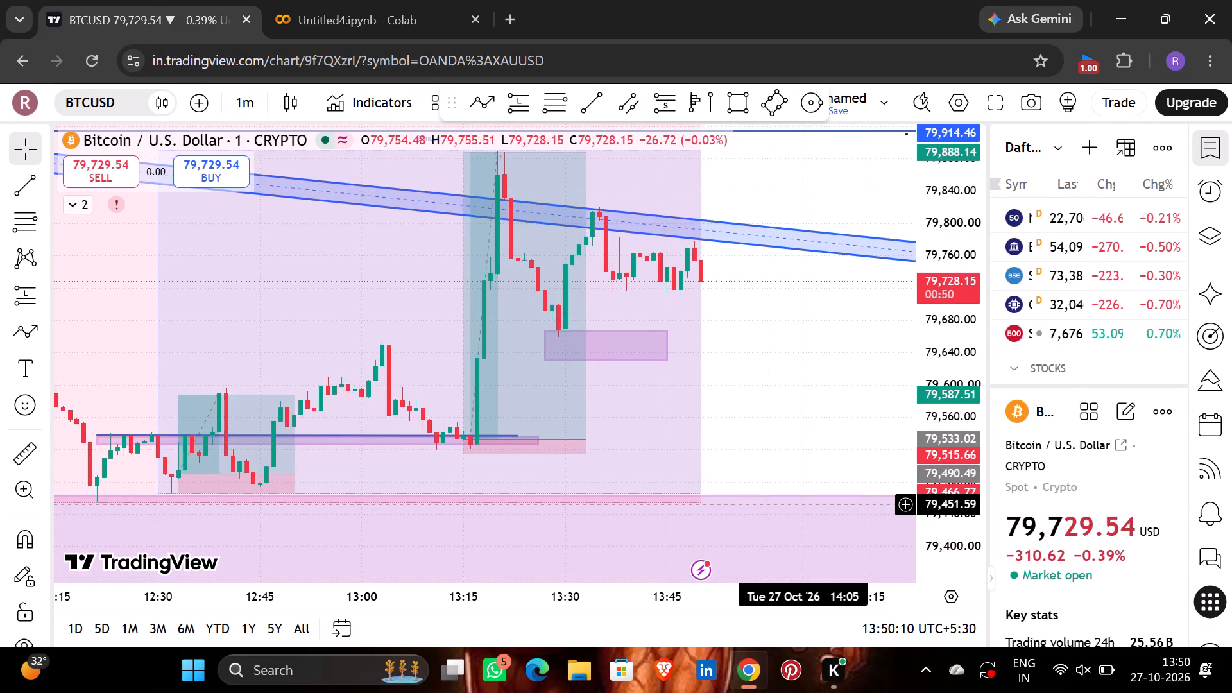
{"action": "left_click_drag", "start_coordinate": [760, 324], "coordinate": [834, 368]}
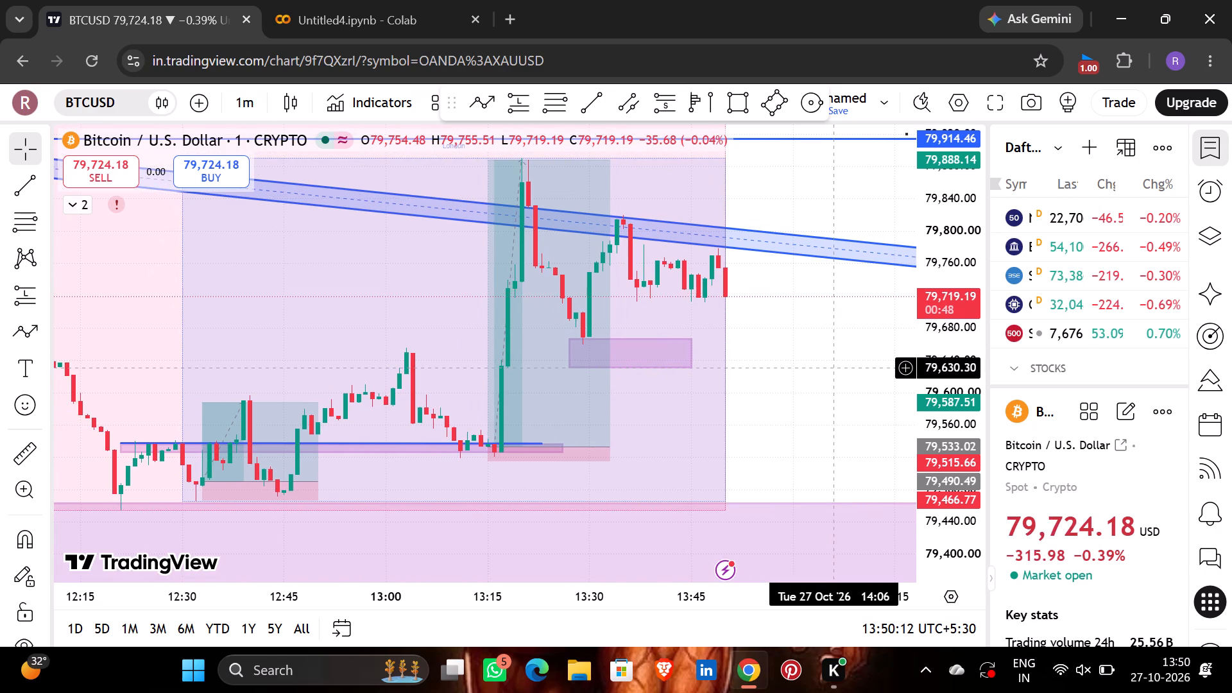
{"action": "left_click_drag", "start_coordinate": [834, 368], "coordinate": [834, 392]}
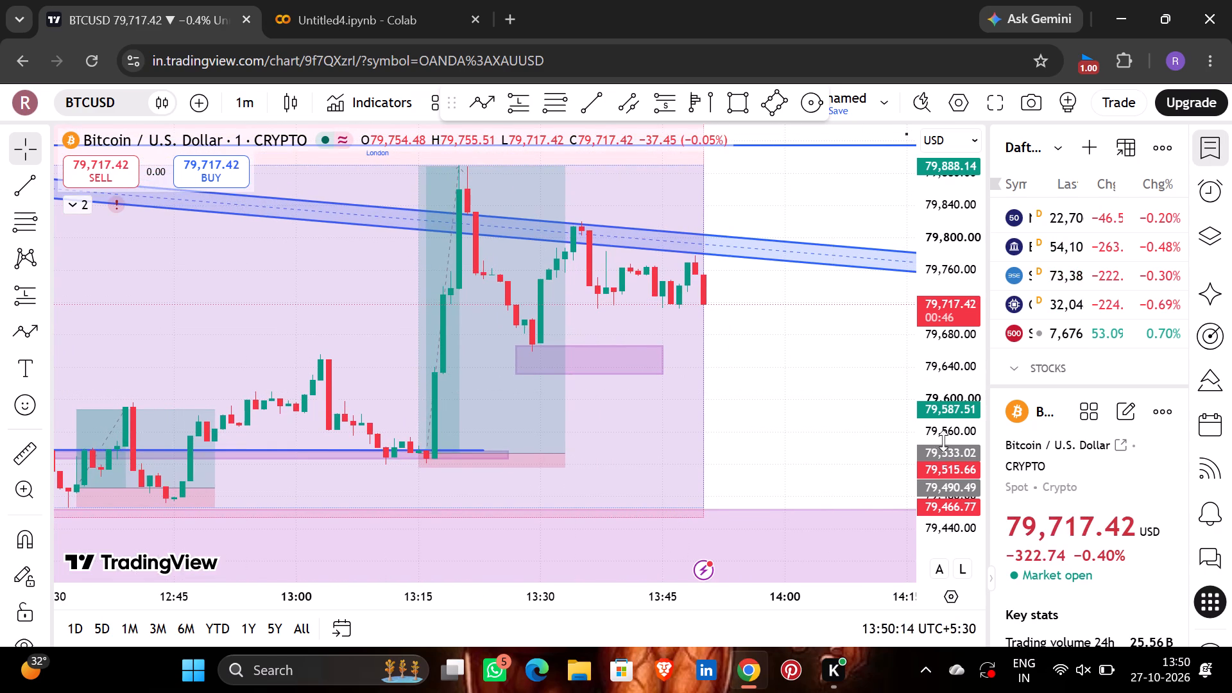
{"action": "left_click_drag", "start_coordinate": [948, 449], "coordinate": [943, 228]}
{"action": "left_click_drag", "start_coordinate": [851, 260], "coordinate": [839, 470]}
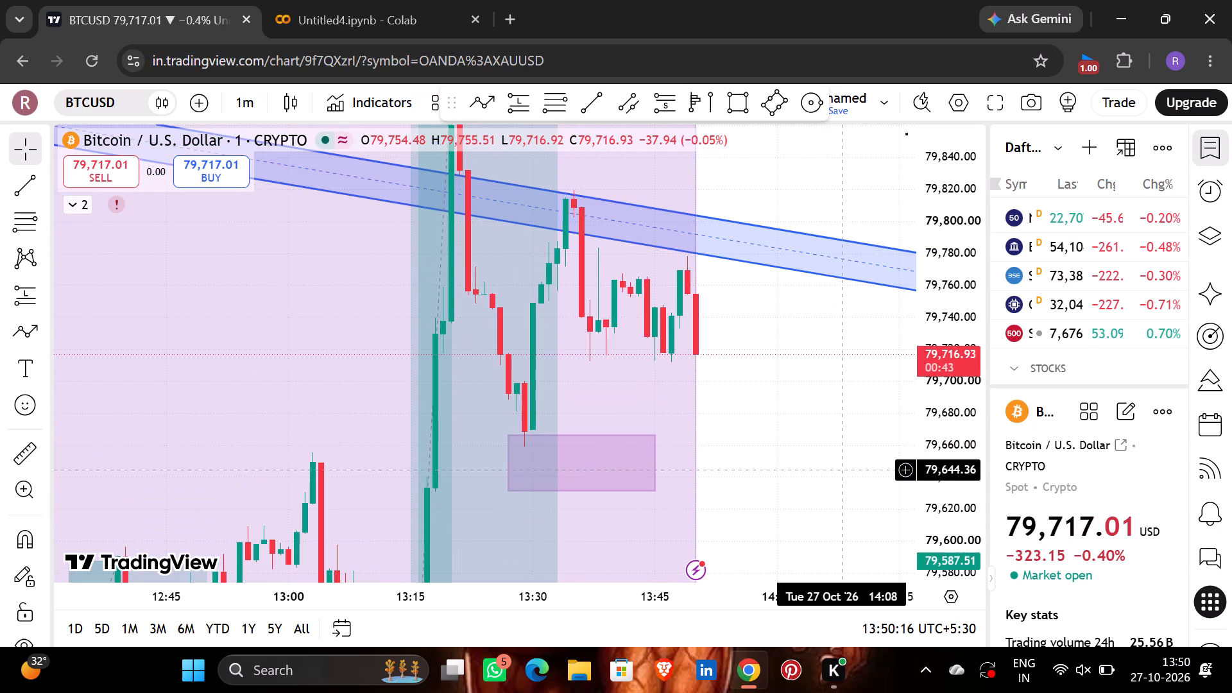
{"action": "left_click_drag", "start_coordinate": [955, 216], "coordinate": [925, 380]}
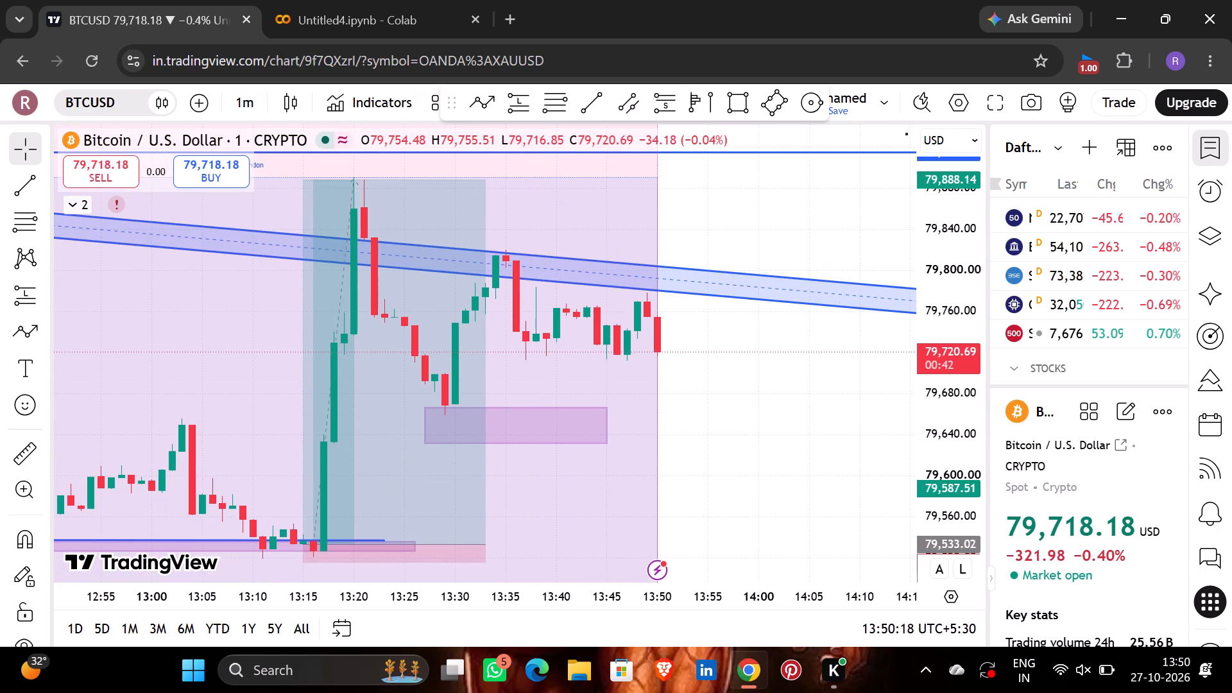
{"action": "left_click_drag", "start_coordinate": [754, 189], "coordinate": [754, 234]}
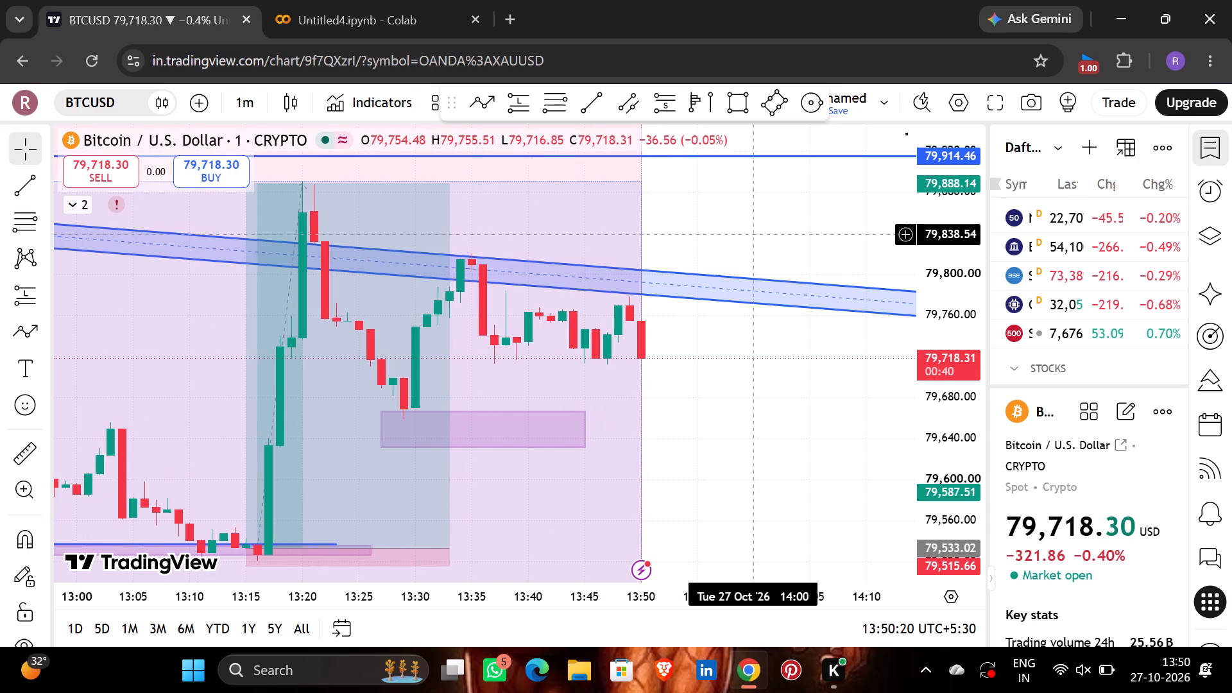
{"action": "left_click_drag", "start_coordinate": [944, 226], "coordinate": [937, 321]}
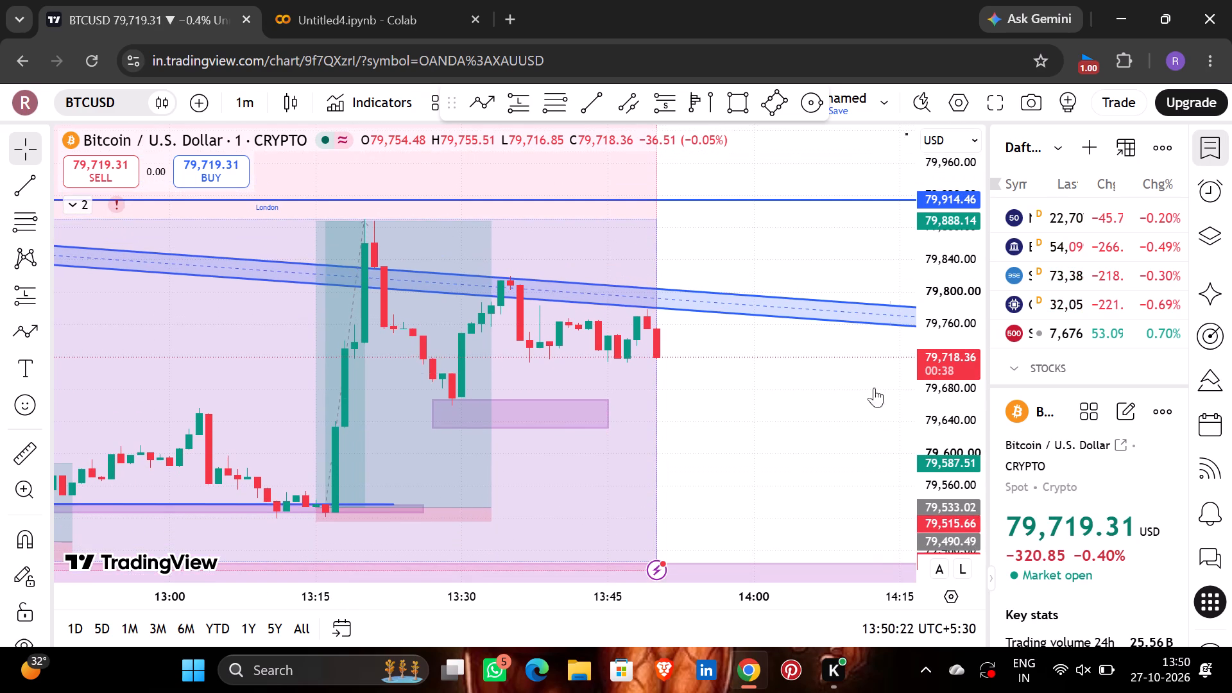
{"action": "left_click_drag", "start_coordinate": [860, 402], "coordinate": [766, 312]}
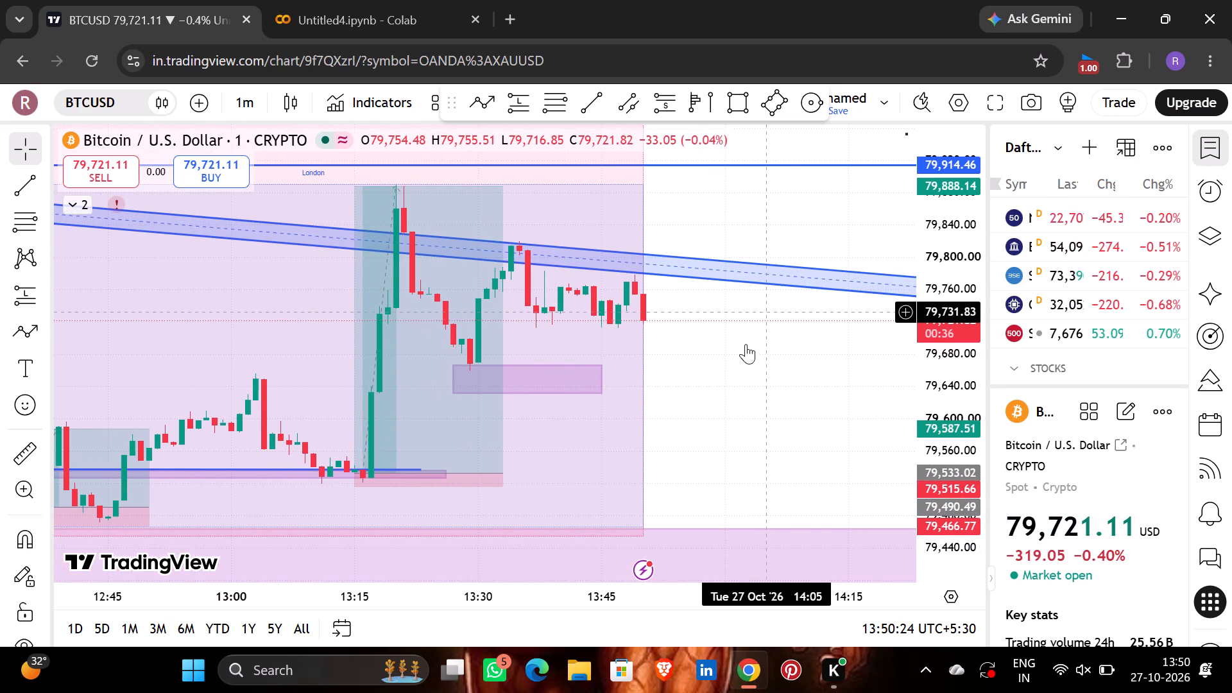
{"action": "left_click_drag", "start_coordinate": [731, 368], "coordinate": [787, 291]}
{"action": "left_click_drag", "start_coordinate": [945, 455], "coordinate": [932, 406]}
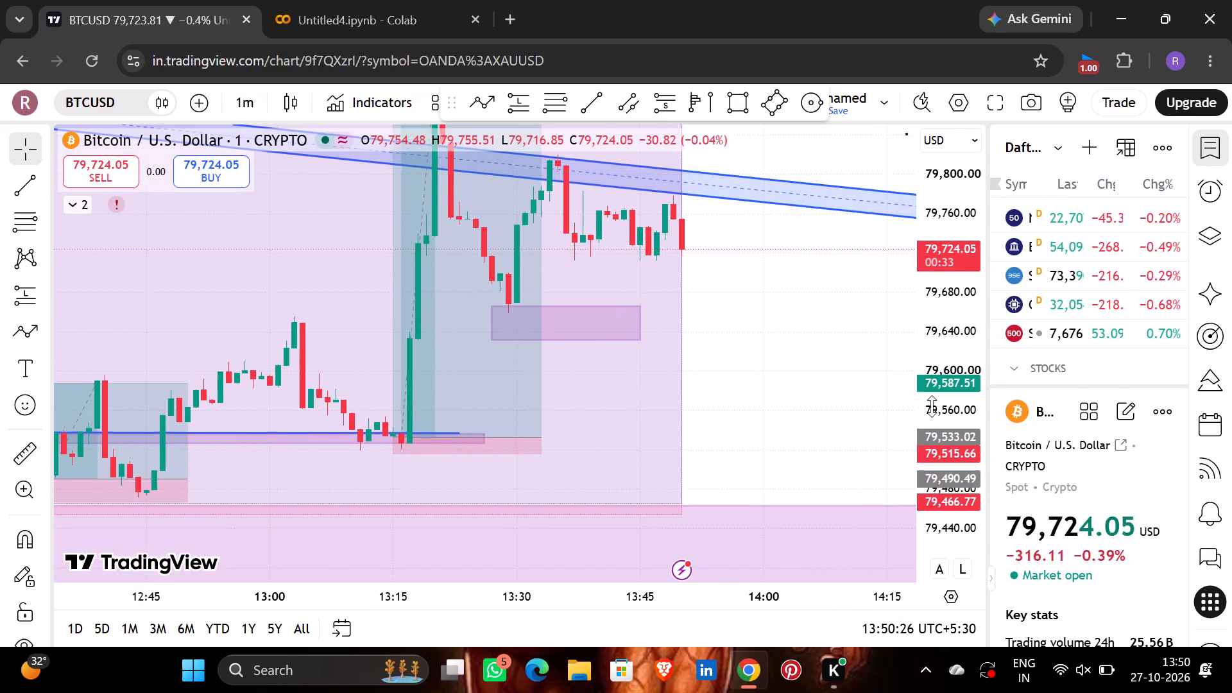
{"action": "left_click_drag", "start_coordinate": [841, 368], "coordinate": [859, 455]}
{"action": "left_click_drag", "start_coordinate": [859, 455], "coordinate": [825, 415]}
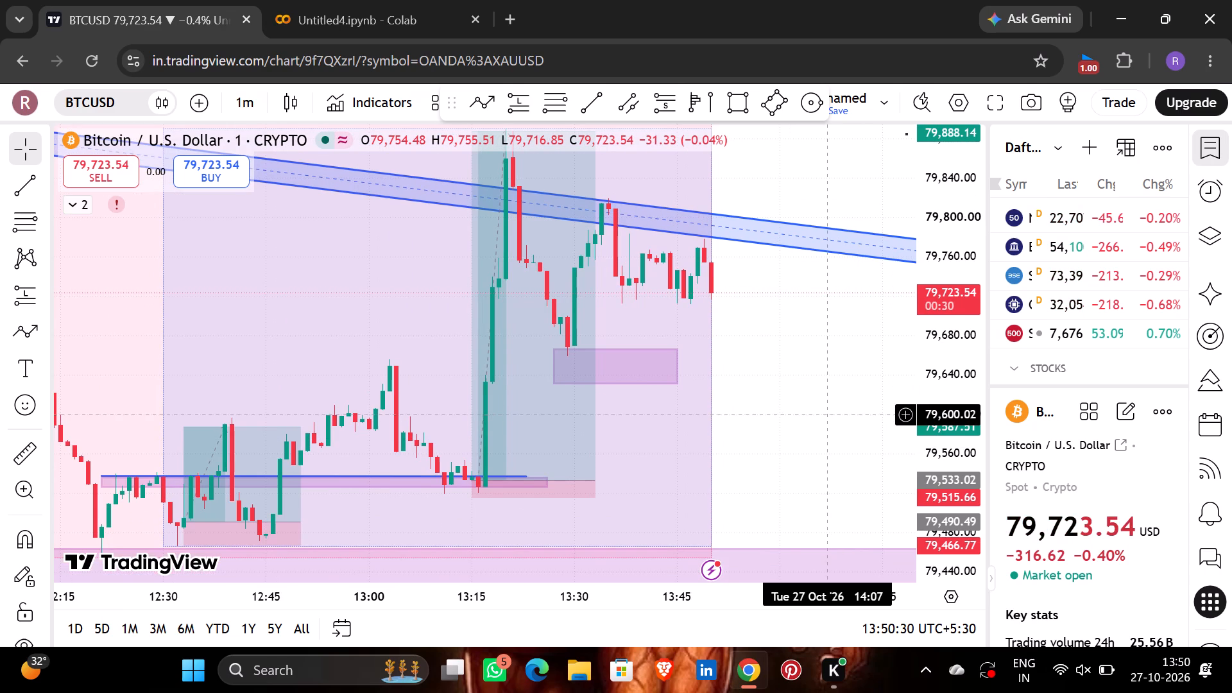
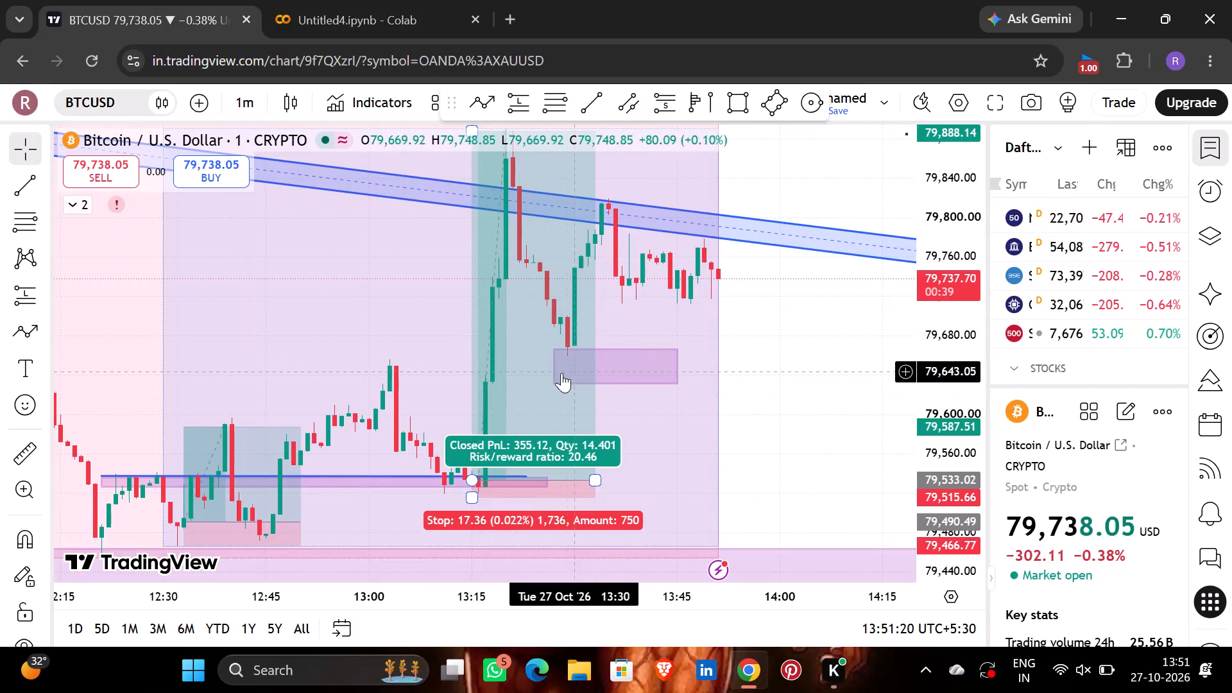
Shrink the upper demand zone beneath the 13:30 low so it starts at about 13:28 with its lower edge at about 79,645.99.
{"action": "left_click_drag", "start_coordinate": [552, 389], "coordinate": [552, 388]}
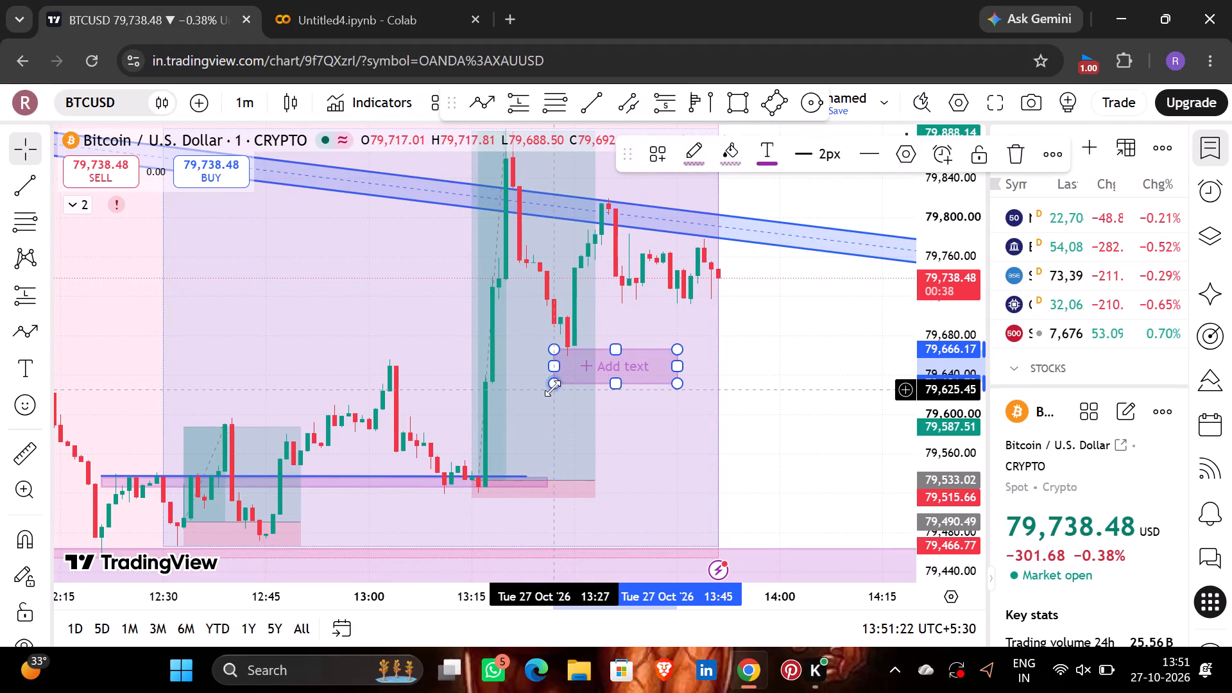
{"action": "left_click_drag", "start_coordinate": [552, 388], "coordinate": [559, 369]}
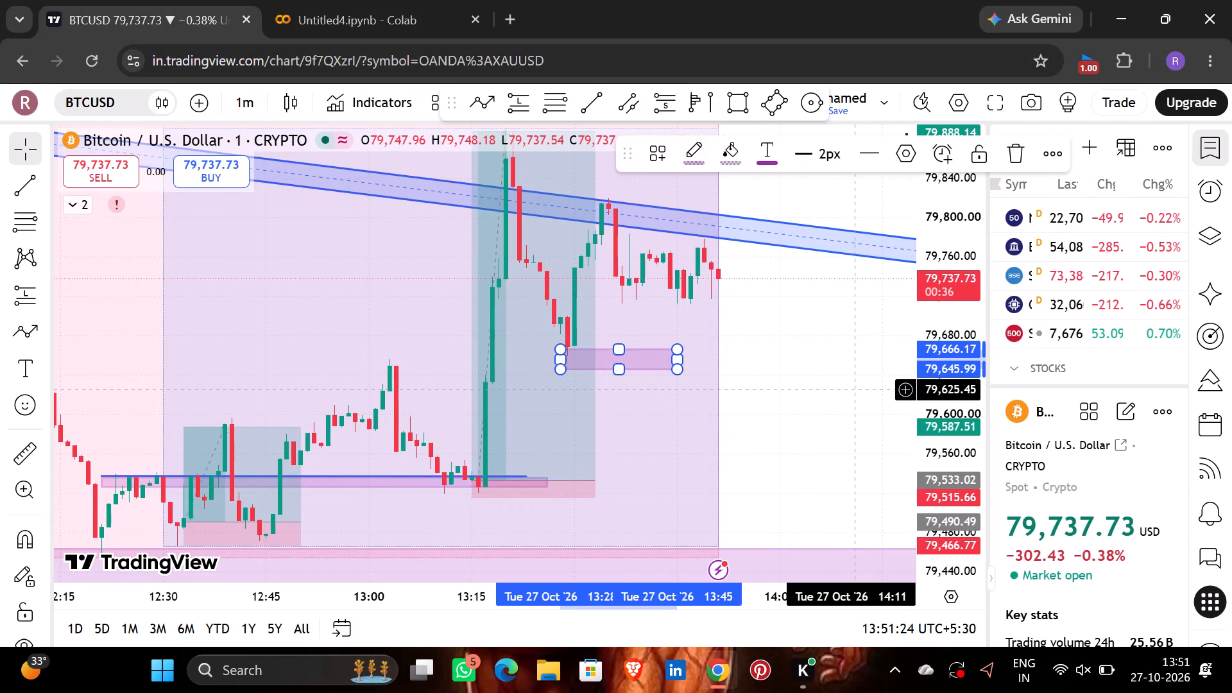
{"action": "left_click", "coordinate": [853, 389]}
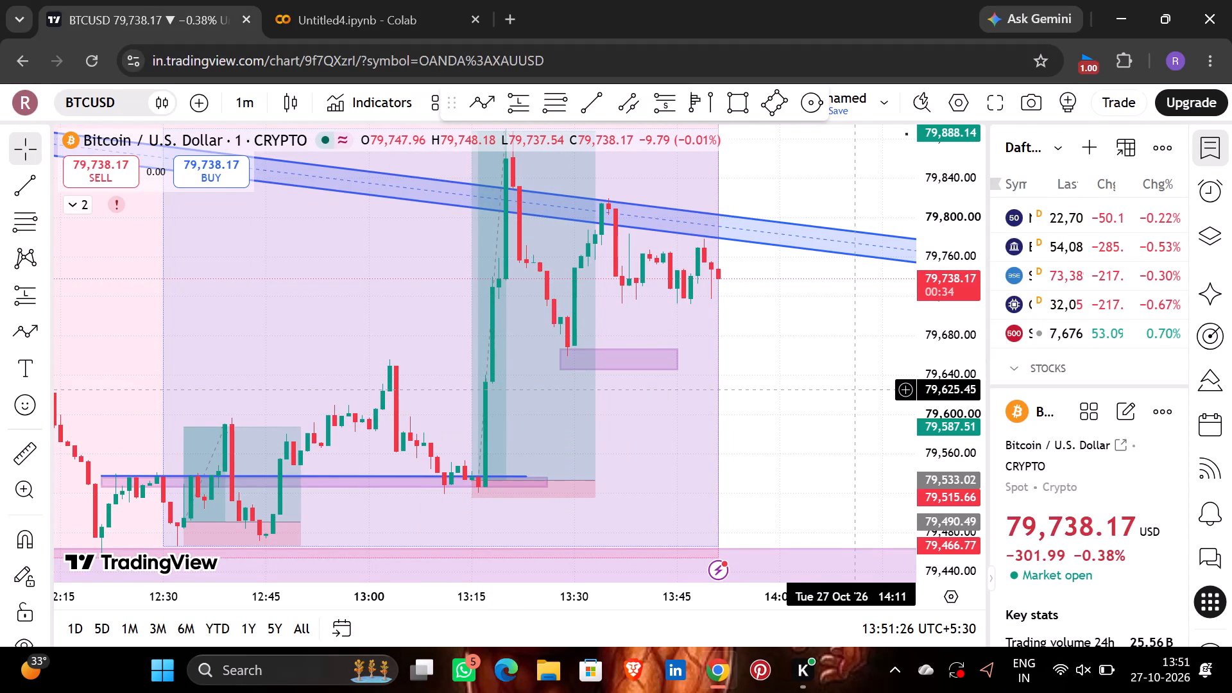
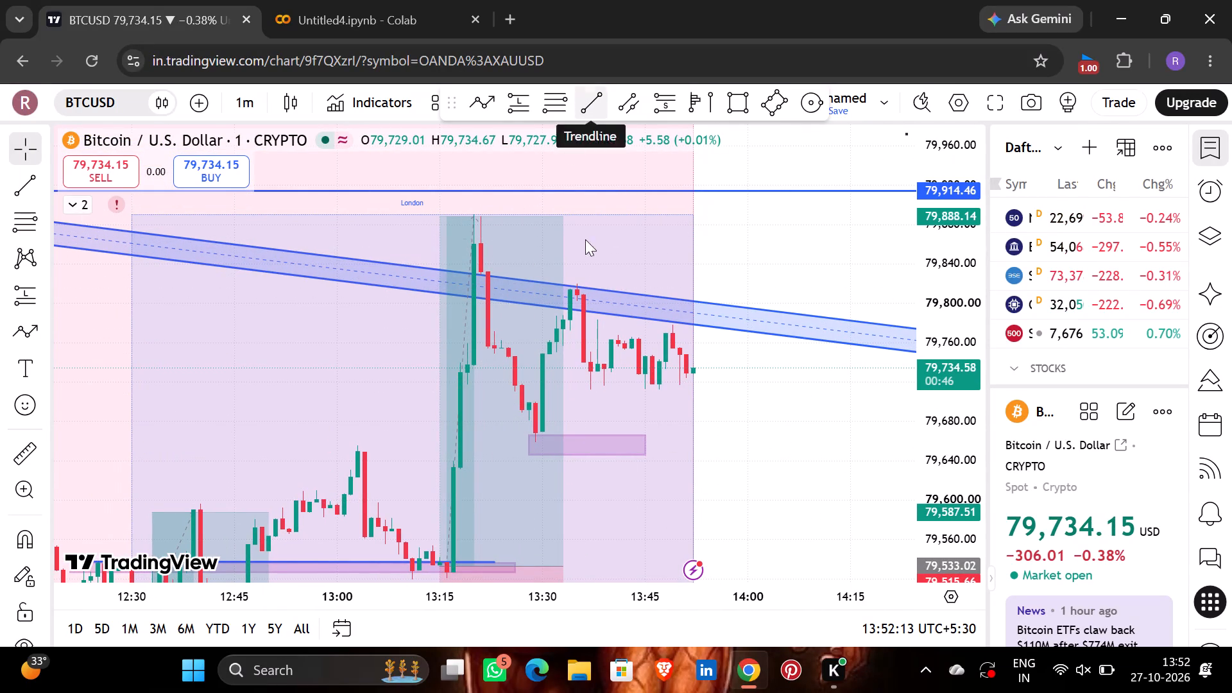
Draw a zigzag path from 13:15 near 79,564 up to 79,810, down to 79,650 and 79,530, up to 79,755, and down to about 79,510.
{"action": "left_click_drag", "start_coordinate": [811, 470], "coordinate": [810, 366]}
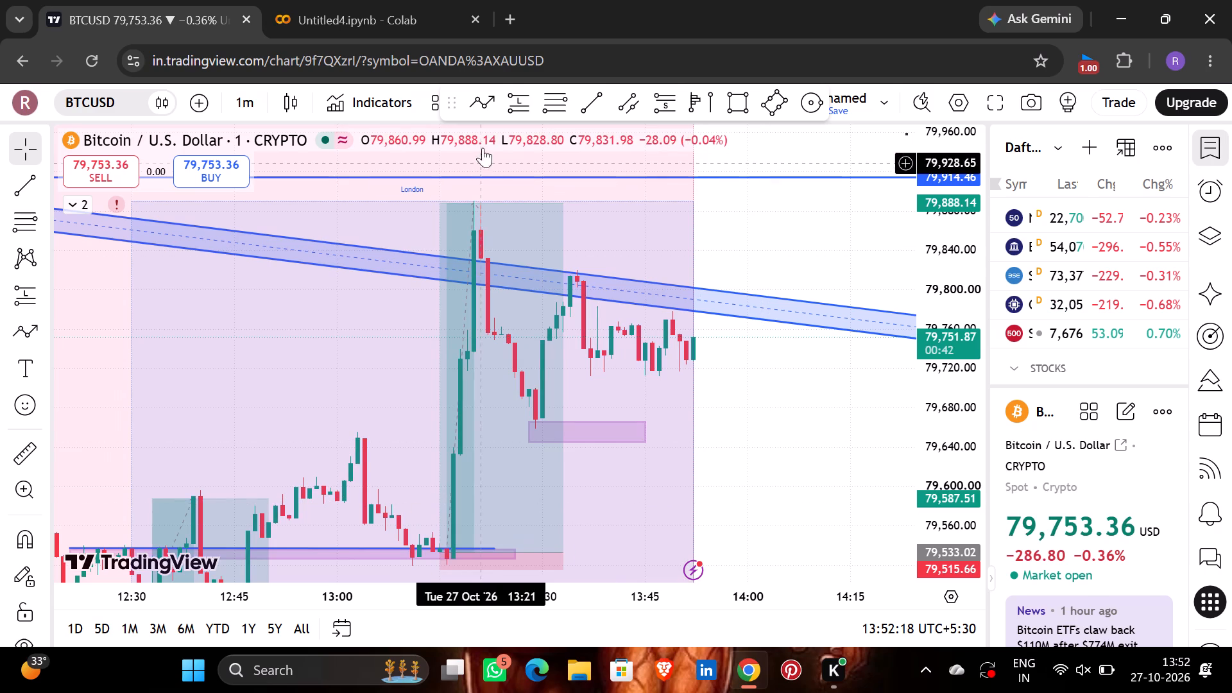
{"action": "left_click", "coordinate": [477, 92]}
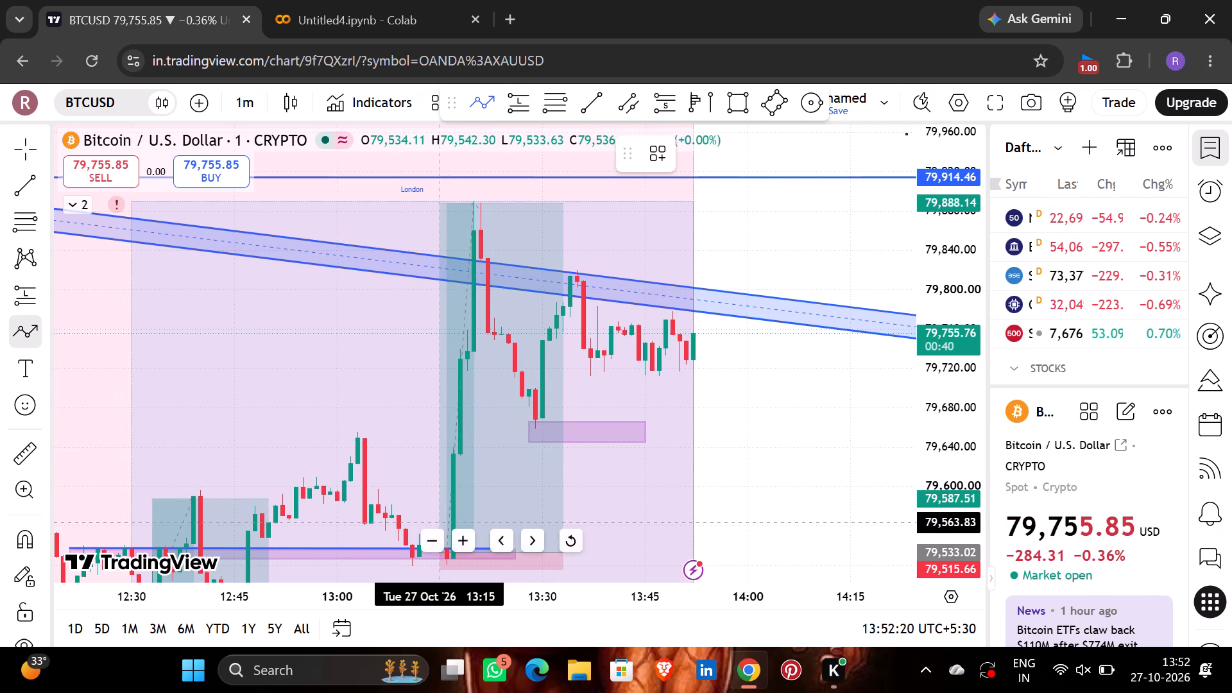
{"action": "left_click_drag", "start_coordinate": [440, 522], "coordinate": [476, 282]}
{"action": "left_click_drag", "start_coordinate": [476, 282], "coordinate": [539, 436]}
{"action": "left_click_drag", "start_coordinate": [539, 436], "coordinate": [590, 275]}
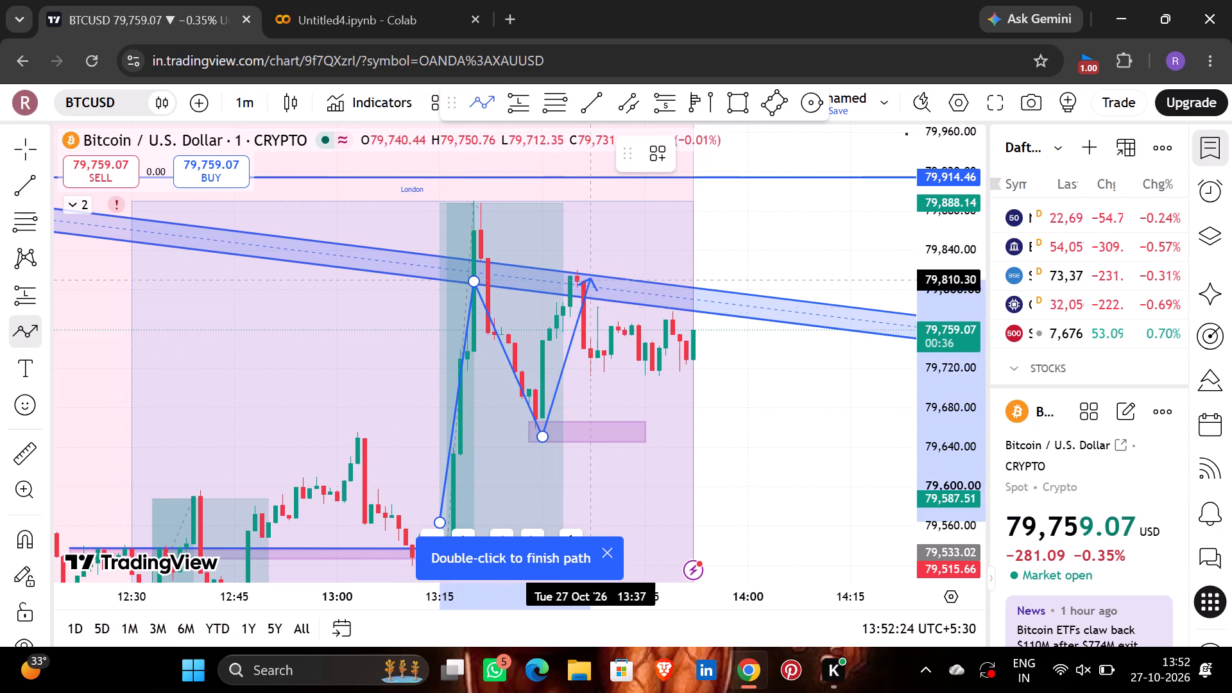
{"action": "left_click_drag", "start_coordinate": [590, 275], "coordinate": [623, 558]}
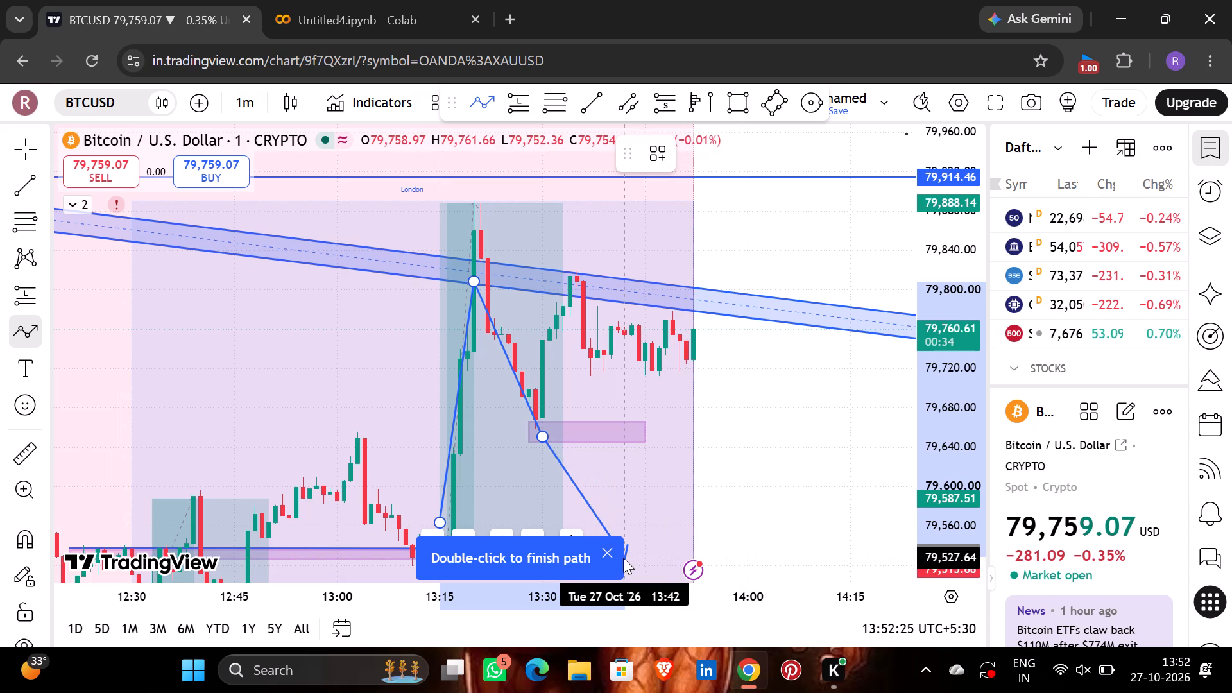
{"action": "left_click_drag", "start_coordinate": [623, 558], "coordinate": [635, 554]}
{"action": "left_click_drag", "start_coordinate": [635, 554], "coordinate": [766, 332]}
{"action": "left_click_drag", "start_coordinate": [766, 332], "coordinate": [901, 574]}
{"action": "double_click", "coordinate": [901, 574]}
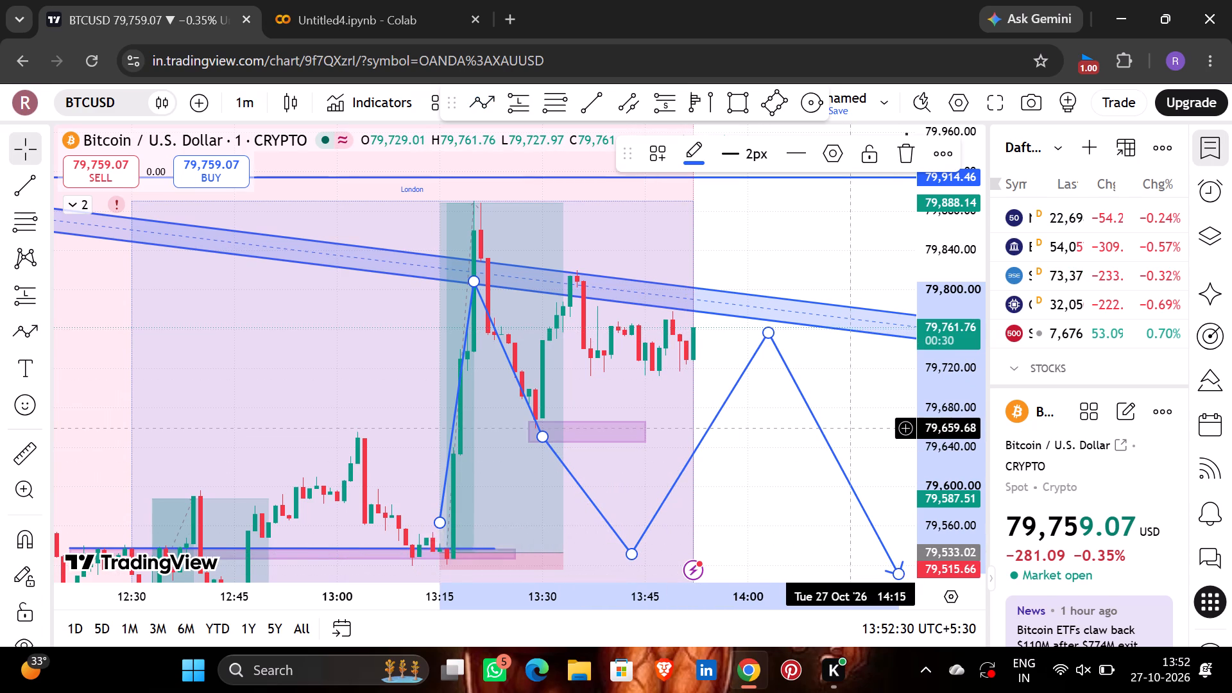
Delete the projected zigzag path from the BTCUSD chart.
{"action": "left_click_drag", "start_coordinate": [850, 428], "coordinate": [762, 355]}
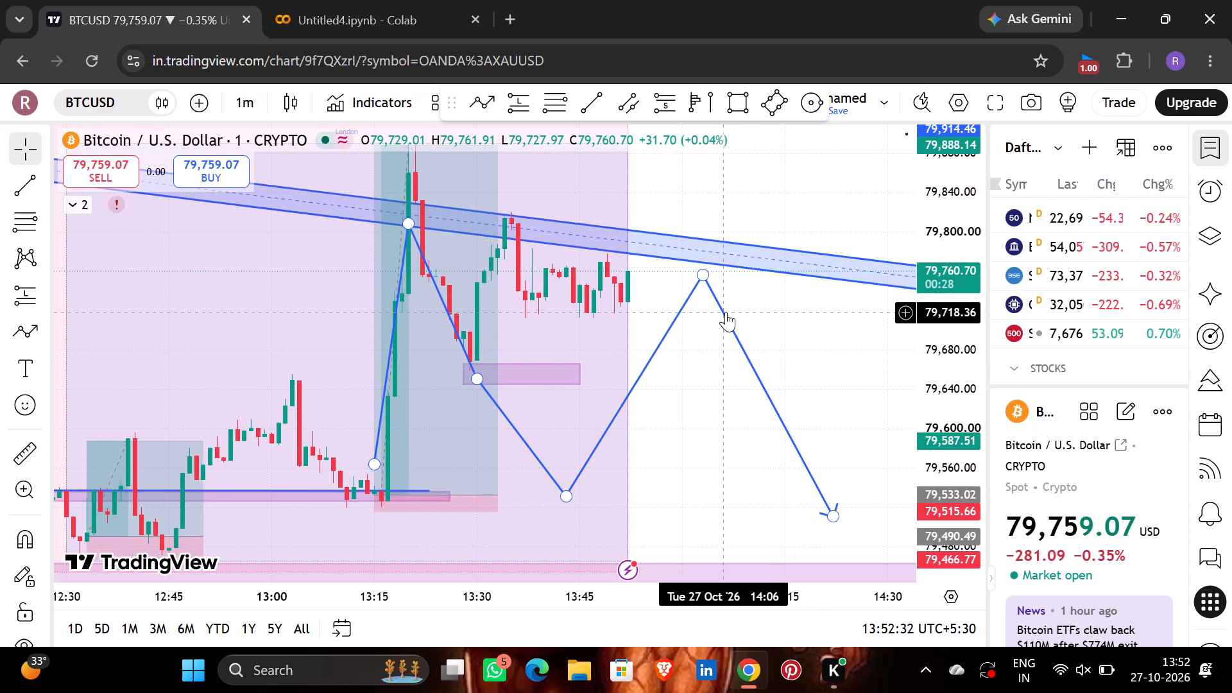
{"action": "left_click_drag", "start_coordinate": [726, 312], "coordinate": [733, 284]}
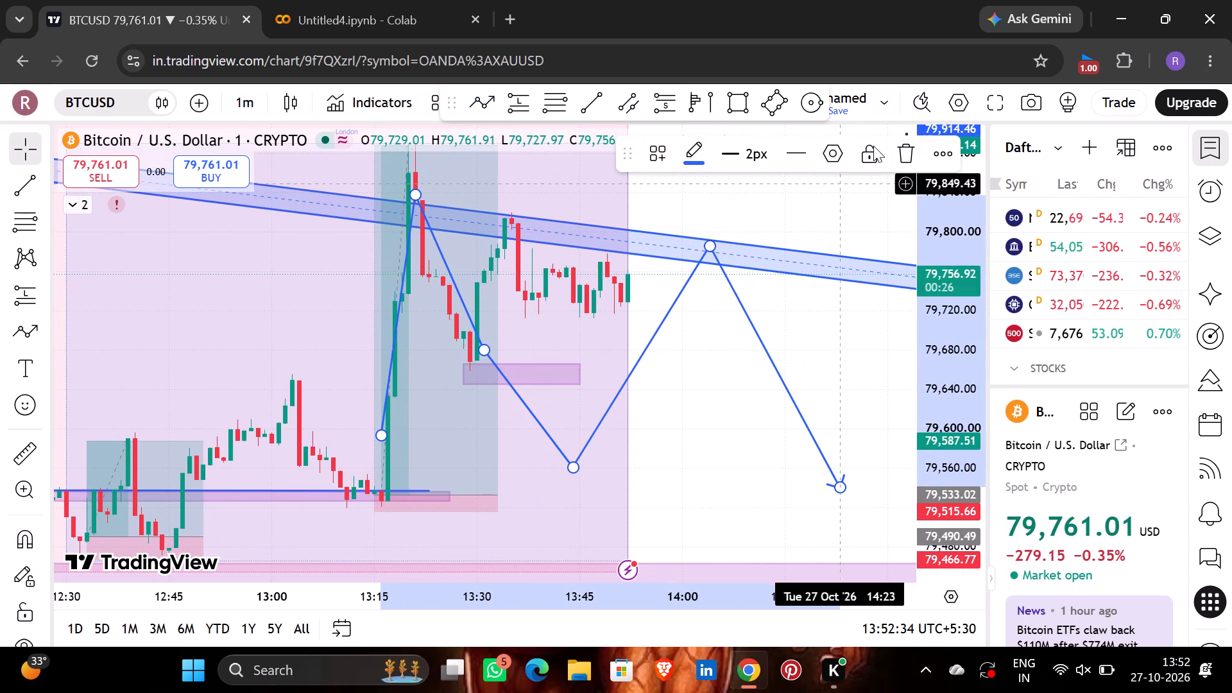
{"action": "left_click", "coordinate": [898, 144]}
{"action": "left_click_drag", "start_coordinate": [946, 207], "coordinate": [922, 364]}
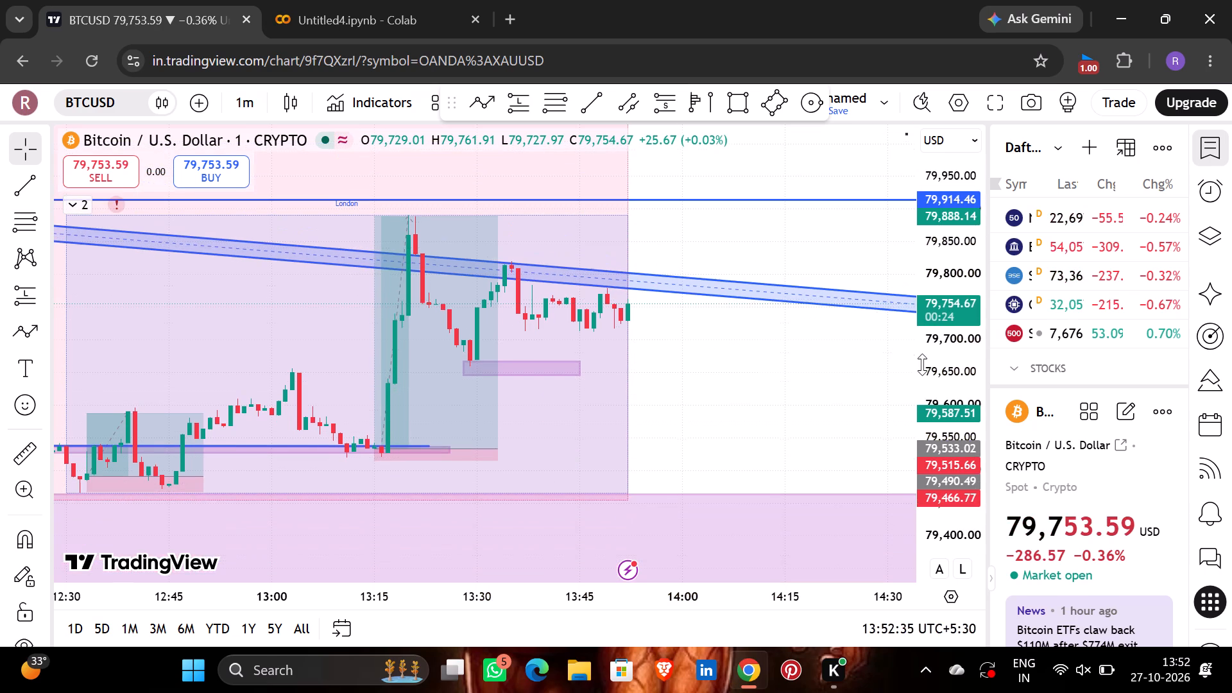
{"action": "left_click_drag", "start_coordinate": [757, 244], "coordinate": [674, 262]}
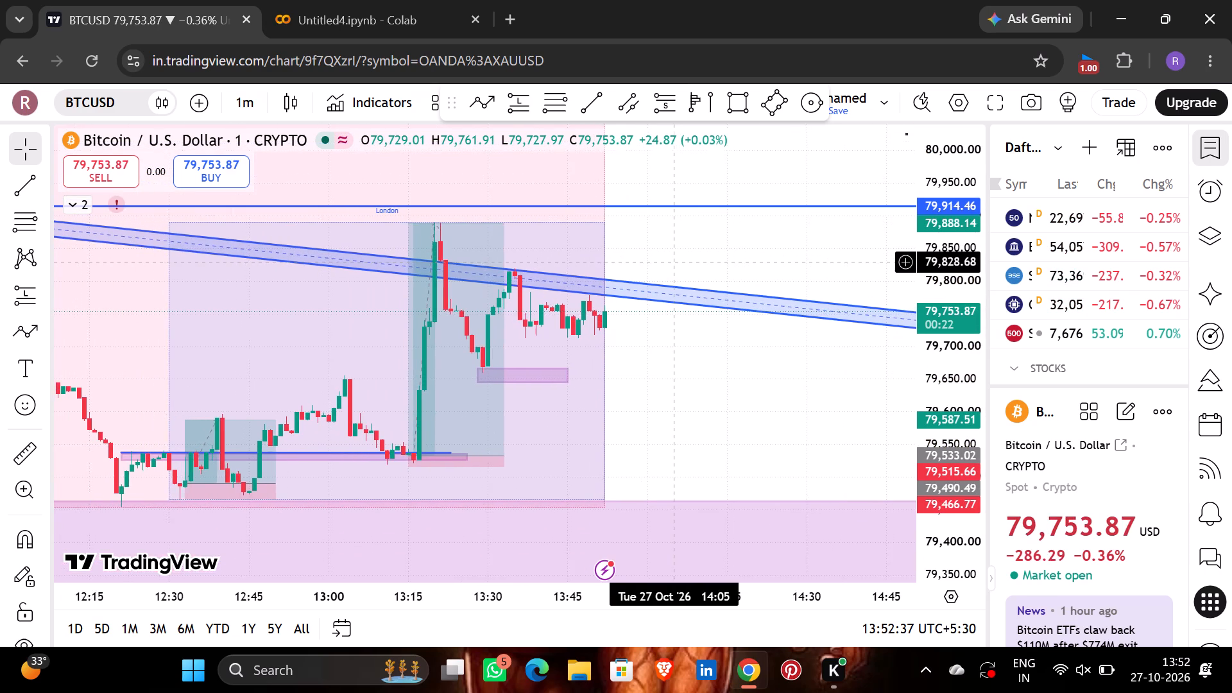
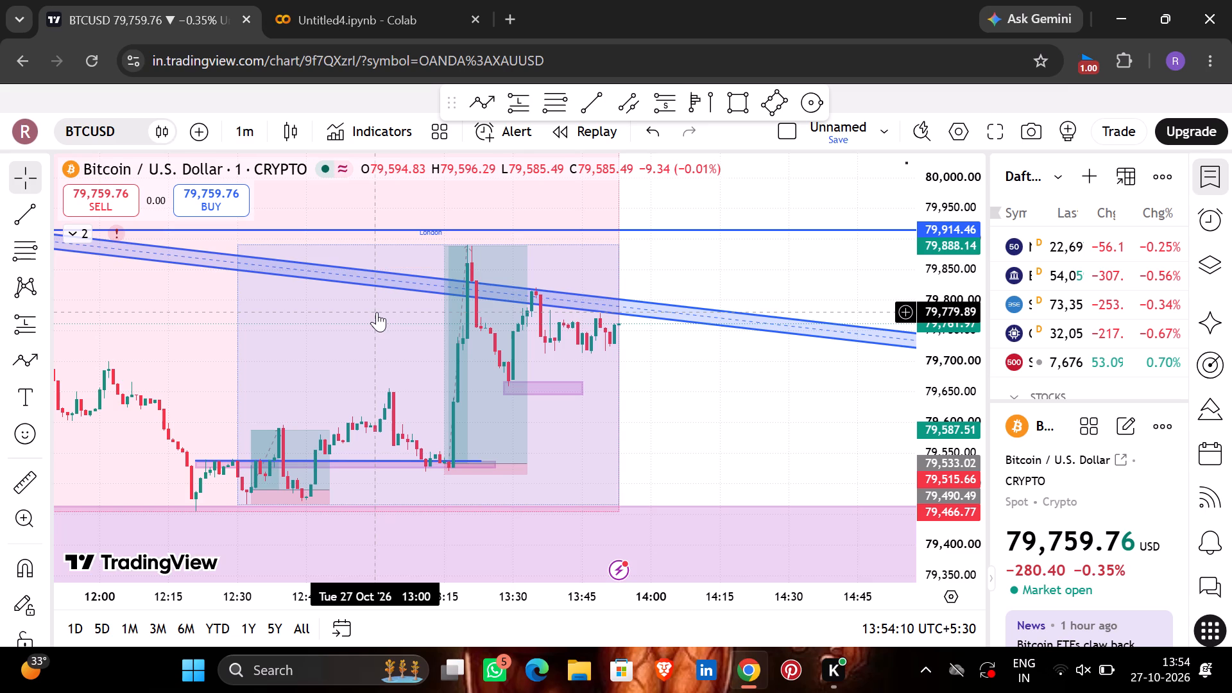
Examine BTCUSD's one-minute price action from the morning onward against the descending channel and the horizontal line at 79,914.46.
{"action": "left_click", "coordinate": [377, 312]}
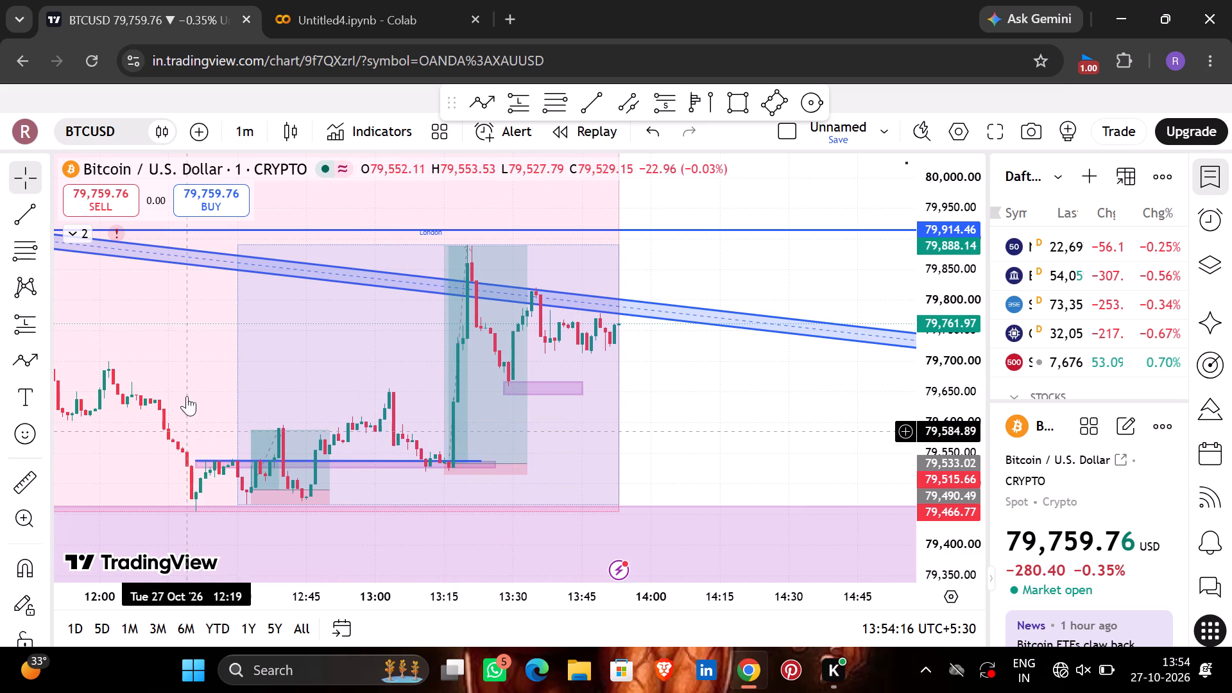
{"action": "left_click_drag", "start_coordinate": [152, 330], "coordinate": [416, 359]}
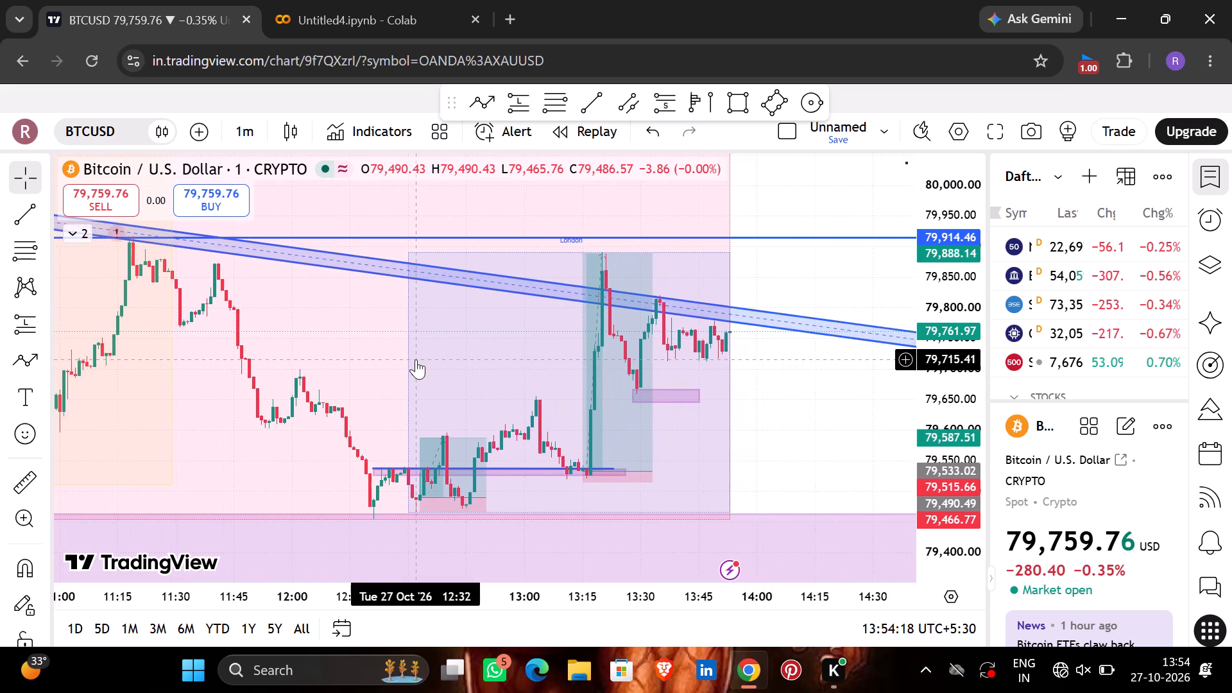
{"action": "left_click_drag", "start_coordinate": [835, 388], "coordinate": [781, 442]}
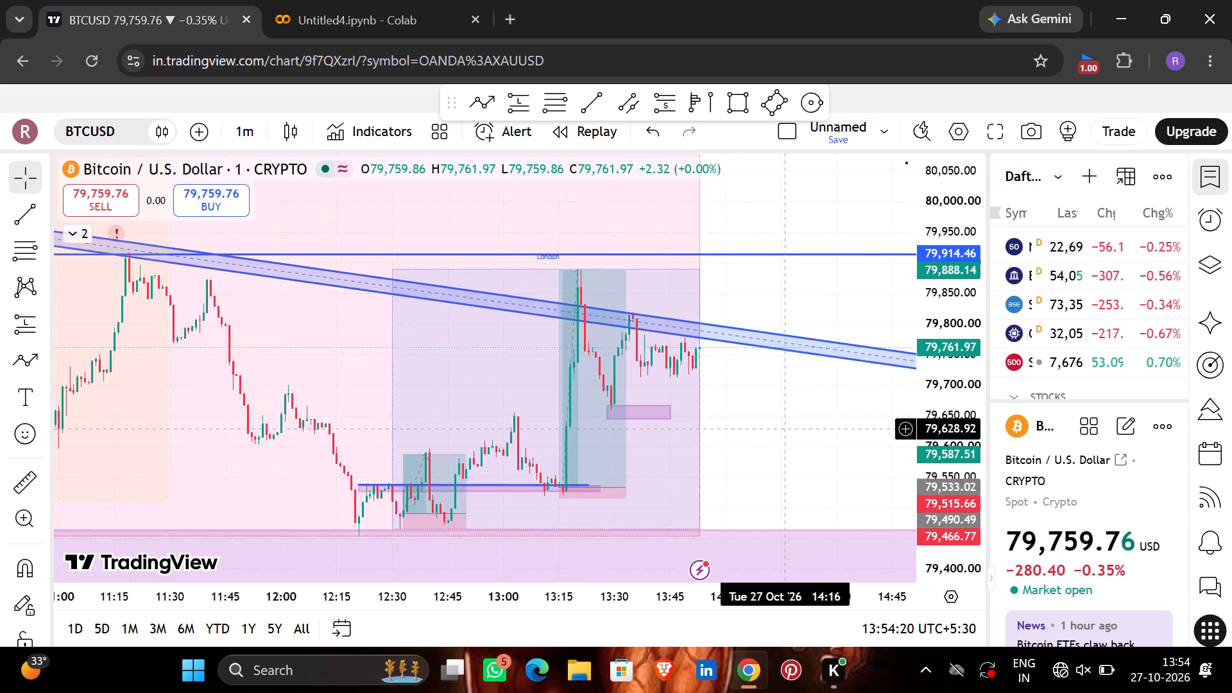
{"action": "left_click_drag", "start_coordinate": [781, 442], "coordinate": [849, 495]}
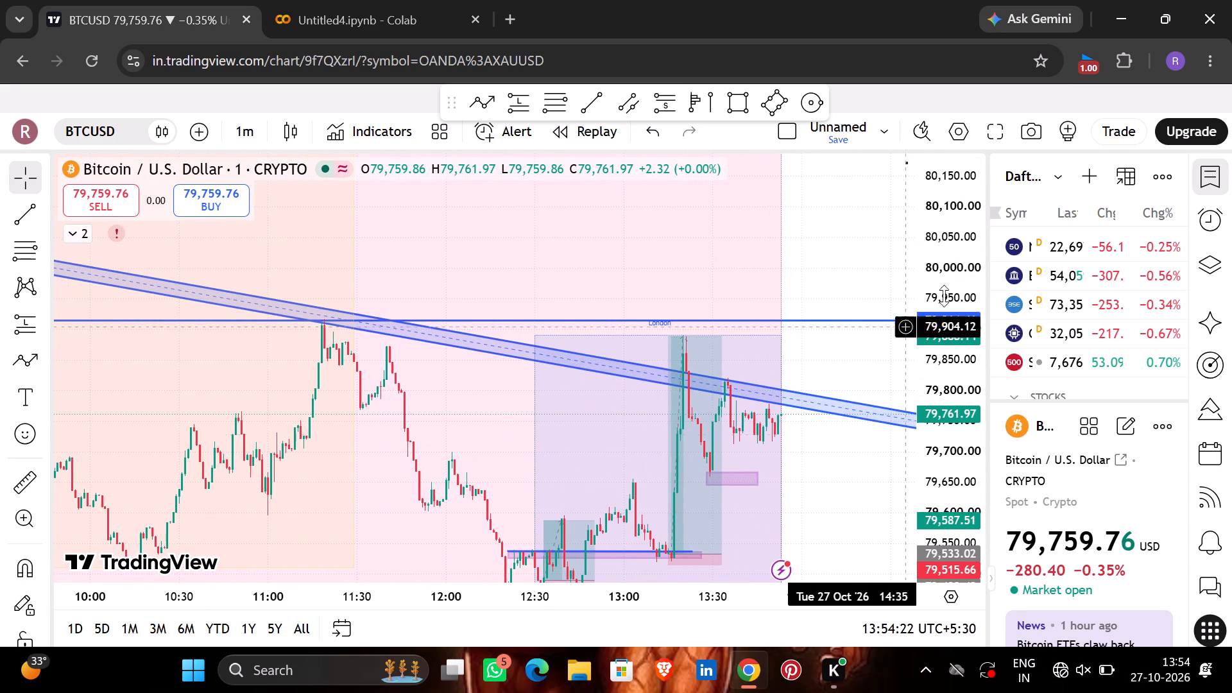
{"action": "left_click_drag", "start_coordinate": [955, 278], "coordinate": [952, 331]}
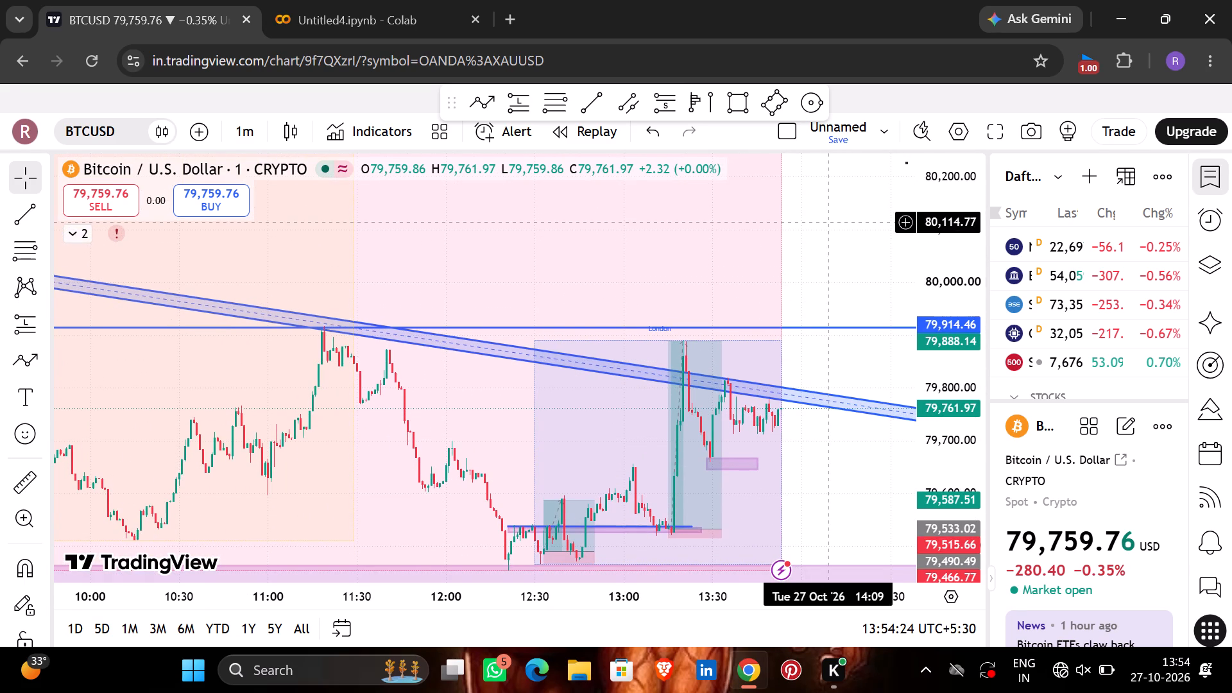
{"action": "left_click_drag", "start_coordinate": [829, 222], "coordinate": [766, 248]}
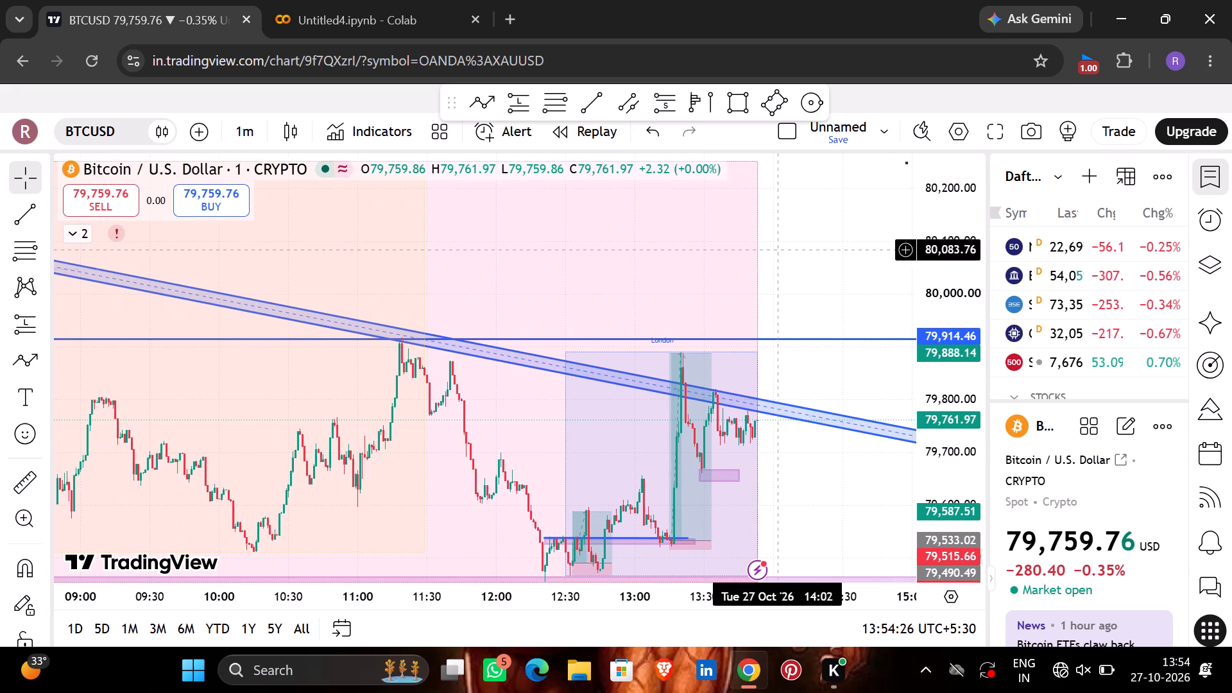
{"action": "left_click_drag", "start_coordinate": [832, 287], "coordinate": [732, 321]}
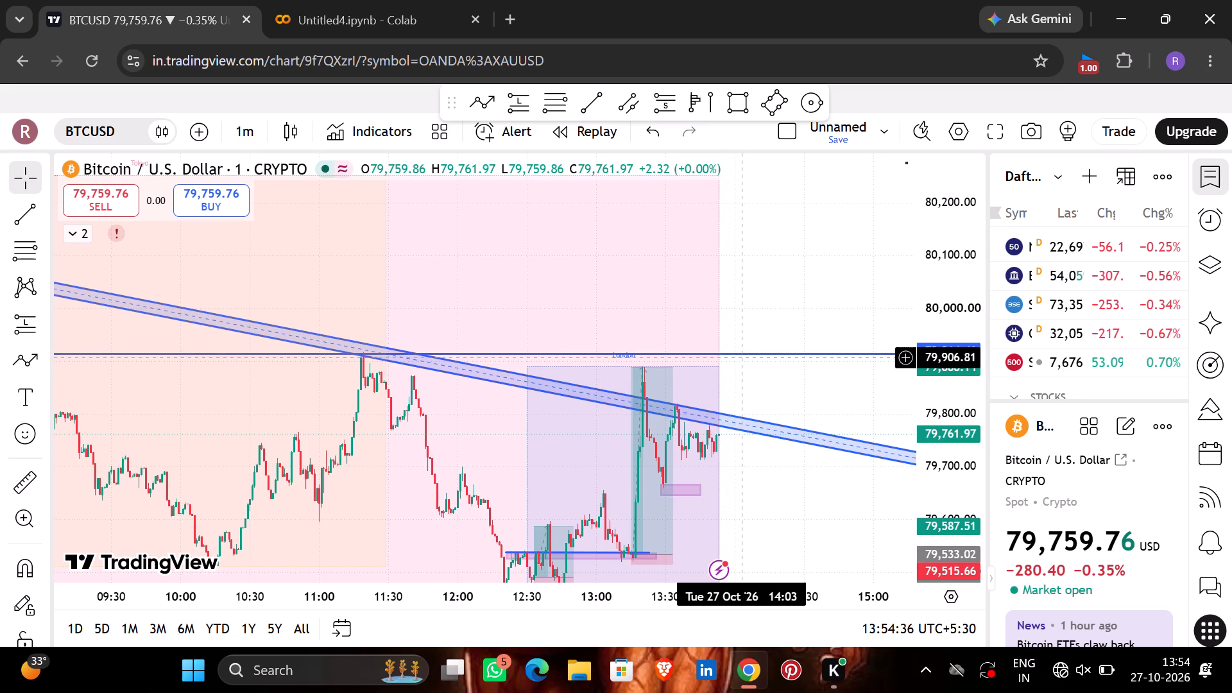
{"action": "scroll", "coordinate": [742, 357], "scroll_direction": "right", "scroll_amount": 1}
{"action": "left_click", "coordinate": [818, 352]}
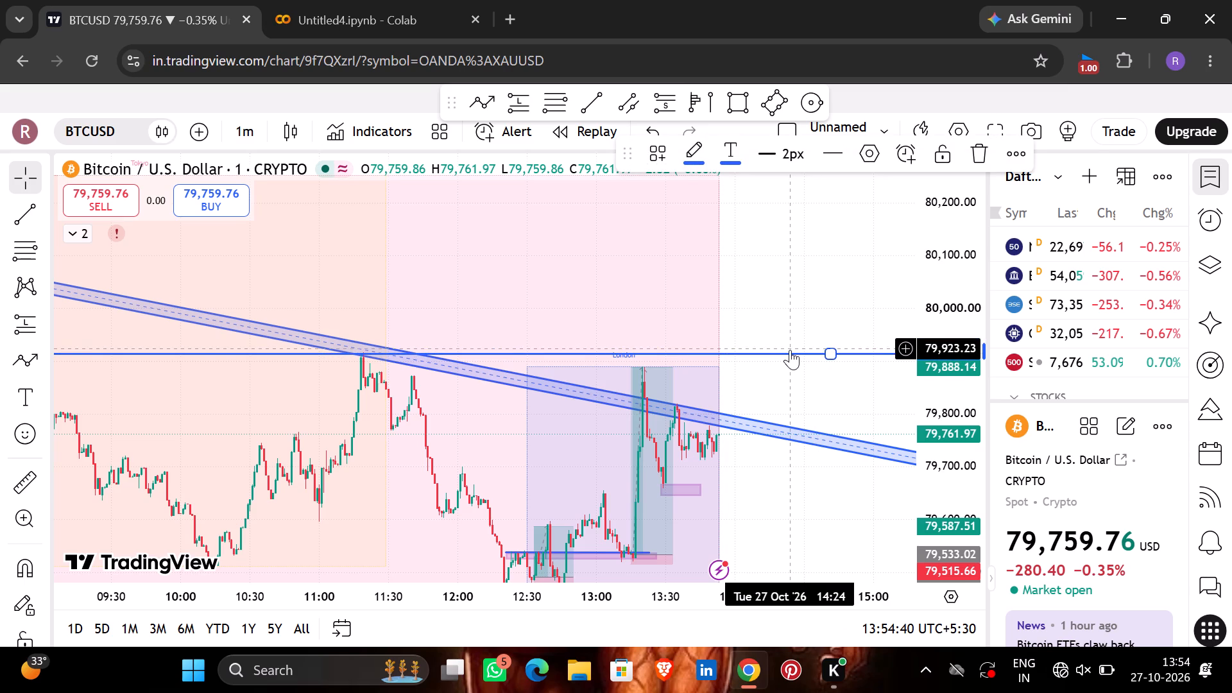
{"action": "left_click", "coordinate": [789, 352]}
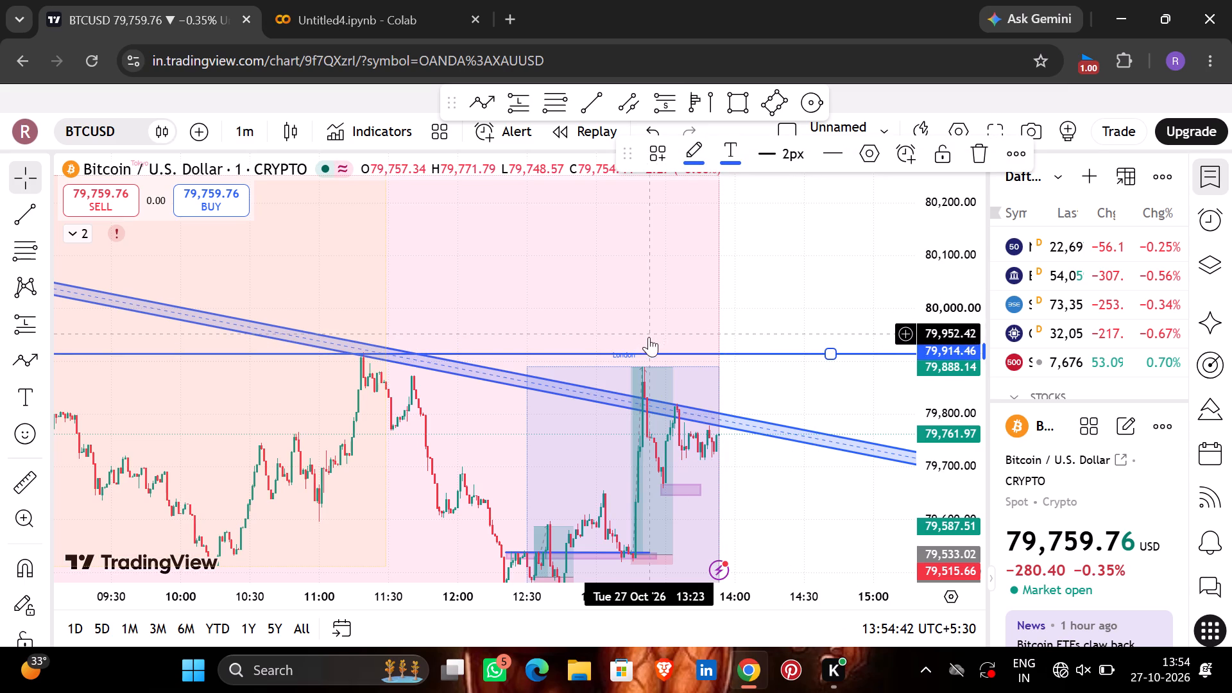
{"action": "left_click", "coordinate": [773, 354]}
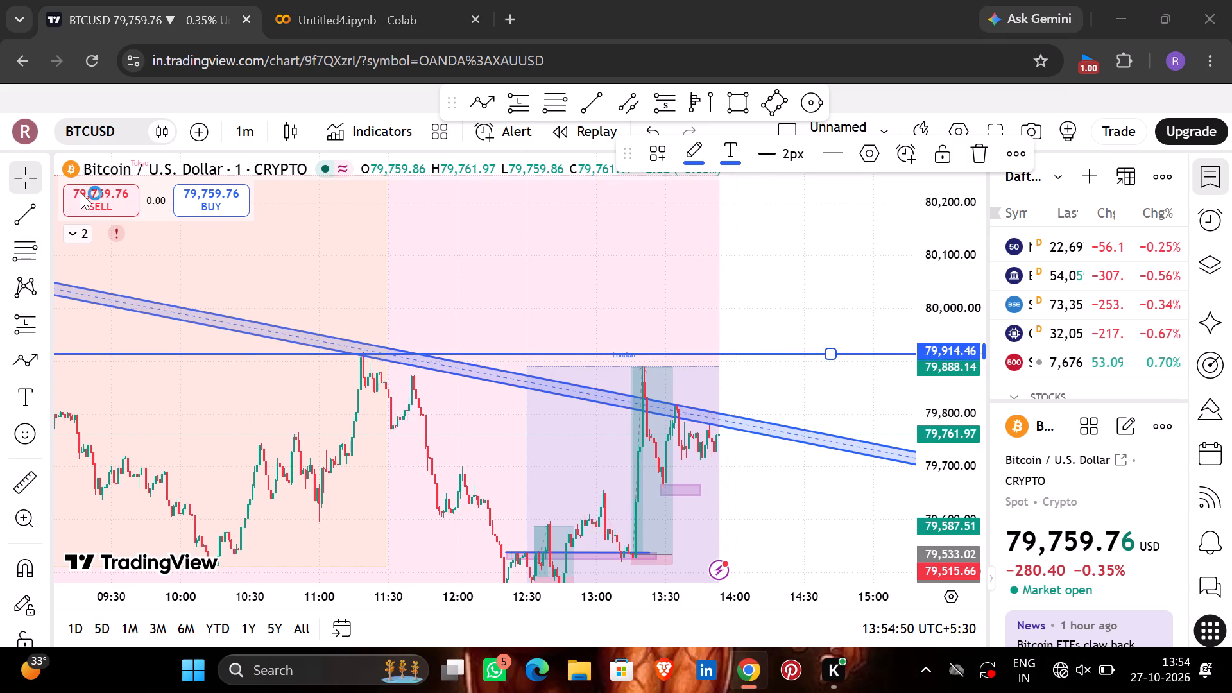
Open the symbol search and clear the BTCUSD entry from the query.
{"action": "left_click", "coordinate": [126, 140]}
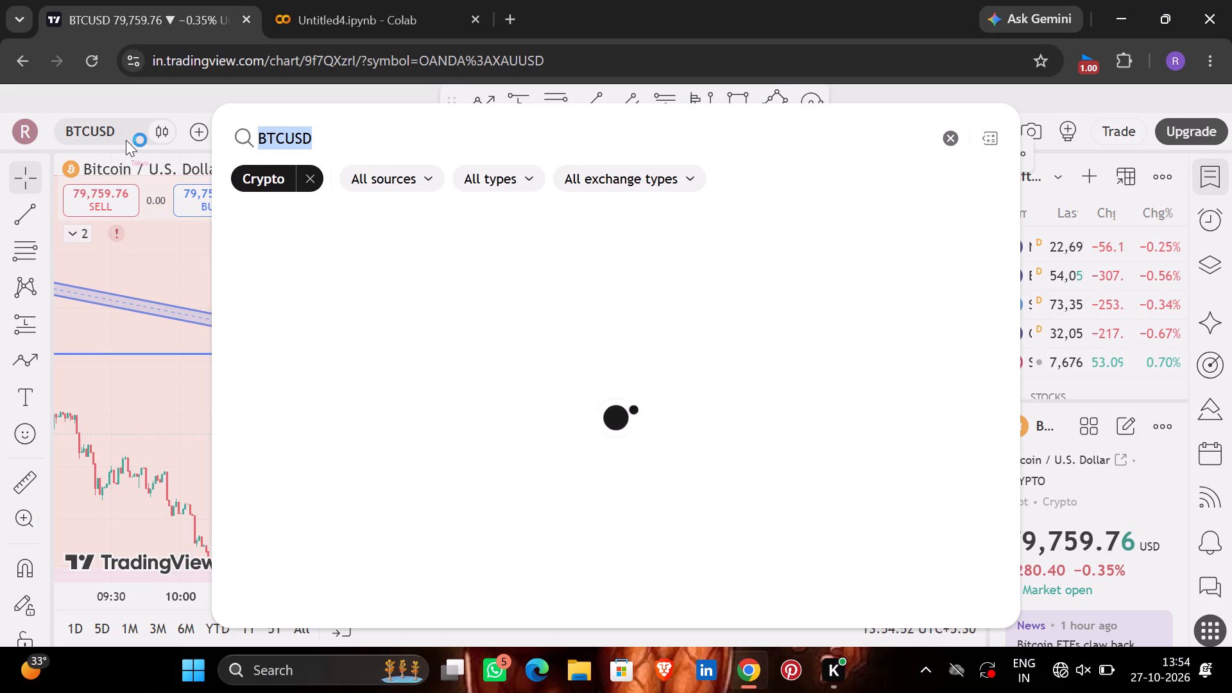
{"action": "key", "text": "BackSpace"}
{"action": "key", "text": "BackSpace"}
{"action": "key", "text": "BackSpace"}
{"action": "key", "text": "BackSpace"}
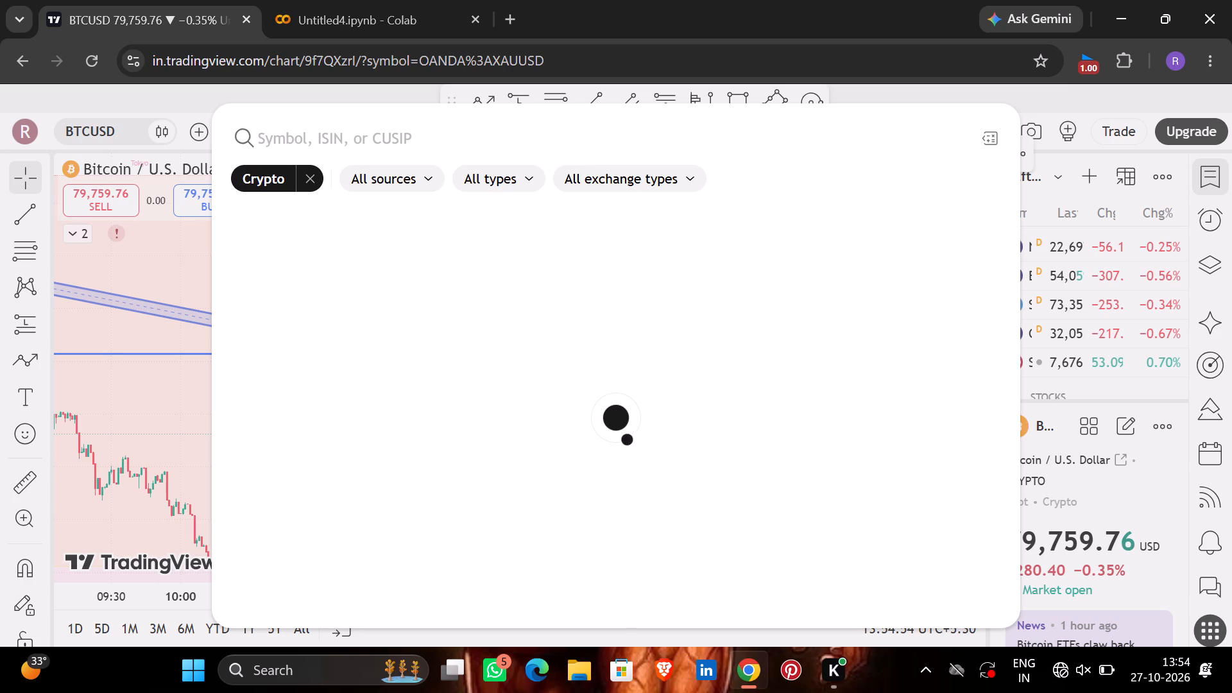
Search the symbol list for NIFTY.
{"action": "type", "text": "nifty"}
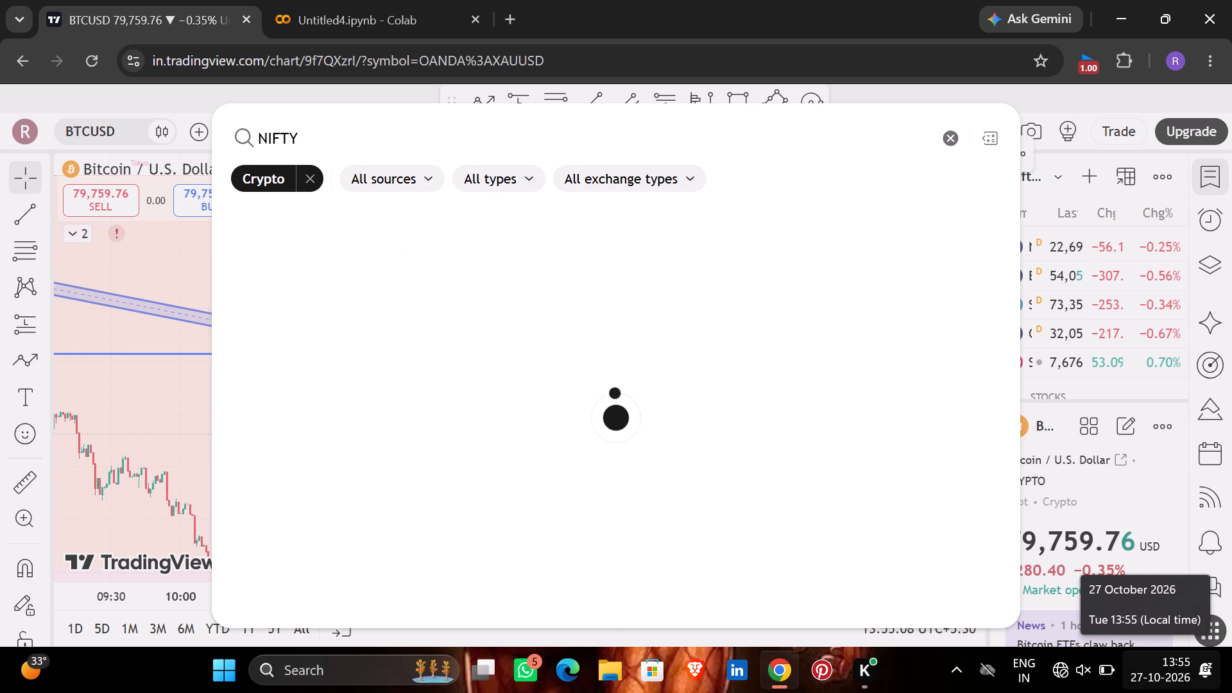
Open the Wi-Fi network list in the Windows quick settings, rescan it, and look through the available networks for a usable connection.
{"action": "left_click", "coordinate": [1058, 677]}
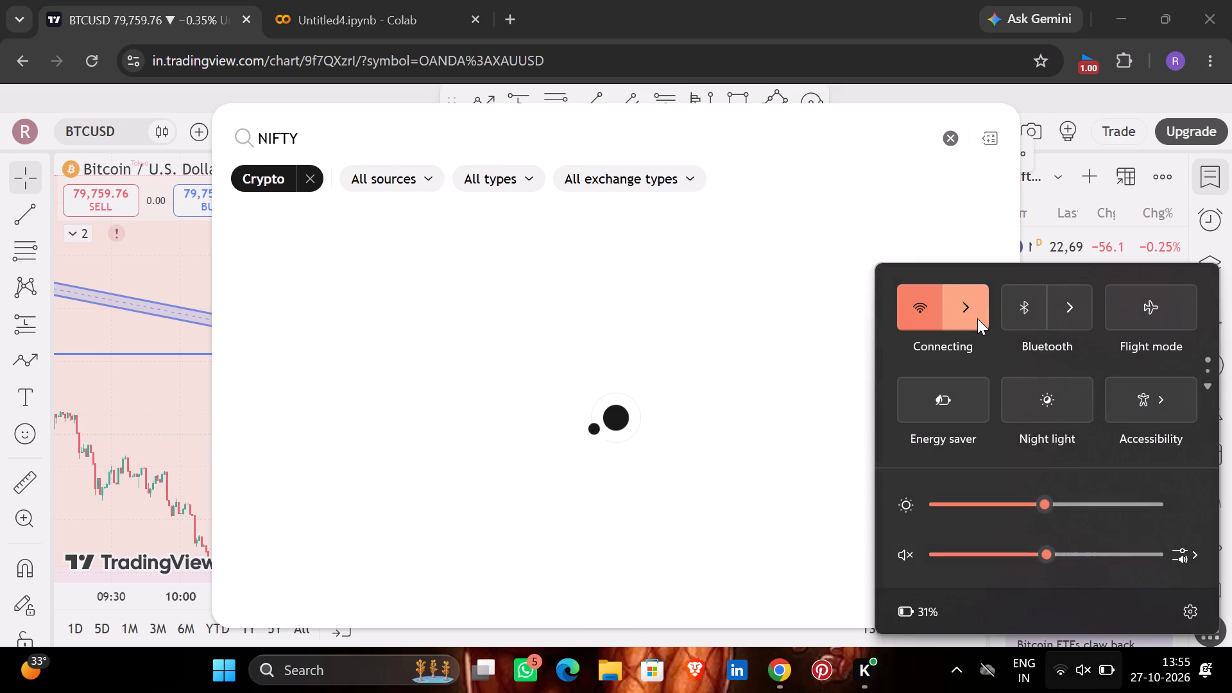
{"action": "left_click", "coordinate": [977, 318]}
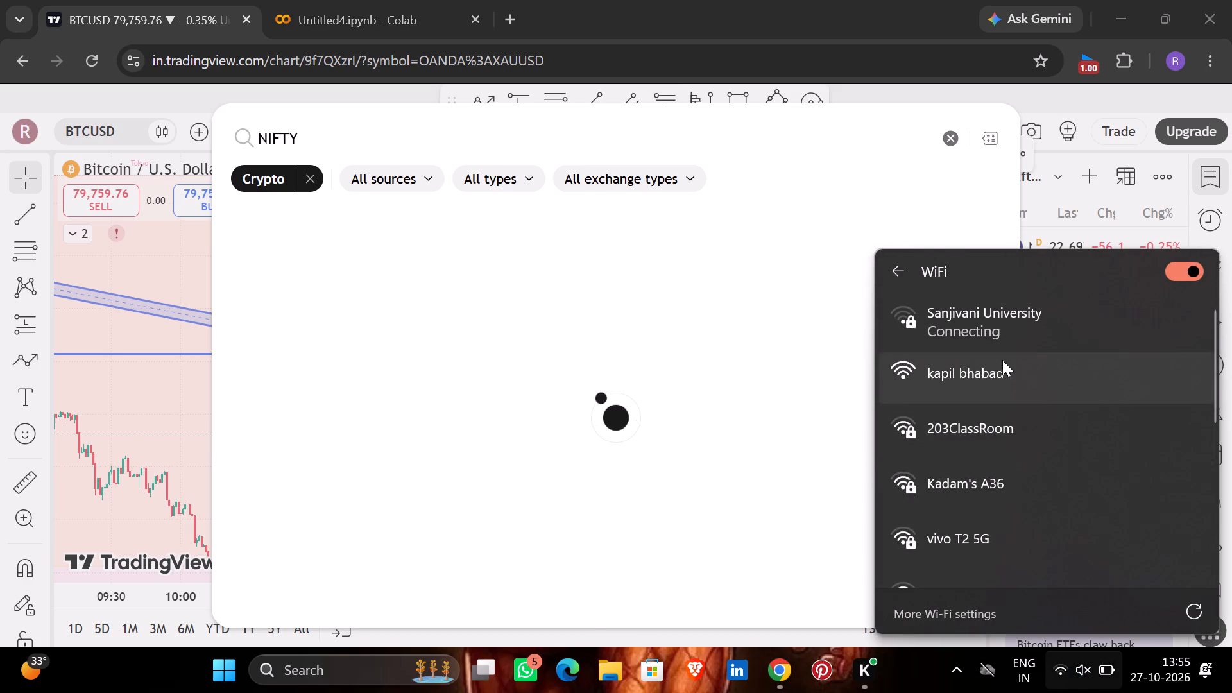
{"action": "scroll", "coordinate": [1002, 360], "scroll_direction": "down", "scroll_amount": 5}
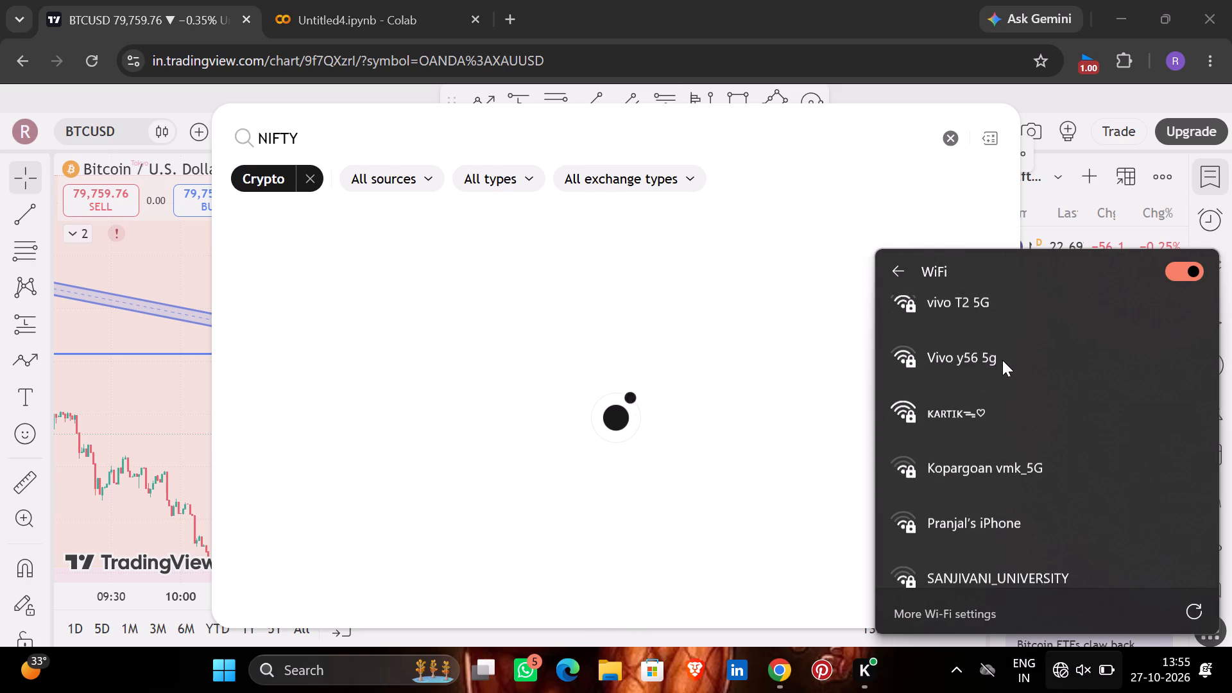
{"action": "scroll", "coordinate": [1002, 360], "scroll_direction": "down", "scroll_amount": 2}
{"action": "scroll", "coordinate": [1002, 360], "scroll_direction": "up", "scroll_amount": 6}
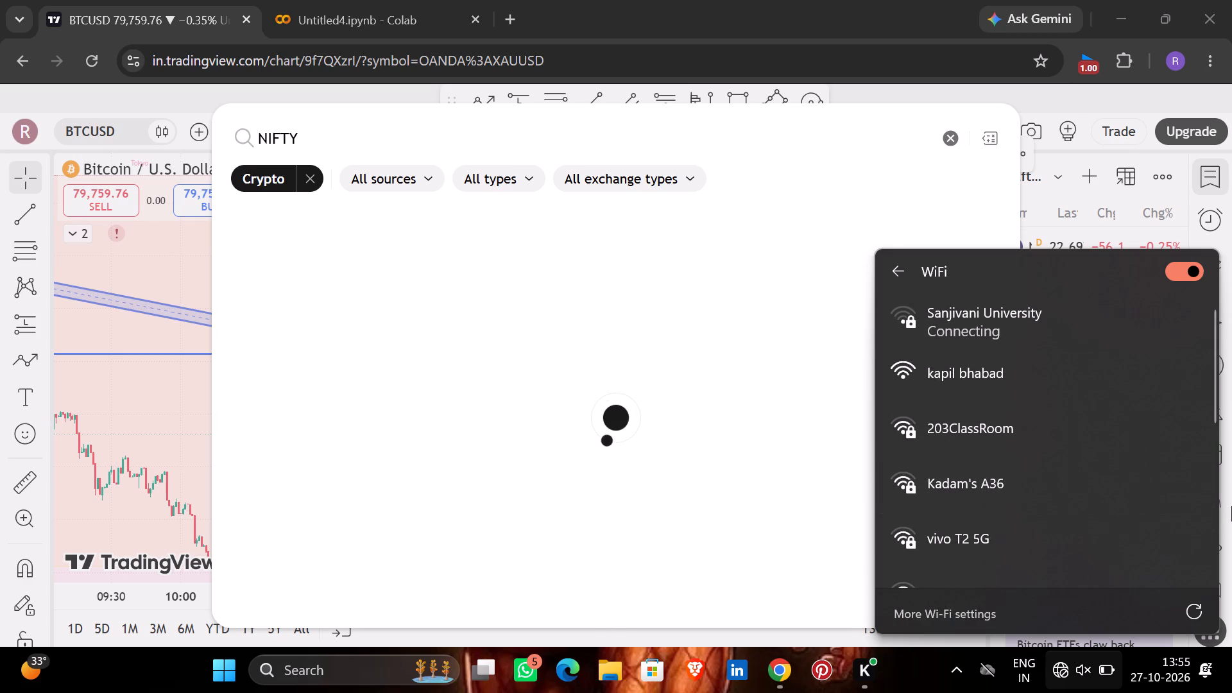
{"action": "left_click", "coordinate": [1186, 617]}
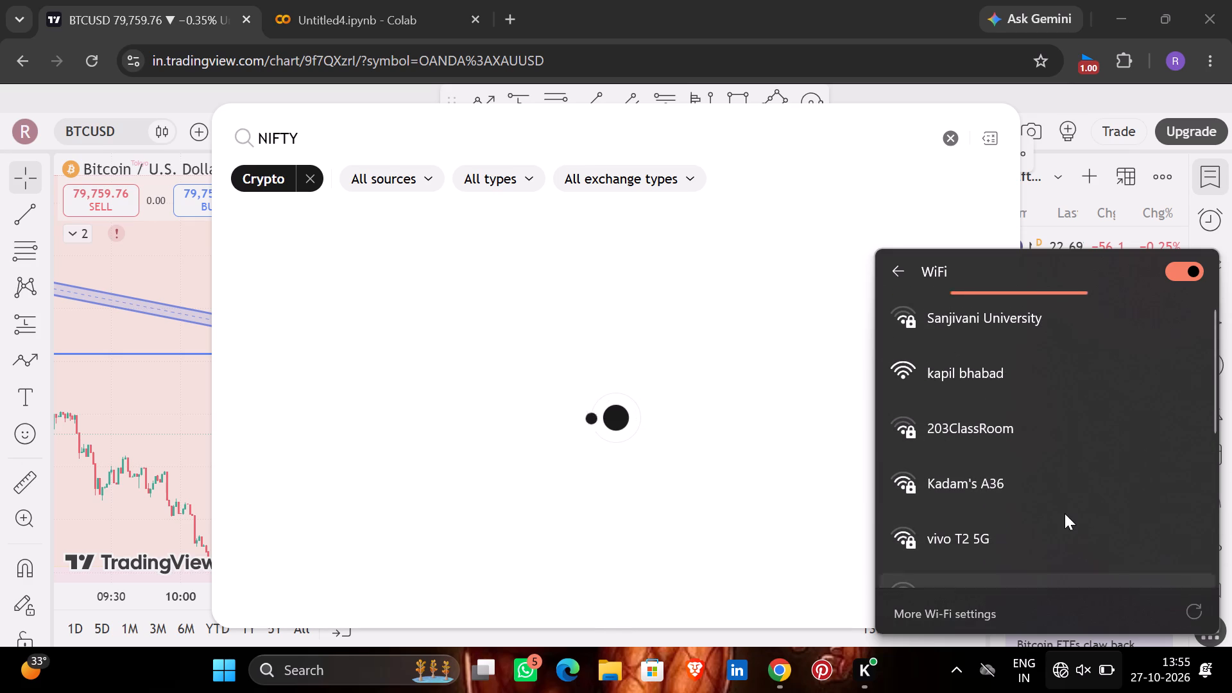
{"action": "scroll", "coordinate": [1065, 513], "scroll_direction": "down", "scroll_amount": 4}
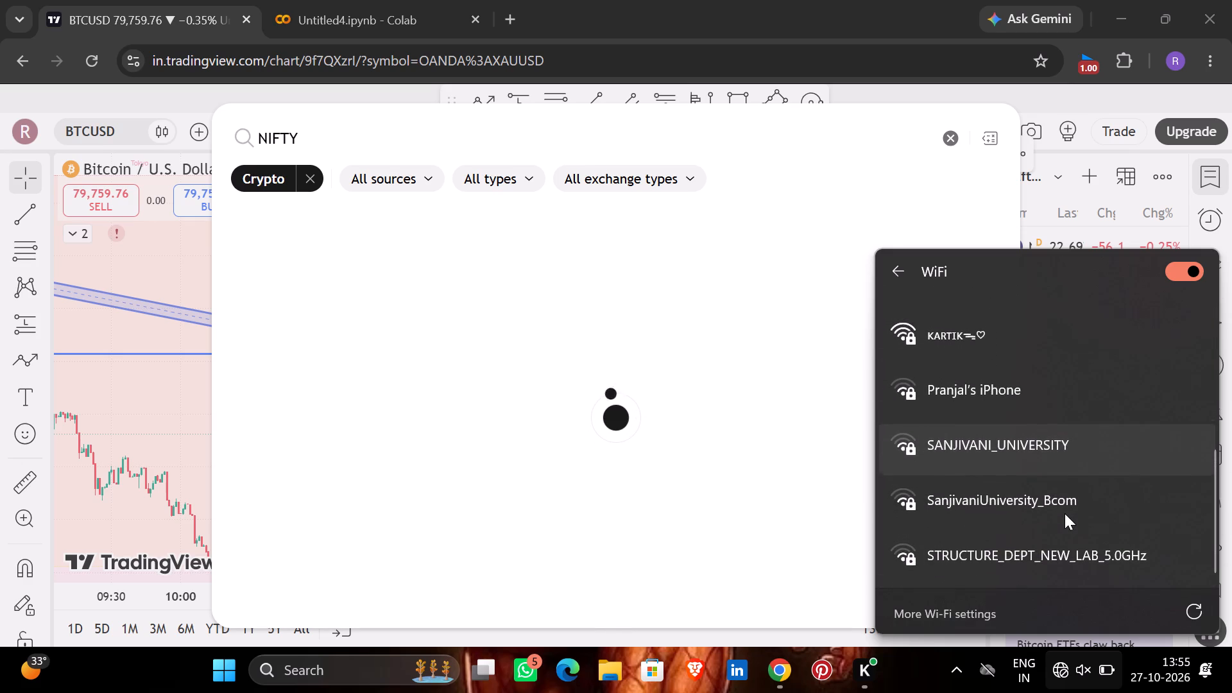
{"action": "scroll", "coordinate": [1065, 513], "scroll_direction": "up", "scroll_amount": 8}
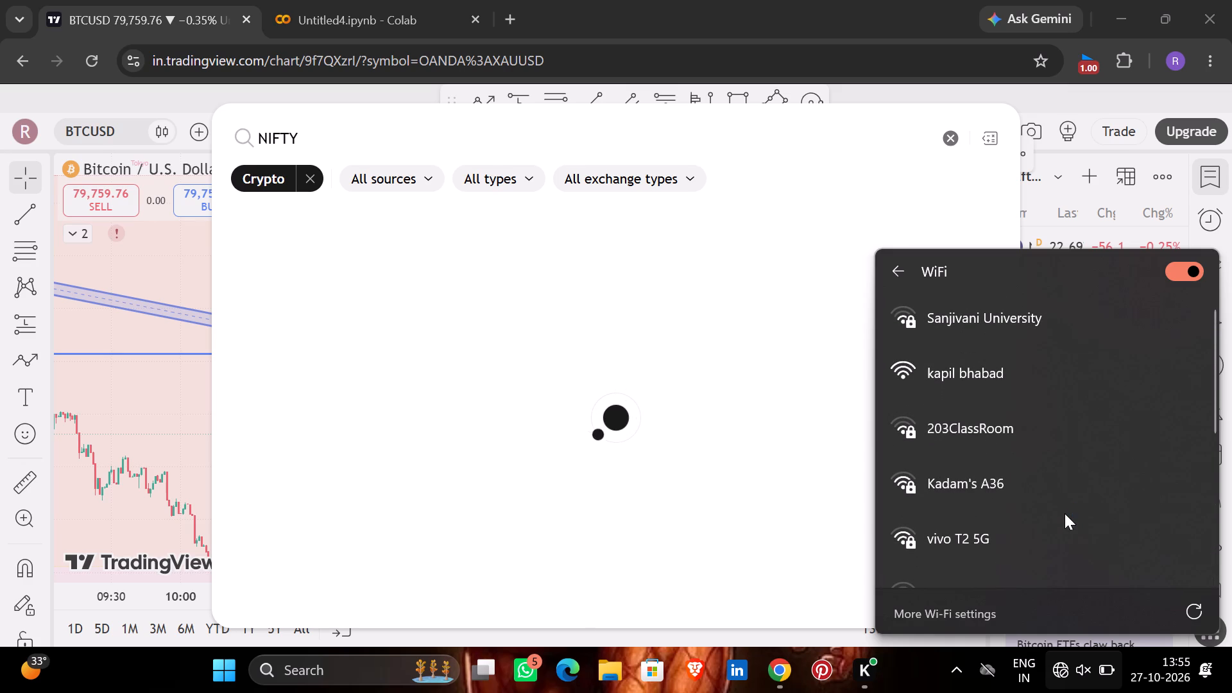
{"action": "left_click", "coordinate": [1065, 513]}
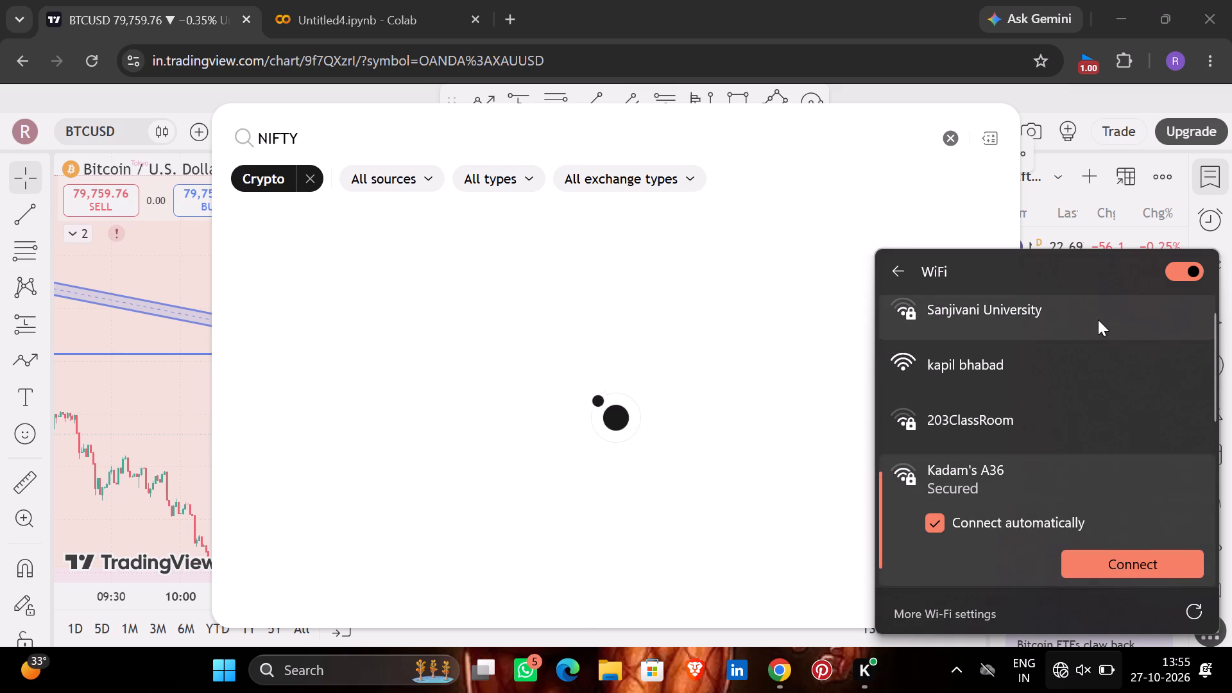
{"action": "scroll", "coordinate": [1098, 320], "scroll_direction": "up", "scroll_amount": 3}
{"action": "scroll", "coordinate": [1098, 320], "scroll_direction": "down", "scroll_amount": 2}
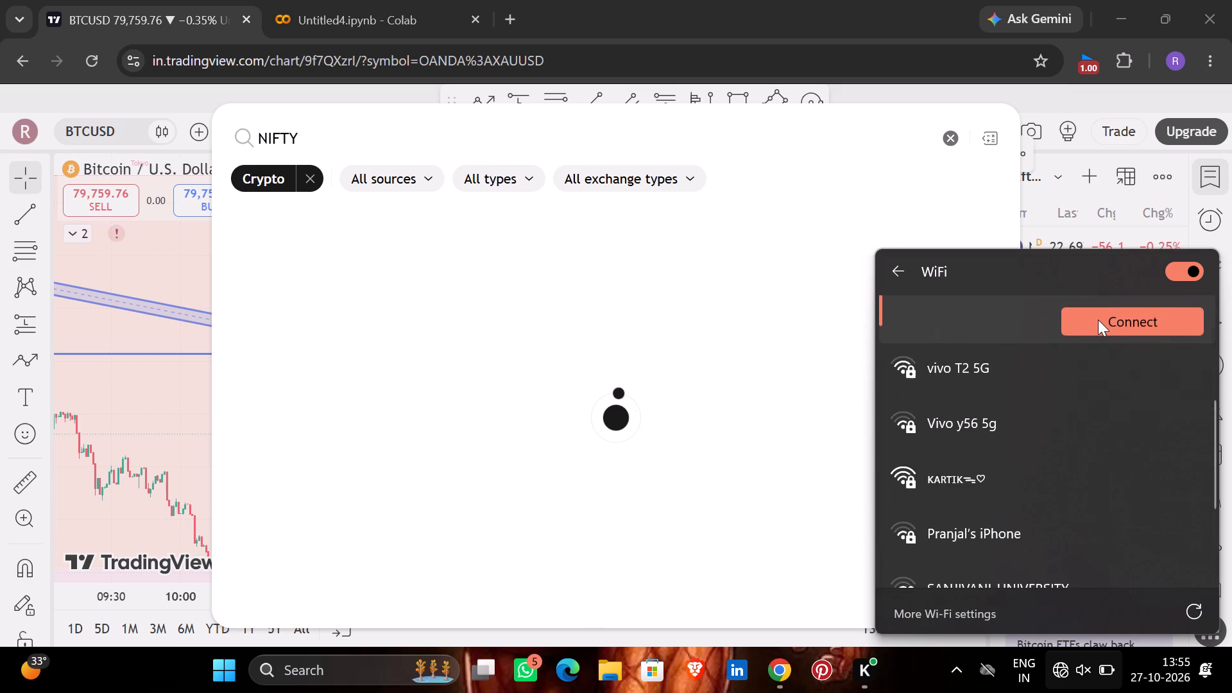
{"action": "scroll", "coordinate": [1098, 320], "scroll_direction": "down", "scroll_amount": 4}
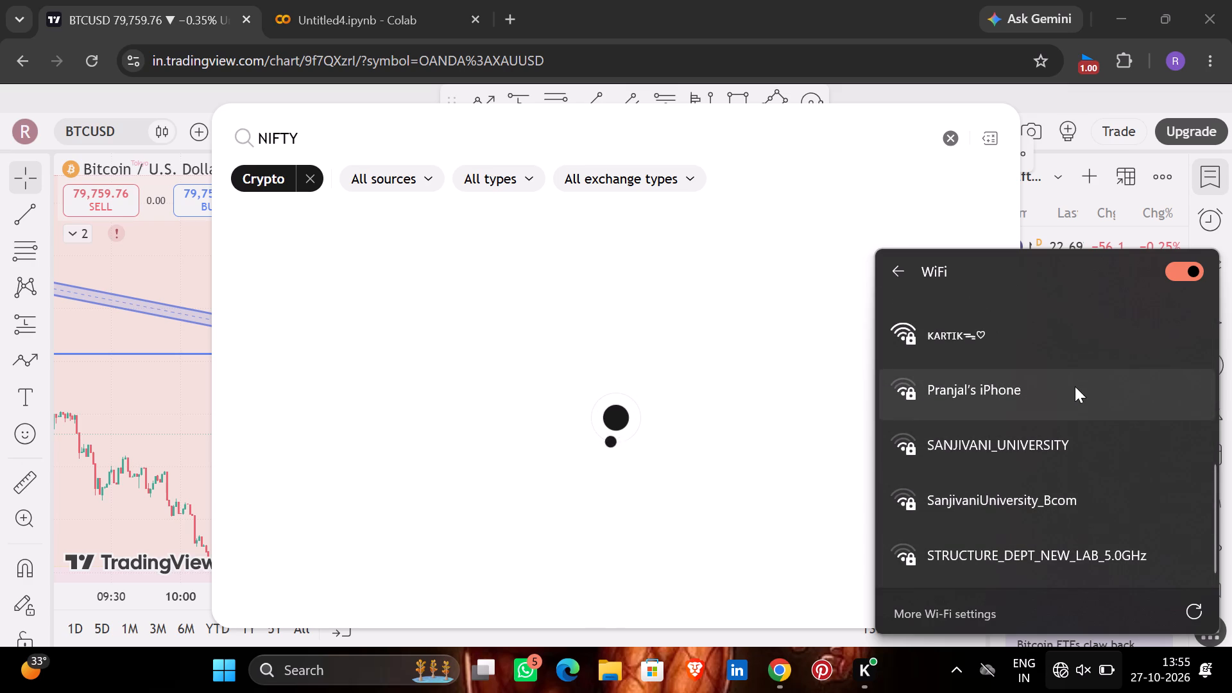
{"action": "scroll", "coordinate": [1075, 389], "scroll_direction": "up", "scroll_amount": 7}
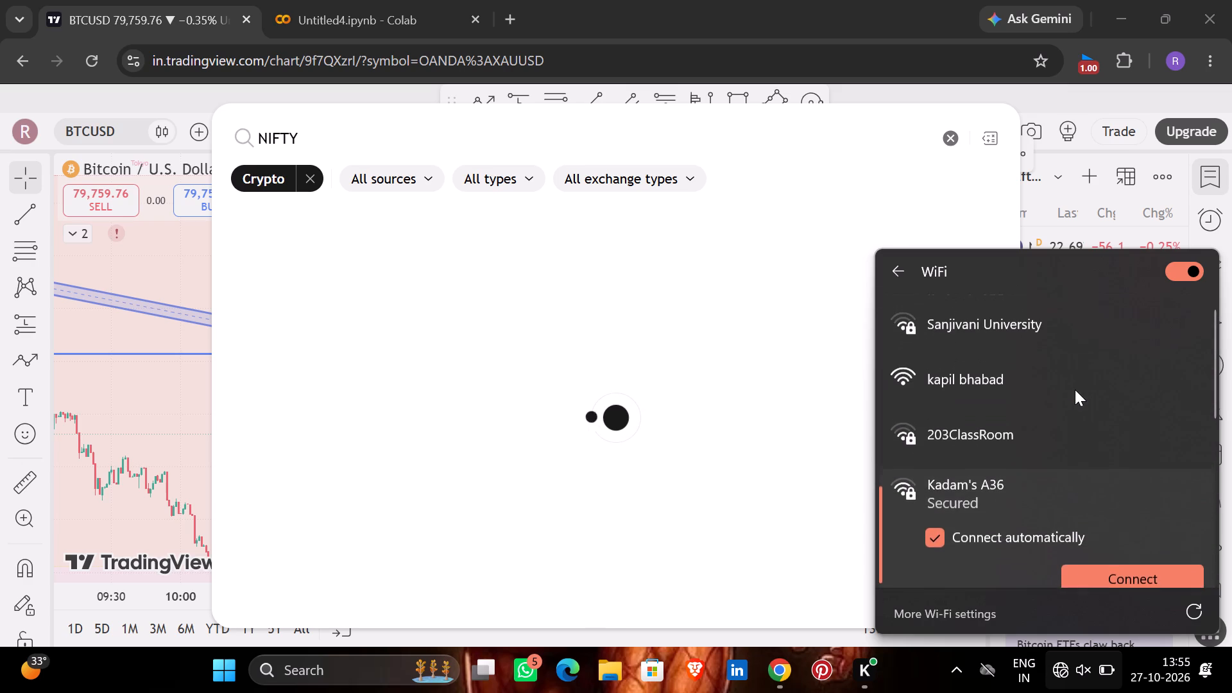
Connect to the open, unsecured Wi-Fi network listed just below Sanjivani University, leaving automatic connection off.
{"action": "left_click", "coordinate": [1059, 375]}
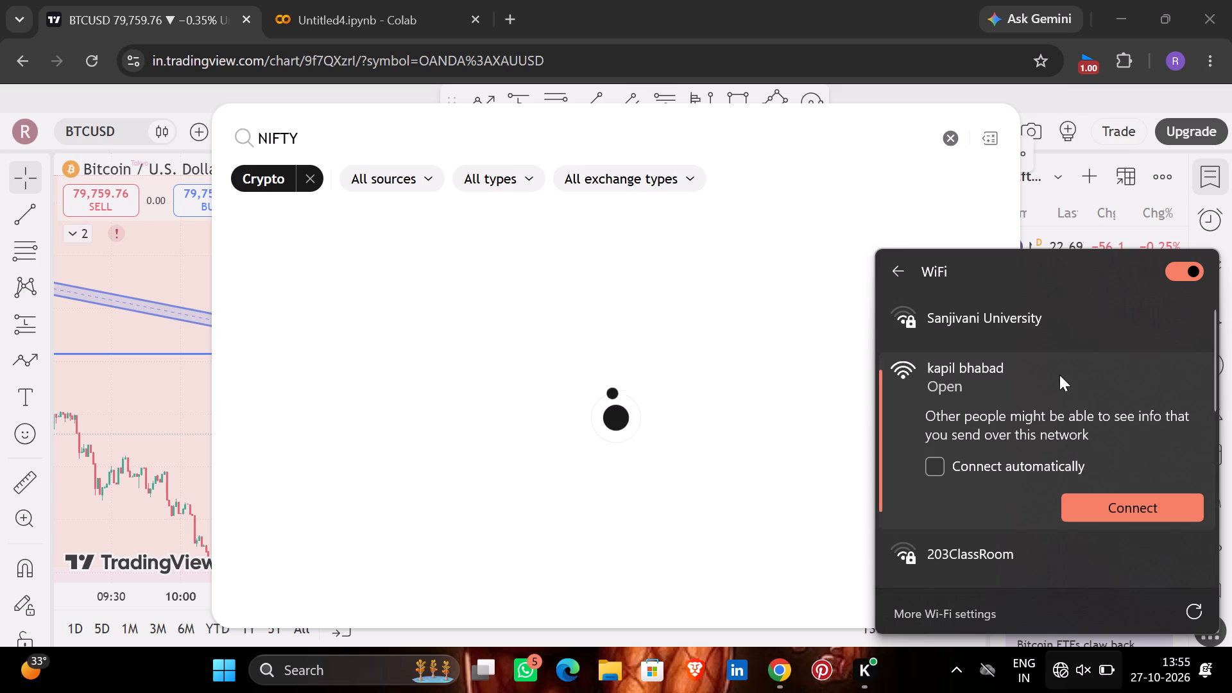
{"action": "left_click_drag", "start_coordinate": [1029, 467], "coordinate": [1138, 492]}
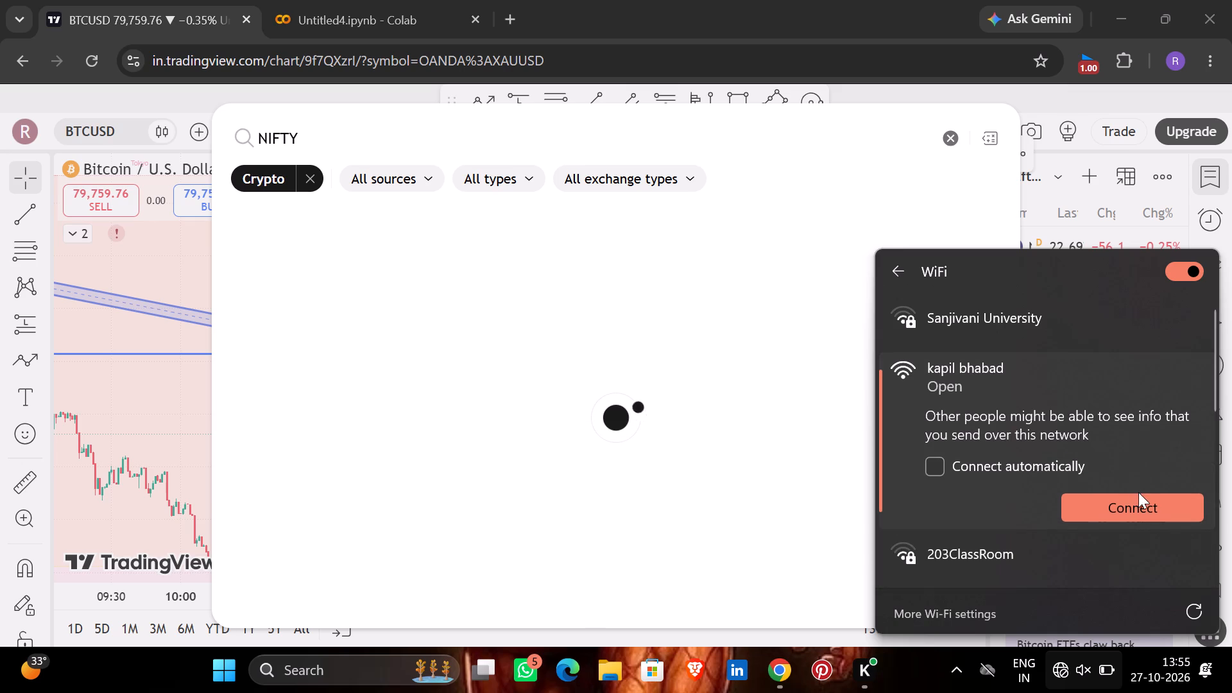
{"action": "left_click_drag", "start_coordinate": [1138, 492], "coordinate": [1138, 494]}
{"action": "left_click", "coordinate": [1138, 501]}
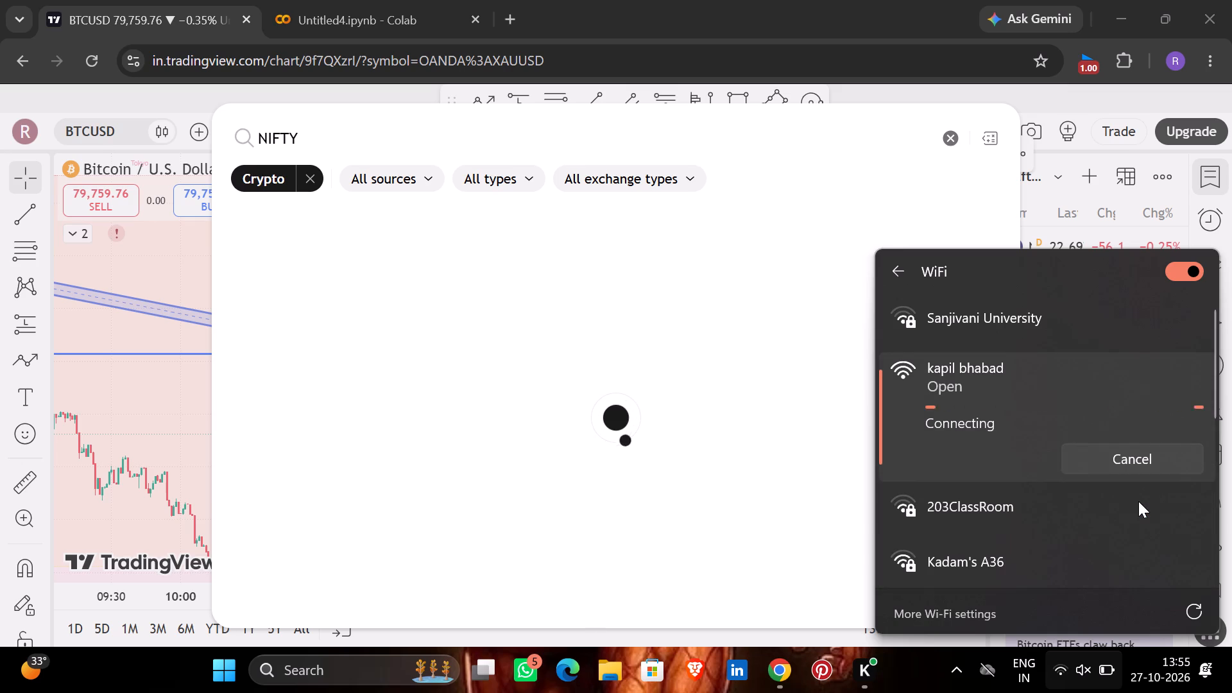
Rescan for Wi-Fi networks and look through the refreshed list for another usable connection.
{"action": "scroll", "coordinate": [1138, 501], "scroll_direction": "down", "scroll_amount": 5}
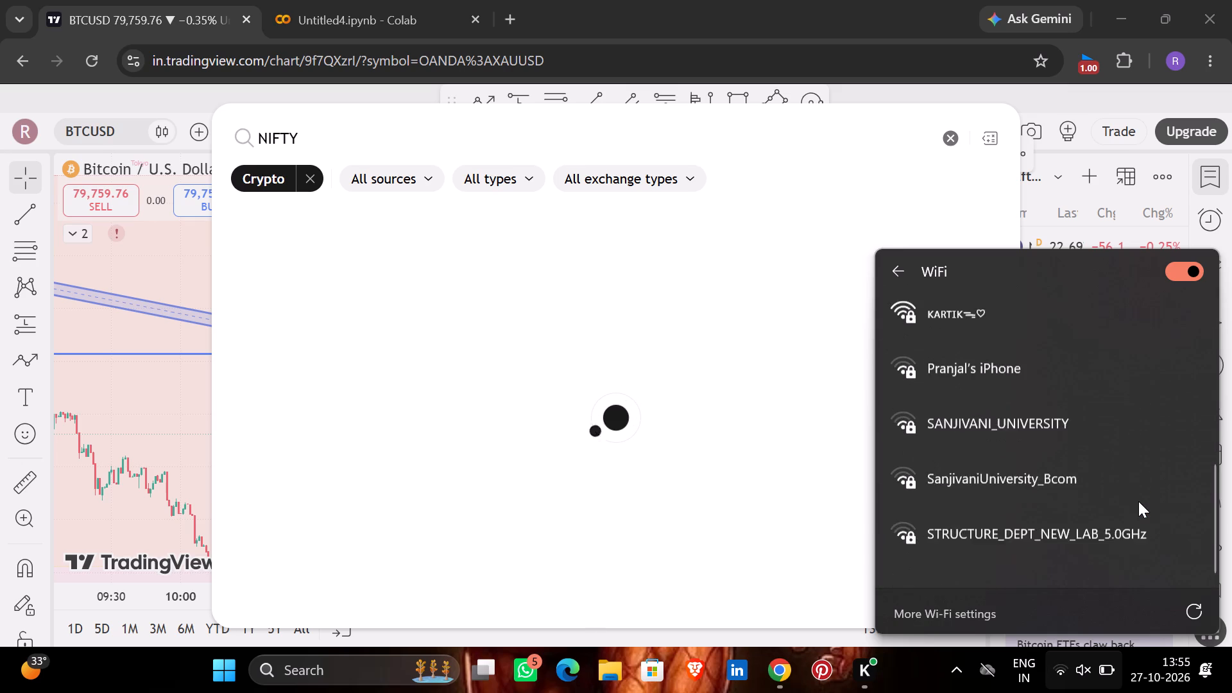
{"action": "scroll", "coordinate": [1138, 501], "scroll_direction": "down", "scroll_amount": 2}
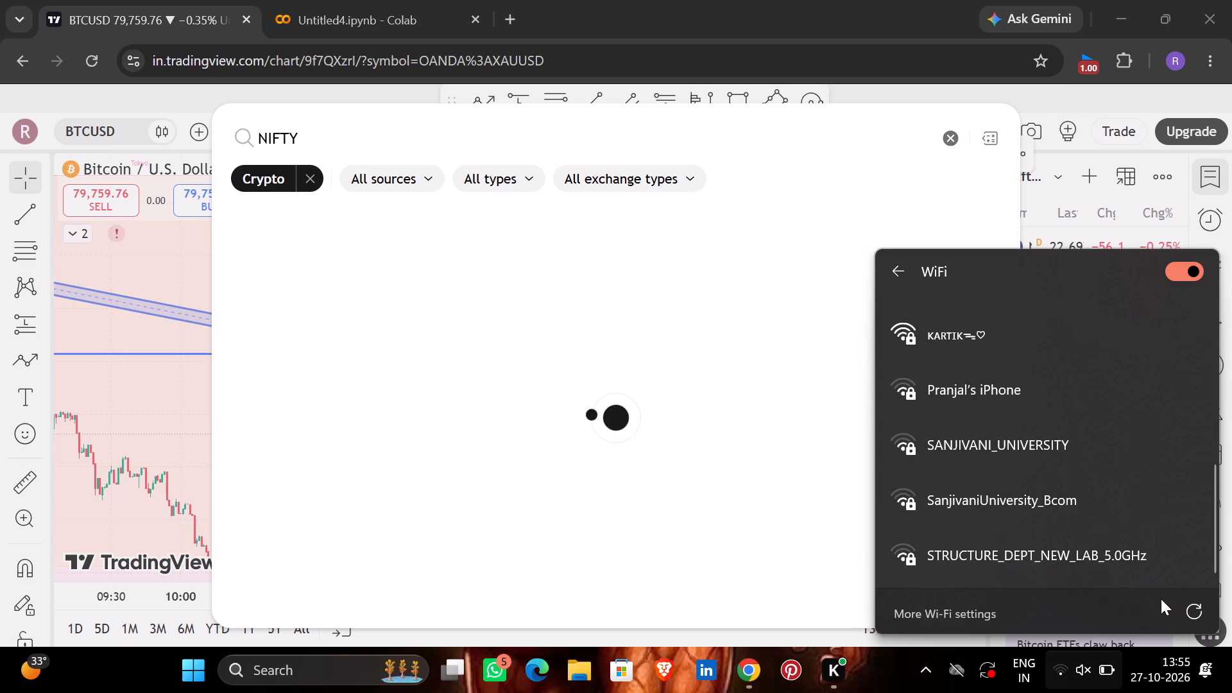
{"action": "scroll", "coordinate": [1061, 447], "scroll_direction": "up", "scroll_amount": 3}
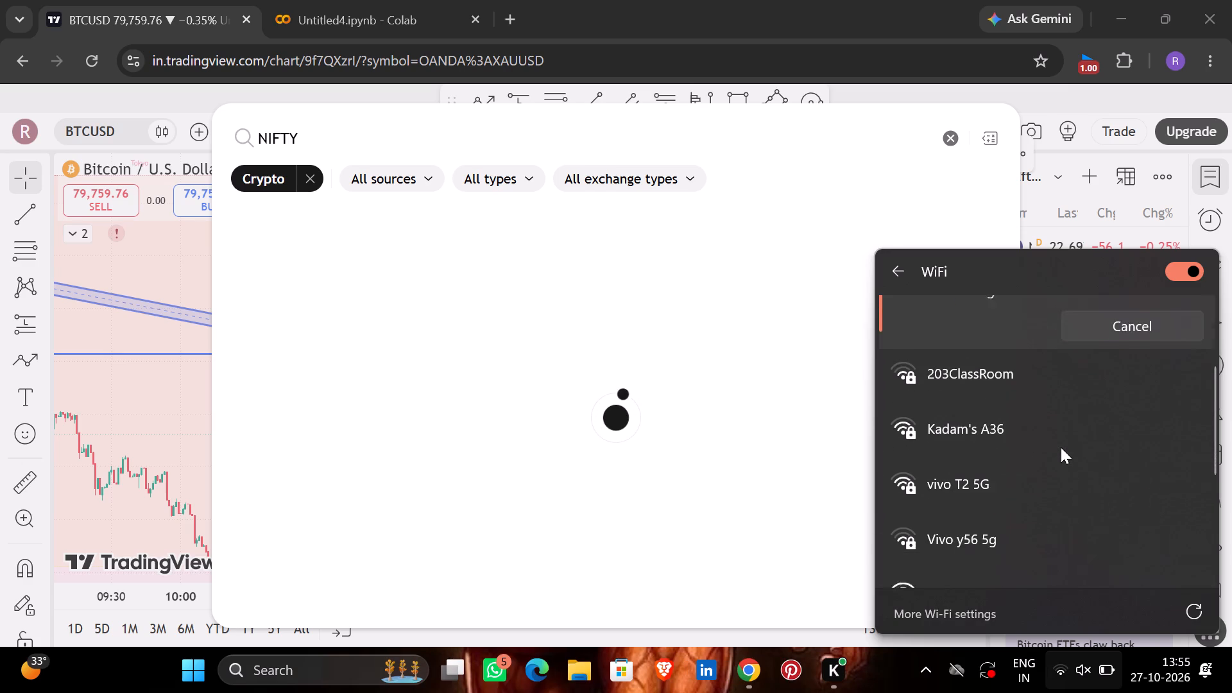
{"action": "scroll", "coordinate": [1061, 447], "scroll_direction": "up", "scroll_amount": 3}
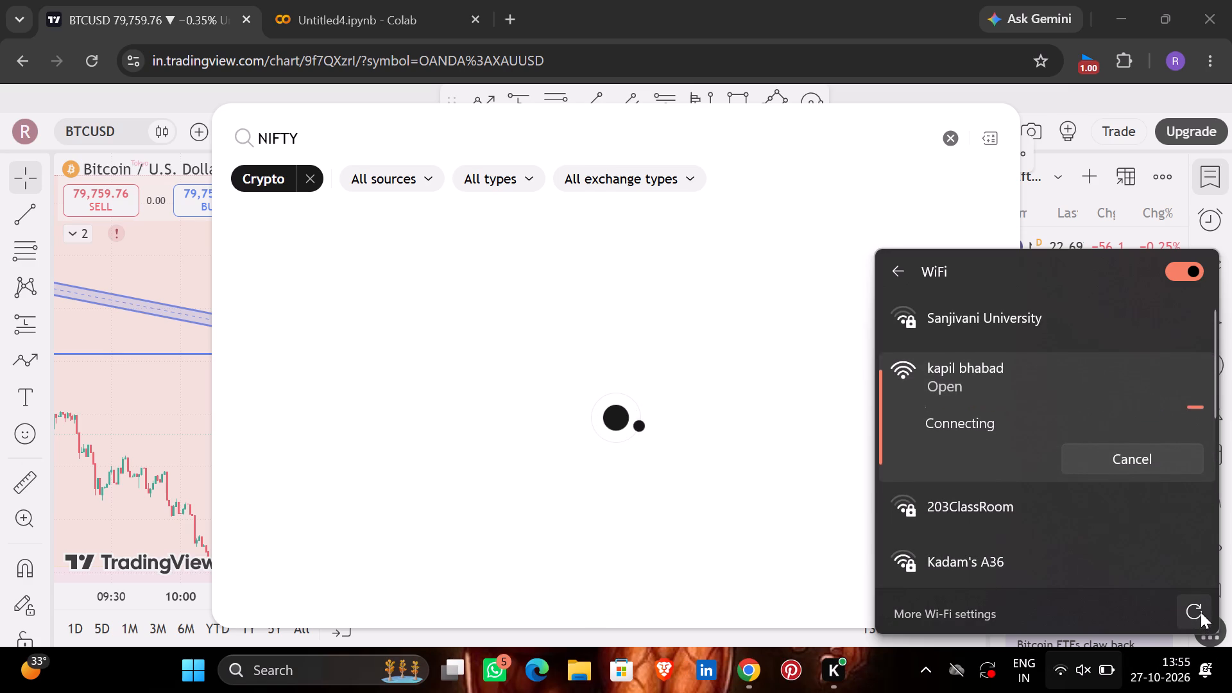
{"action": "left_click", "coordinate": [1201, 612]}
{"action": "scroll", "coordinate": [1093, 517], "scroll_direction": "down", "scroll_amount": 1}
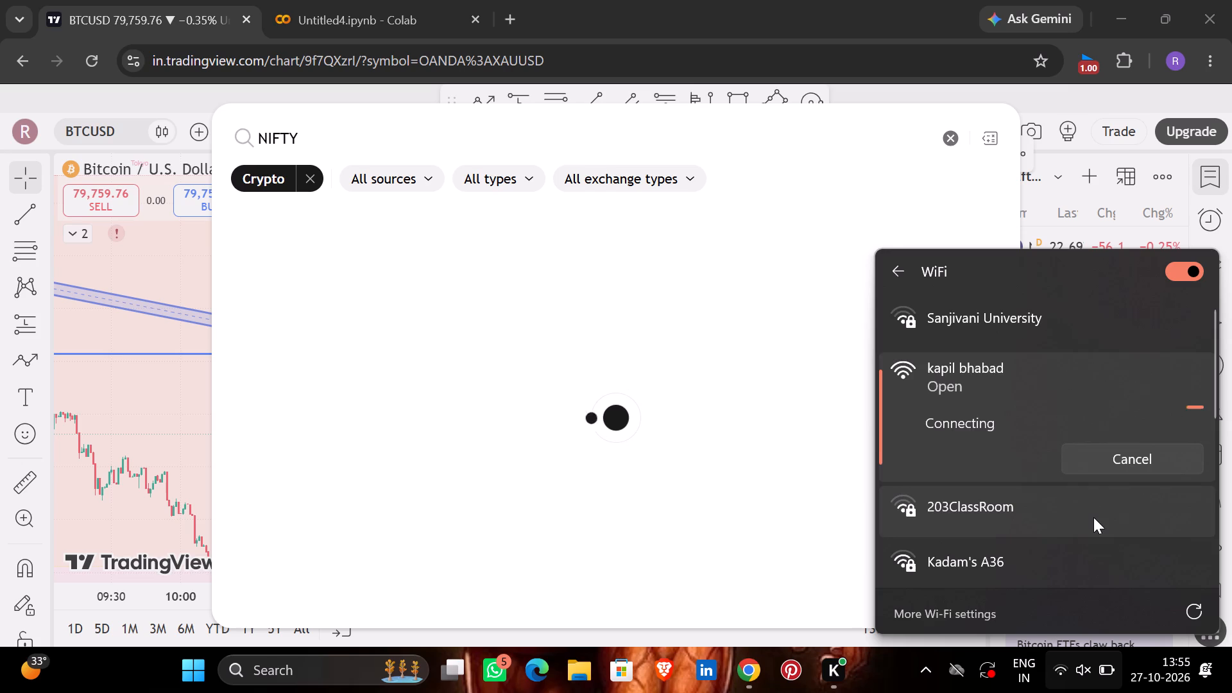
{"action": "scroll", "coordinate": [1093, 517], "scroll_direction": "down", "scroll_amount": 4}
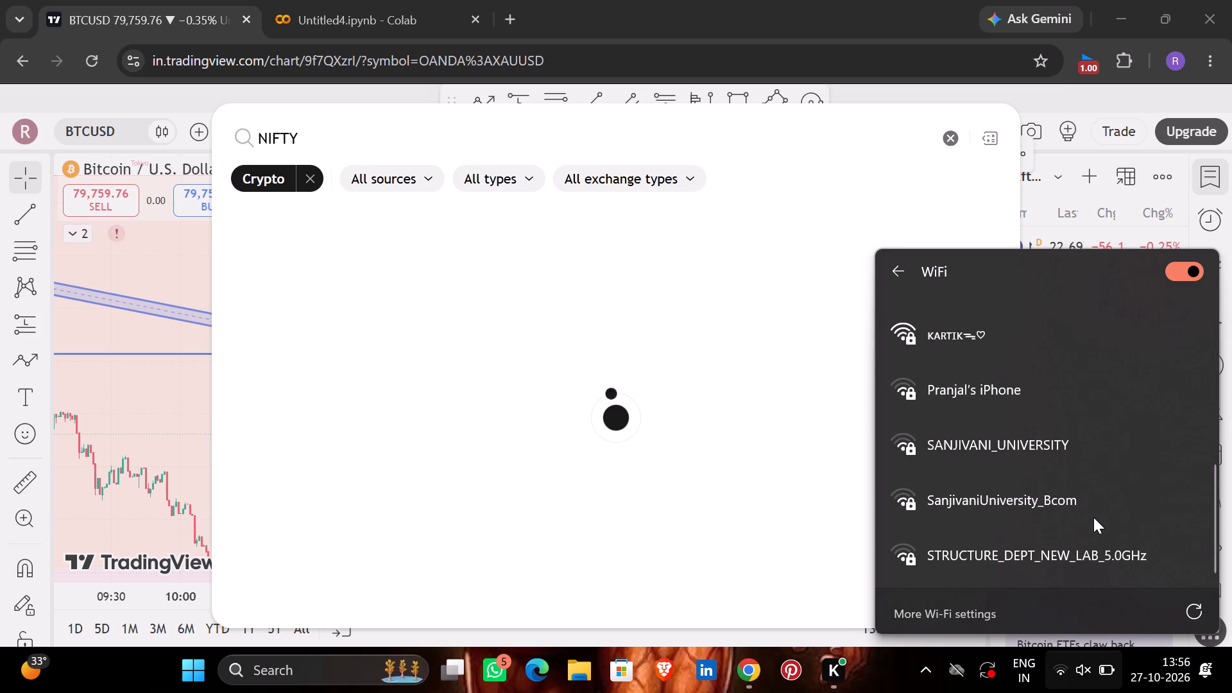
{"action": "scroll", "coordinate": [1093, 517], "scroll_direction": "up", "scroll_amount": 6}
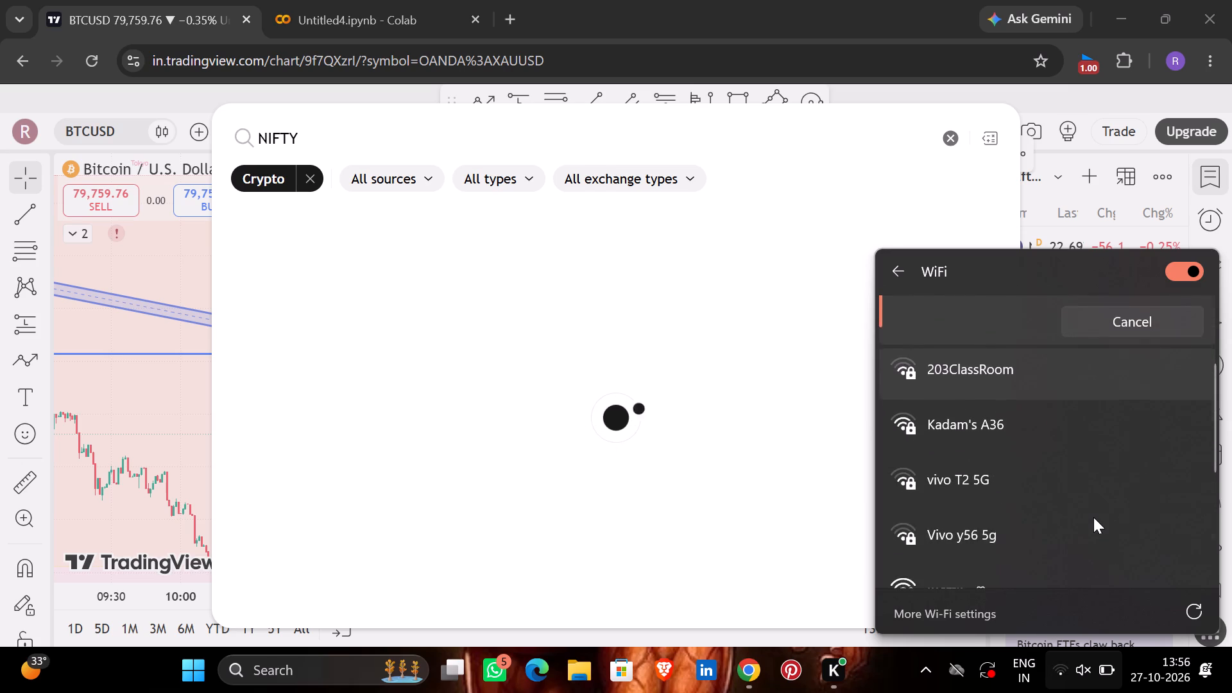
{"action": "scroll", "coordinate": [1093, 517], "scroll_direction": "up", "scroll_amount": 2}
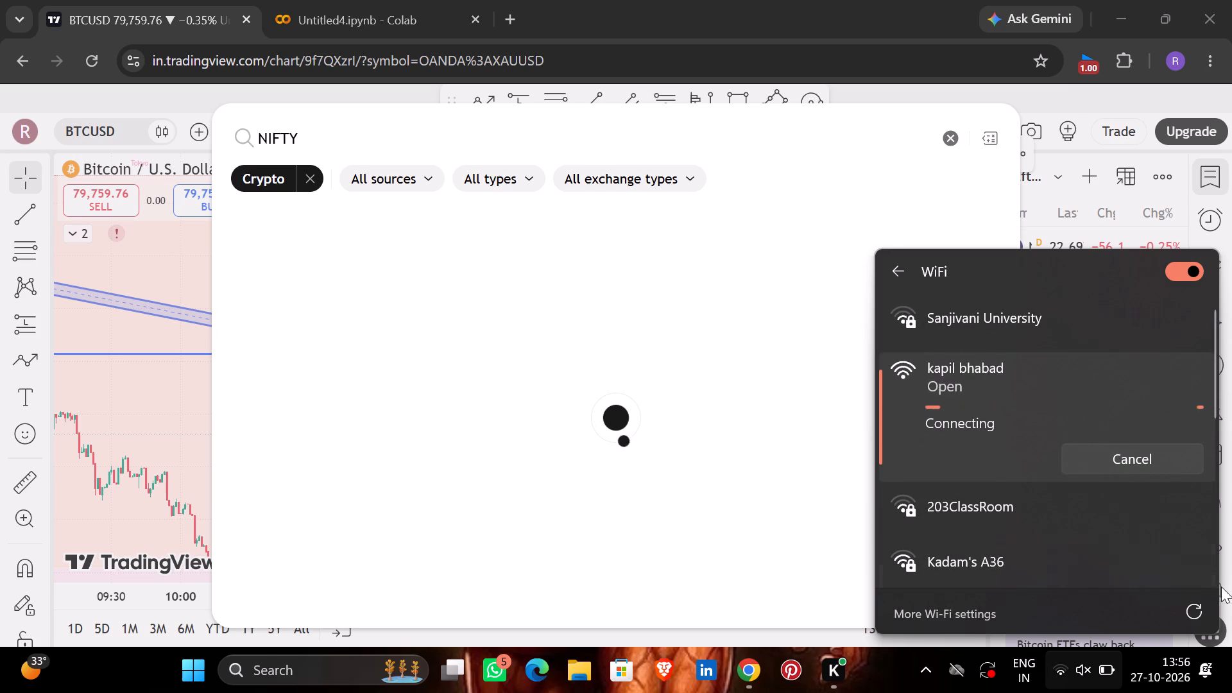
{"action": "left_click", "coordinate": [1203, 617]}
{"action": "scroll", "coordinate": [1059, 292], "scroll_direction": "down", "scroll_amount": 4}
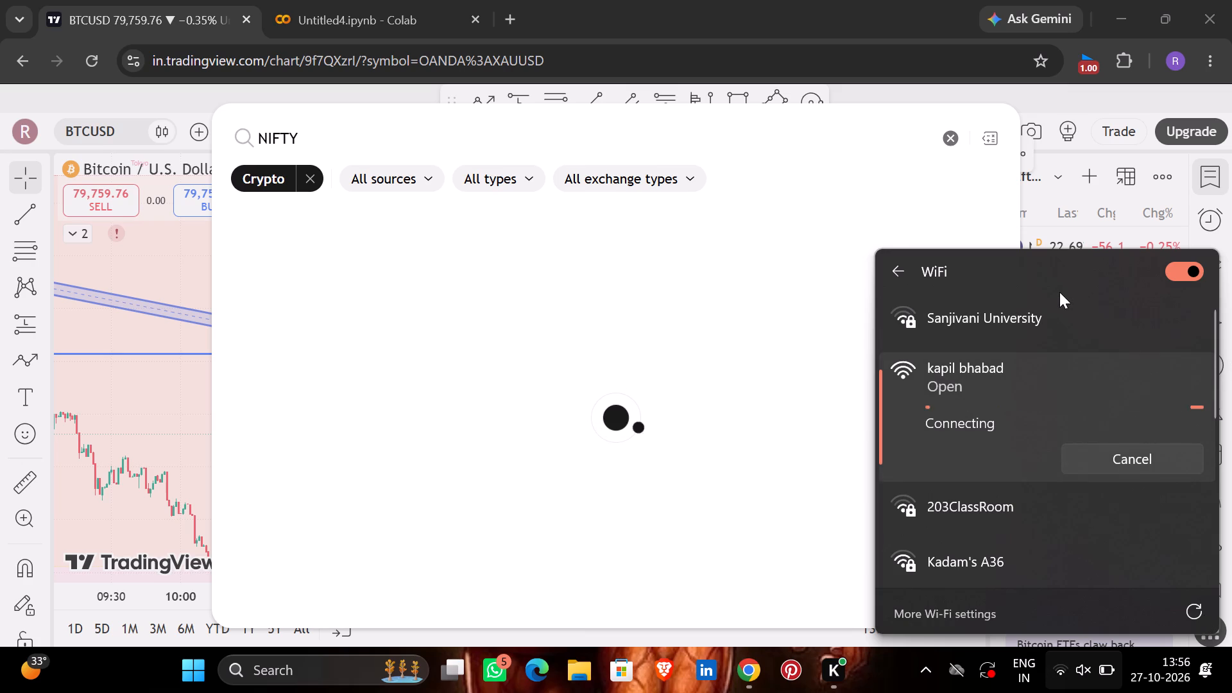
{"action": "scroll", "coordinate": [1061, 470], "scroll_direction": "down", "scroll_amount": 6}
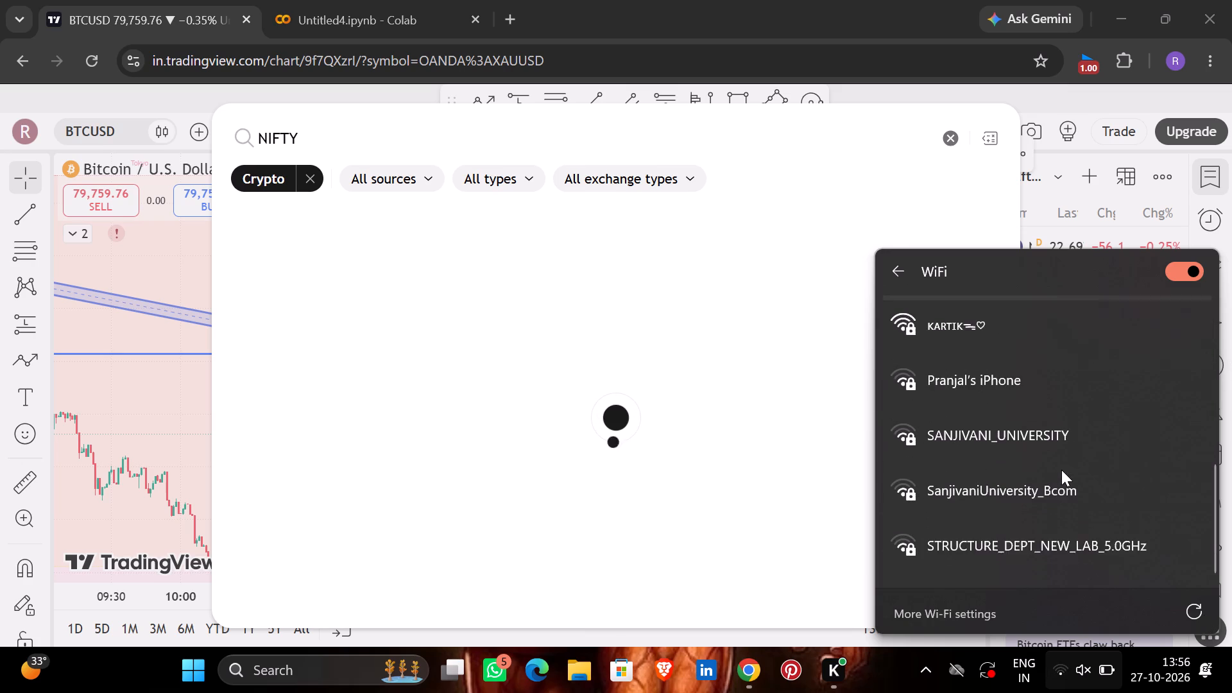
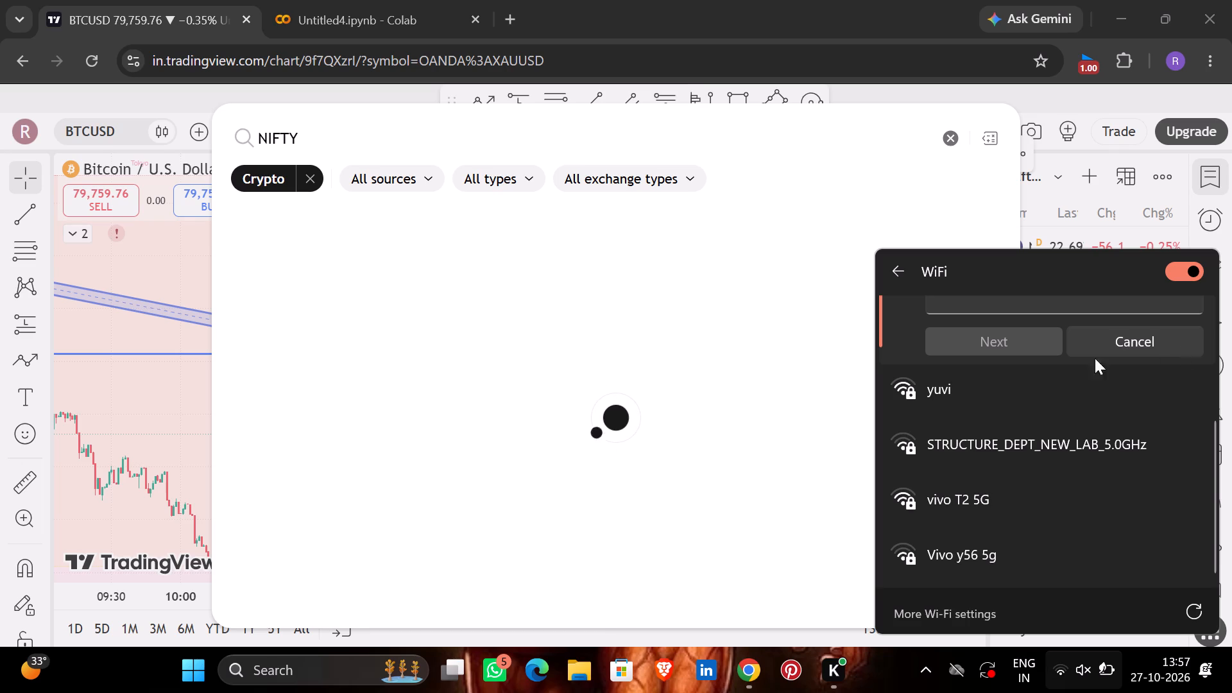
Look through the available Wi-Fi networks and connect the computer to the "Rohit's Moto" hotspot.
{"action": "scroll", "coordinate": [1026, 379], "scroll_direction": "up", "scroll_amount": 6}
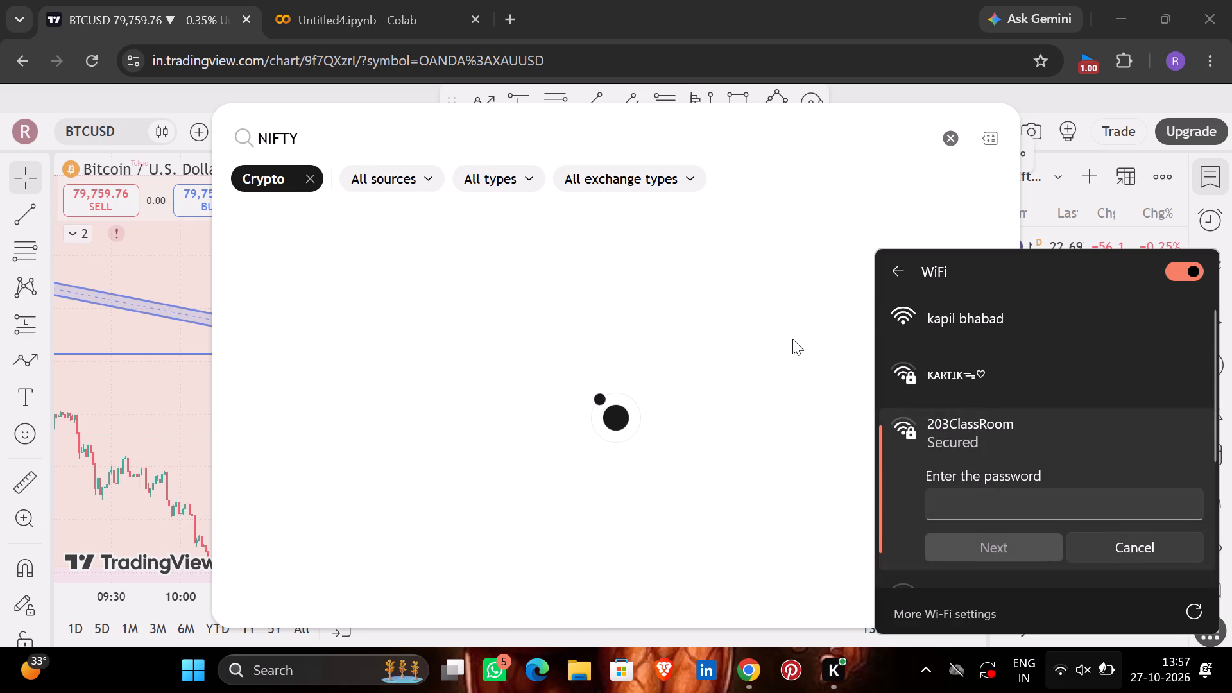
{"action": "scroll", "coordinate": [1057, 409], "scroll_direction": "down", "scroll_amount": 5}
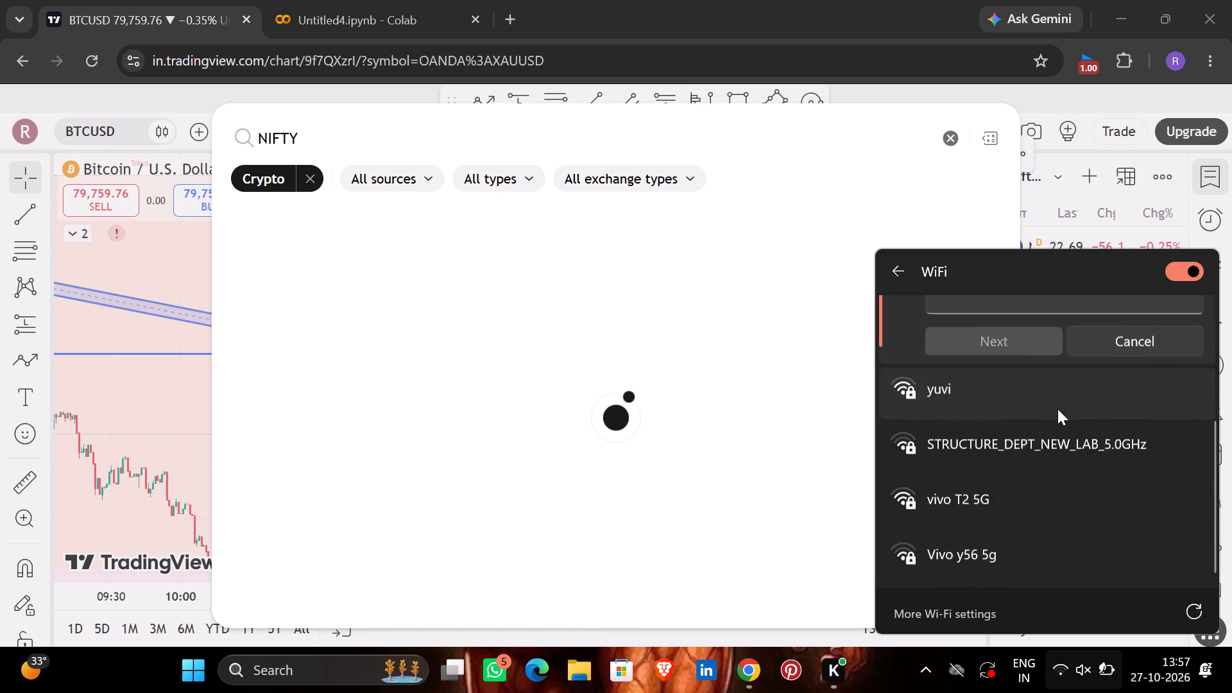
{"action": "scroll", "coordinate": [1057, 409], "scroll_direction": "down", "scroll_amount": 2}
{"action": "scroll", "coordinate": [1057, 409], "scroll_direction": "up", "scroll_amount": 8}
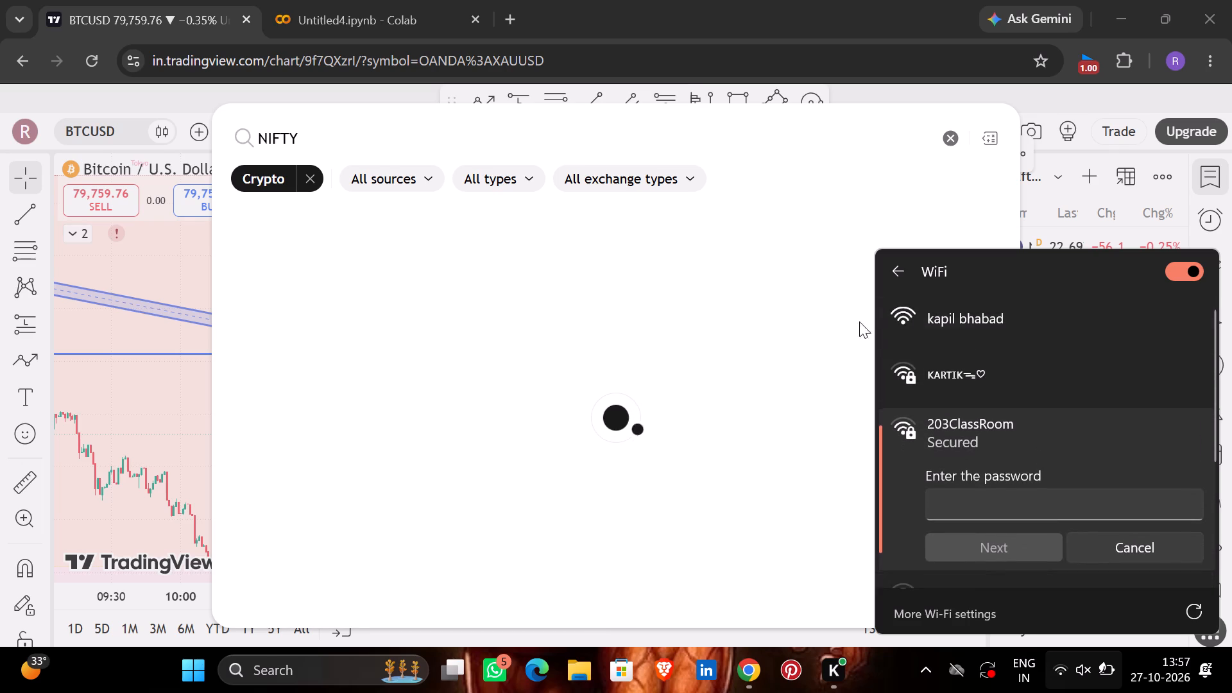
{"action": "left_click", "coordinate": [828, 319]}
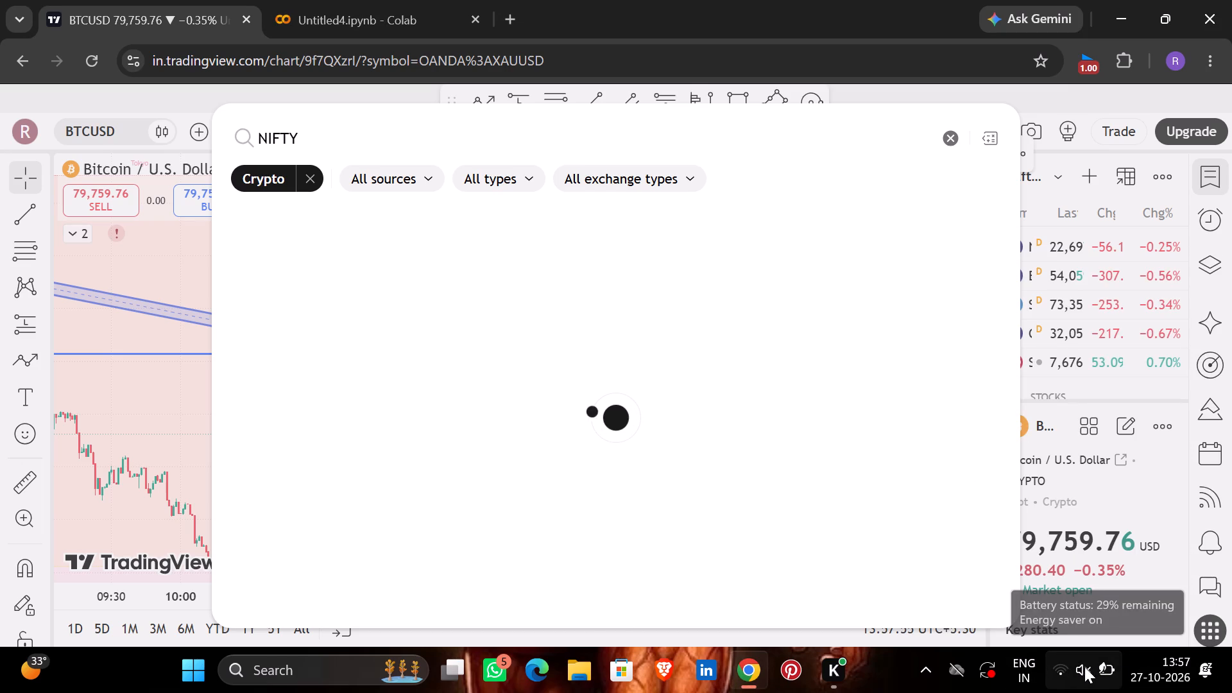
{"action": "left_click", "coordinate": [1065, 673]}
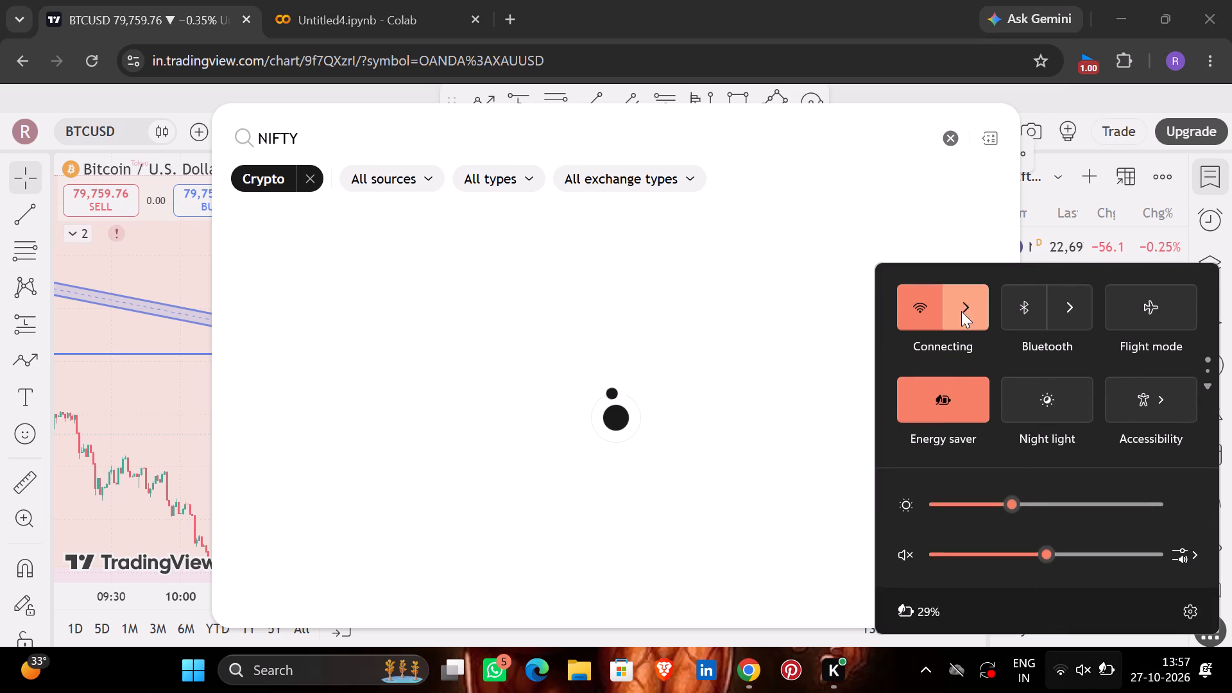
{"action": "left_click", "coordinate": [964, 296]}
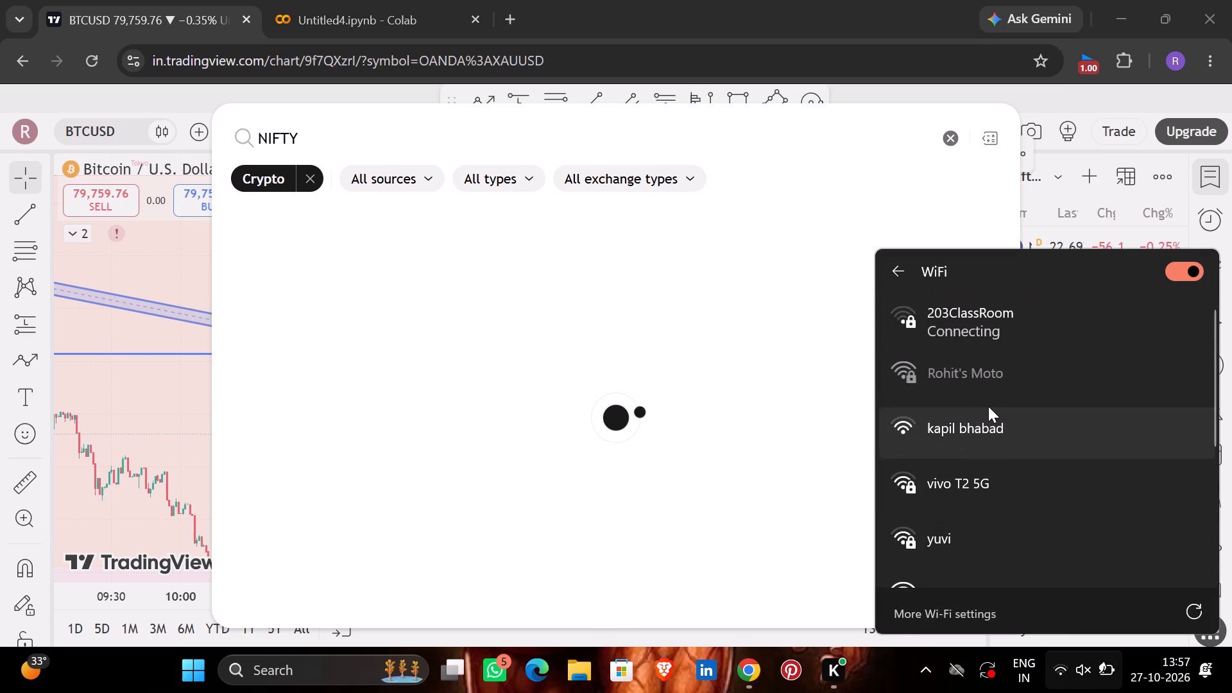
{"action": "left_click", "coordinate": [988, 361]}
{"action": "left_click", "coordinate": [1116, 465]}
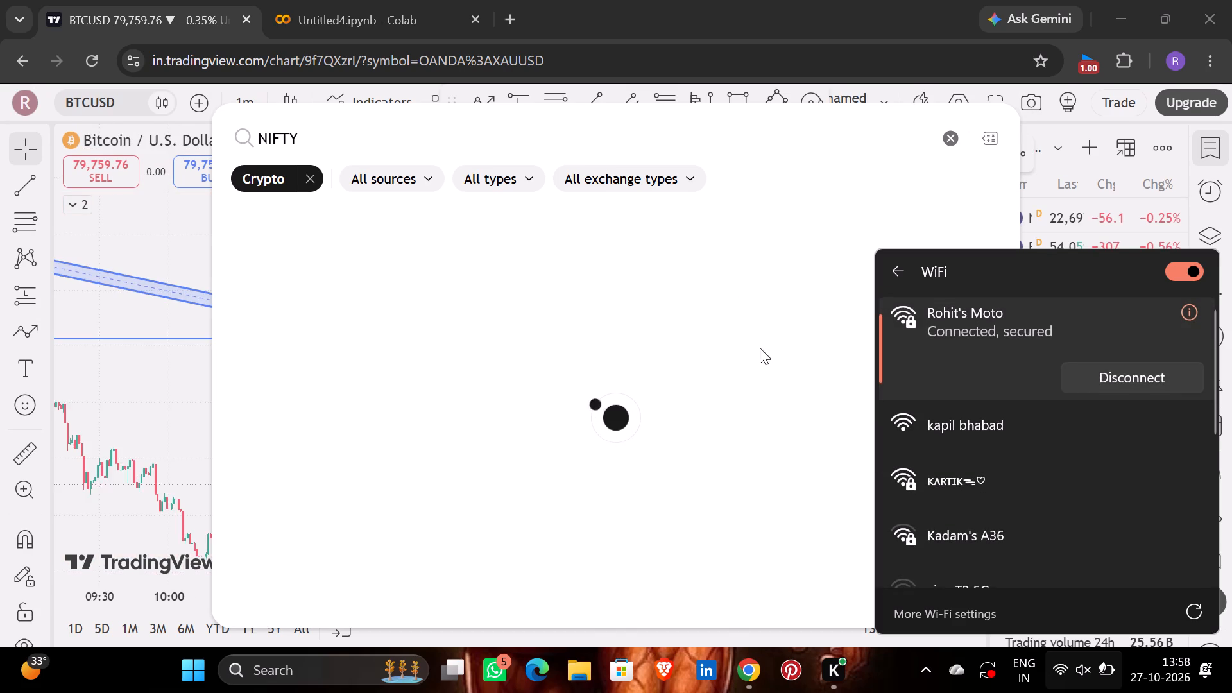
{"action": "left_click", "coordinate": [758, 388]}
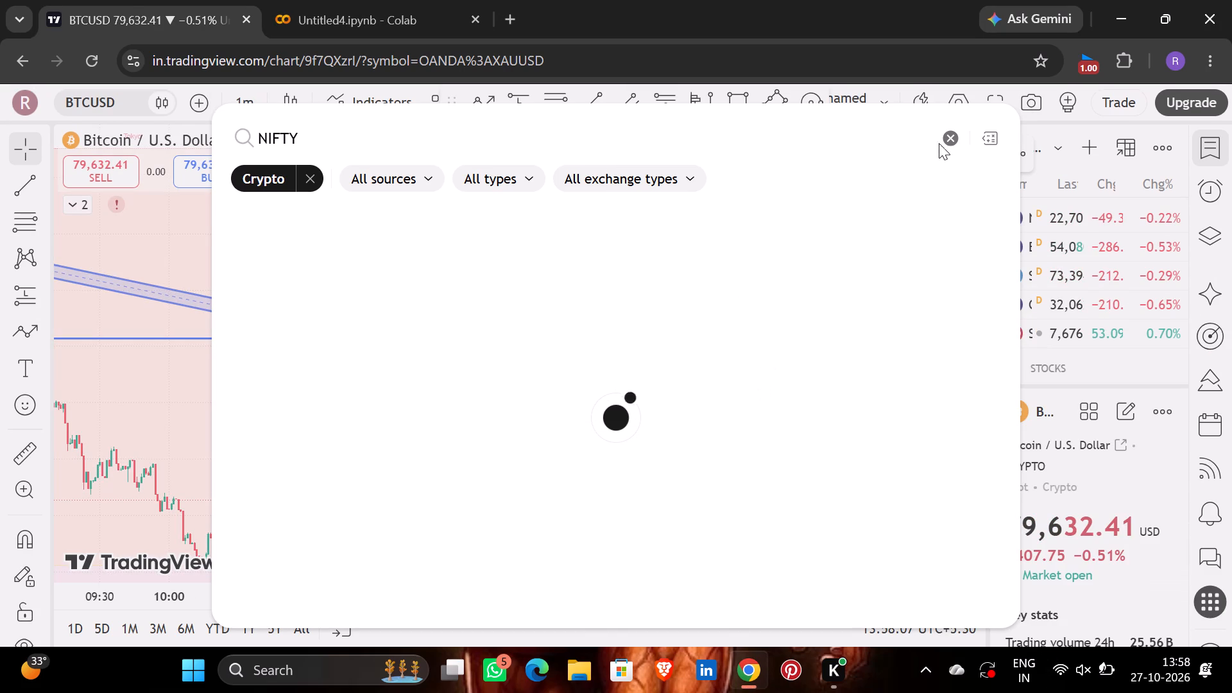
Clear the NIFTY query, browse the crypto symbols, and load the BTCUSD Bitcoin spot crypto chart.
{"action": "left_click", "coordinate": [943, 139]}
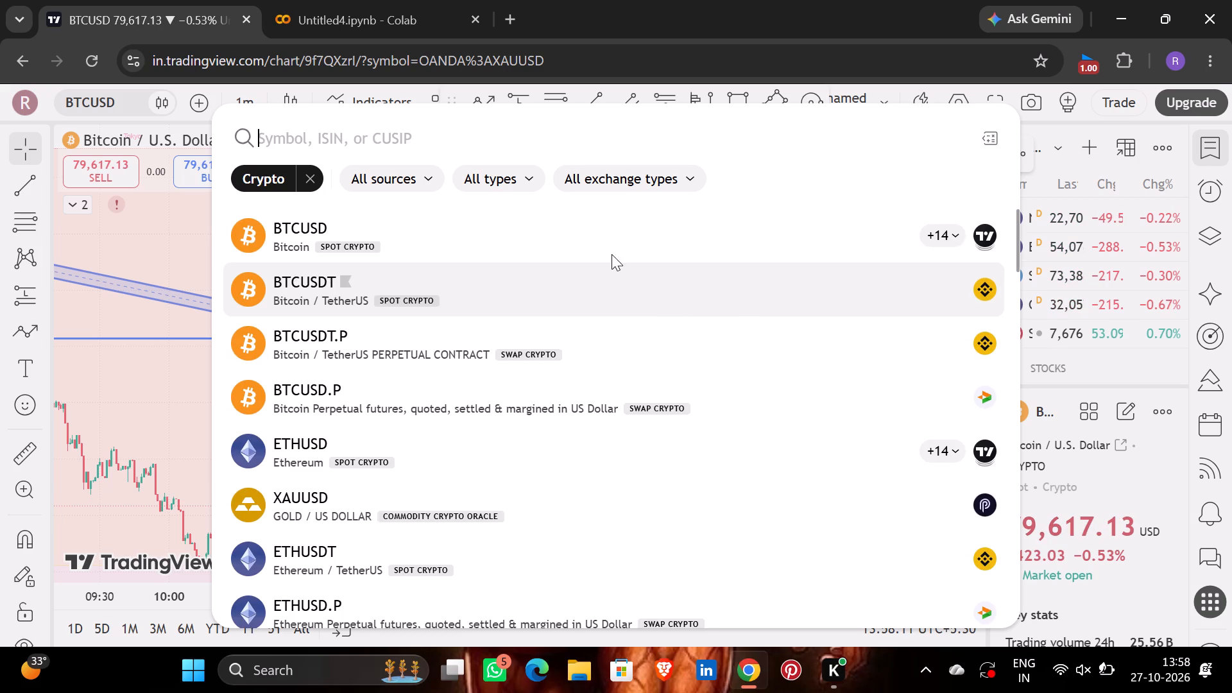
{"action": "scroll", "coordinate": [333, 461], "scroll_direction": "down", "scroll_amount": 4}
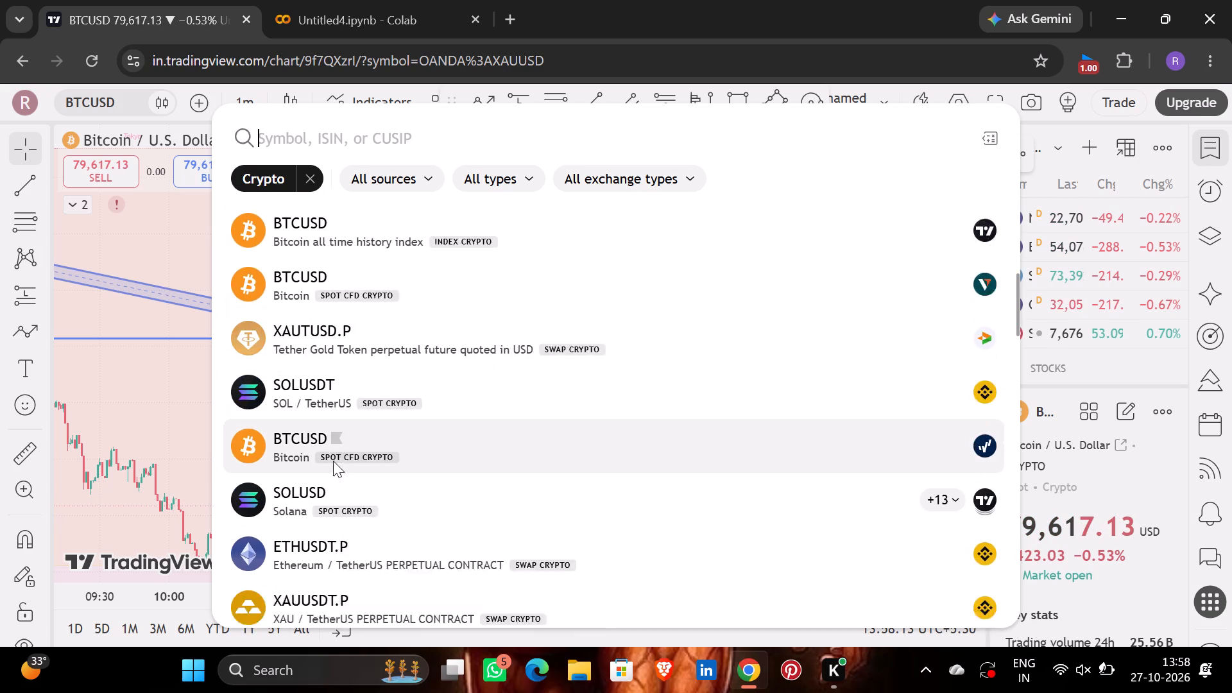
{"action": "scroll", "coordinate": [333, 461], "scroll_direction": "down", "scroll_amount": 12}
{"action": "scroll", "coordinate": [333, 461], "scroll_direction": "up", "scroll_amount": 6}
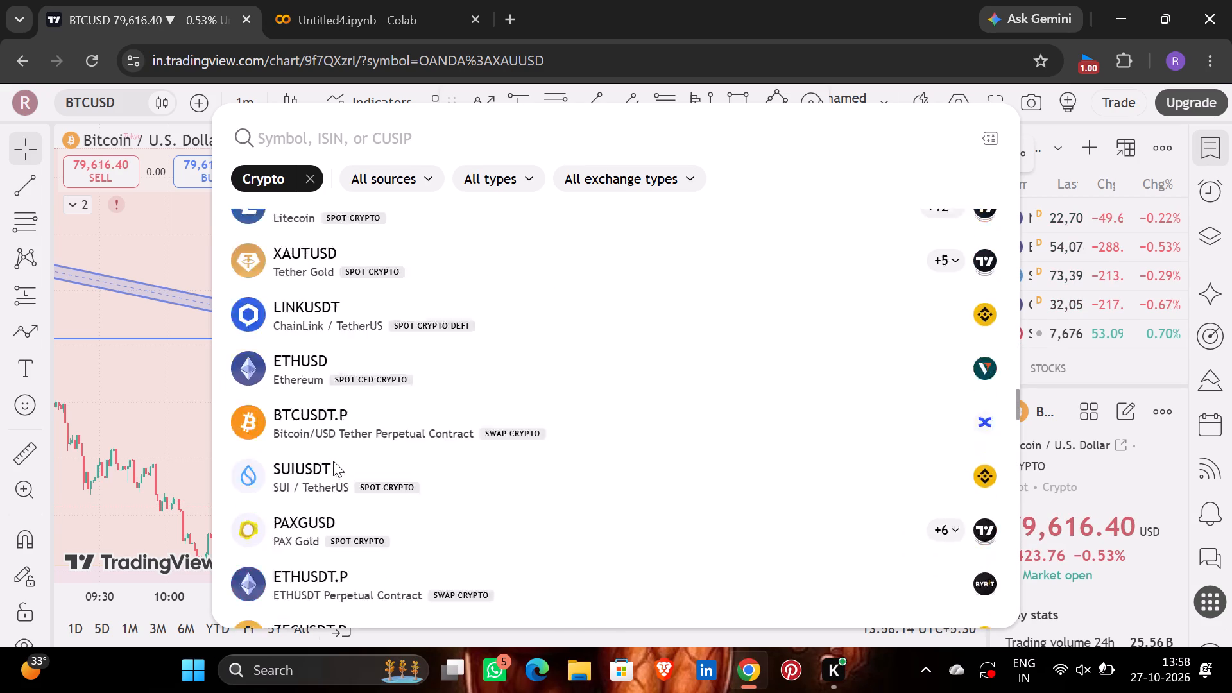
{"action": "scroll", "coordinate": [333, 461], "scroll_direction": "up", "scroll_amount": 15}
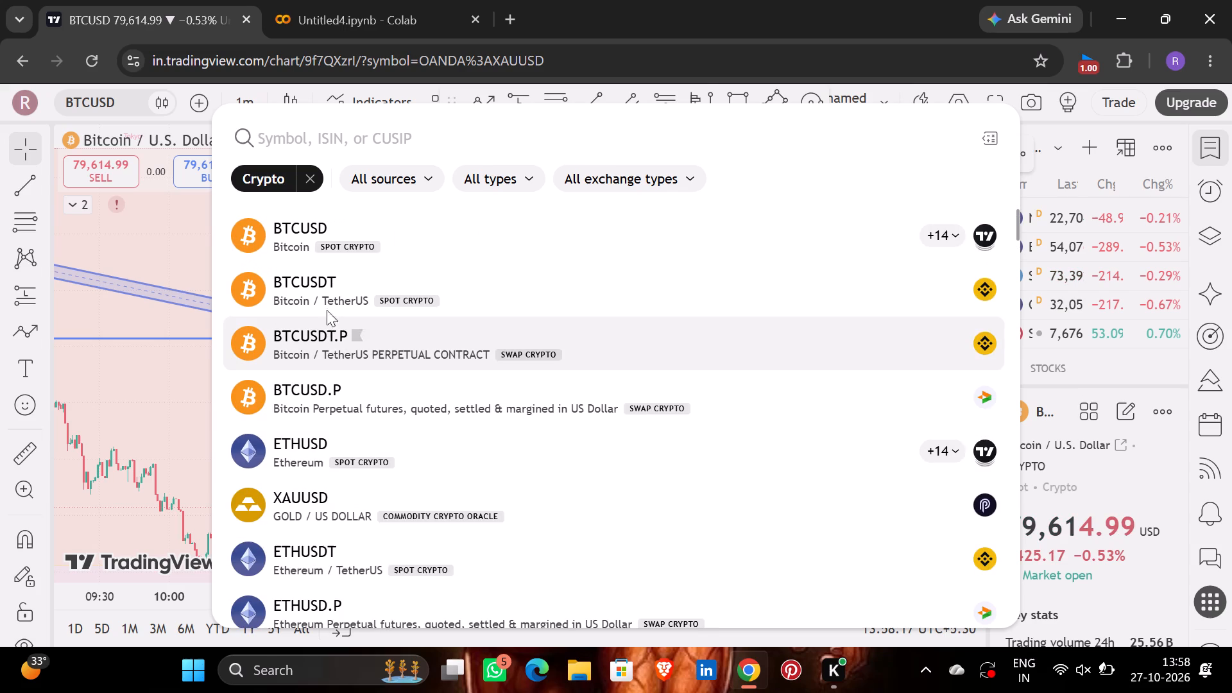
{"action": "left_click", "coordinate": [465, 244]}
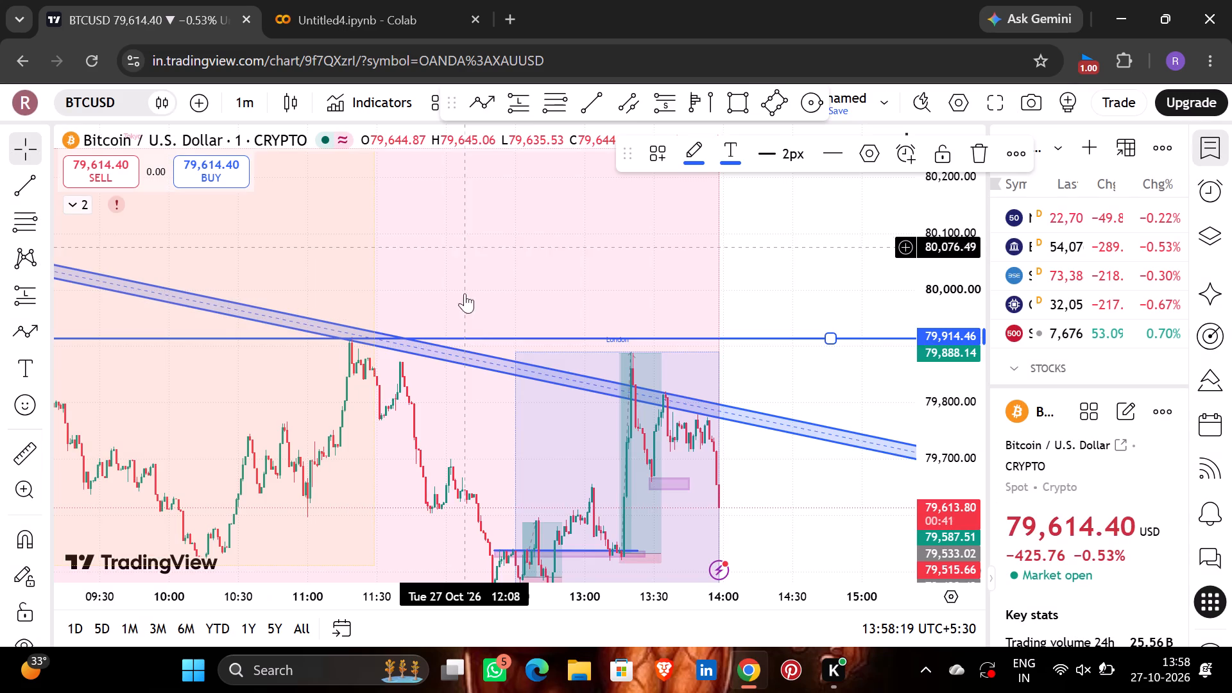
Examine BTCUSD's one-minute price action around 14:00 against the descending channel, the 79,914.46 line and the wide purple zone below price.
{"action": "scroll", "coordinate": [791, 457], "scroll_direction": "down", "scroll_amount": 1}
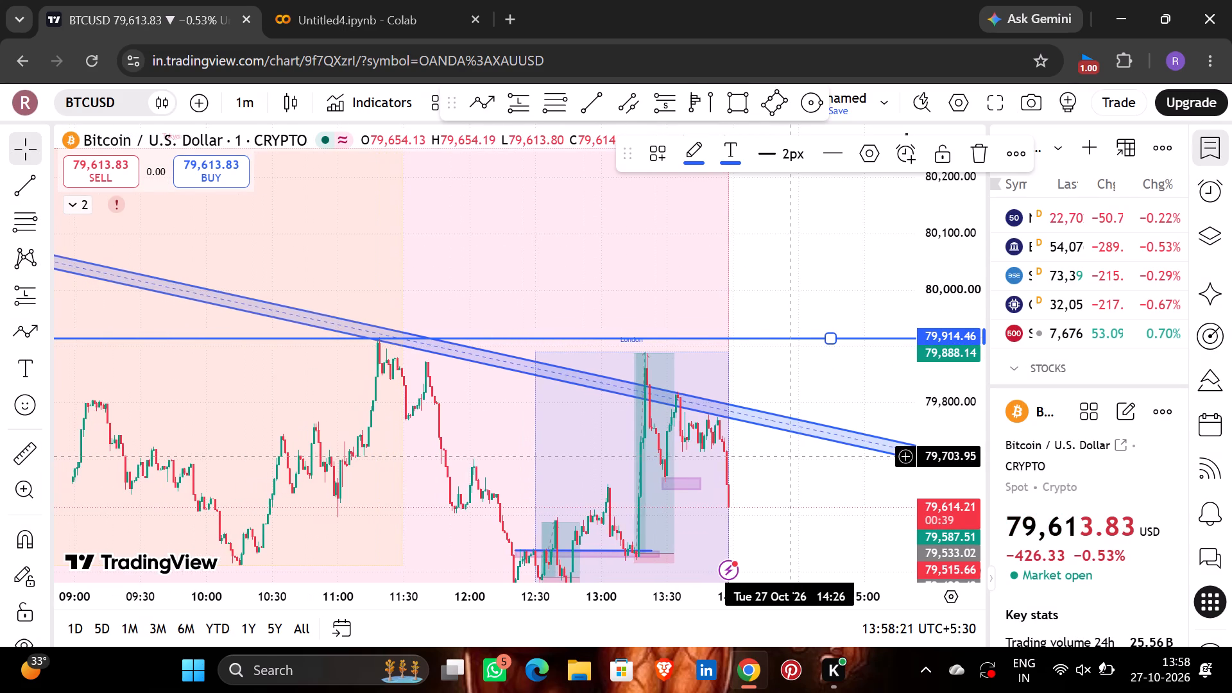
{"action": "scroll", "coordinate": [791, 457], "scroll_direction": "down", "scroll_amount": 1}
{"action": "scroll", "coordinate": [791, 457], "scroll_direction": "left", "scroll_amount": 1}
{"action": "left_click_drag", "start_coordinate": [782, 479], "coordinate": [780, 394]}
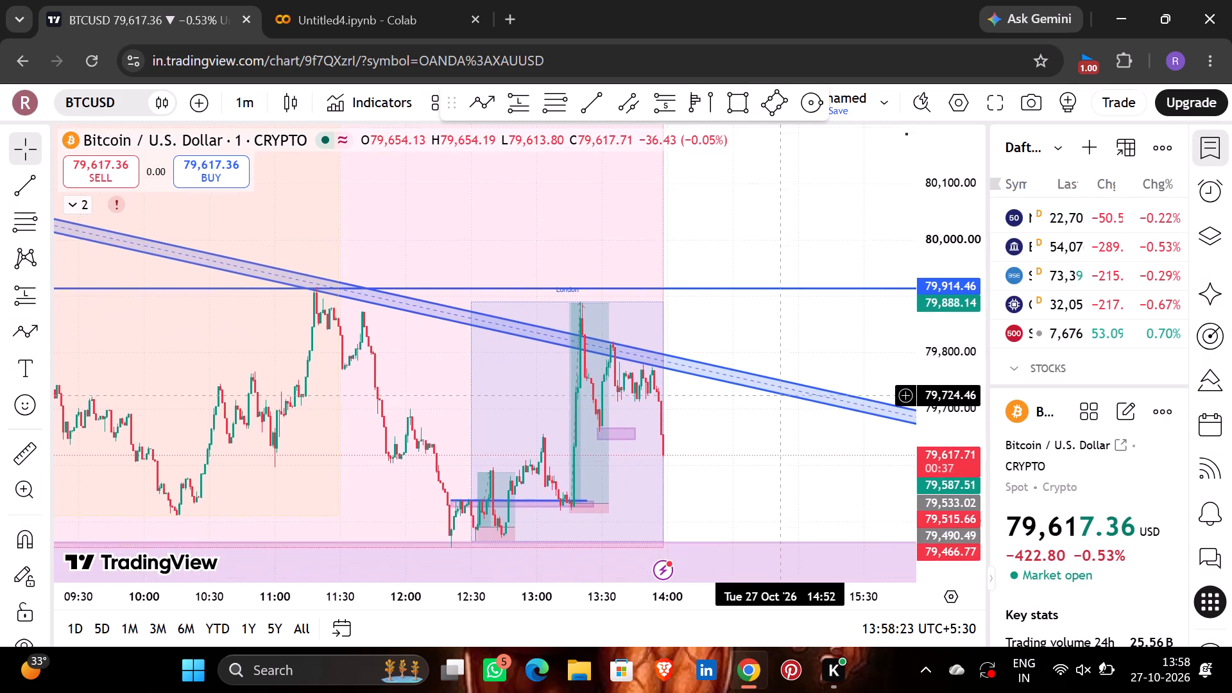
{"action": "left_click_drag", "start_coordinate": [780, 394], "coordinate": [778, 280]}
{"action": "left_click_drag", "start_coordinate": [748, 358], "coordinate": [815, 221]}
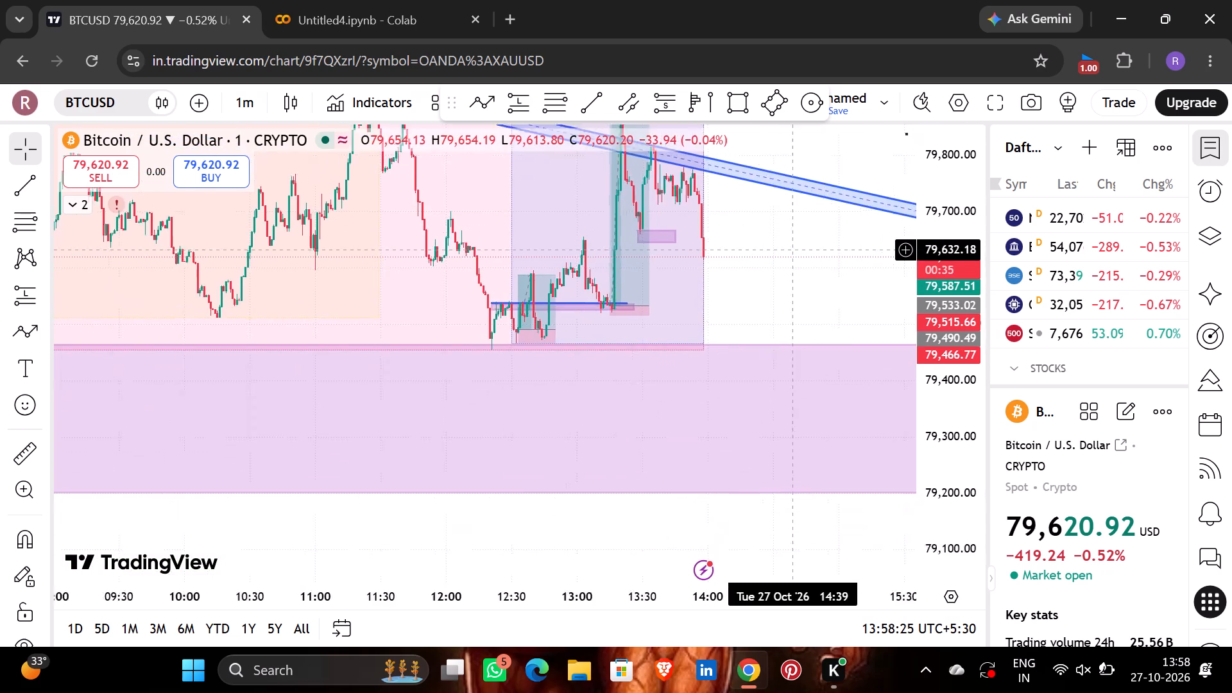
{"action": "left_click_drag", "start_coordinate": [815, 221], "coordinate": [668, 443]}
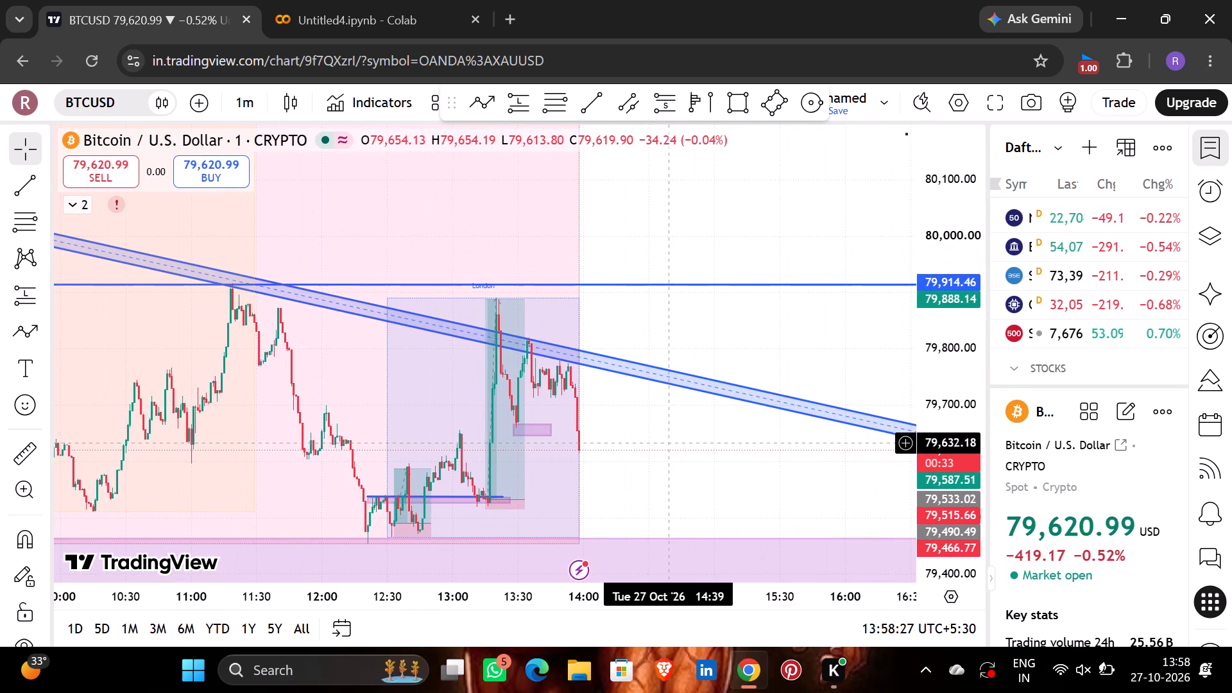
Examine BTCUSD's one-minute price action through the London session against the descending channel, the 79,914.46 line and the marked zones.
{"action": "scroll", "coordinate": [729, 421], "scroll_direction": "left", "scroll_amount": 1}
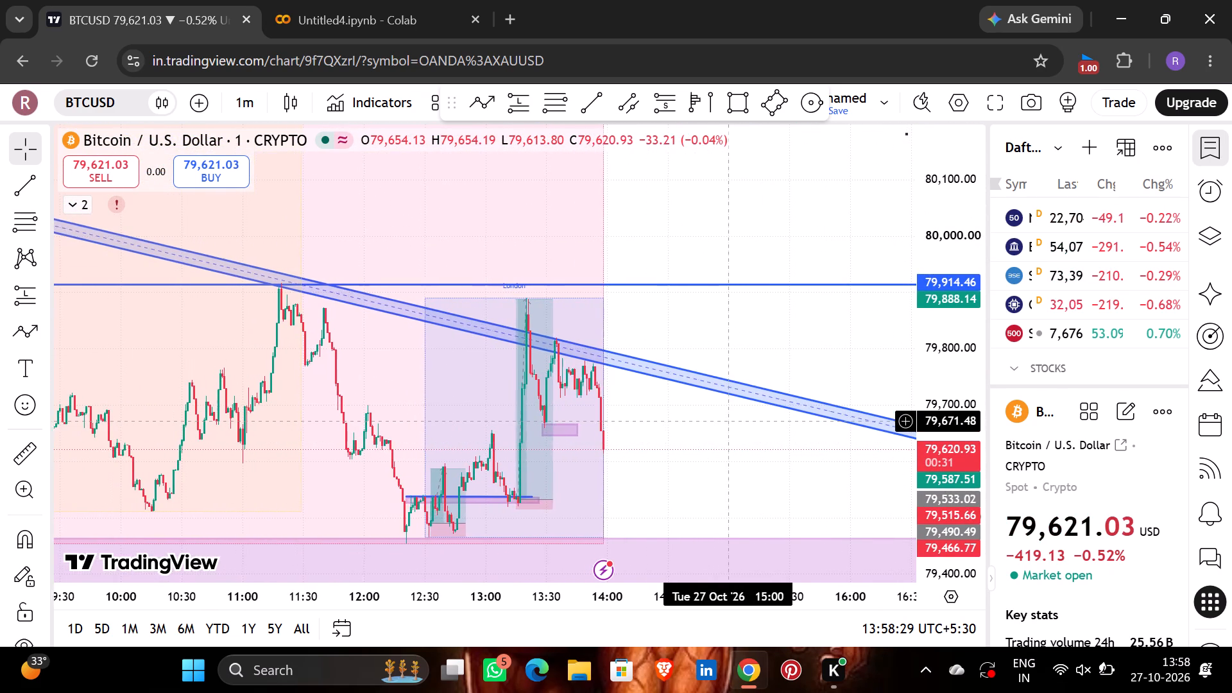
{"action": "scroll", "coordinate": [729, 421], "scroll_direction": "left", "scroll_amount": 1}
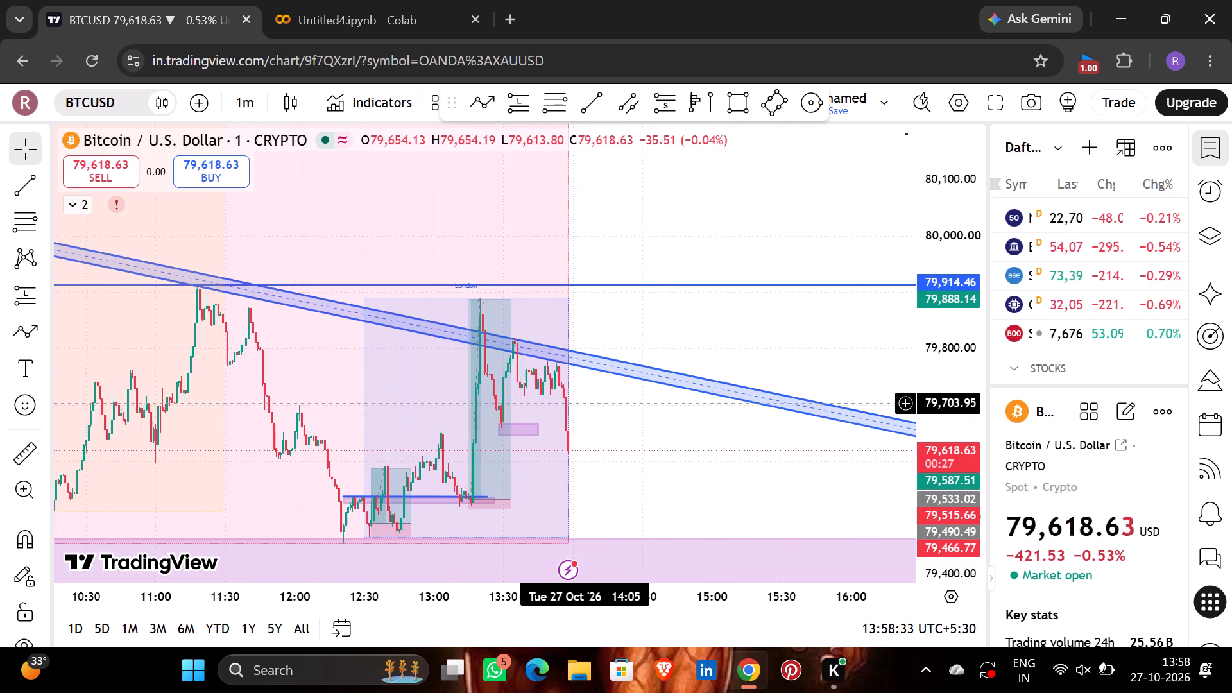
{"action": "double_click", "coordinate": [558, 384]}
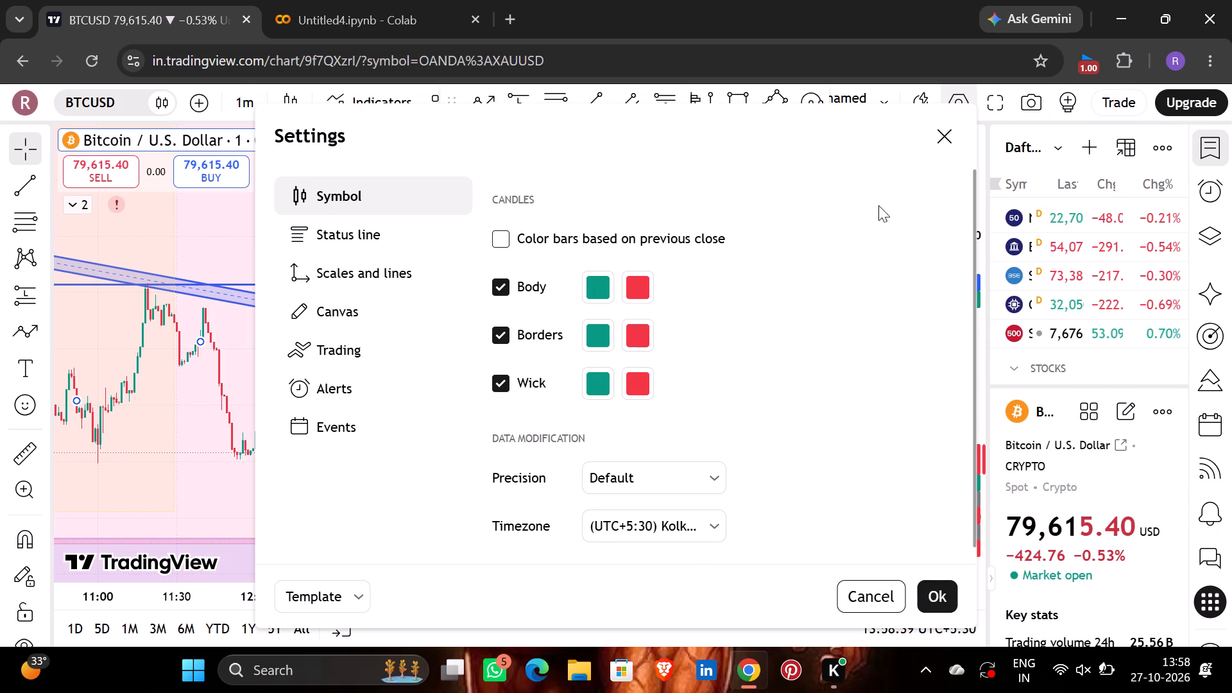
{"action": "left_click", "coordinate": [939, 137]}
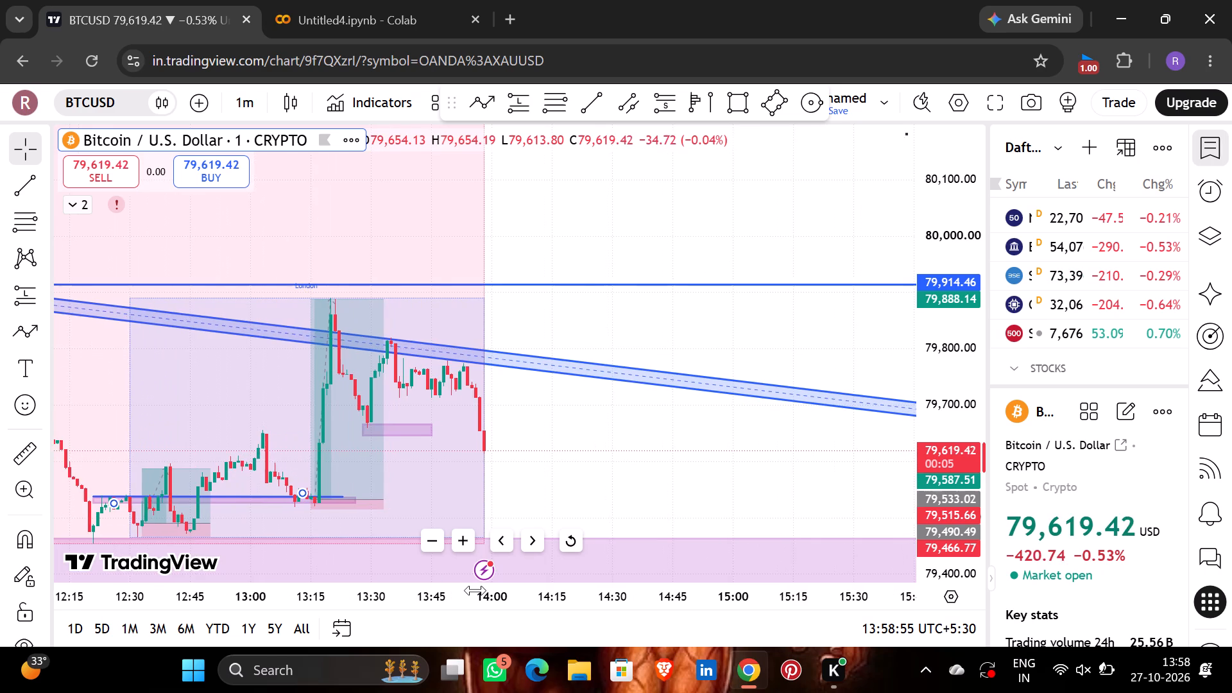
{"action": "scroll", "coordinate": [475, 590], "scroll_direction": "right", "scroll_amount": 4}
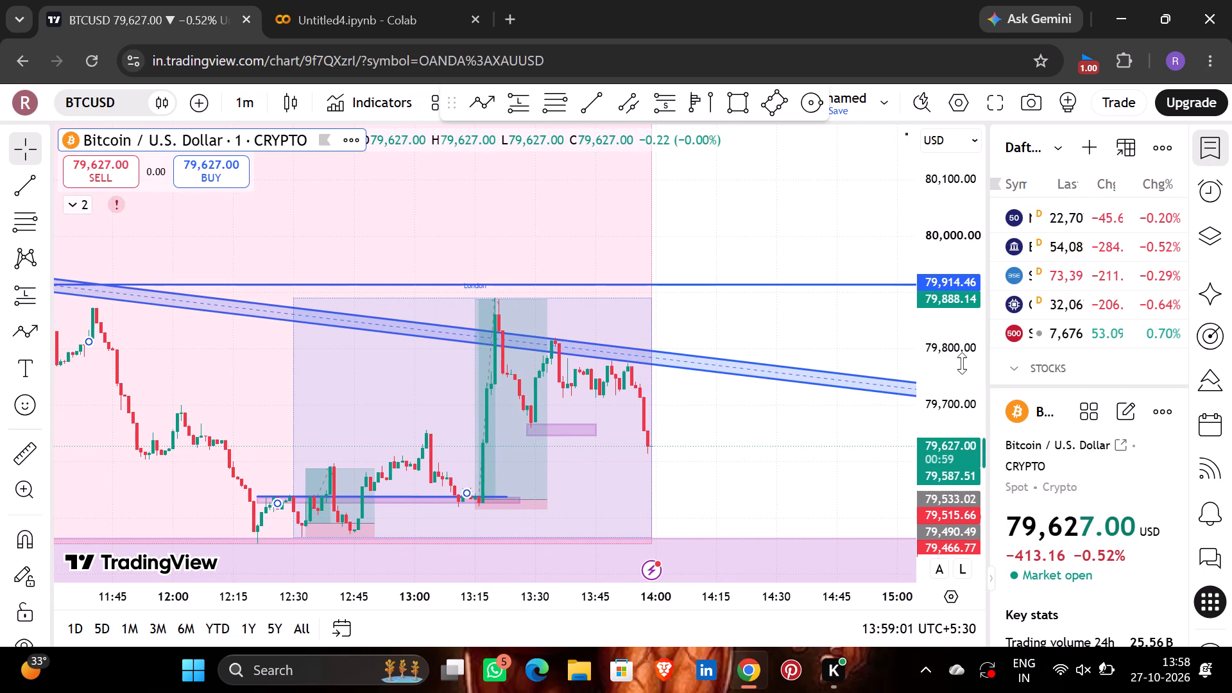
{"action": "scroll", "coordinate": [962, 363], "scroll_direction": "up", "scroll_amount": 10}
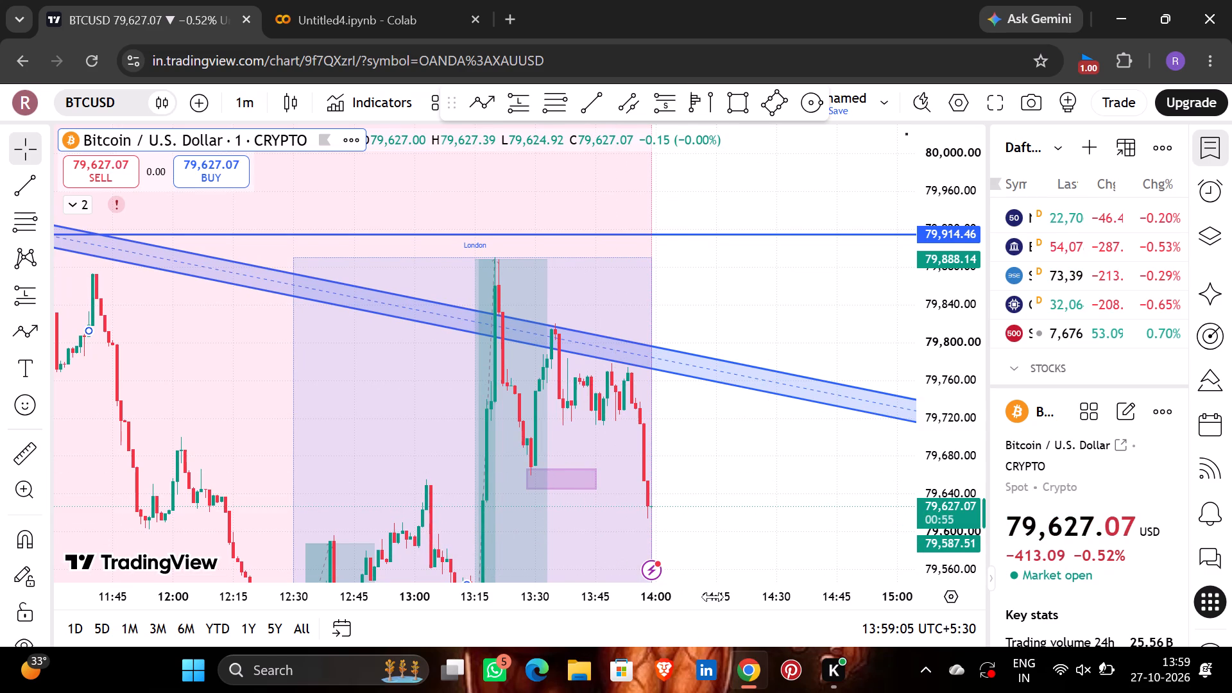
{"action": "scroll", "coordinate": [713, 597], "scroll_direction": "left", "scroll_amount": 5}
{"action": "scroll", "coordinate": [713, 597], "scroll_direction": "right", "scroll_amount": 3}
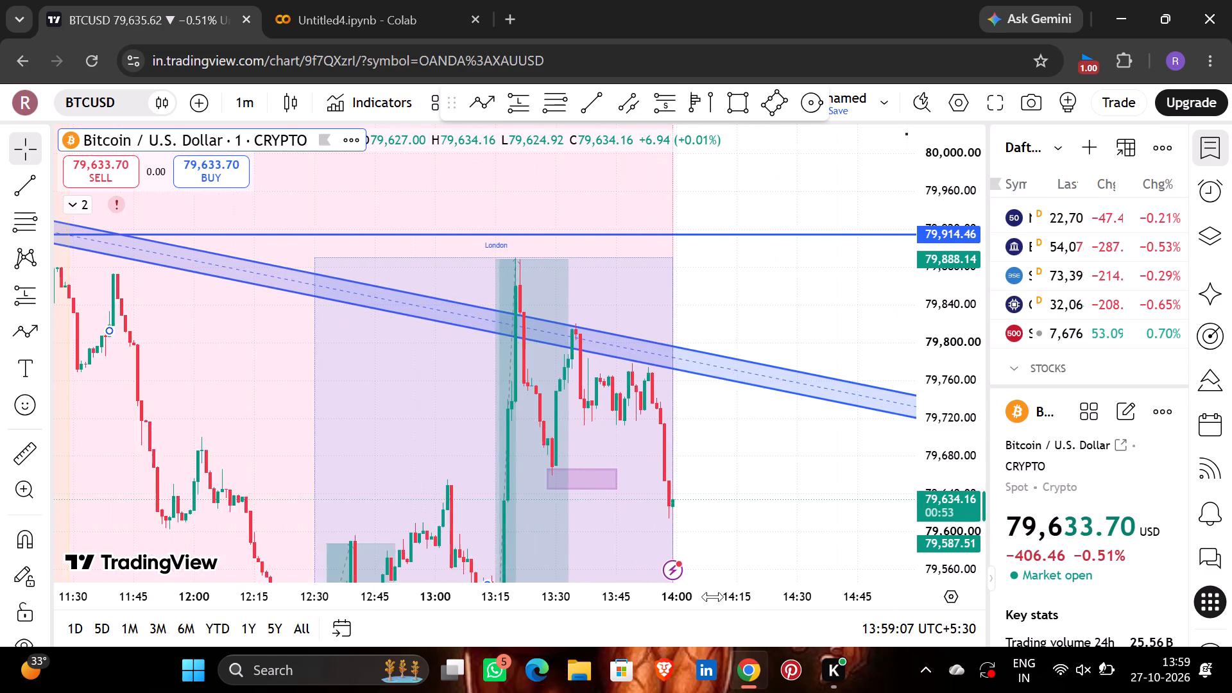
{"action": "scroll", "coordinate": [713, 597], "scroll_direction": "right", "scroll_amount": 2}
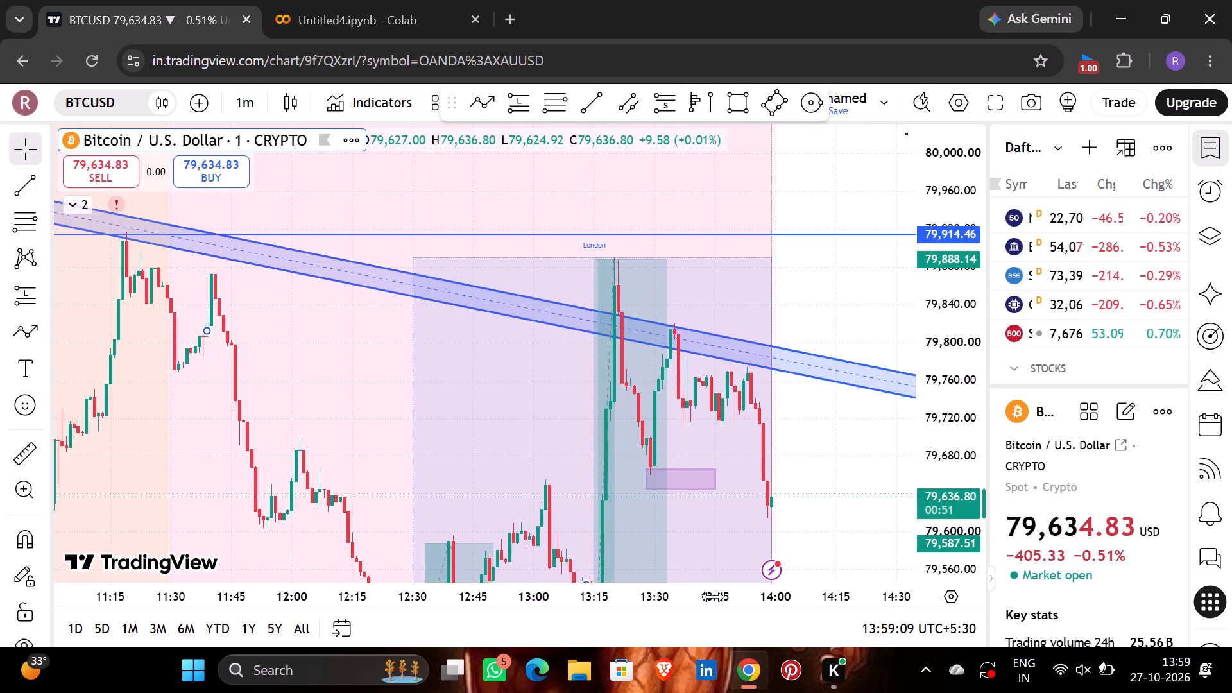
{"action": "left_click_drag", "start_coordinate": [819, 449], "coordinate": [766, 347]}
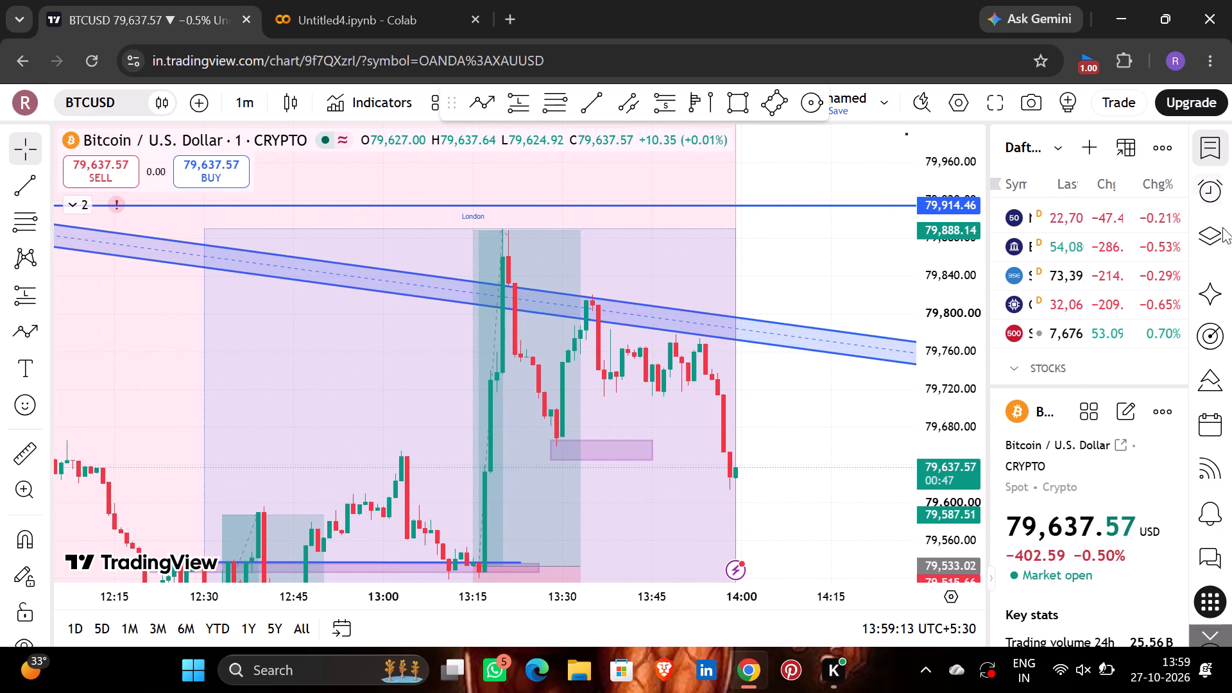
{"action": "left_click_drag", "start_coordinate": [937, 314], "coordinate": [895, 474]}
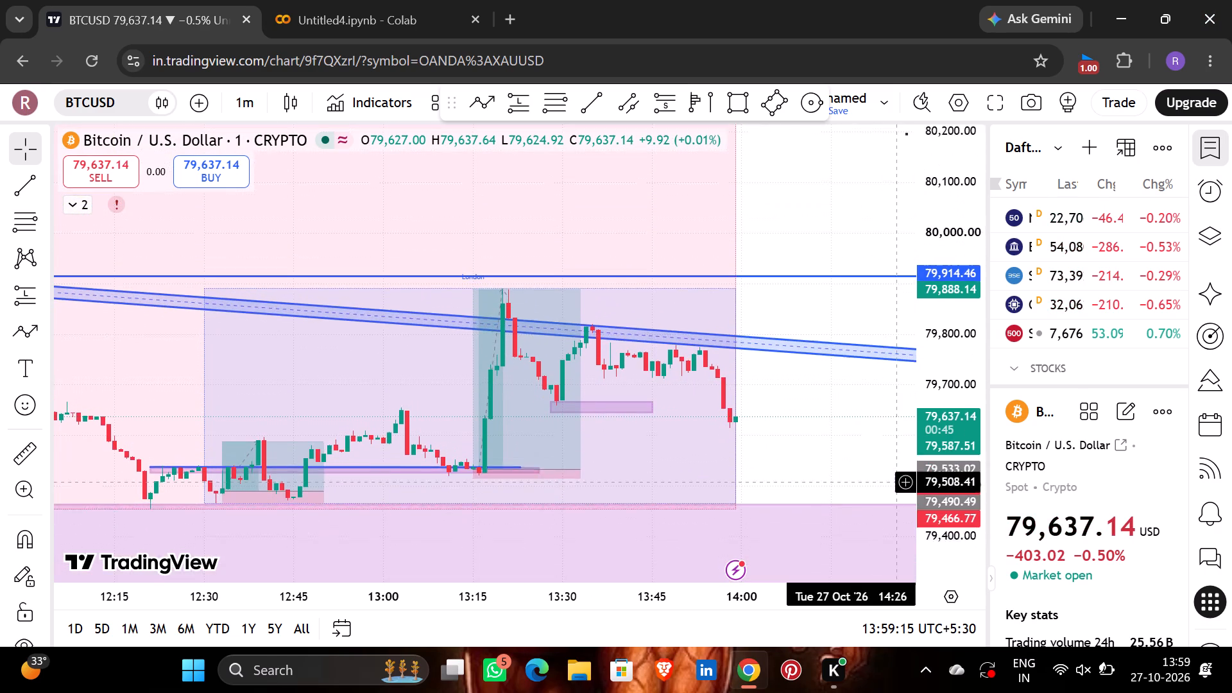
{"action": "left_click_drag", "start_coordinate": [895, 474], "coordinate": [896, 469]}
{"action": "left_click_drag", "start_coordinate": [800, 477], "coordinate": [812, 456]}
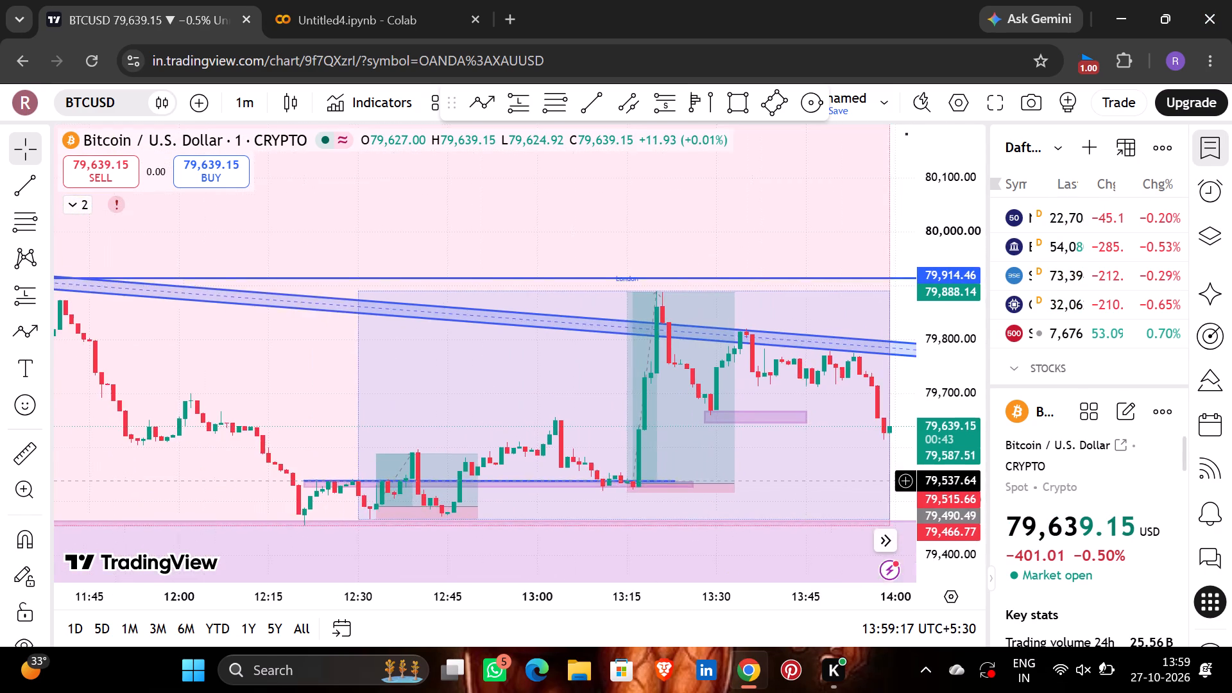
{"action": "left_click_drag", "start_coordinate": [812, 456], "coordinate": [819, 418]}
{"action": "left_click_drag", "start_coordinate": [819, 418], "coordinate": [844, 459]}
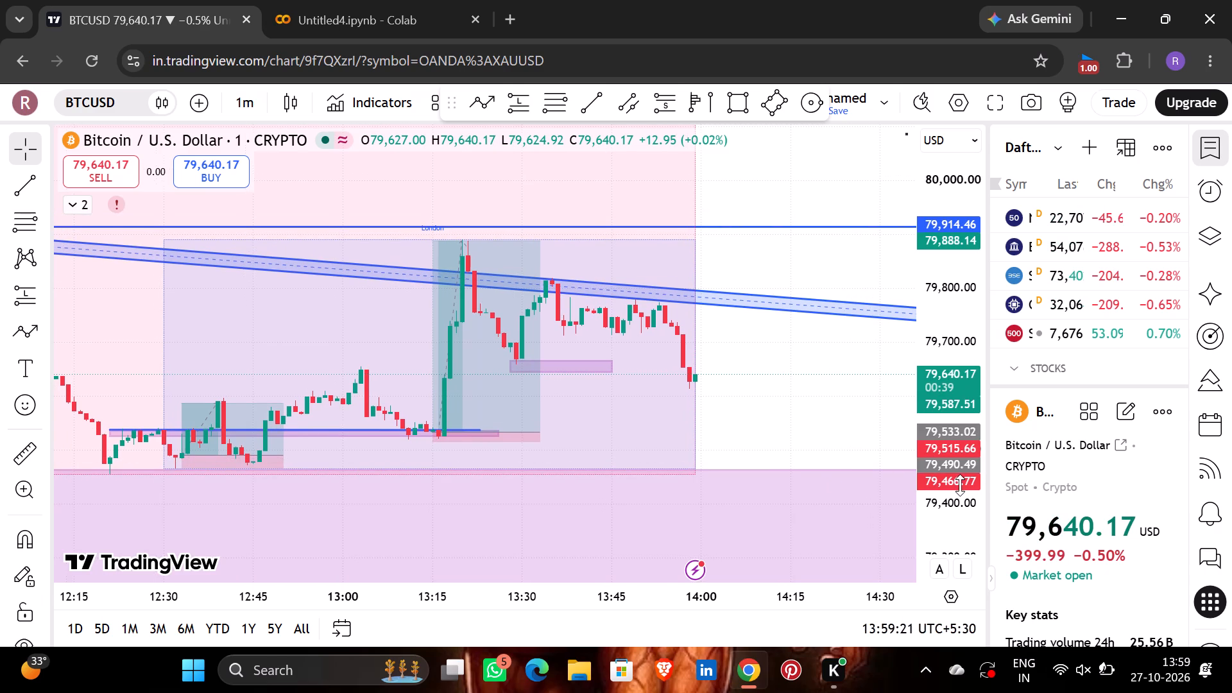
{"action": "left_click_drag", "start_coordinate": [951, 411], "coordinate": [950, 323]}
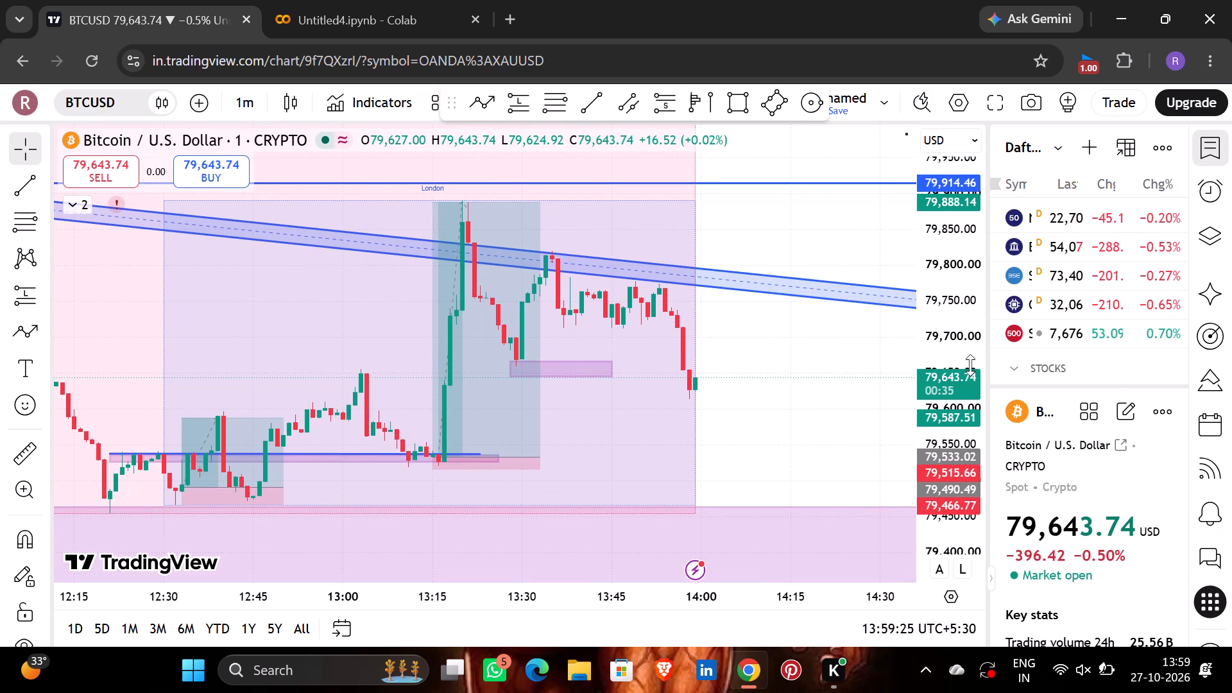
{"action": "left_click_drag", "start_coordinate": [974, 366], "coordinate": [945, 280]}
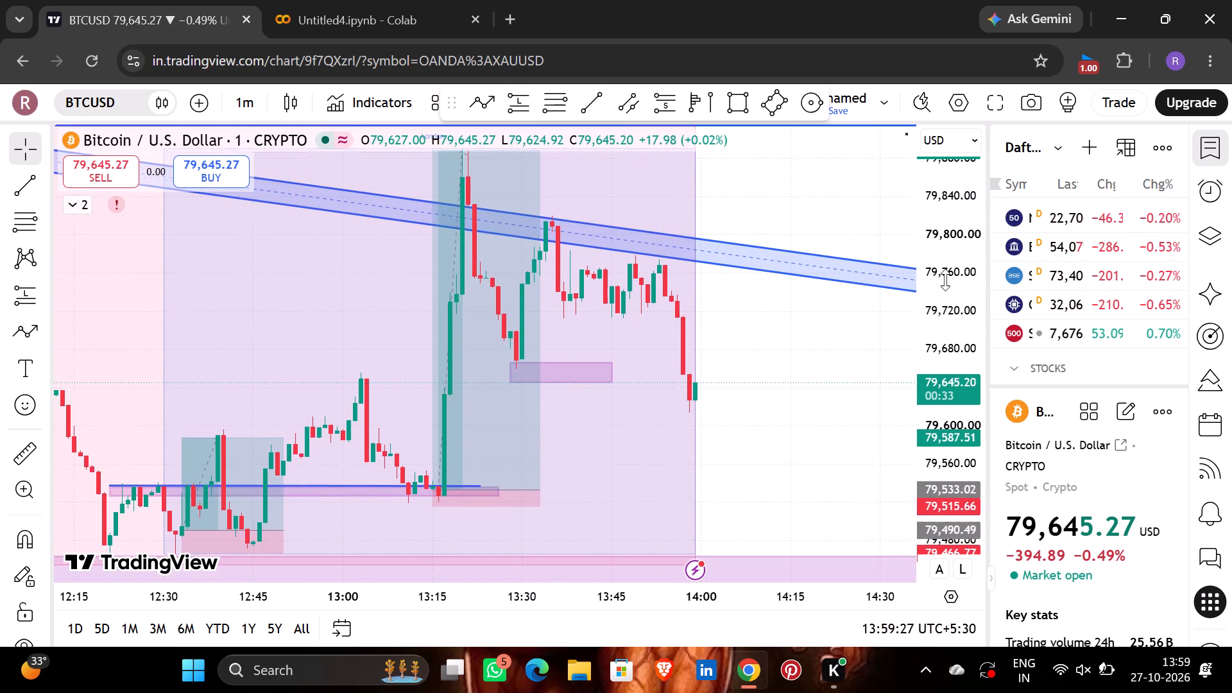
{"action": "left_click_drag", "start_coordinate": [945, 280], "coordinate": [943, 313]}
{"action": "scroll", "coordinate": [750, 329], "scroll_direction": "up", "scroll_amount": 1}
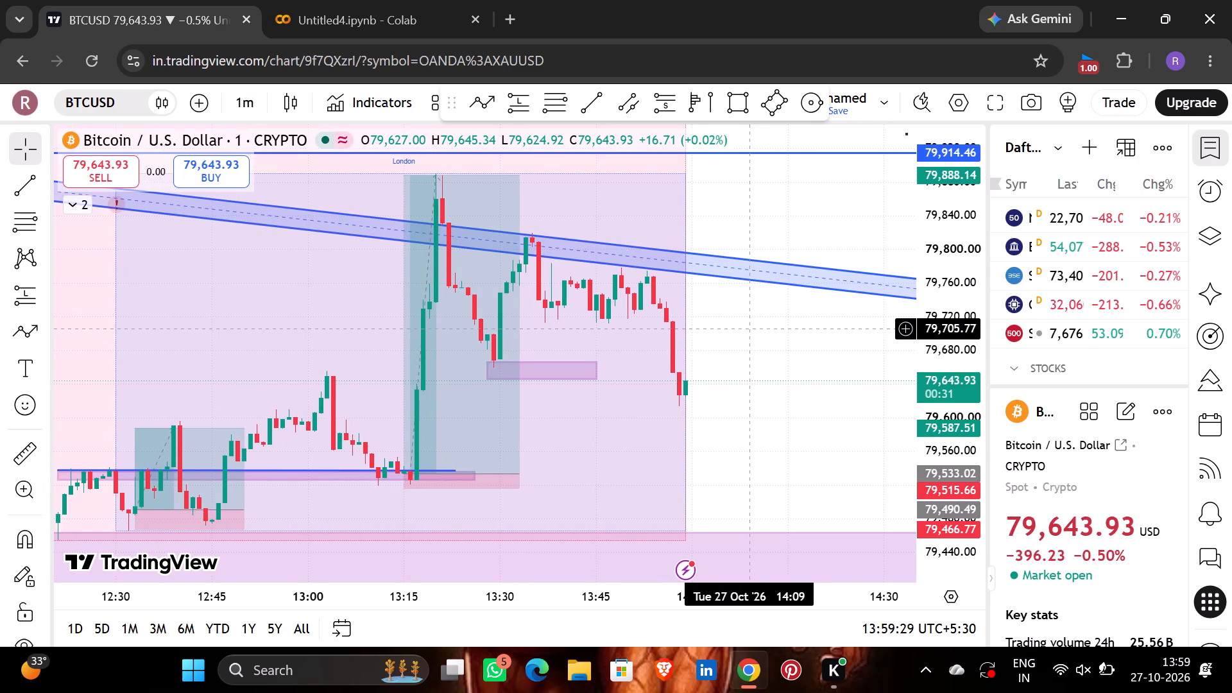
{"action": "right_click", "coordinate": [750, 329]}
{"action": "left_click", "coordinate": [728, 316]}
{"action": "left_click_drag", "start_coordinate": [728, 316], "coordinate": [729, 364]}
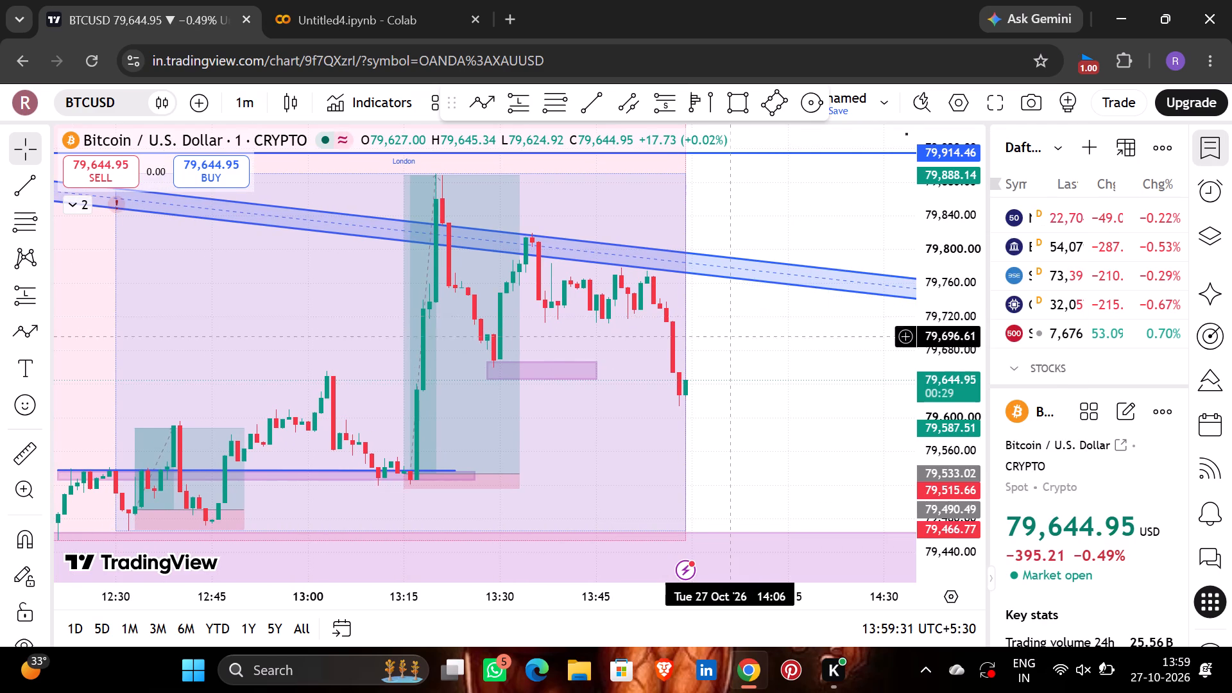
{"action": "left_click_drag", "start_coordinate": [729, 364], "coordinate": [732, 430]}
Inspect the long position drawn from 13:15 to 13:33 and the latest one-minute candles near 13:57.
{"action": "left_click", "coordinate": [432, 305]}
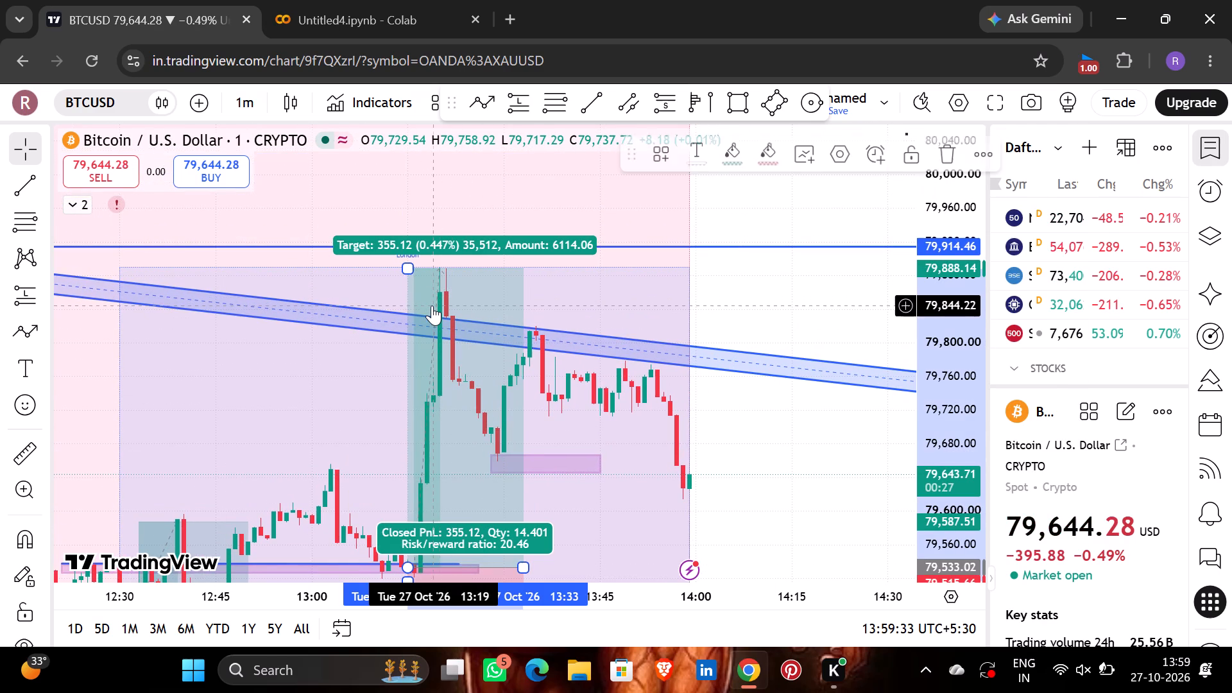
{"action": "left_click", "coordinate": [438, 306]}
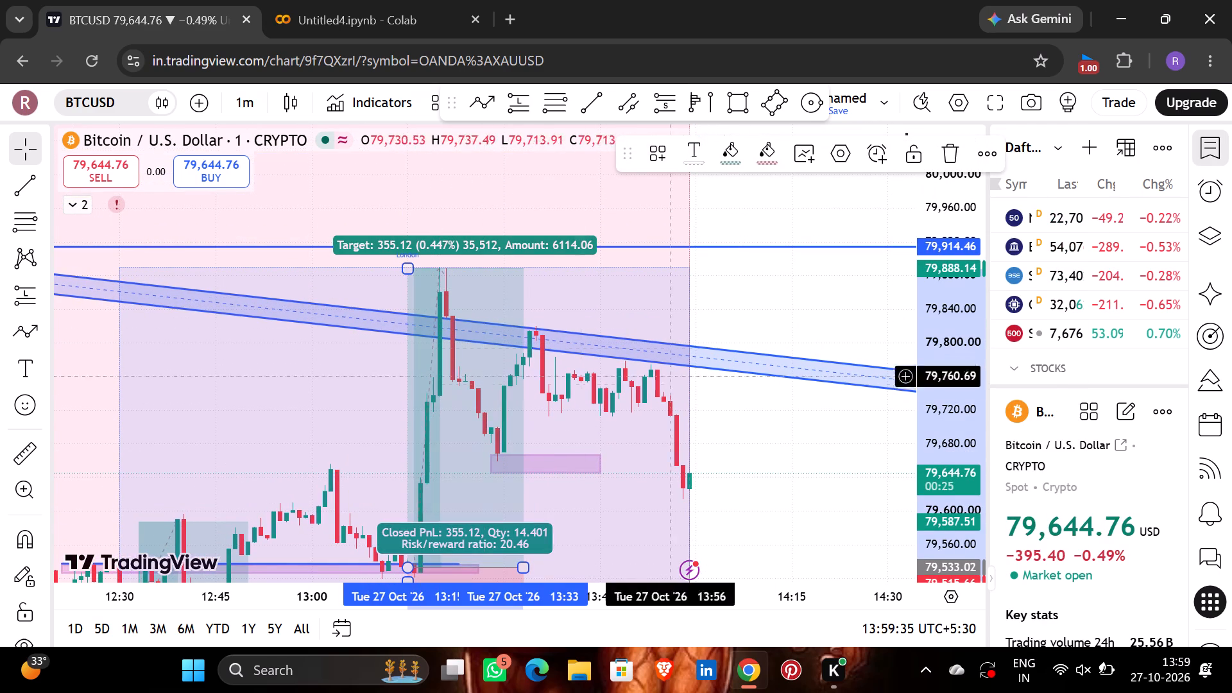
{"action": "left_click", "coordinate": [794, 430]}
{"action": "left_click", "coordinate": [675, 434]}
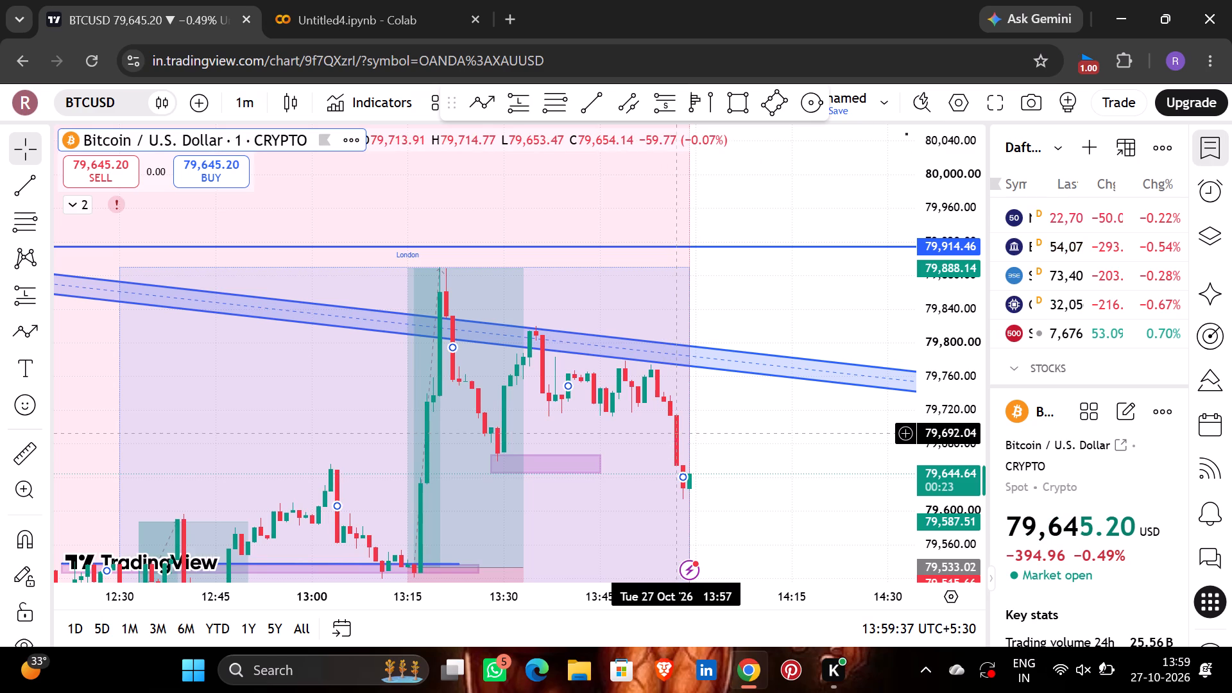
{"action": "left_click", "coordinate": [675, 434]}
{"action": "left_click", "coordinate": [692, 484]}
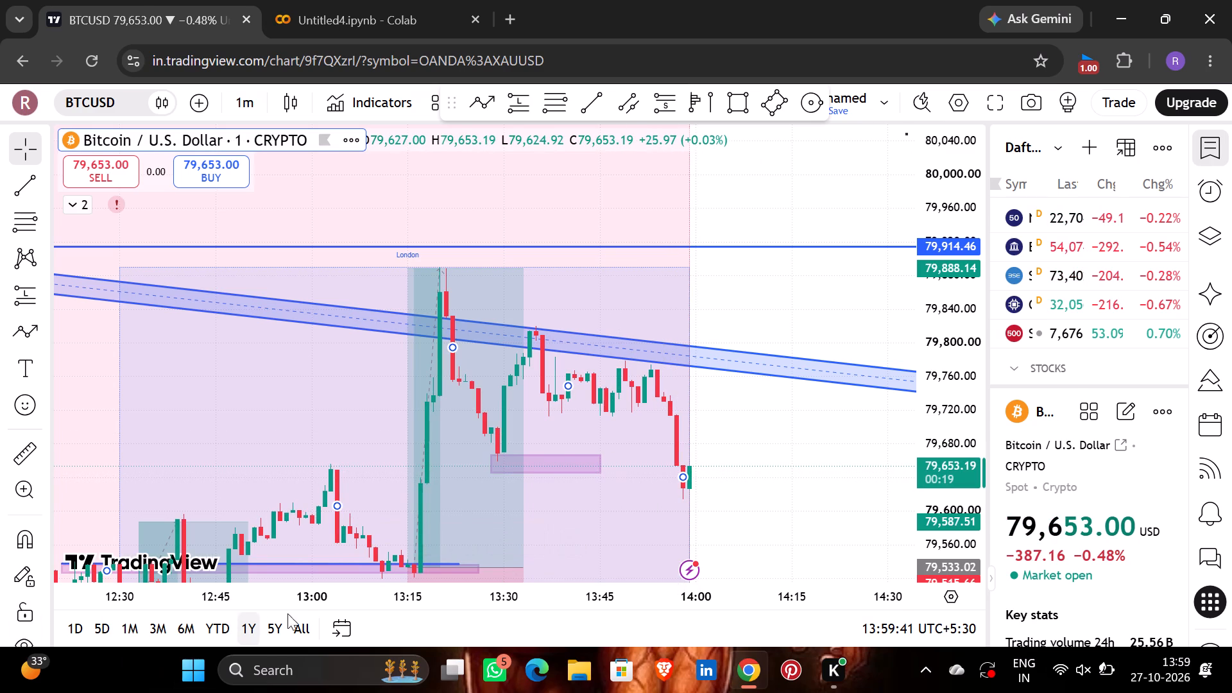
Show BTCUSD's all-time history in monthly candles and examine the 2024 to 2026 swings around the 79,914.46 line.
{"action": "left_click", "coordinate": [307, 623]}
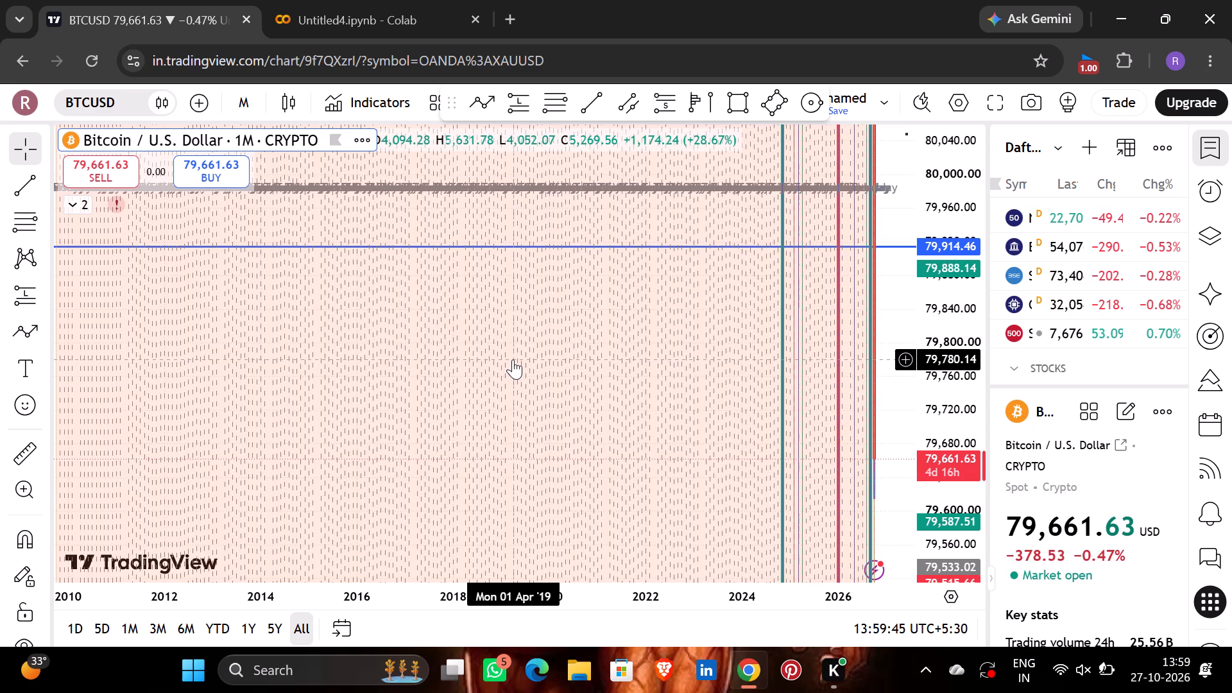
{"action": "left_click_drag", "start_coordinate": [972, 379], "coordinate": [967, 606]}
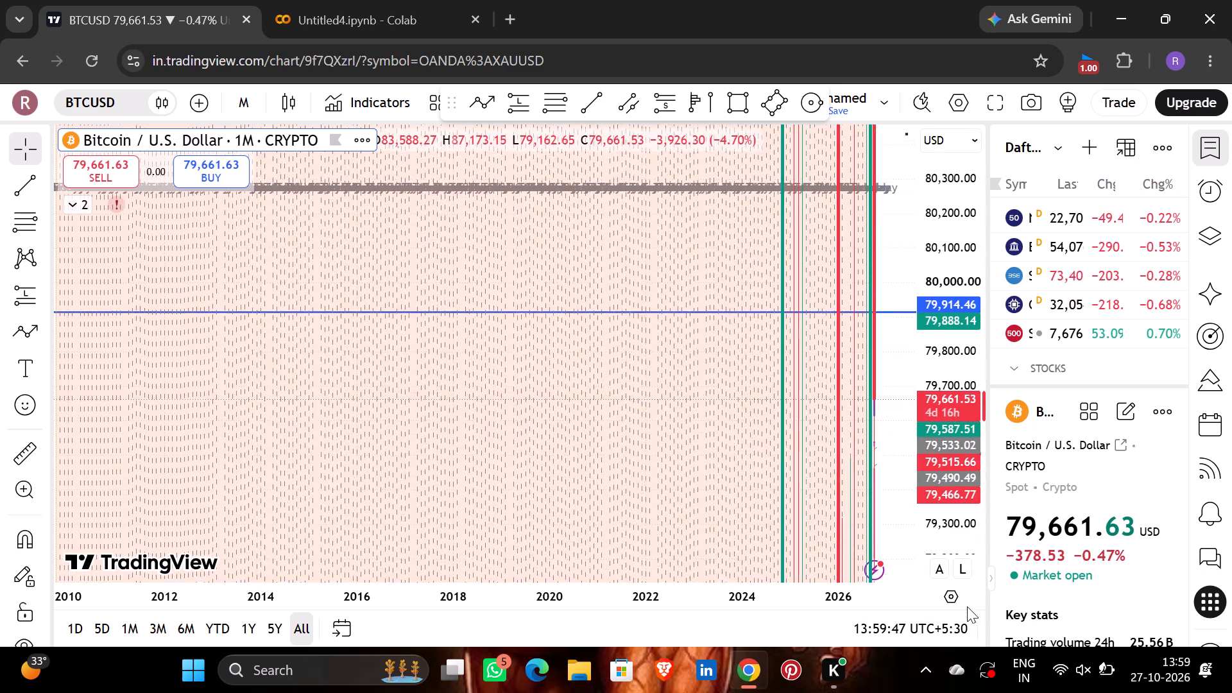
{"action": "left_click_drag", "start_coordinate": [967, 606], "coordinate": [954, 692]}
{"action": "left_click_drag", "start_coordinate": [945, 232], "coordinate": [936, 266]}
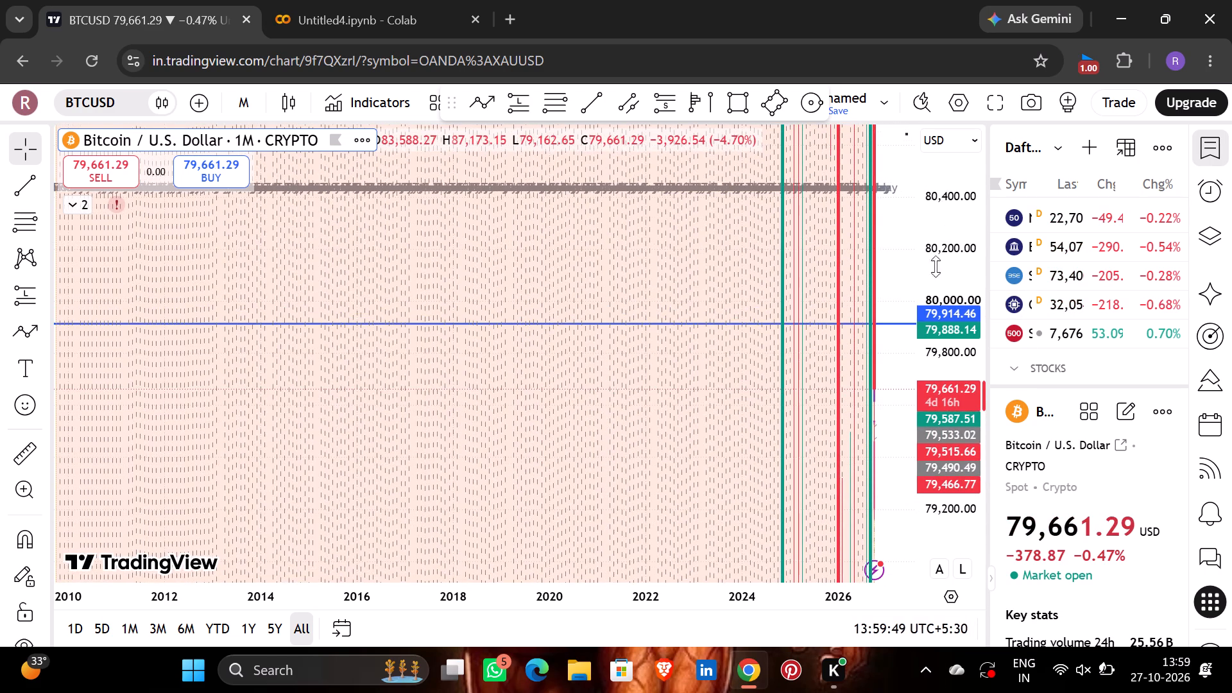
{"action": "left_click_drag", "start_coordinate": [936, 266], "coordinate": [930, 526]}
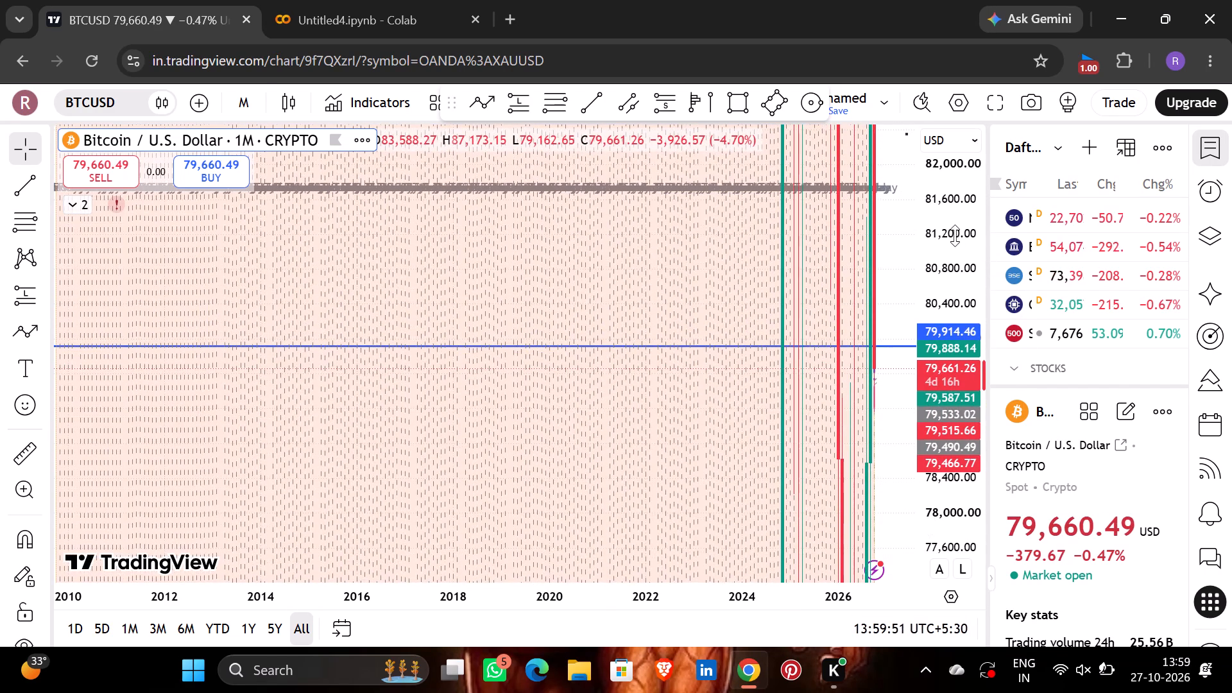
{"action": "left_click_drag", "start_coordinate": [953, 235], "coordinate": [928, 616]}
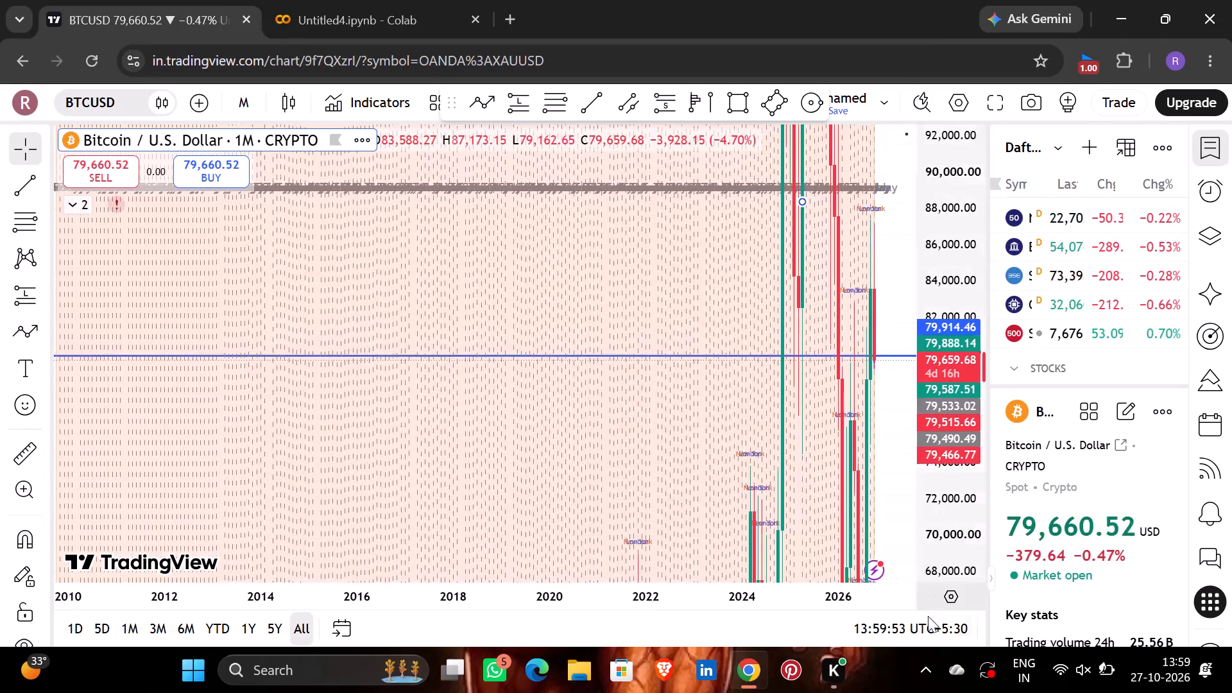
{"action": "left_click_drag", "start_coordinate": [928, 616], "coordinate": [927, 619]}
{"action": "left_click_drag", "start_coordinate": [947, 221], "coordinate": [920, 469]}
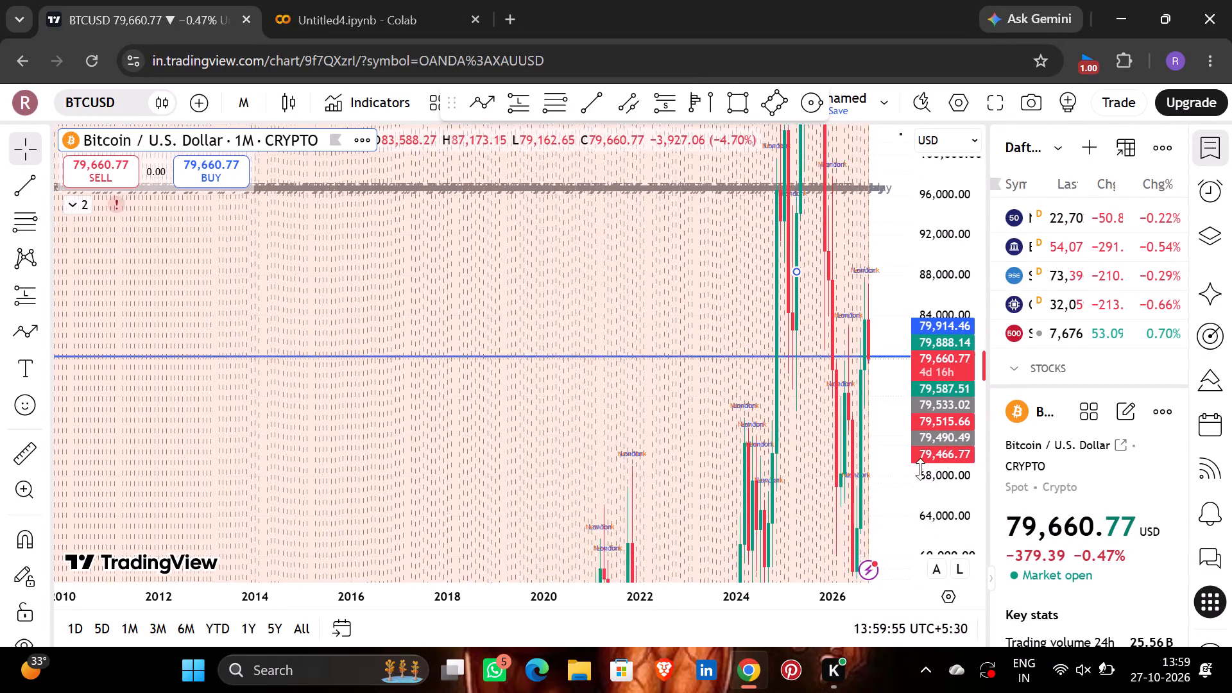
{"action": "left_click_drag", "start_coordinate": [920, 469], "coordinate": [917, 495]}
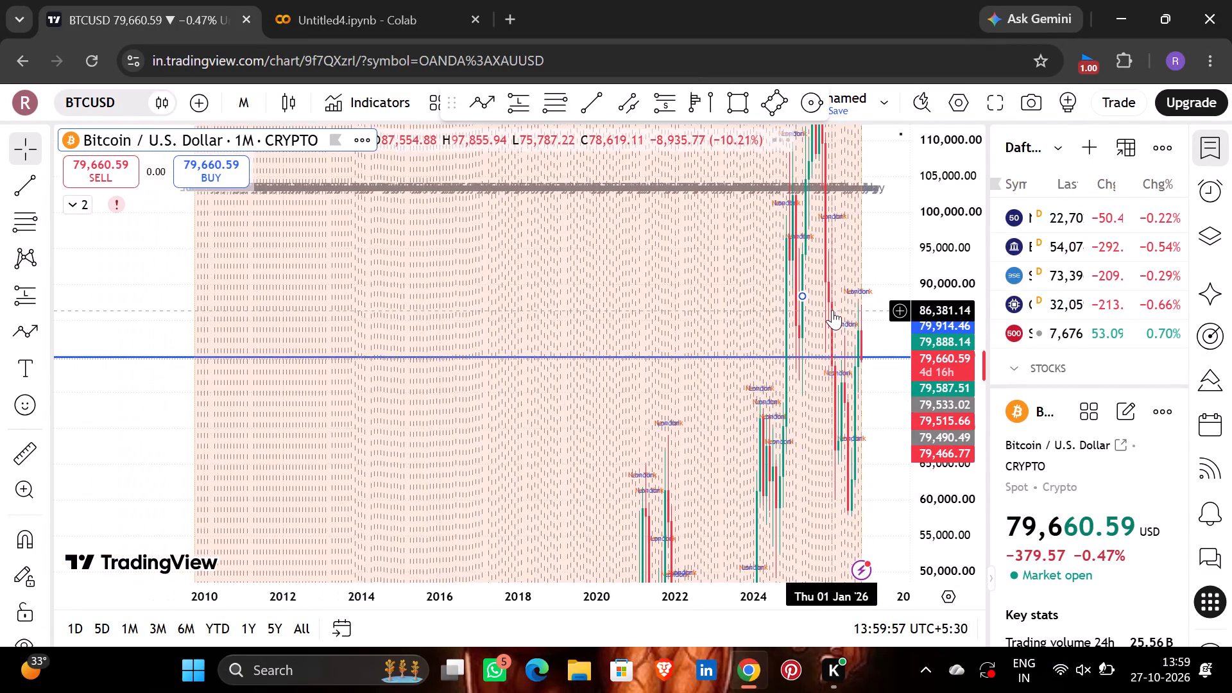
{"action": "scroll", "coordinate": [834, 308], "scroll_direction": "left", "scroll_amount": 1}
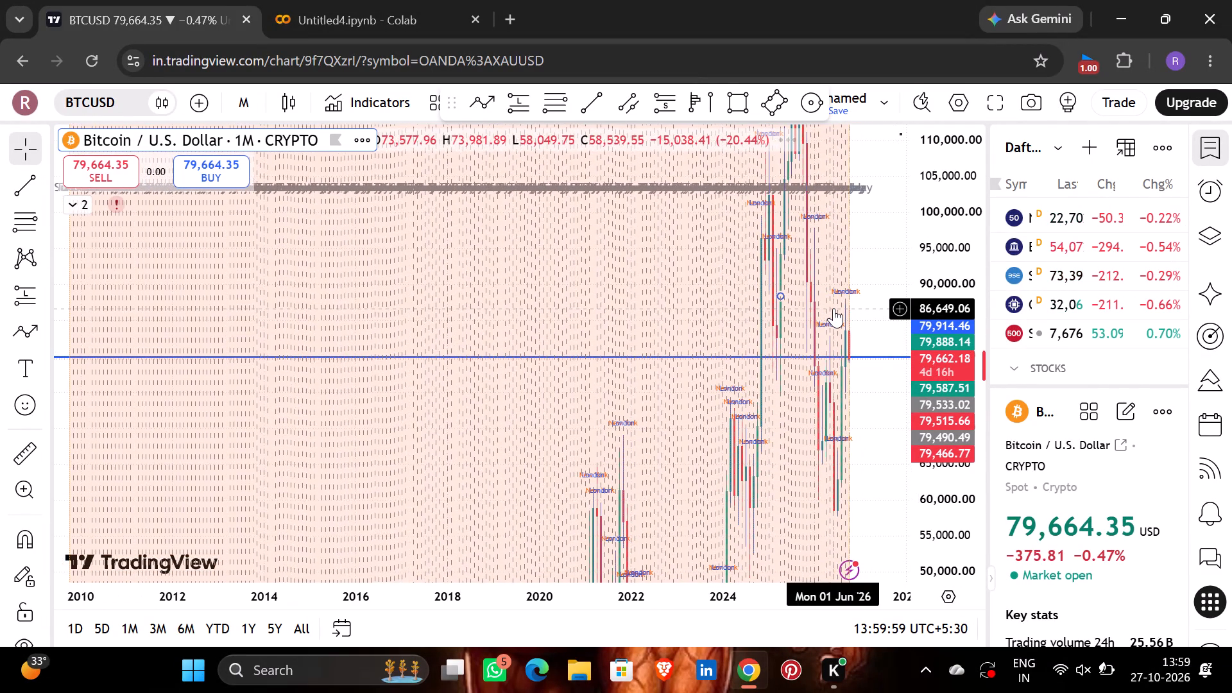
{"action": "scroll", "coordinate": [834, 308], "scroll_direction": "left", "scroll_amount": 1}
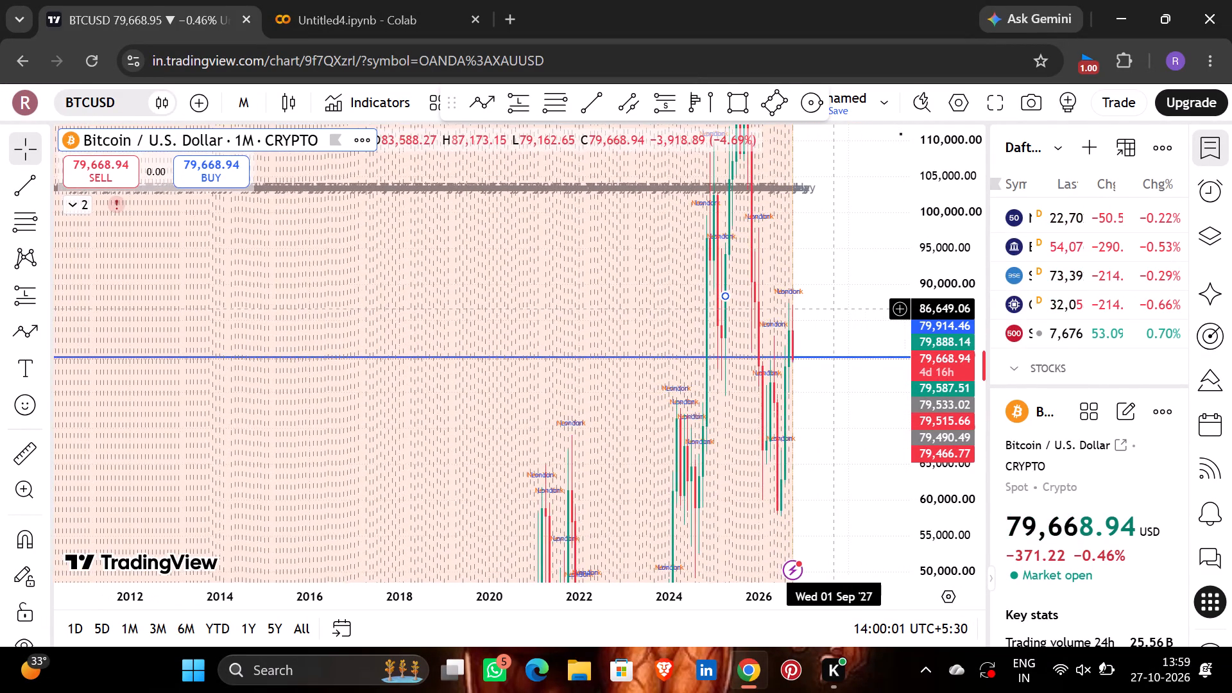
{"action": "scroll", "coordinate": [834, 308], "scroll_direction": "left", "scroll_amount": 1}
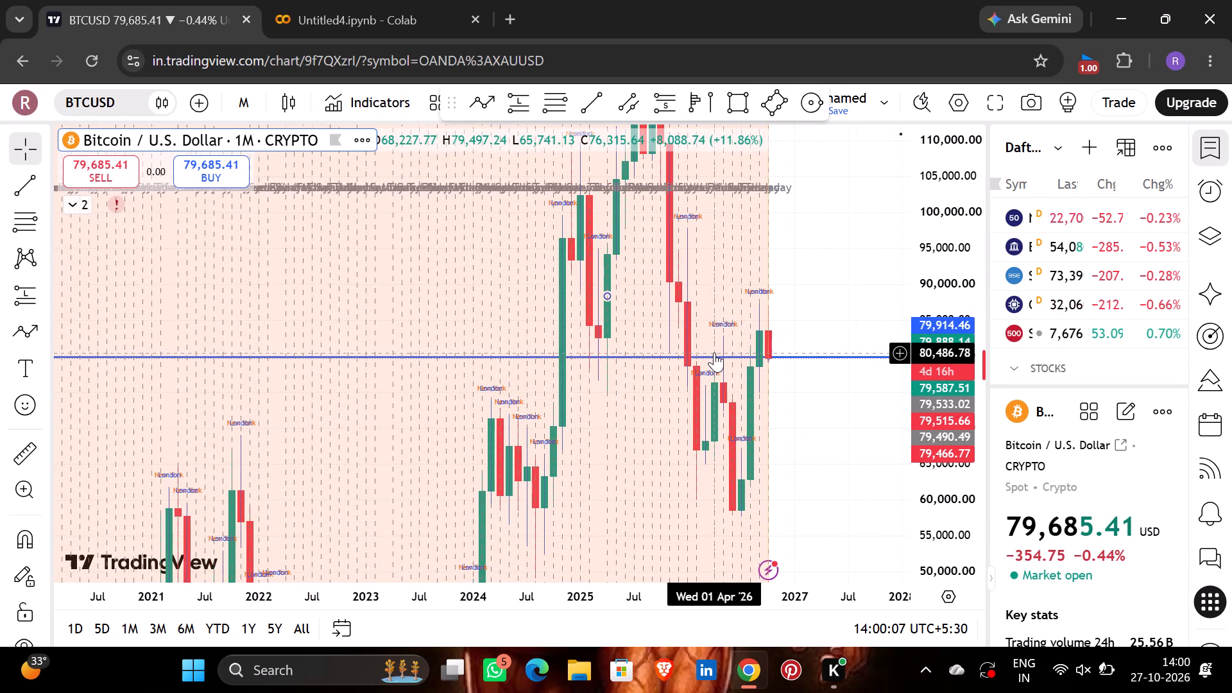
{"action": "scroll", "coordinate": [714, 352], "scroll_direction": "left", "scroll_amount": 1}
{"action": "left_click", "coordinate": [930, 393]}
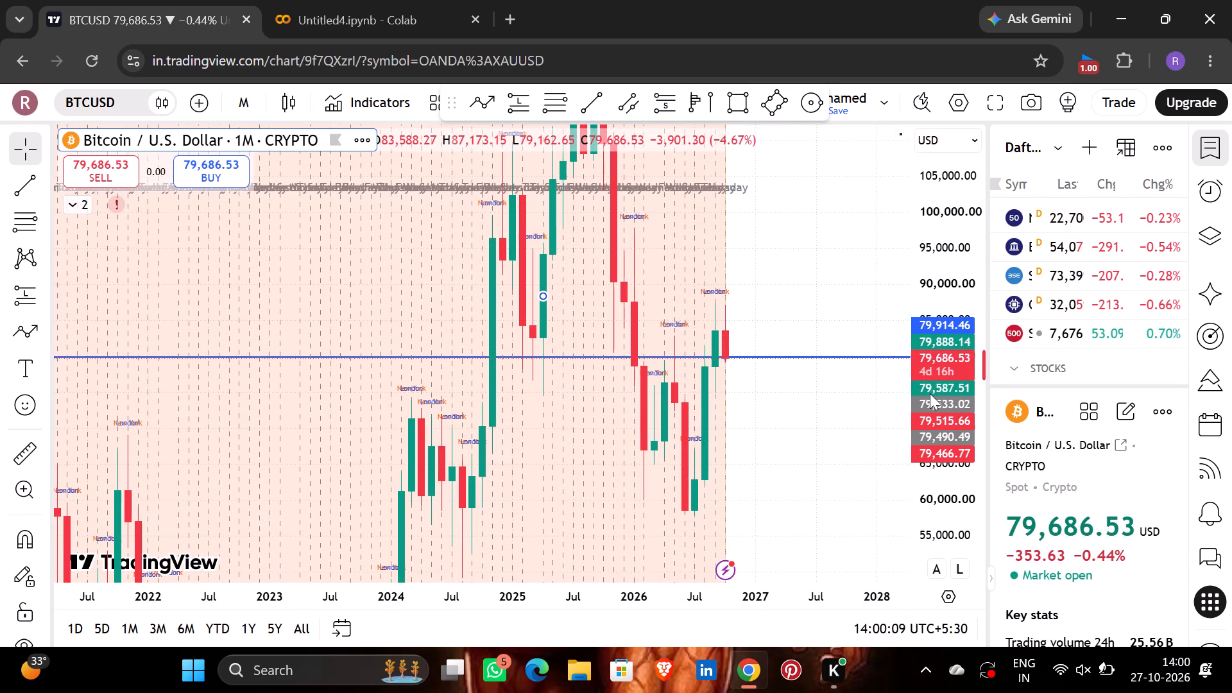
Examine BTCUSD's monthly history from the 2010 start through the 2018 and 2021 peaks up to 2026 around the 79,914.46 line.
{"action": "left_click_drag", "start_coordinate": [816, 263], "coordinate": [946, 198]}
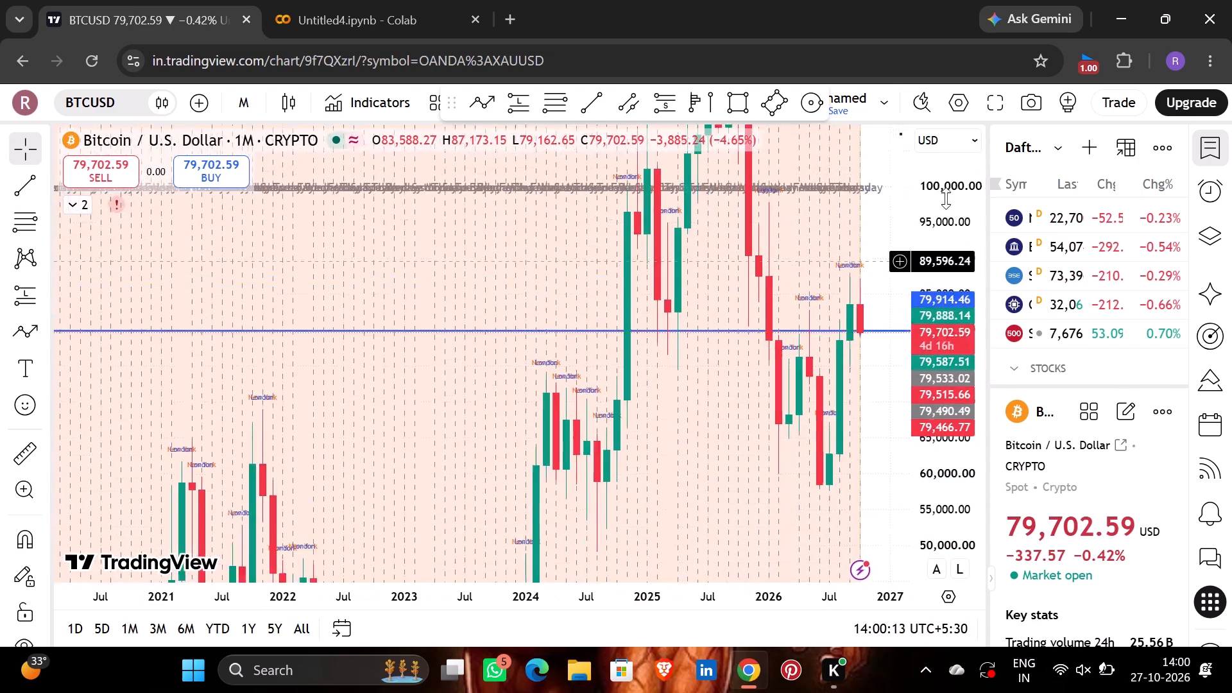
{"action": "left_click_drag", "start_coordinate": [946, 198], "coordinate": [1201, 0]}
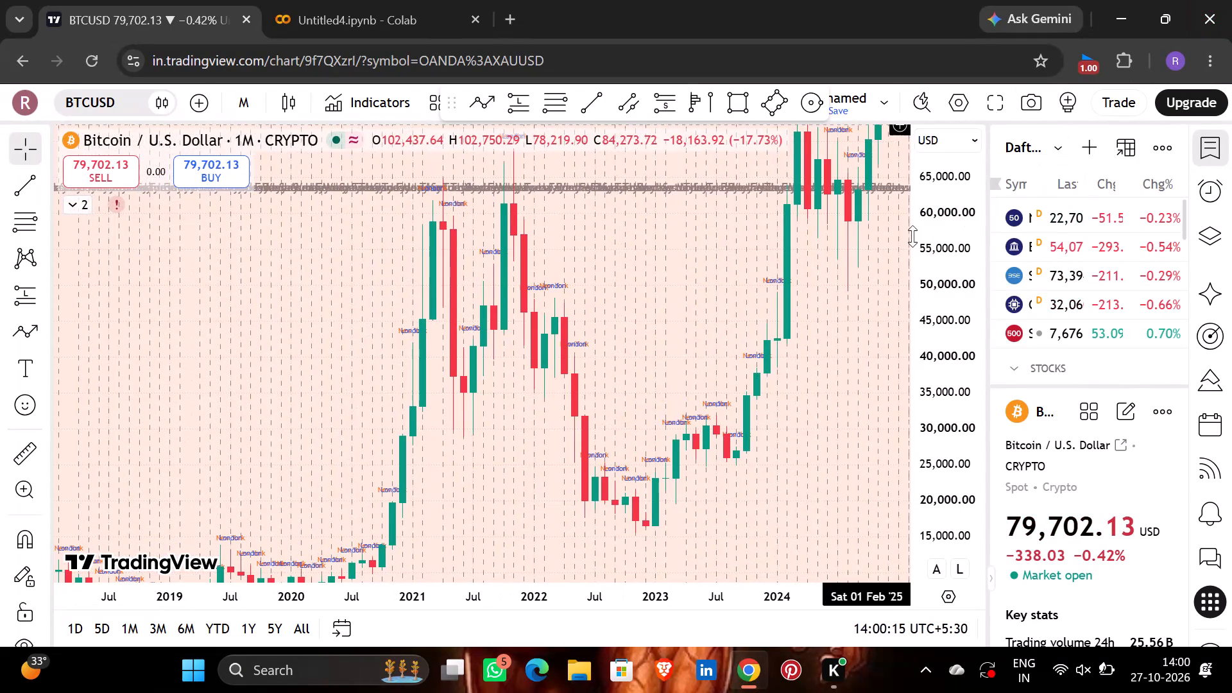
{"action": "left_click_drag", "start_coordinate": [447, 300], "coordinate": [871, 0]}
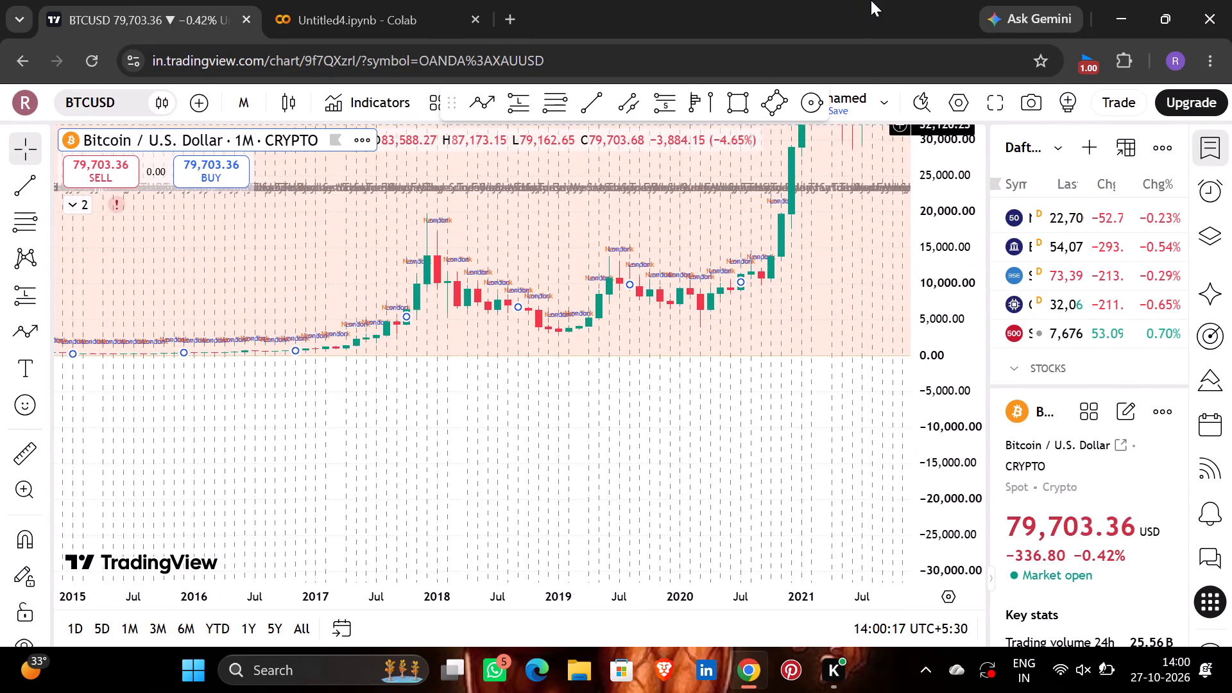
{"action": "left_click_drag", "start_coordinate": [871, 0], "coordinate": [1231, 42]}
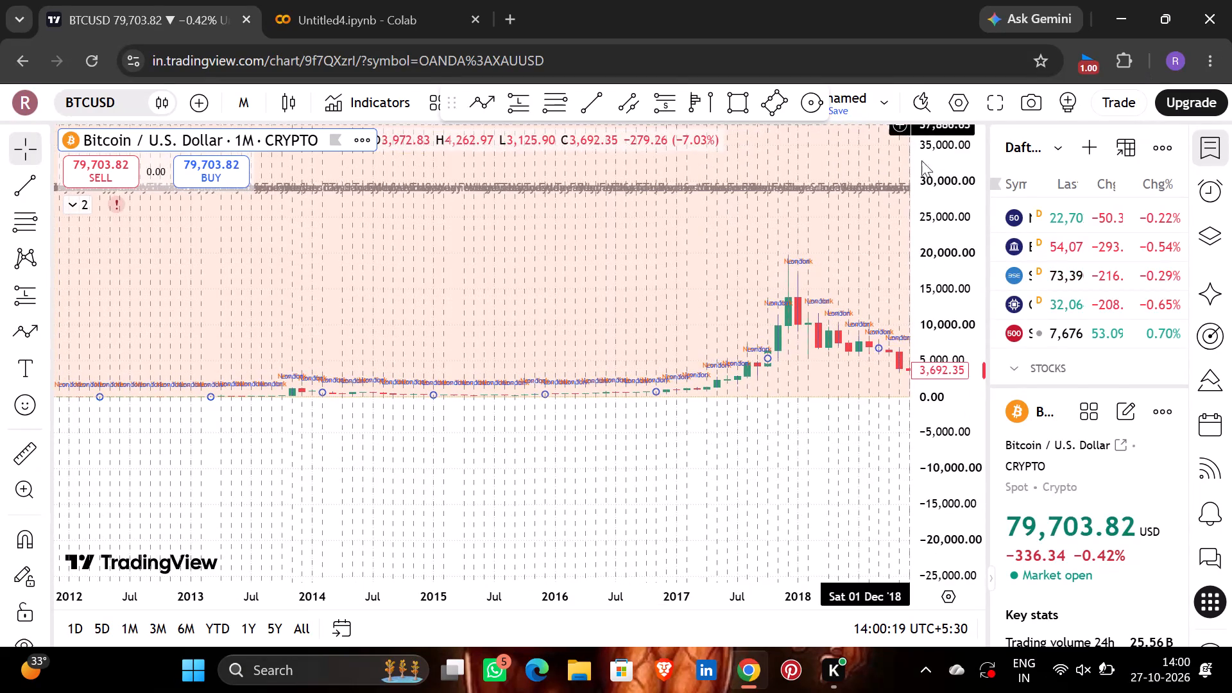
{"action": "left_click_drag", "start_coordinate": [296, 441], "coordinate": [810, 434]}
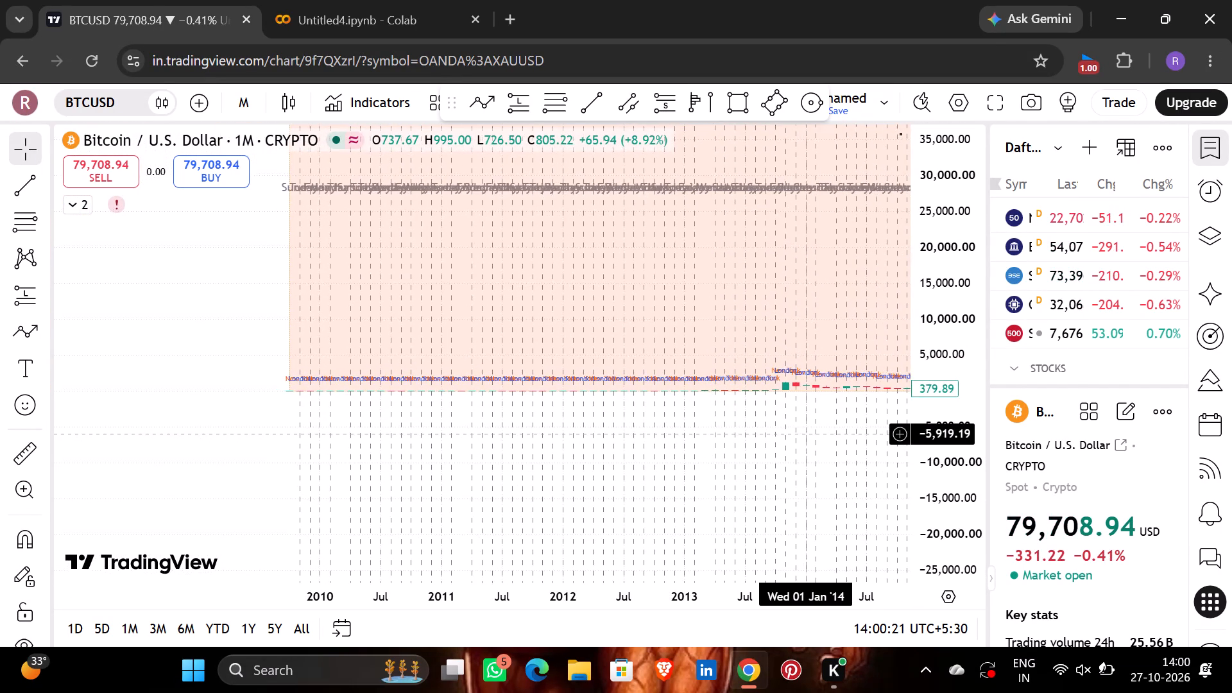
{"action": "left_click_drag", "start_coordinate": [810, 434], "coordinate": [680, 431]}
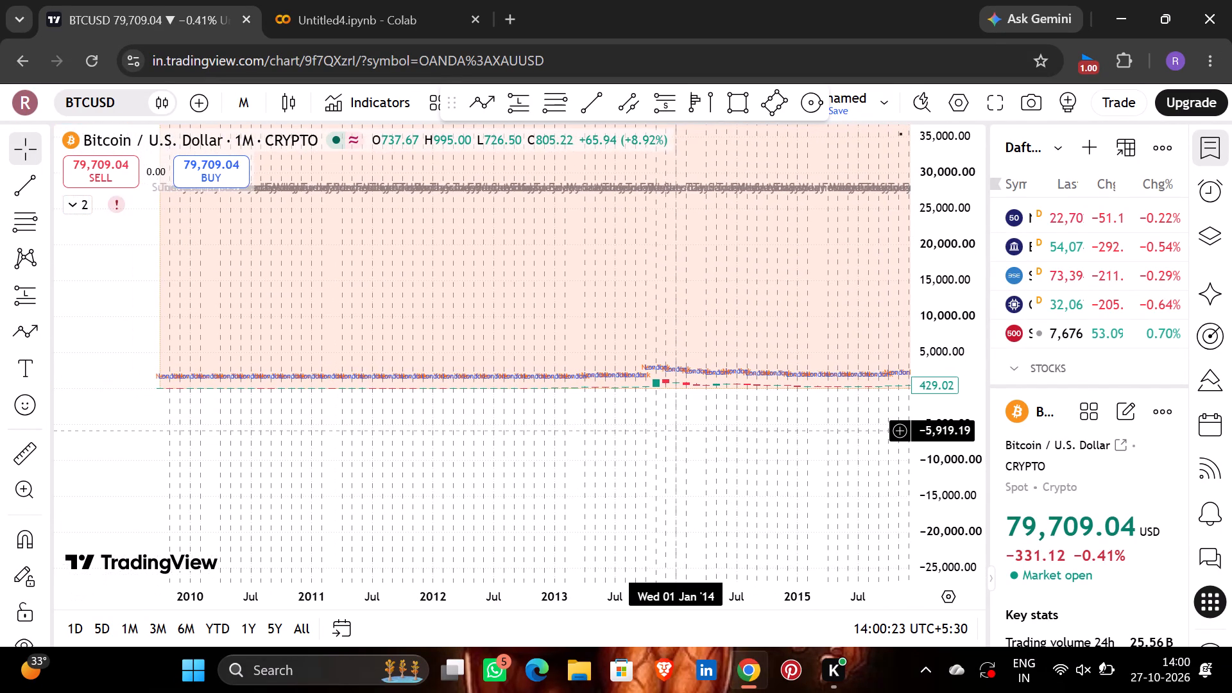
{"action": "left_click_drag", "start_coordinate": [680, 431], "coordinate": [41, 456]}
{"action": "left_click_drag", "start_coordinate": [693, 415], "coordinate": [370, 520]}
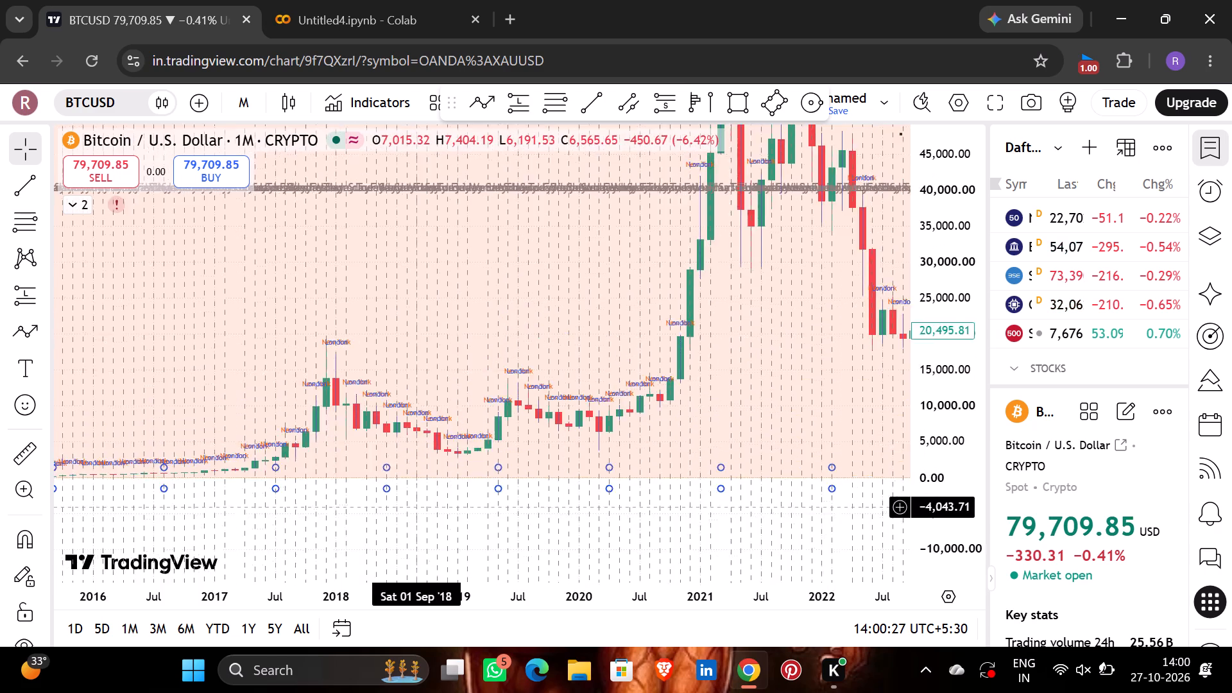
{"action": "left_click_drag", "start_coordinate": [370, 520], "coordinate": [0, 604]}
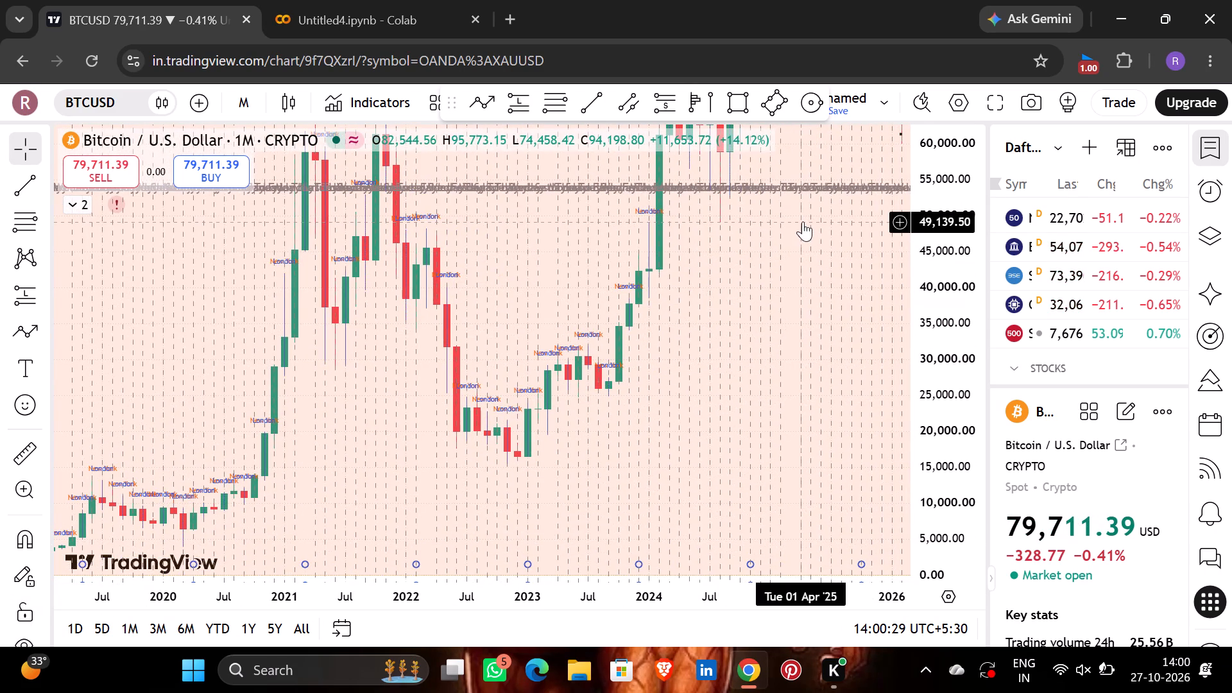
{"action": "left_click_drag", "start_coordinate": [798, 269], "coordinate": [209, 653]}
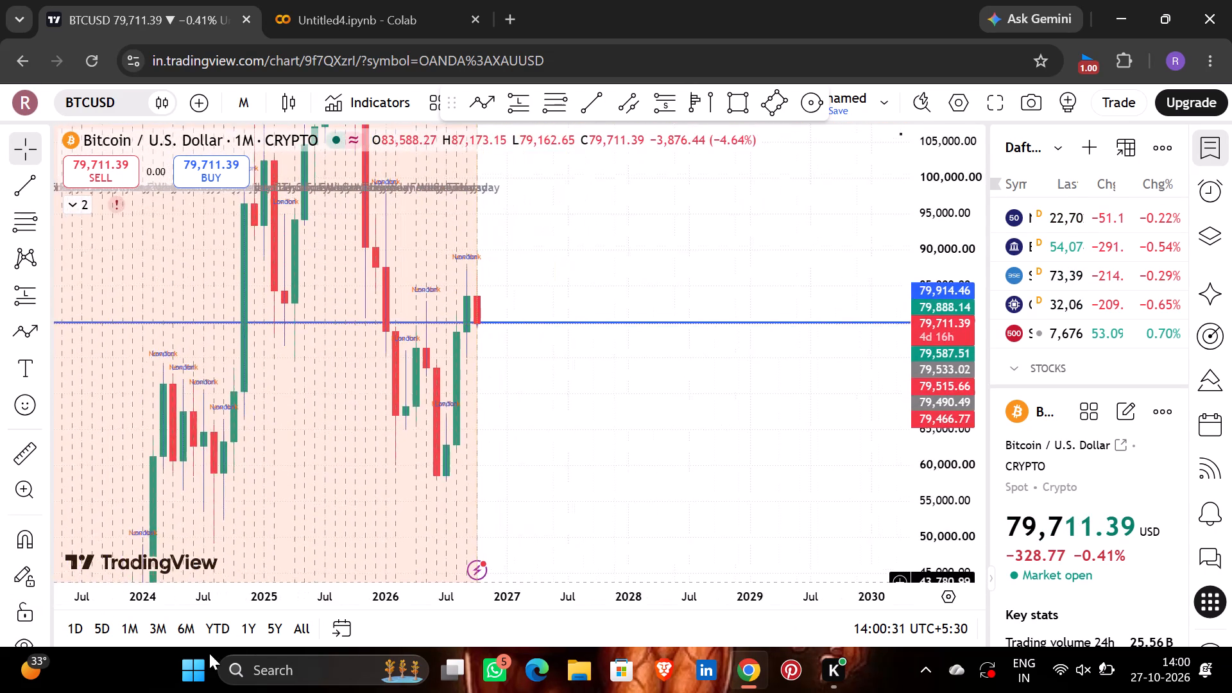
{"action": "left_click_drag", "start_coordinate": [209, 653], "coordinate": [182, 692]}
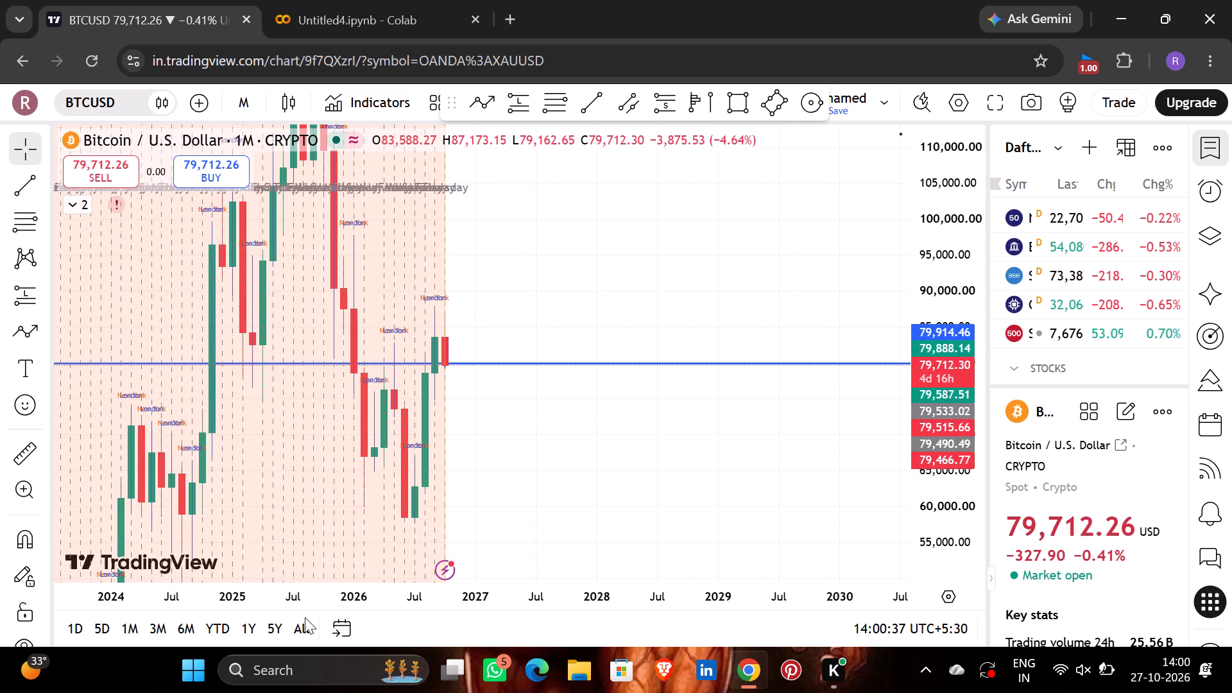
Show BTCUSD's one-day range in one-minute candles, with the price scale expanded around the 79,914.46 line and the London session.
{"action": "left_click", "coordinate": [78, 624]}
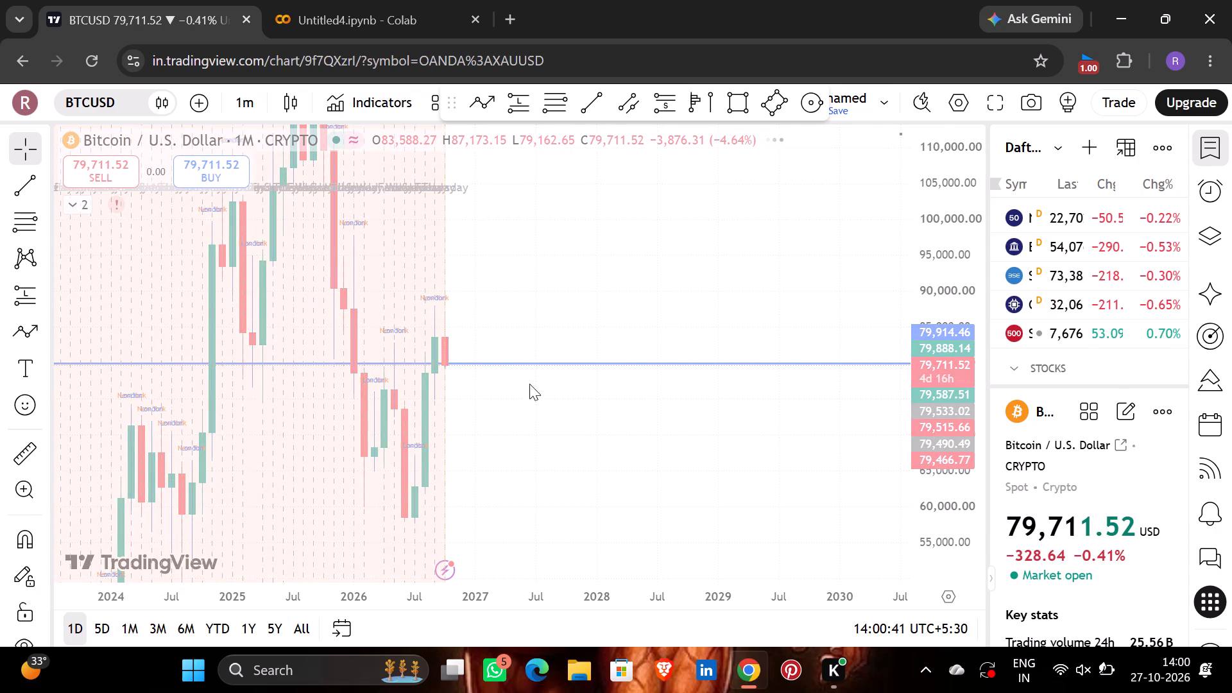
{"action": "left_click_drag", "start_coordinate": [642, 451], "coordinate": [58, 461]}
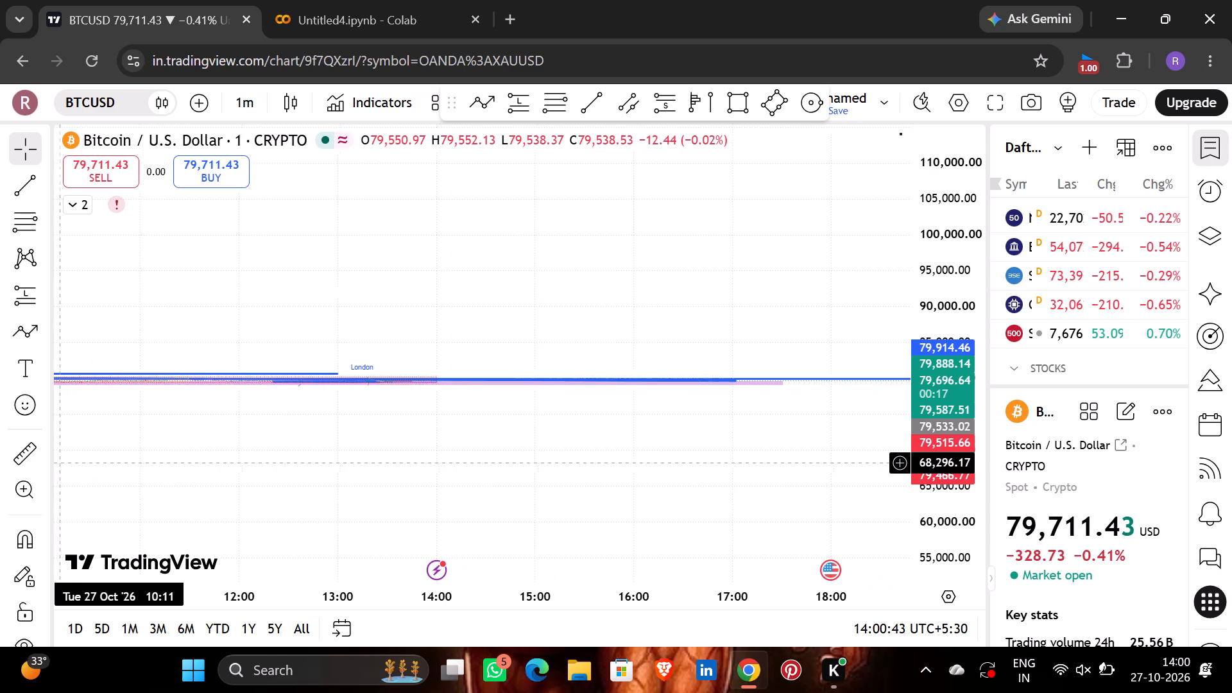
{"action": "left_click_drag", "start_coordinate": [58, 461], "coordinate": [47, 458]}
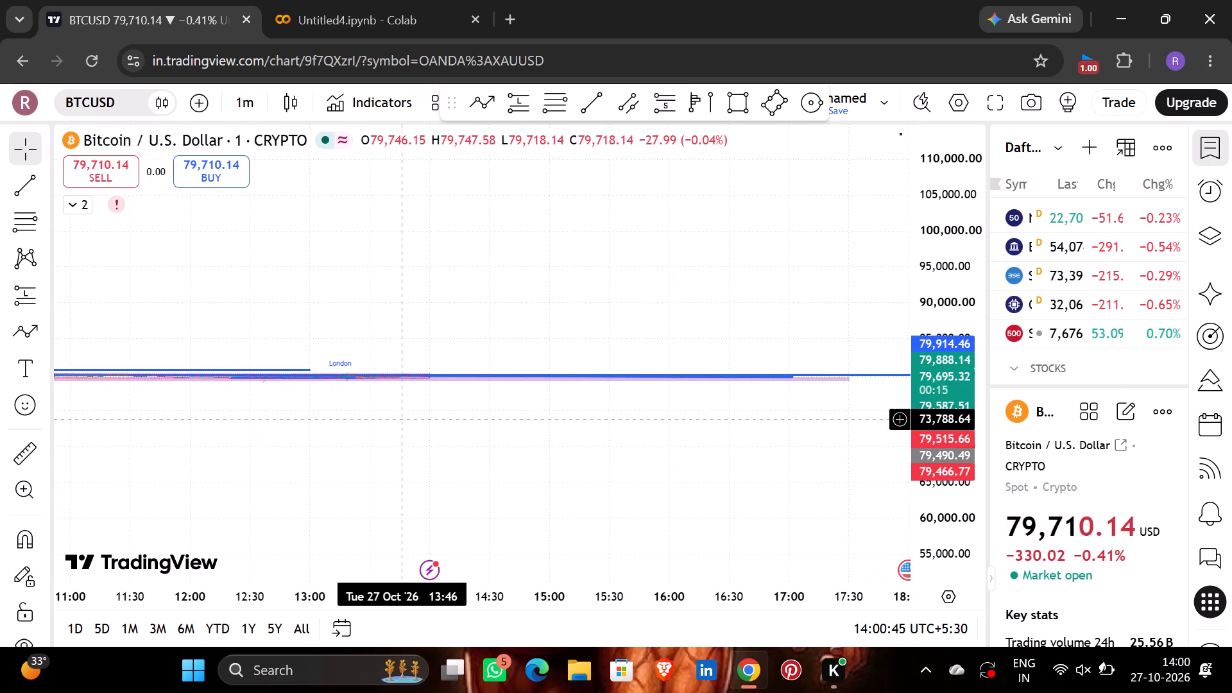
{"action": "left_click_drag", "start_coordinate": [954, 155], "coordinate": [1037, 0]}
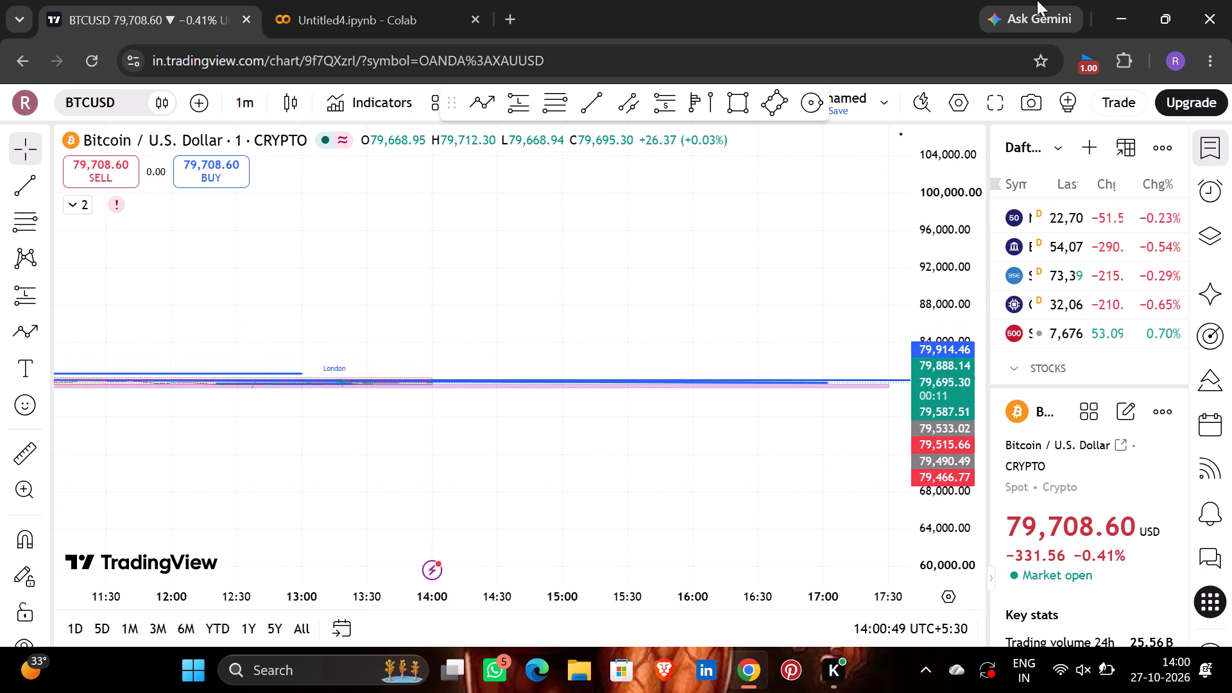
{"action": "left_click_drag", "start_coordinate": [1037, 0], "coordinate": [1032, 0]}
{"action": "left_click_drag", "start_coordinate": [942, 525], "coordinate": [1003, 216]}
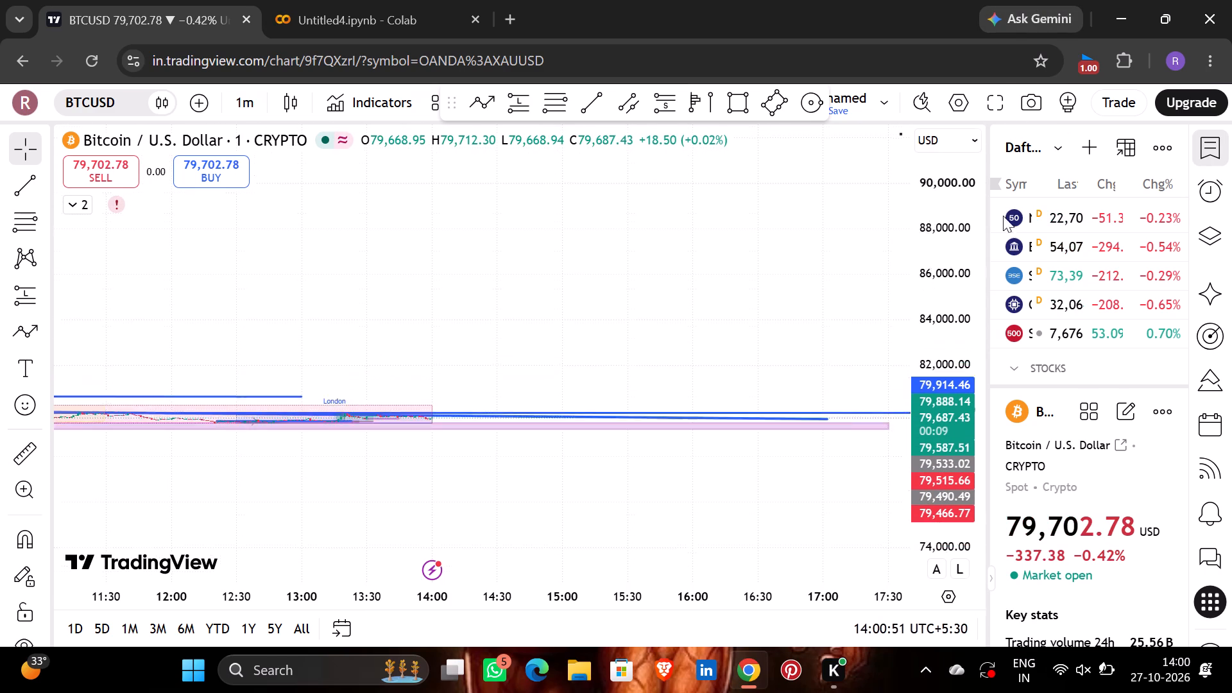
{"action": "left_click_drag", "start_coordinate": [1003, 216], "coordinate": [982, 34]}
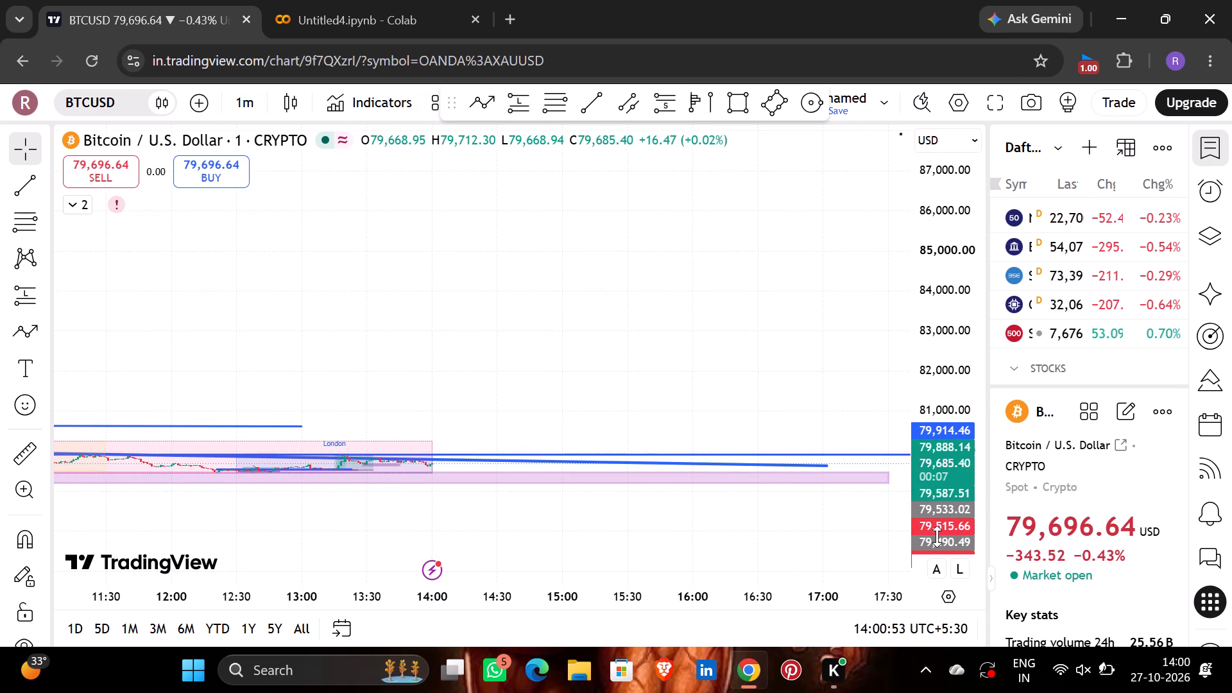
{"action": "left_click_drag", "start_coordinate": [937, 536], "coordinate": [995, 38]}
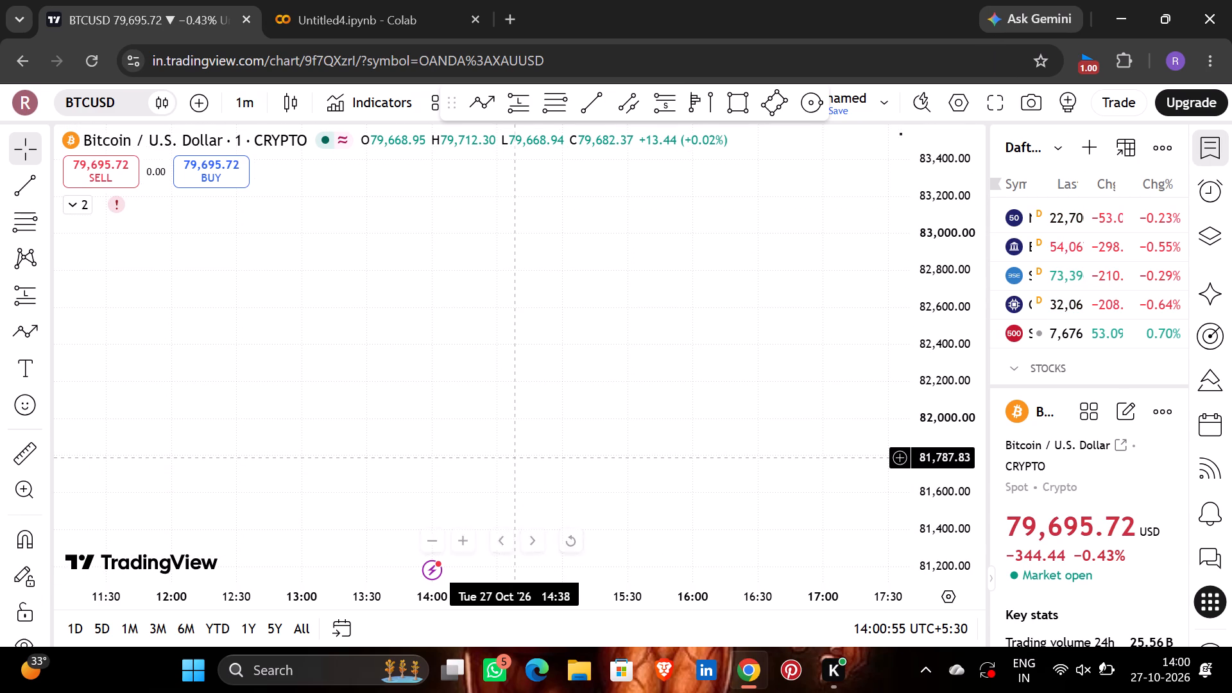
{"action": "left_click_drag", "start_coordinate": [515, 458], "coordinate": [789, 0]}
{"action": "left_click_drag", "start_coordinate": [950, 465], "coordinate": [961, 64]}
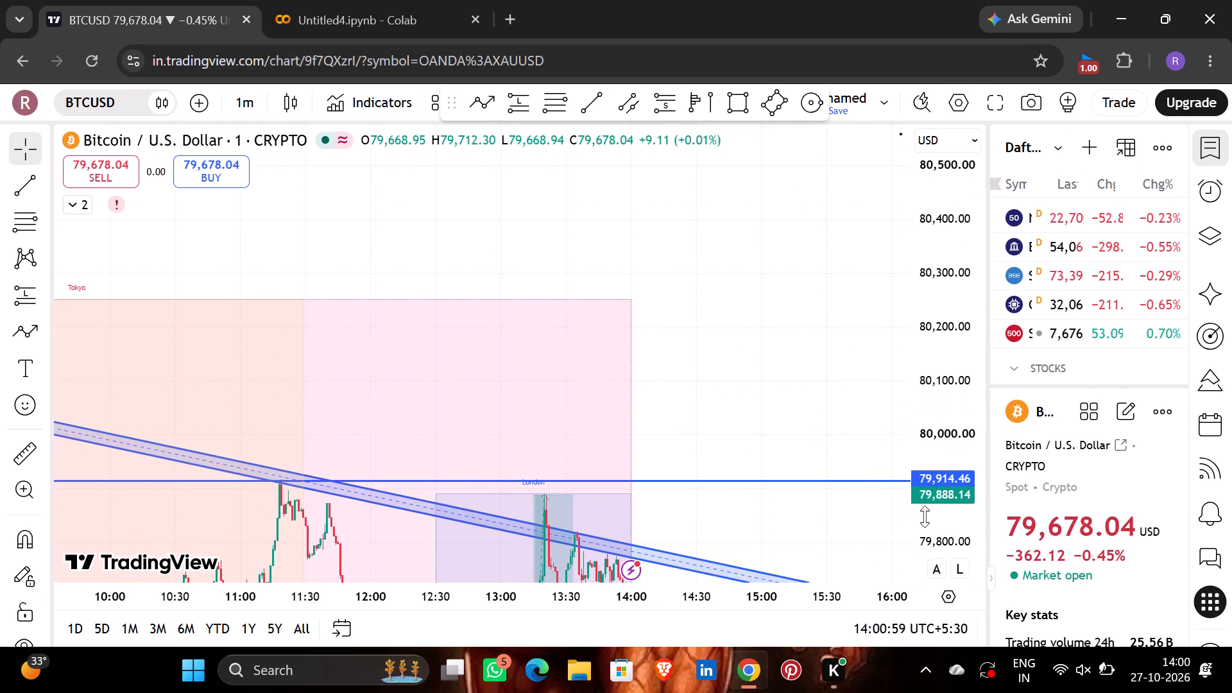
{"action": "left_click_drag", "start_coordinate": [925, 517], "coordinate": [1036, 44]}
Examine the one-minute candles from 07:00 to 14:00 against the descending channel, the London session box and the marked zones.
{"action": "left_click_drag", "start_coordinate": [674, 521], "coordinate": [815, 146]}
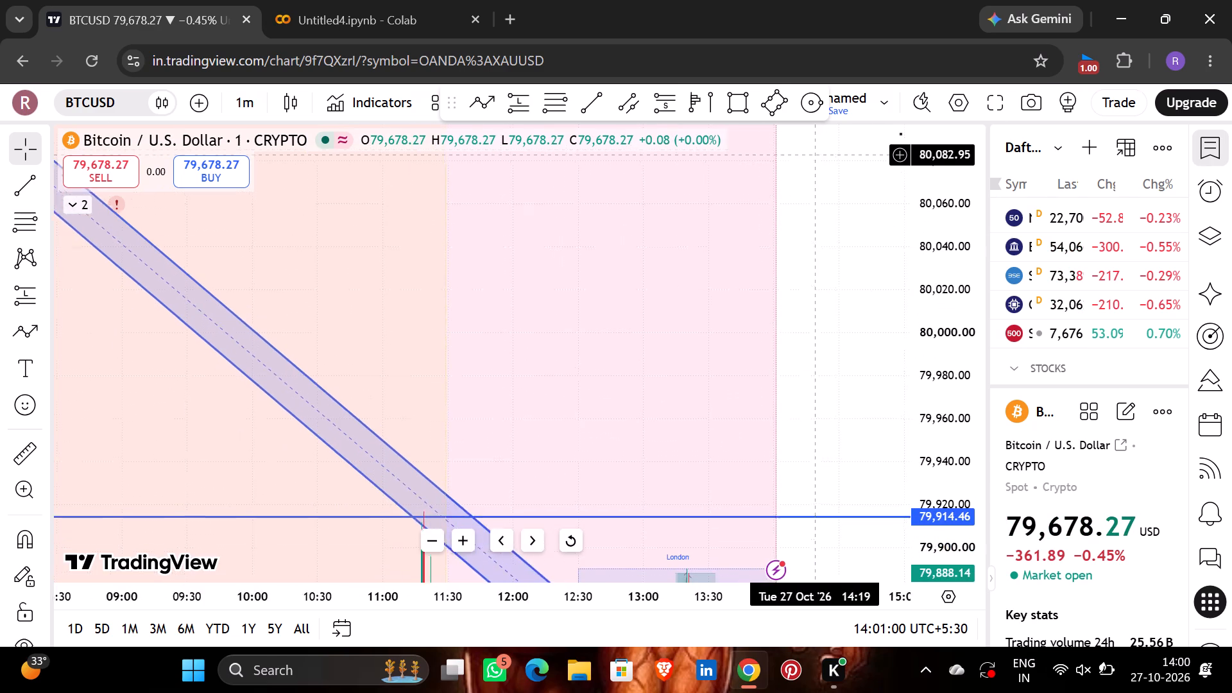
{"action": "left_click_drag", "start_coordinate": [815, 146], "coordinate": [824, 117]}
{"action": "left_click_drag", "start_coordinate": [762, 468], "coordinate": [747, 65]}
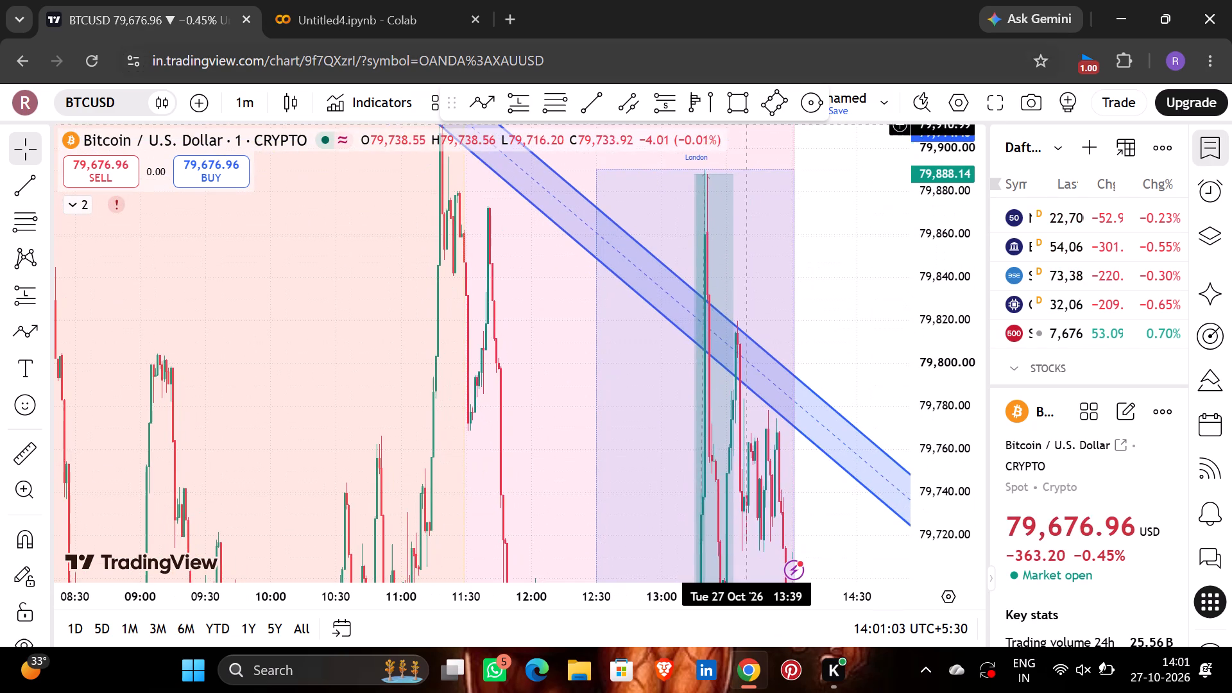
{"action": "left_click_drag", "start_coordinate": [744, 468], "coordinate": [556, 156]}
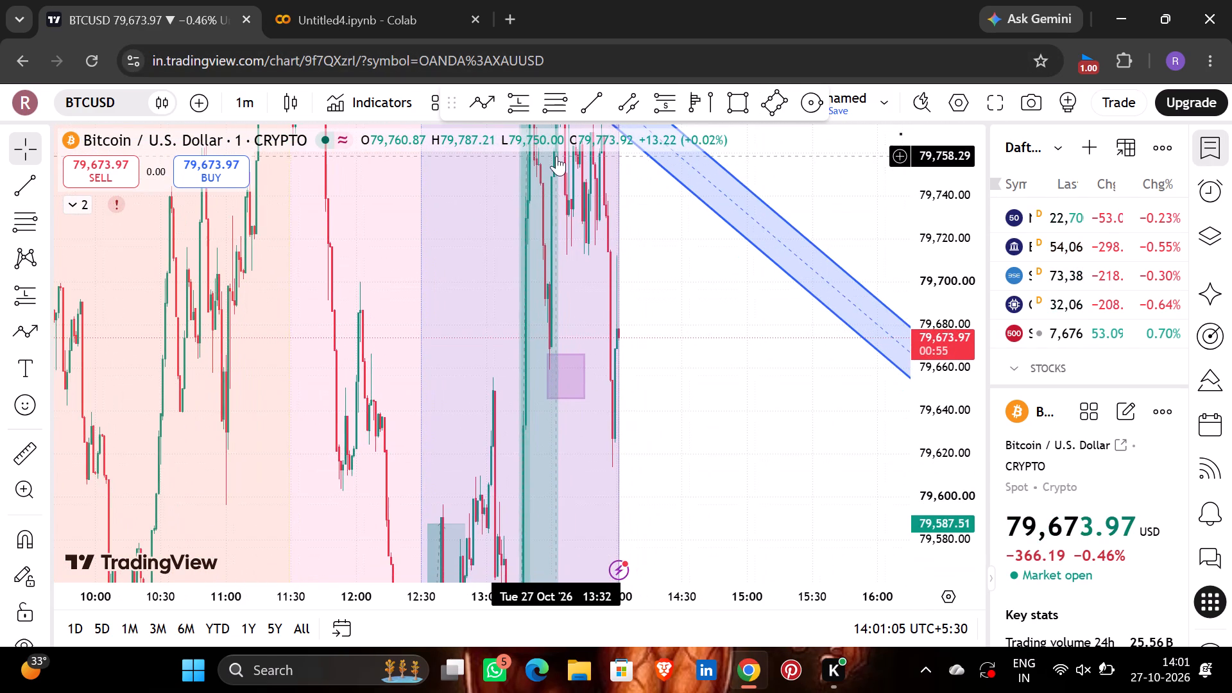
{"action": "left_click_drag", "start_coordinate": [717, 334], "coordinate": [756, 685]}
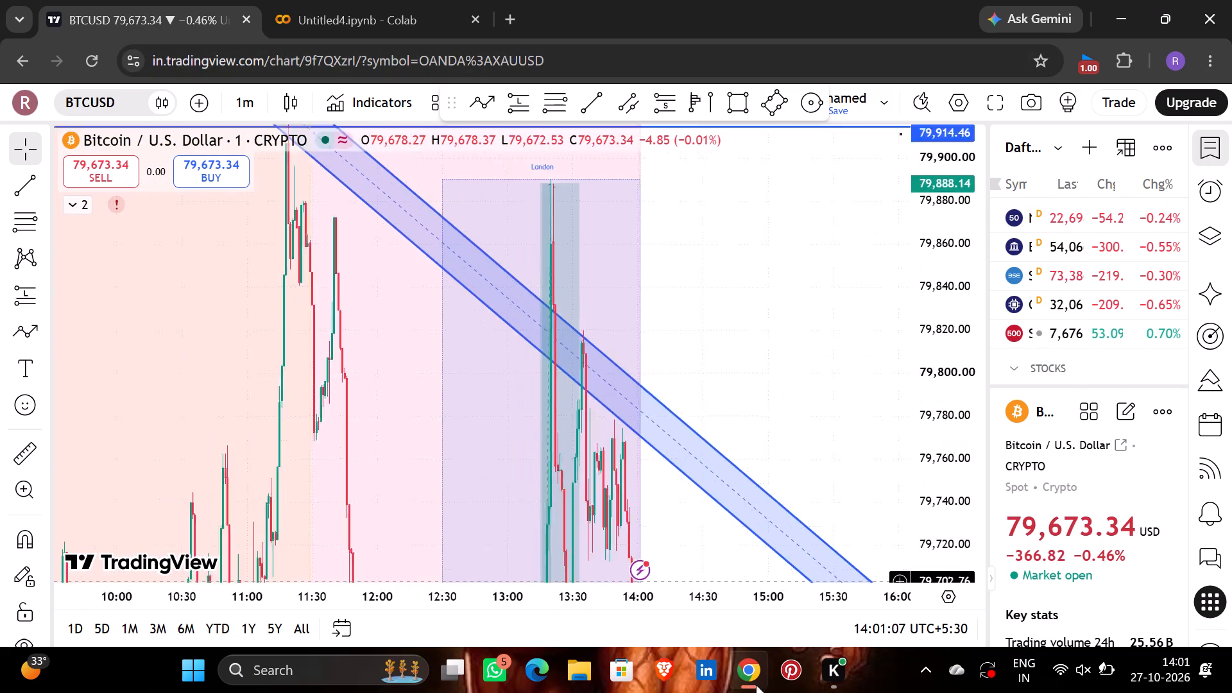
{"action": "left_click_drag", "start_coordinate": [756, 685], "coordinate": [877, 692]}
{"action": "left_click_drag", "start_coordinate": [661, 407], "coordinate": [863, 692]}
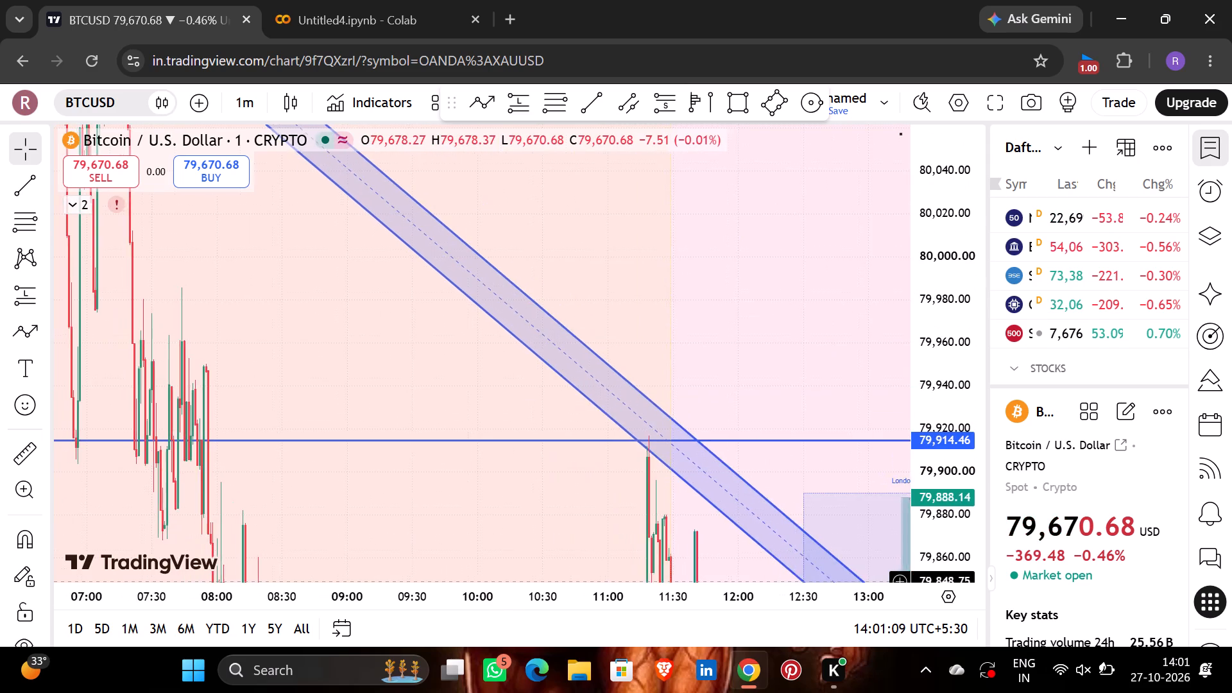
{"action": "left_click_drag", "start_coordinate": [863, 692], "coordinate": [284, 395]}
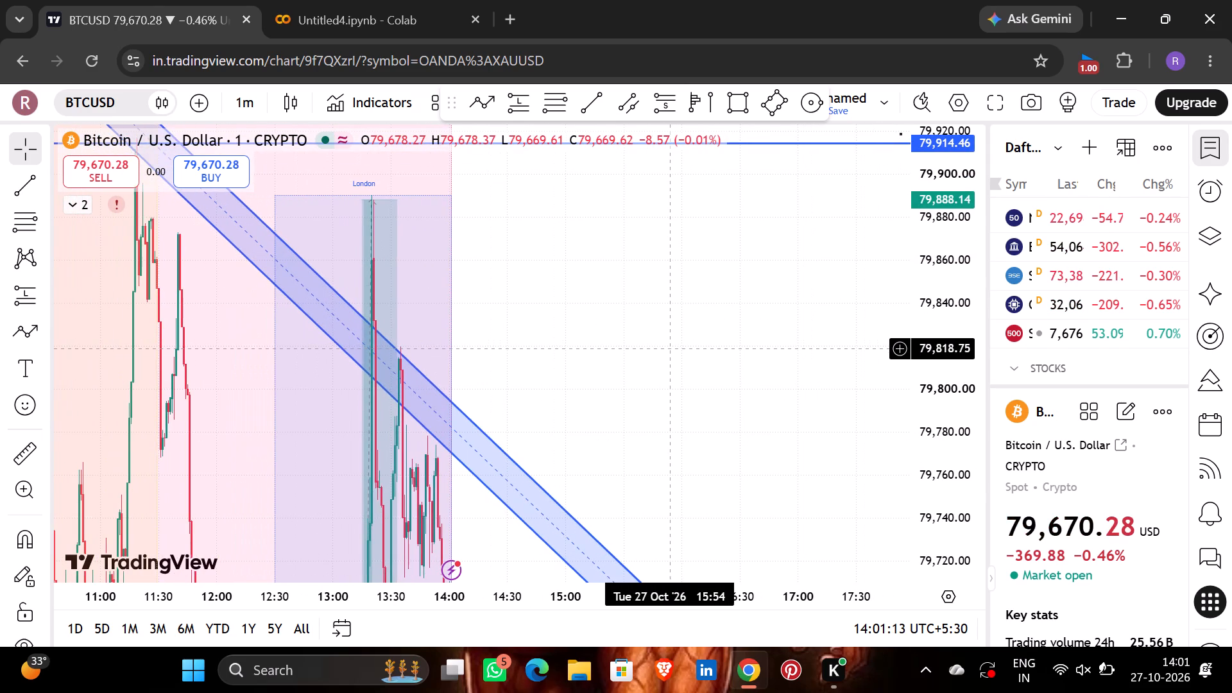
Switch to the Untitled4.ipynb notebook in Colab and replace the cell's code with print ("hello").
{"action": "left_click", "coordinate": [329, 7]}
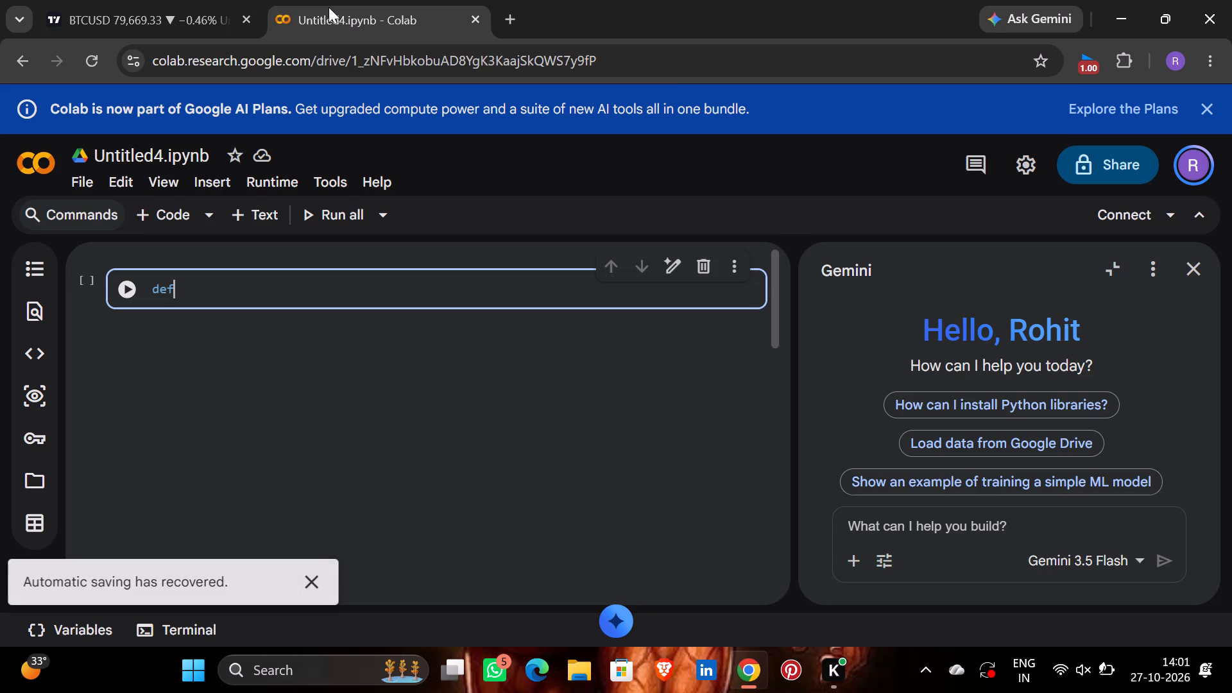
{"action": "left_click", "coordinate": [234, 296]}
{"action": "key", "text": "BackSpace"}
{"action": "key", "text": "BackSpace"}
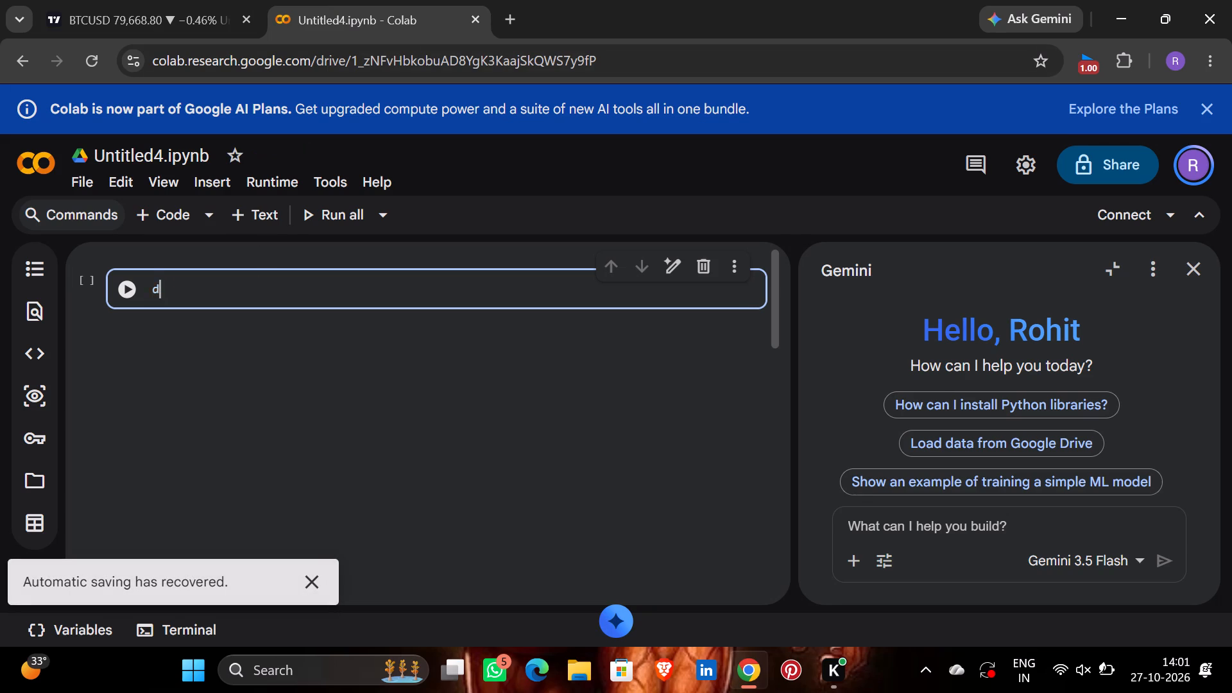
{"action": "key", "text": "BackSpace"}
{"action": "key", "text": "BackSpace"}
{"action": "key", "text": "BackSpace"}
{"action": "type", "text": "print"}
{"action": "key", "text": "space"}
{"action": "key", "text": "shift+parenleft"}
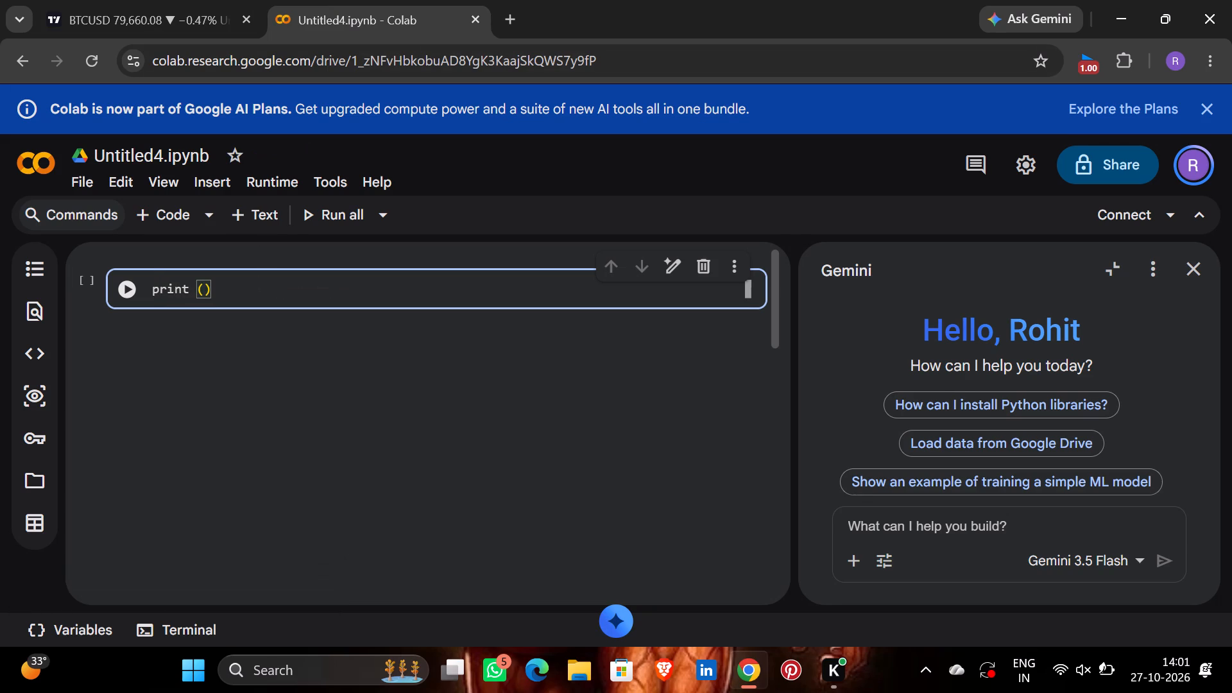
{"action": "key", "text": "shift+quotedbl"}
{"action": "type", "text": "hello"}
{"action": "key", "text": "Right"}
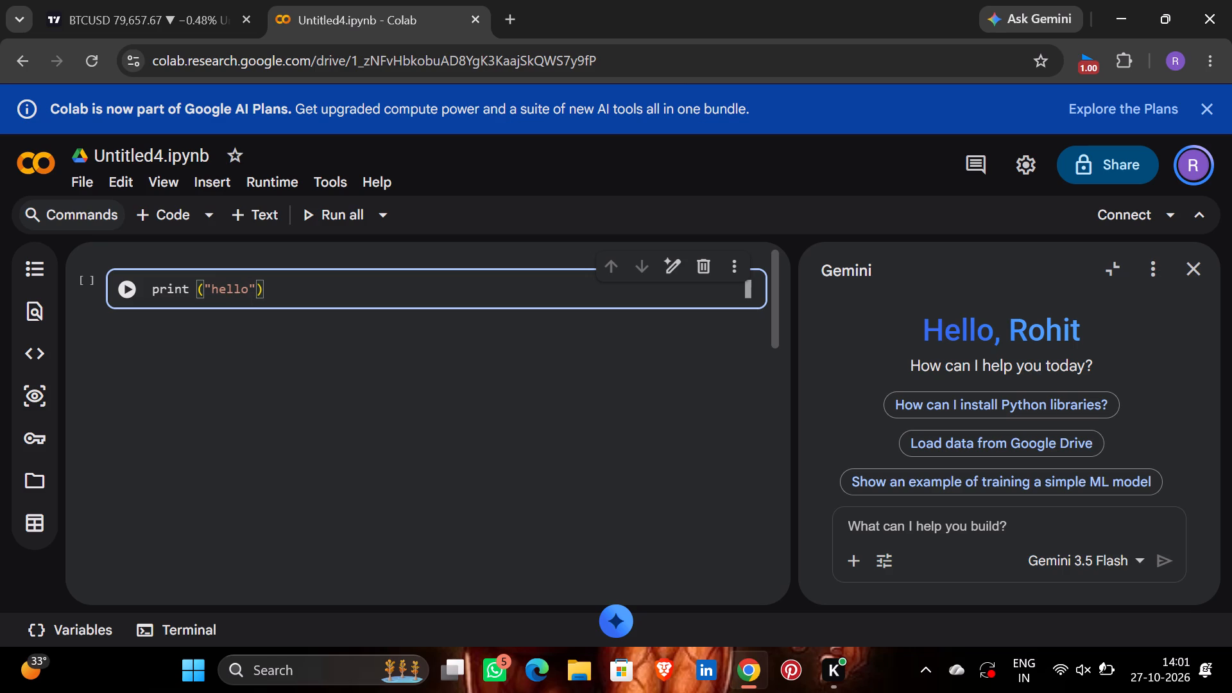
{"action": "key", "text": "Right"}
{"action": "left_click", "coordinate": [124, 281]}
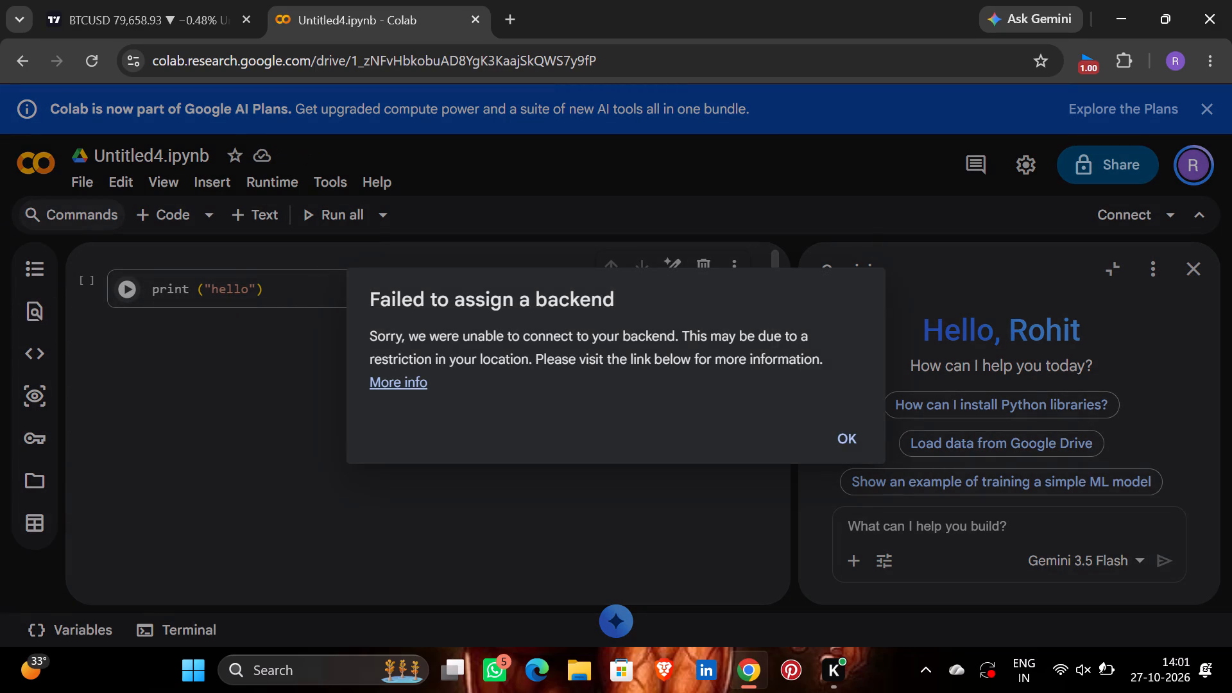
{"action": "left_click", "coordinate": [861, 436]}
{"action": "left_click", "coordinate": [135, 284]}
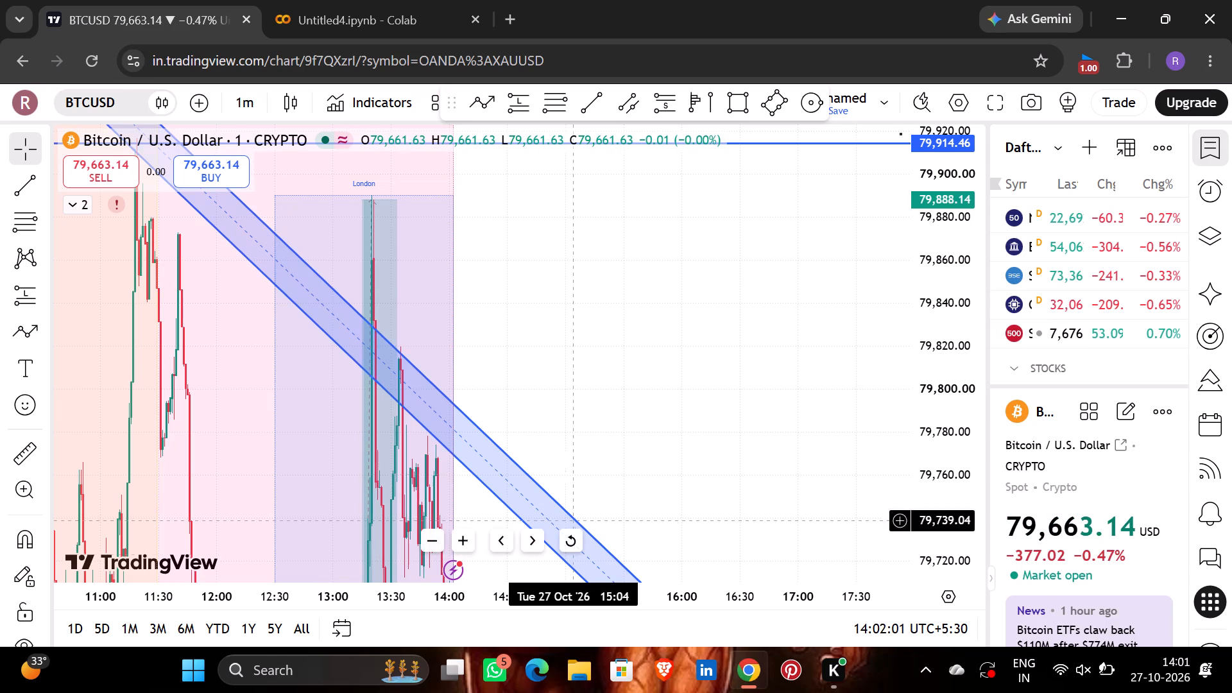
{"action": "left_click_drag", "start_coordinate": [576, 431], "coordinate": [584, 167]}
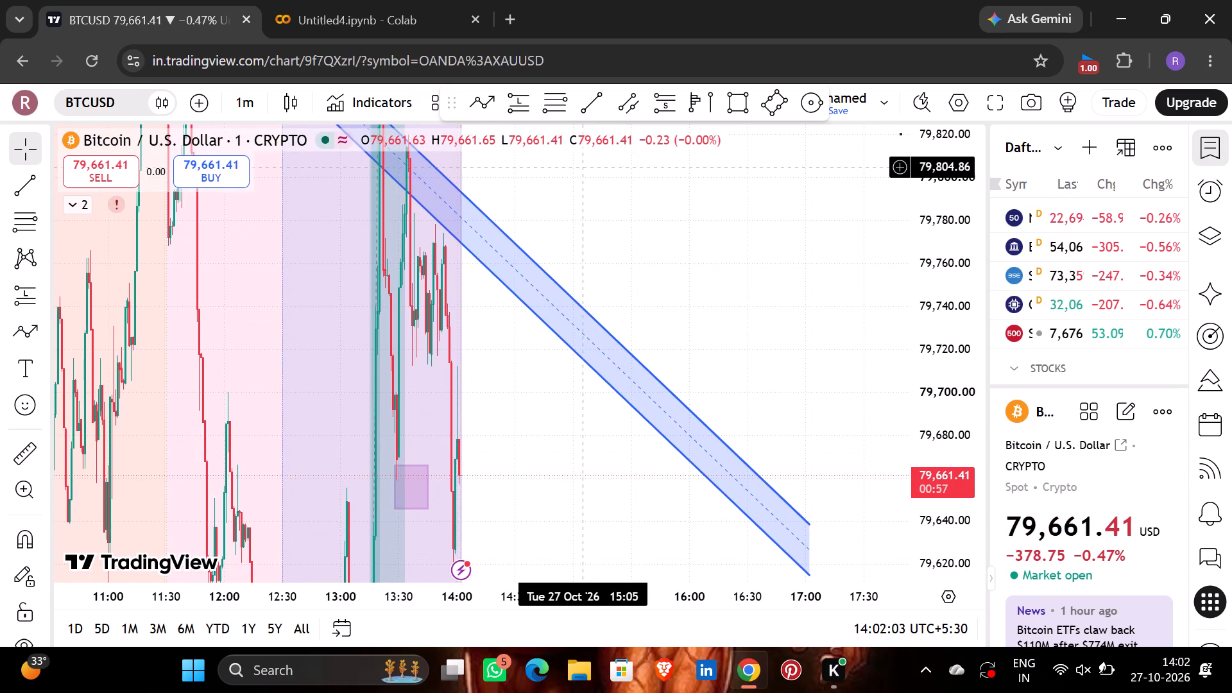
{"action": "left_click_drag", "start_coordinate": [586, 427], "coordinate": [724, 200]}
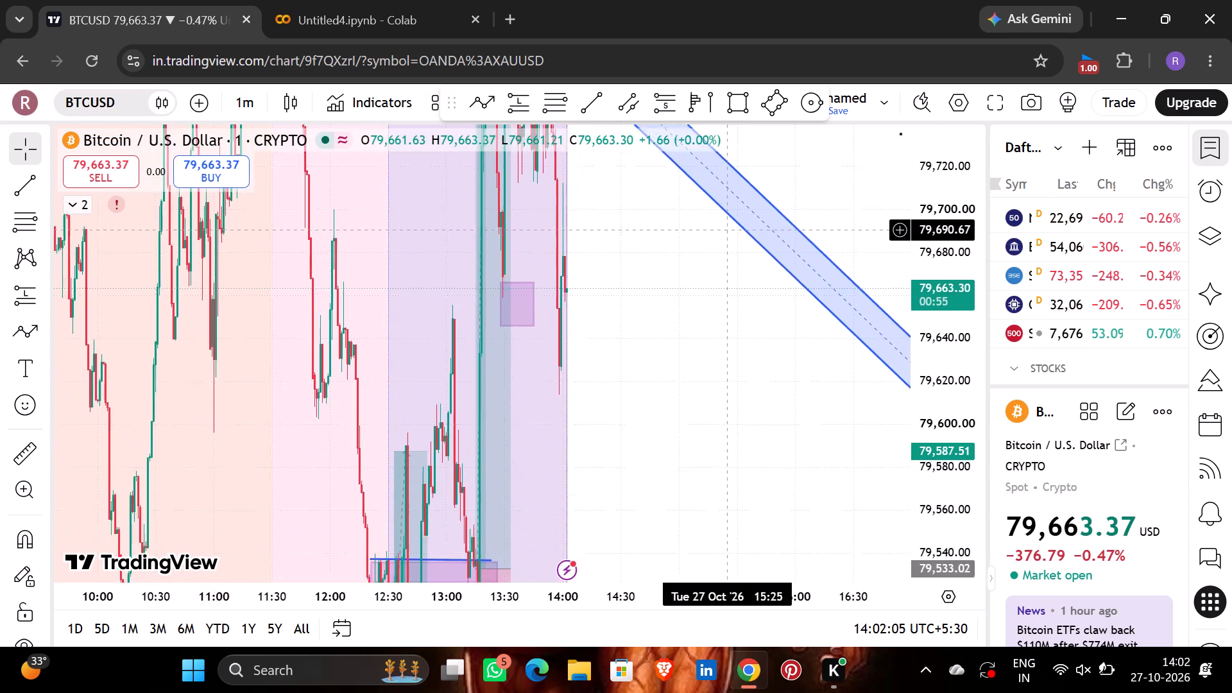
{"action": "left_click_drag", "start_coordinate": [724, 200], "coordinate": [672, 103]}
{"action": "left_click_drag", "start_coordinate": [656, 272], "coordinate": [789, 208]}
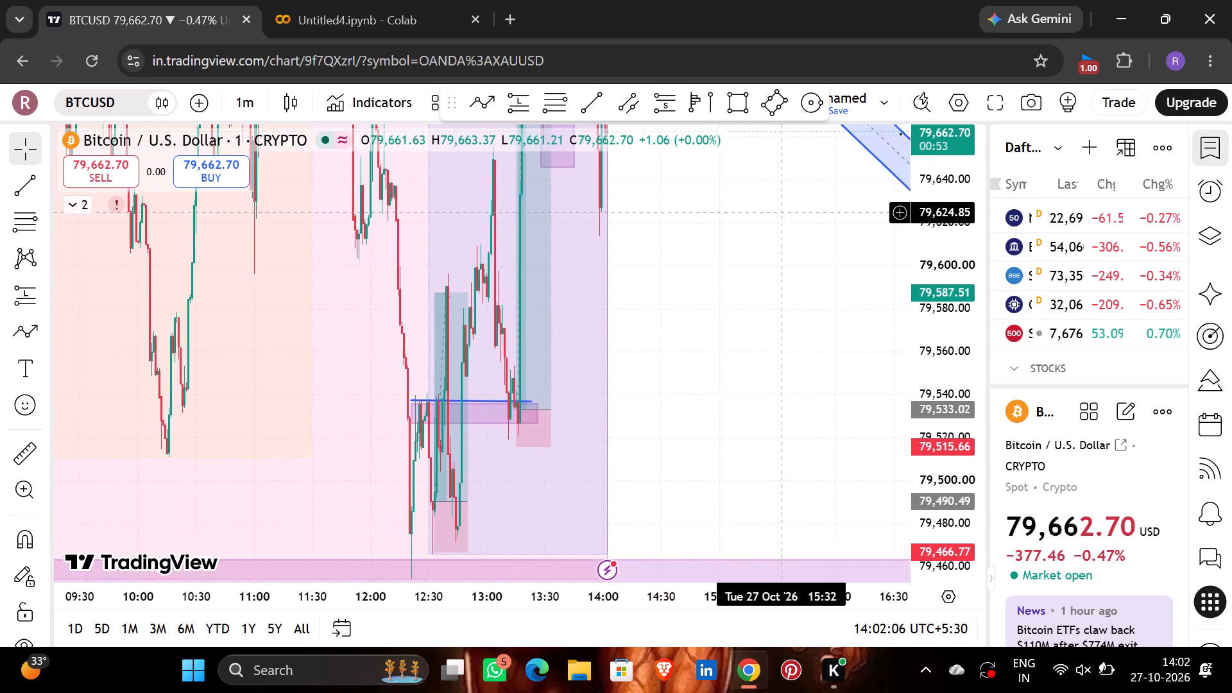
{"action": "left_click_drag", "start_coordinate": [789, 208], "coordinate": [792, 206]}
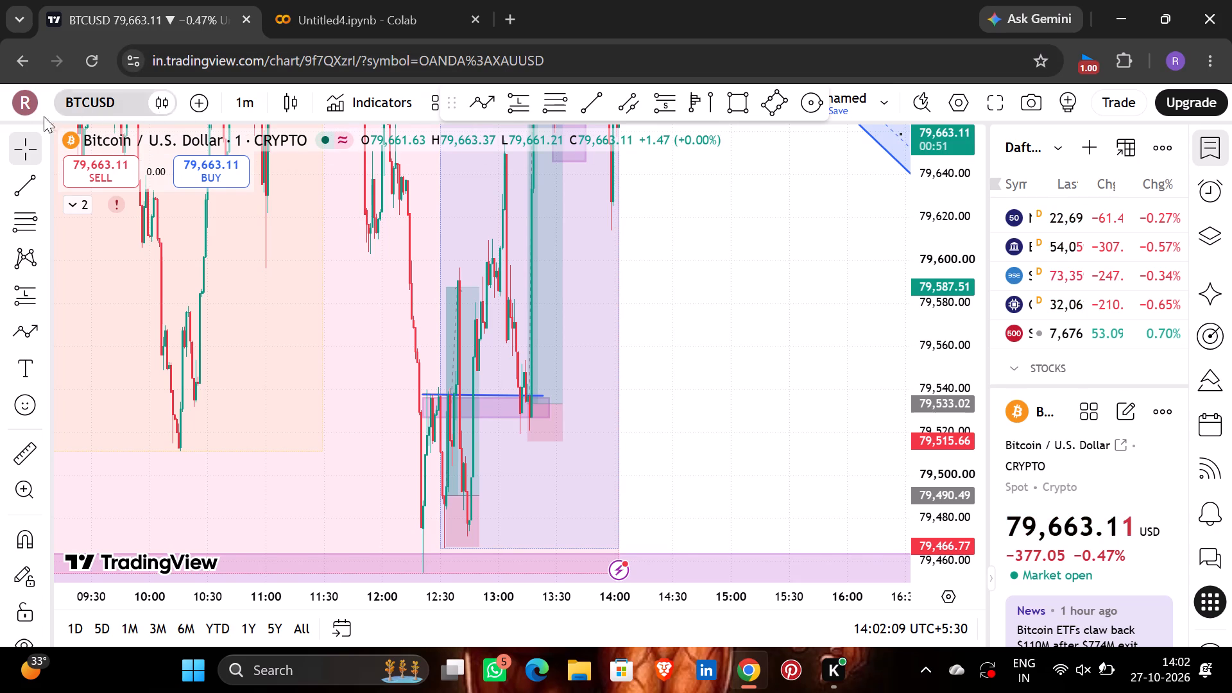
Open the keyboard shortcuts reference beside the chart and expand its Chart section.
{"action": "left_click", "coordinate": [17, 94]}
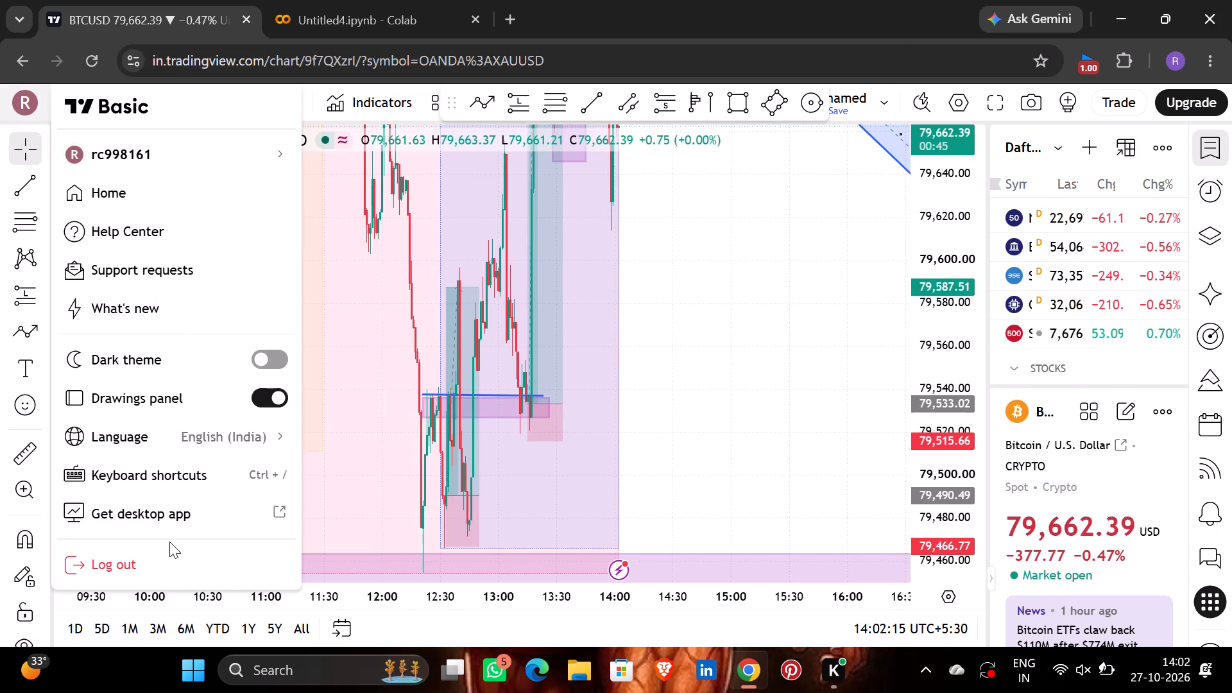
{"action": "left_click", "coordinate": [167, 475]}
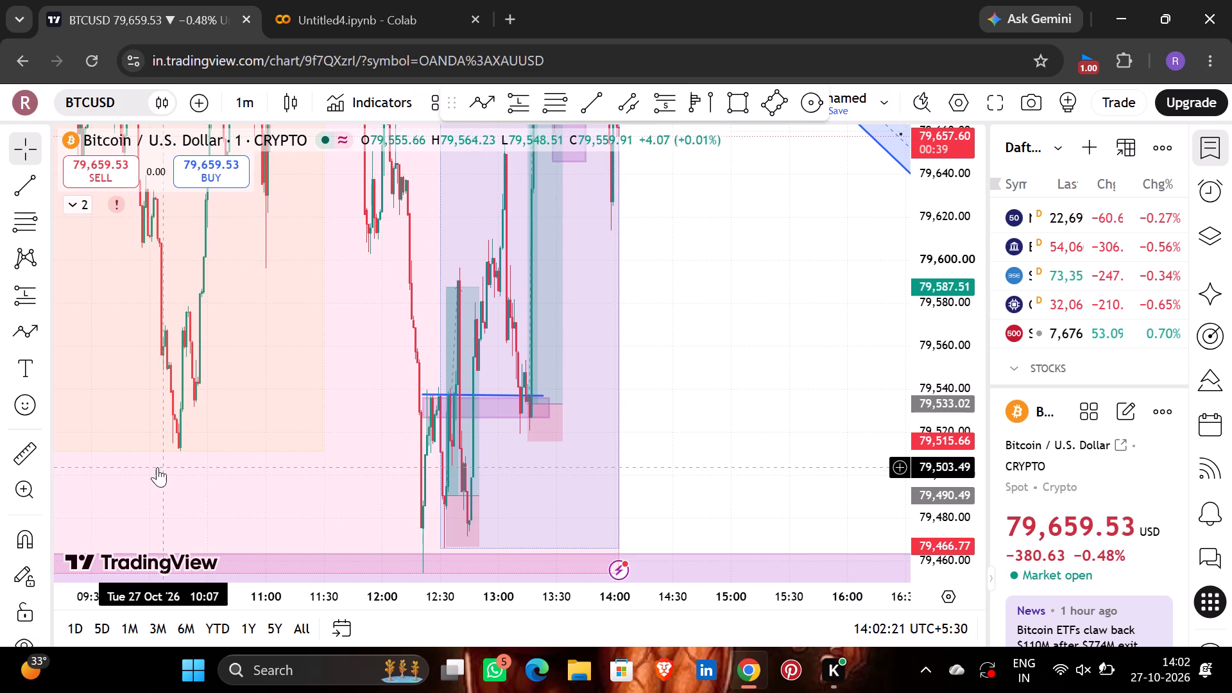
{"action": "left_click", "coordinate": [29, 109]}
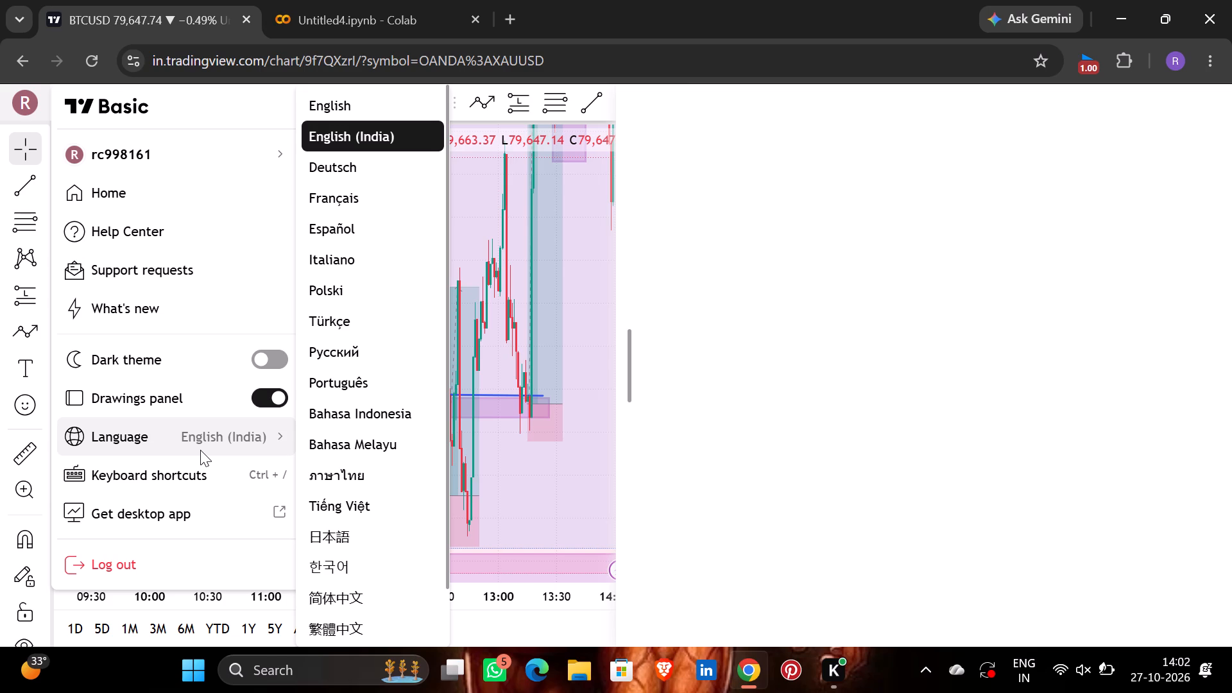
{"action": "key", "text": "ctrl+slash"}
{"action": "left_click", "coordinate": [555, 500]}
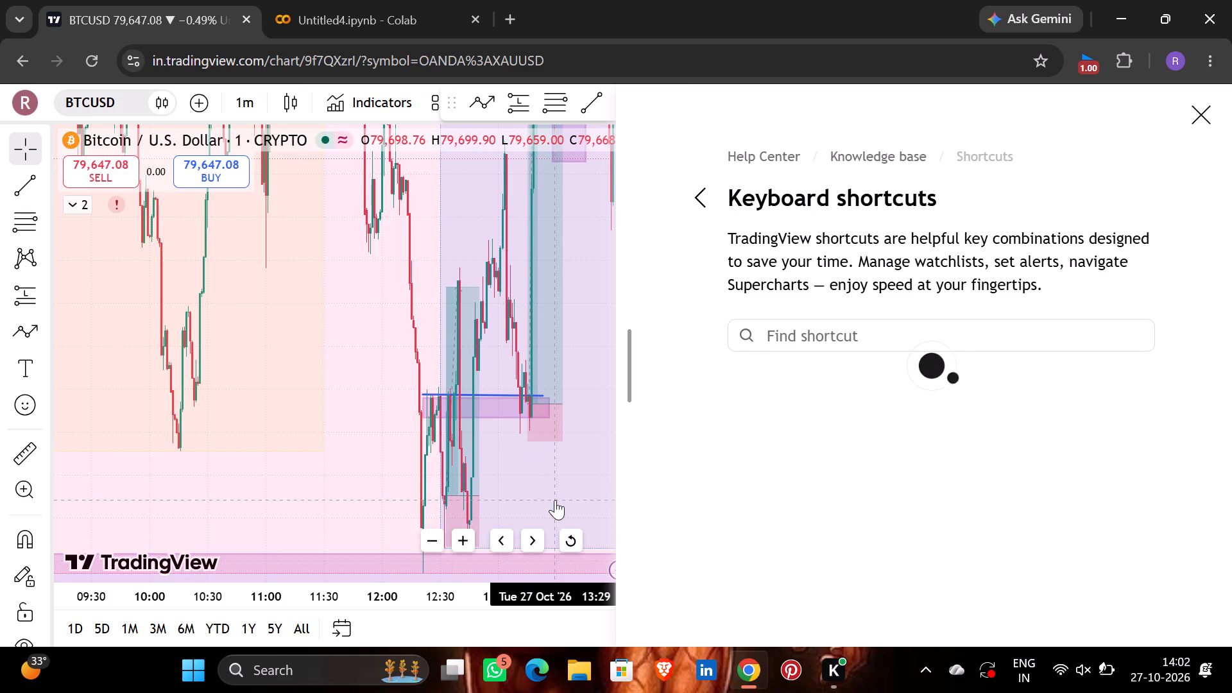
{"action": "key", "text": "ctrl+slash"}
{"action": "key", "text": "ctrl+slash"}
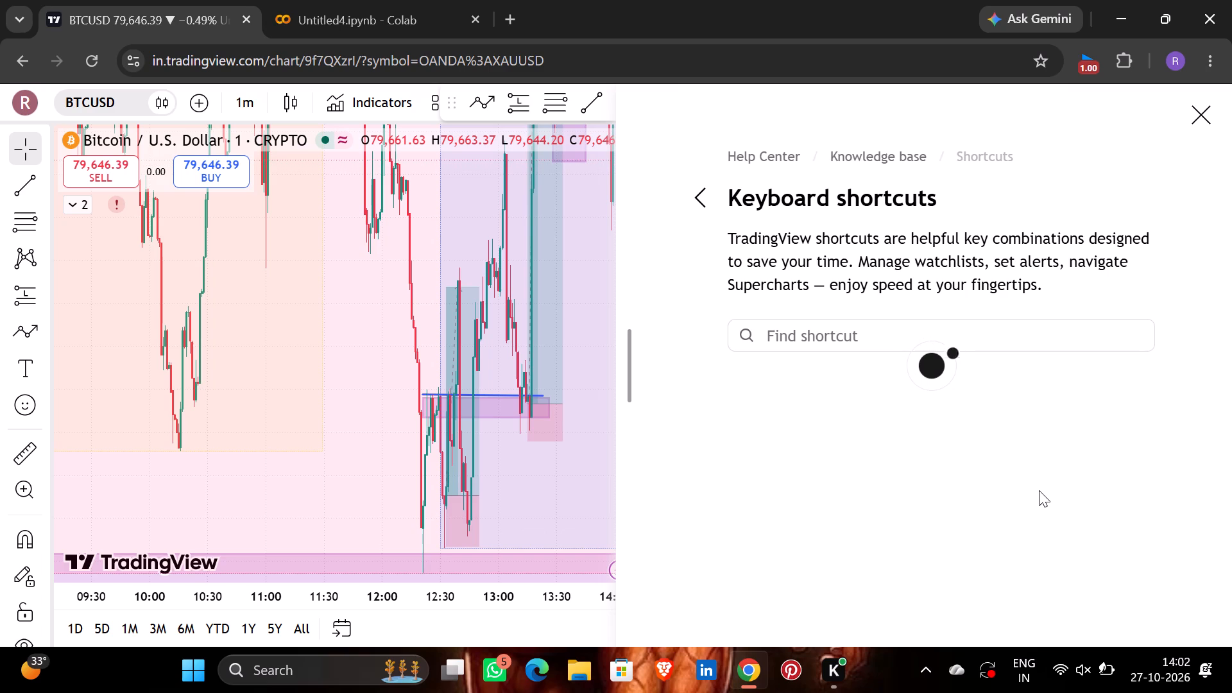
{"action": "scroll", "coordinate": [855, 400], "scroll_direction": "down", "scroll_amount": 1}
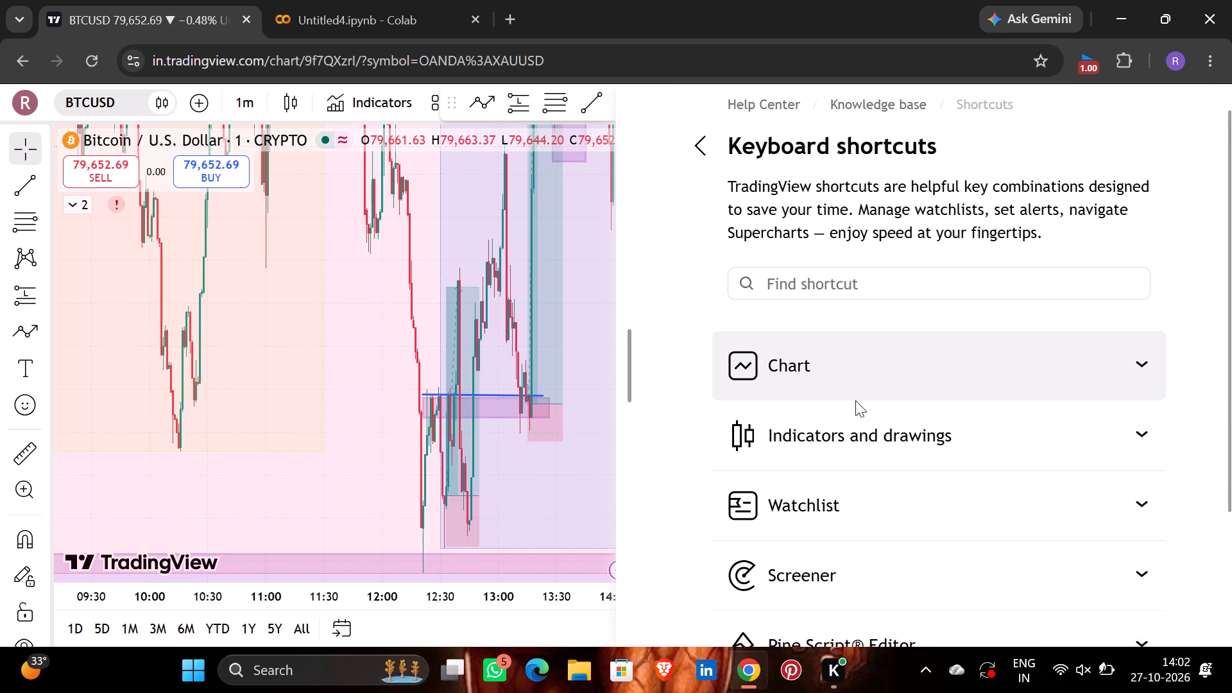
{"action": "scroll", "coordinate": [855, 400], "scroll_direction": "down", "scroll_amount": 1}
{"action": "left_click", "coordinate": [1118, 295]}
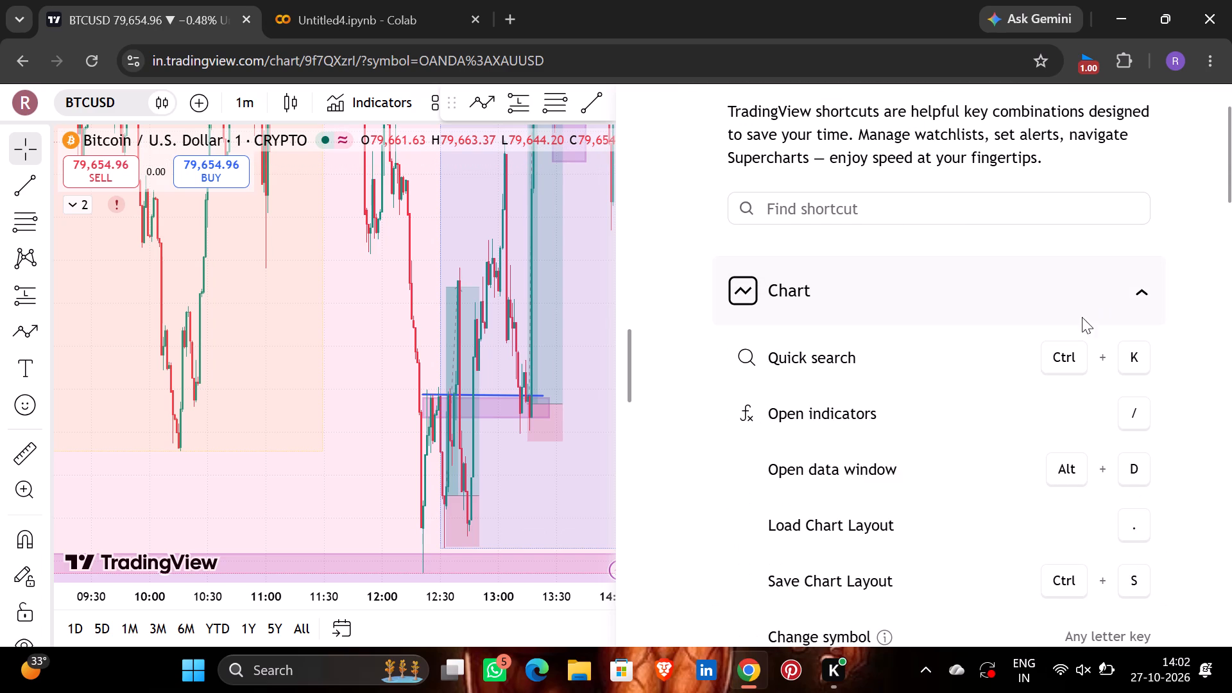
Read the first chart shortcuts and try out the quick search for tools and functions, closing it without a query.
{"action": "scroll", "coordinate": [1007, 384], "scroll_direction": "down", "scroll_amount": 2}
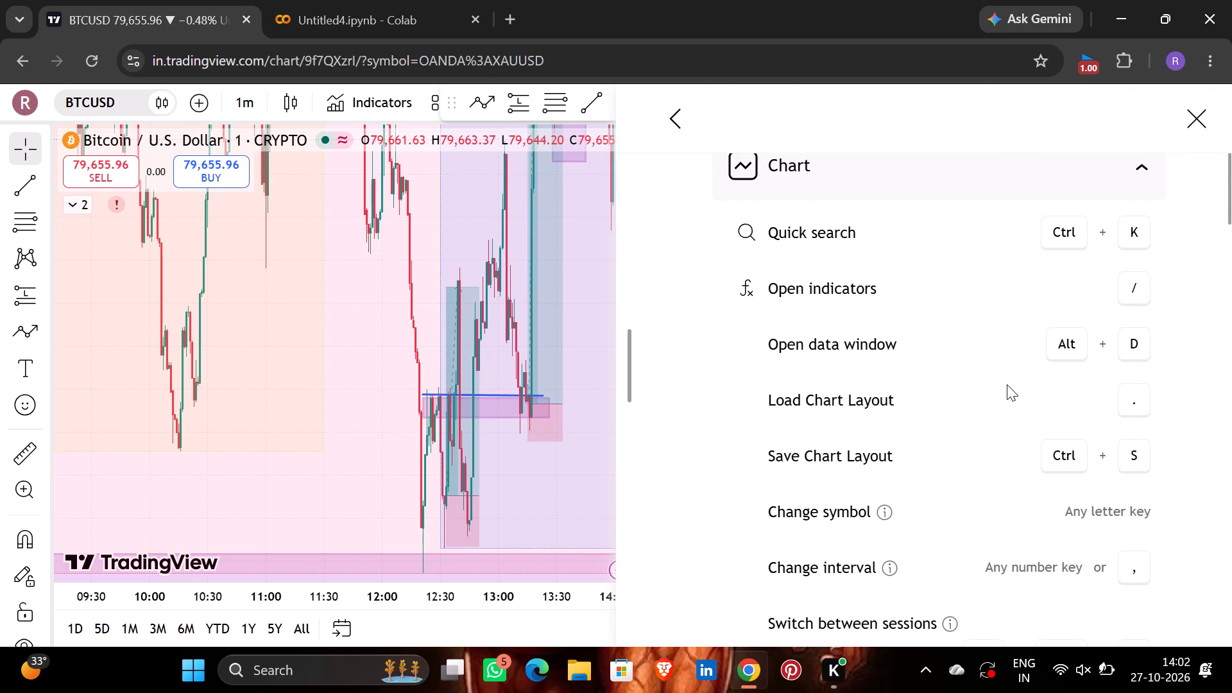
{"action": "scroll", "coordinate": [1007, 384], "scroll_direction": "down", "scroll_amount": 1}
{"action": "key", "text": "ctrl+k"}
{"action": "left_click", "coordinate": [372, 383]}
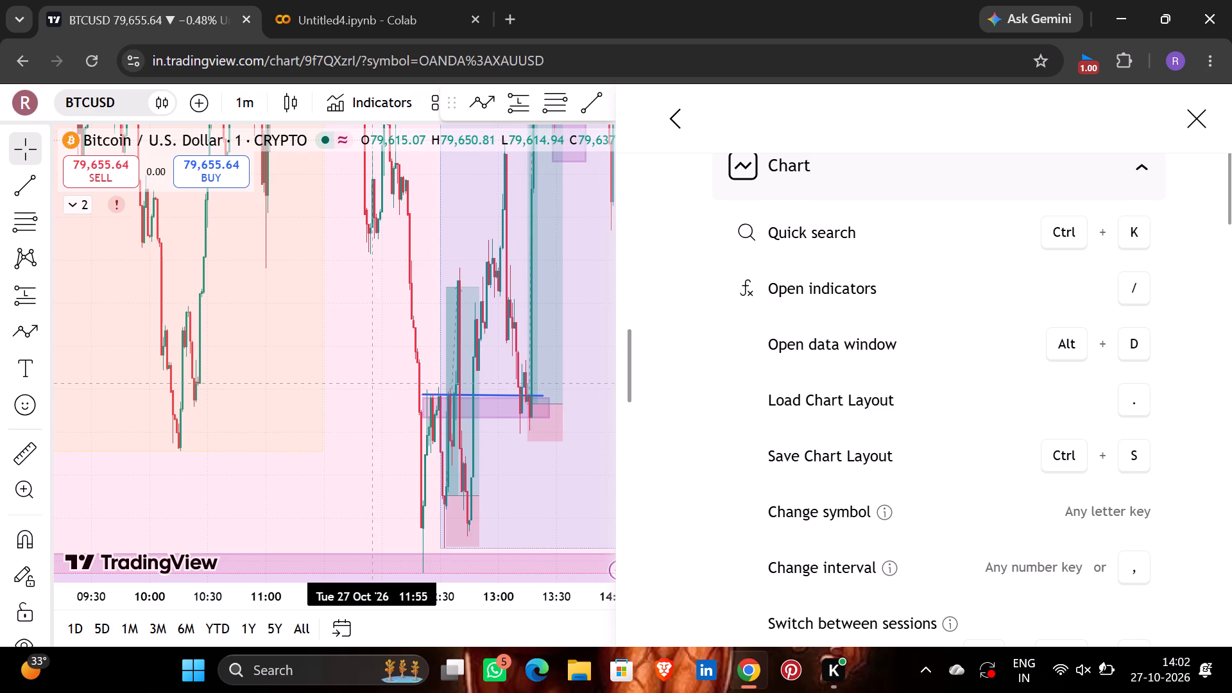
{"action": "key", "text": "ctrl+k"}
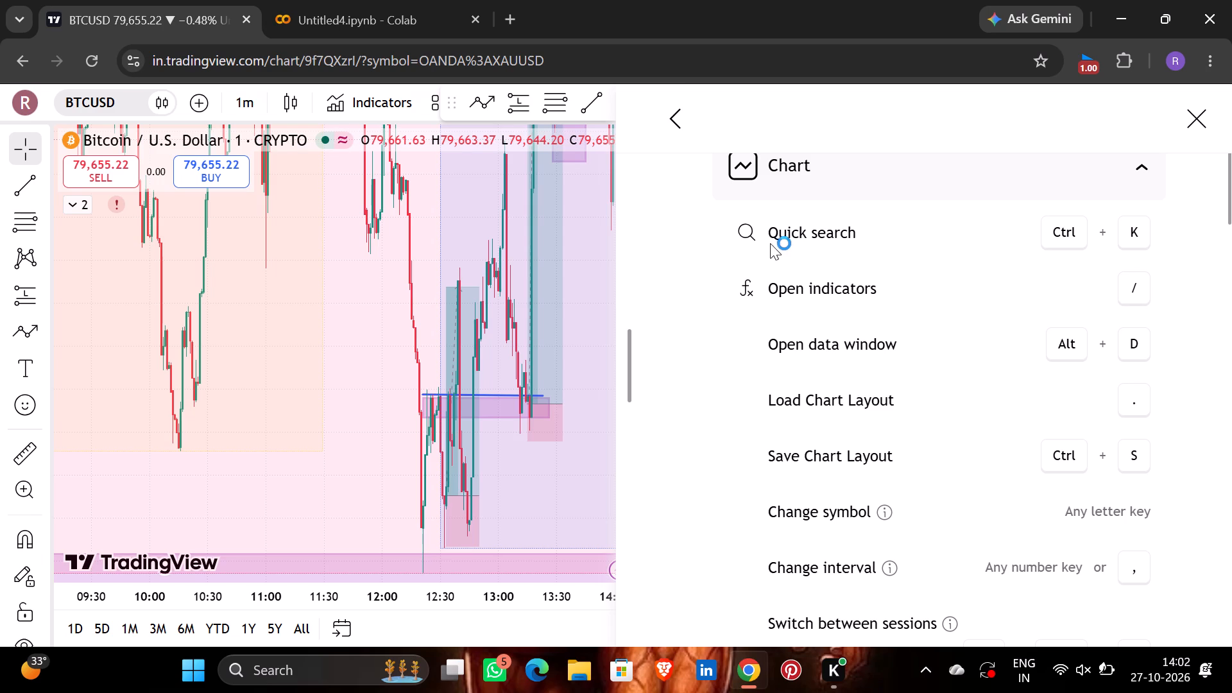
{"action": "scroll", "coordinate": [895, 366], "scroll_direction": "down", "scroll_amount": 1}
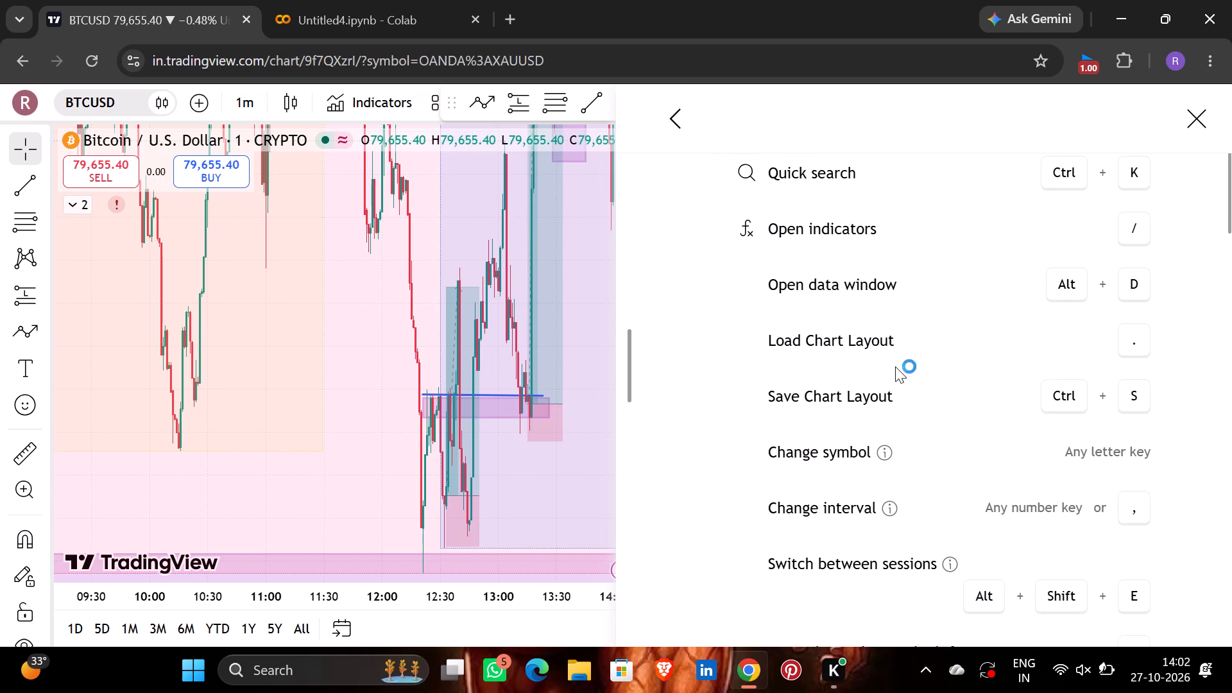
{"action": "scroll", "coordinate": [895, 366], "scroll_direction": "down", "scroll_amount": 2}
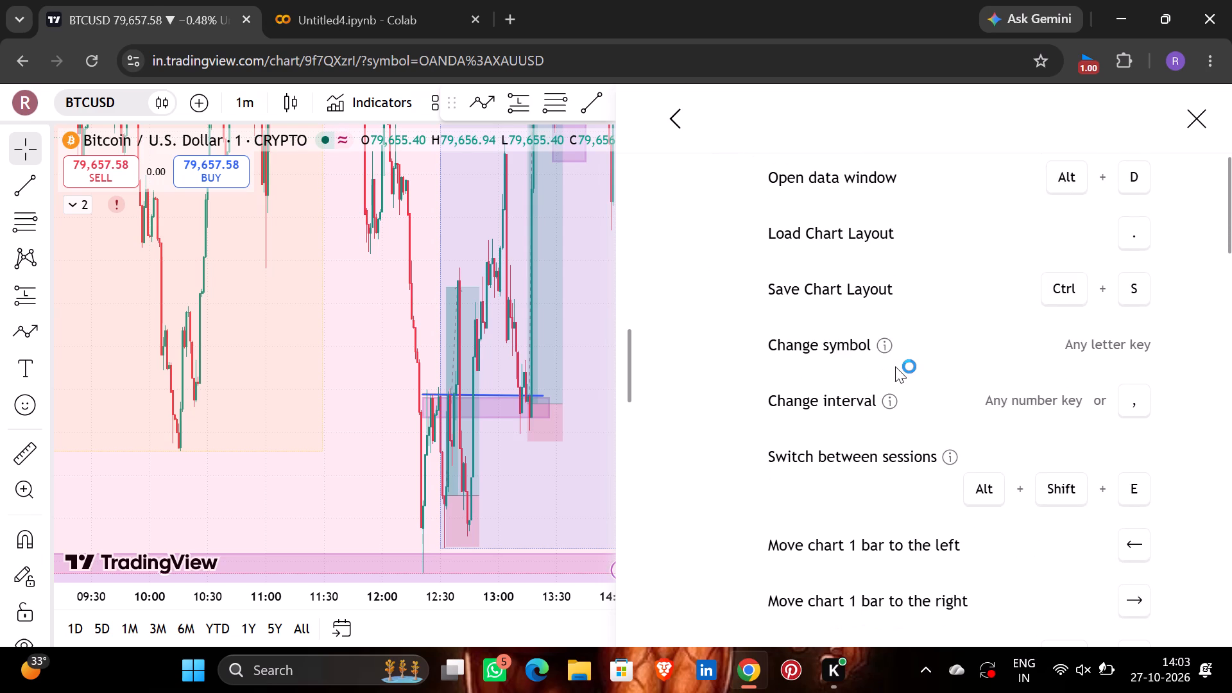
{"action": "scroll", "coordinate": [895, 366], "scroll_direction": "down", "scroll_amount": 1}
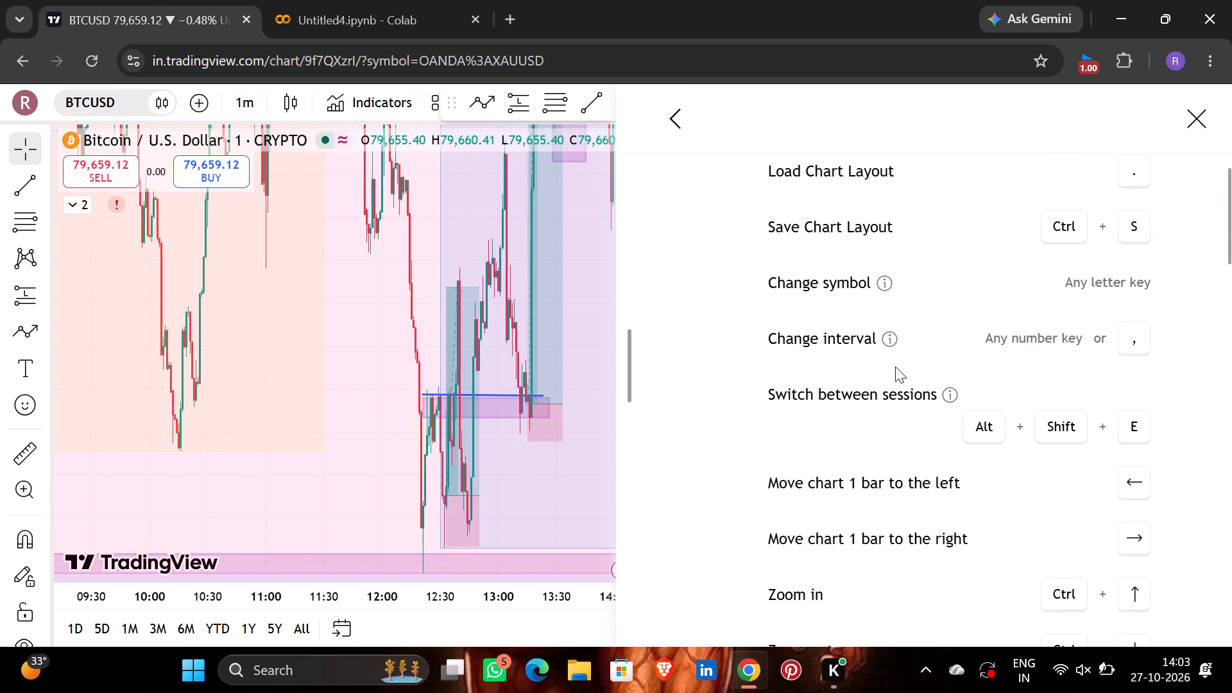
{"action": "scroll", "coordinate": [895, 366], "scroll_direction": "down", "scroll_amount": 1}
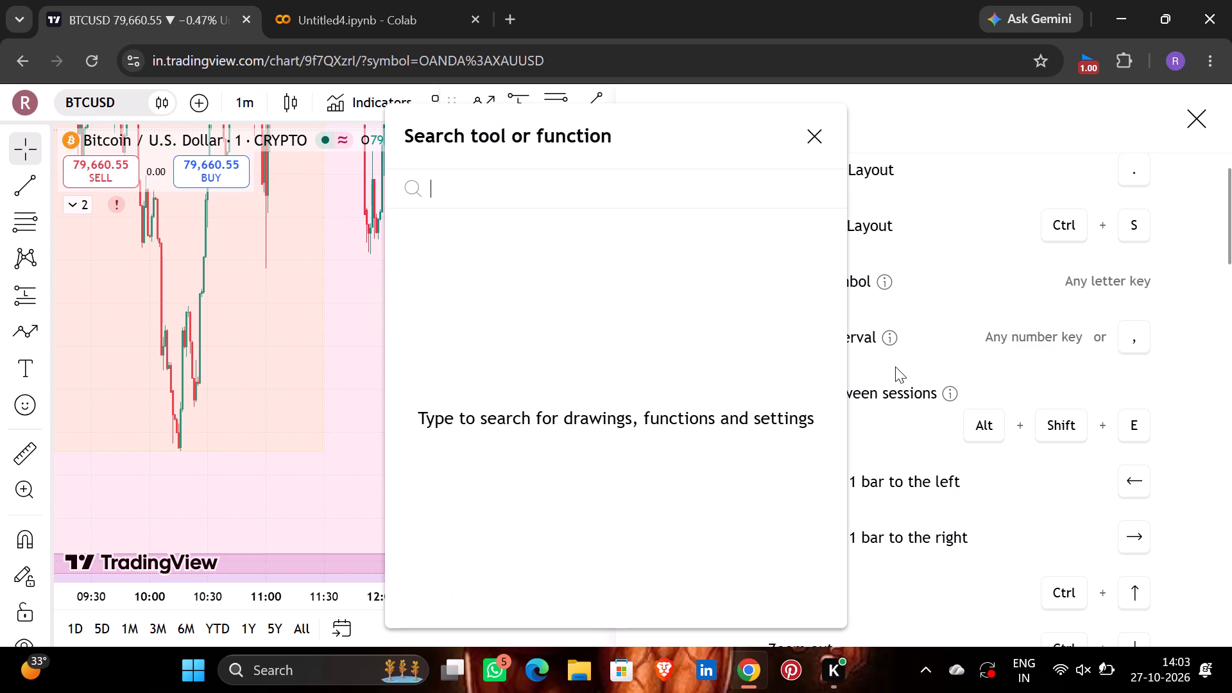
{"action": "scroll", "coordinate": [895, 366], "scroll_direction": "down", "scroll_amount": 1}
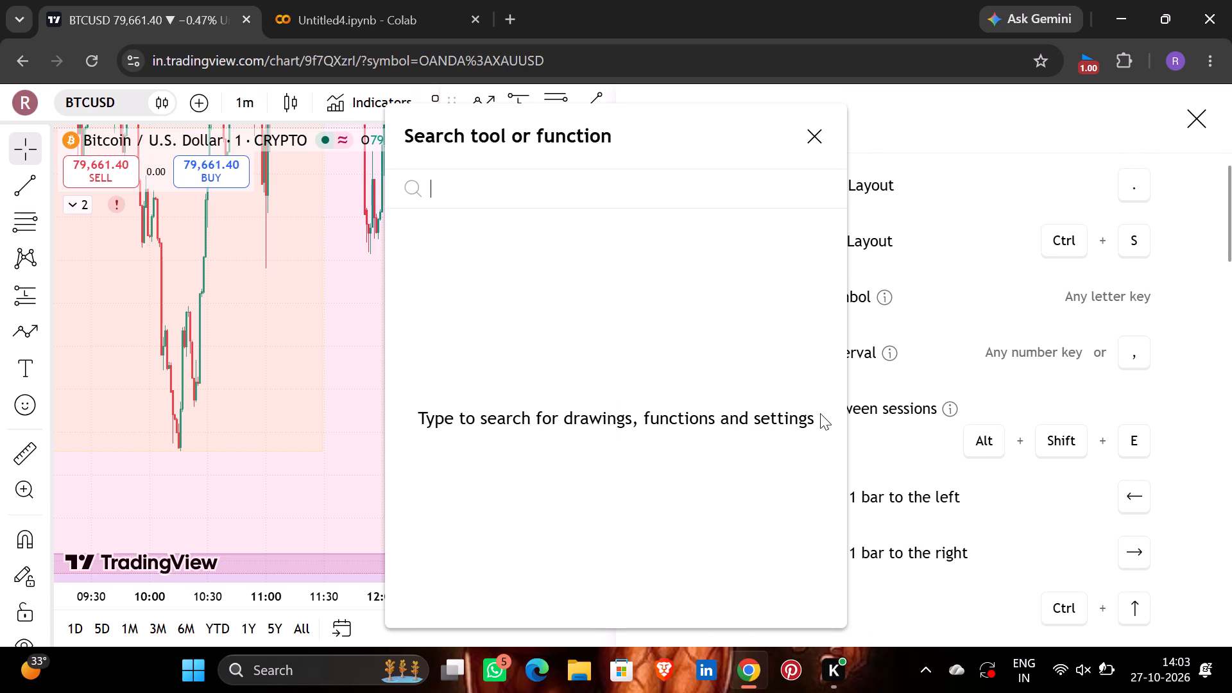
{"action": "left_click", "coordinate": [819, 130]}
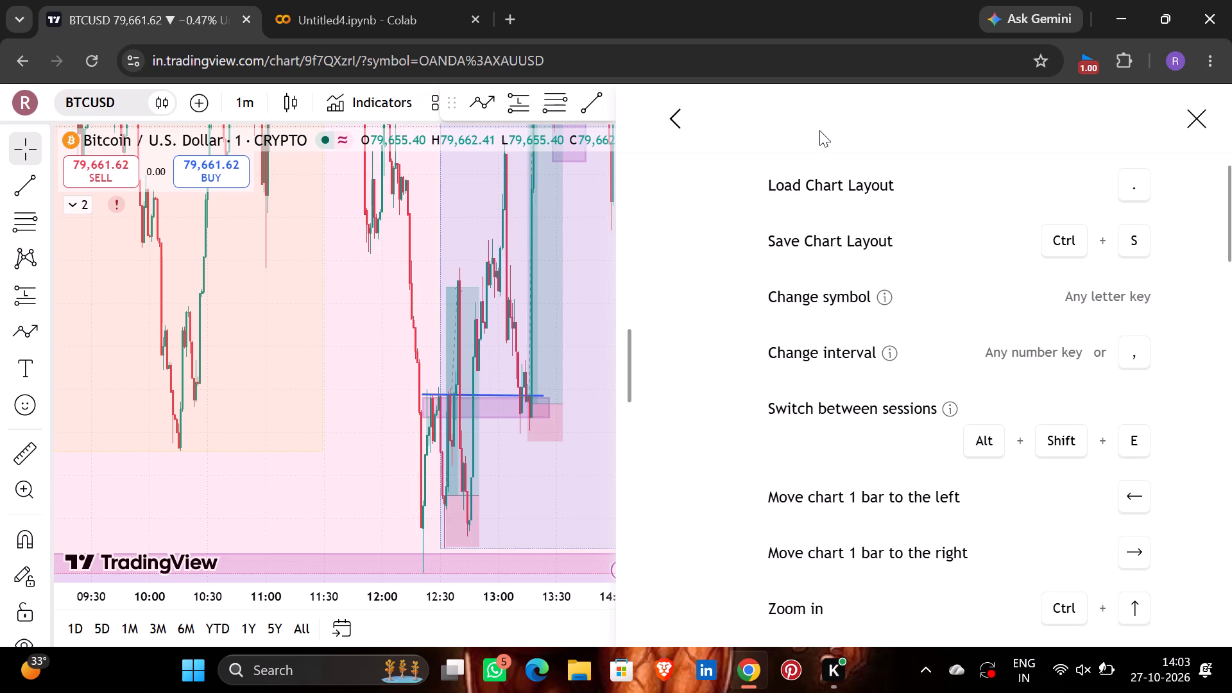
Review the chart shortcuts for zooming, replay, moving between bars, undo and maximizing, and close the shortcuts reference.
{"action": "scroll", "coordinate": [915, 327], "scroll_direction": "down", "scroll_amount": 6}
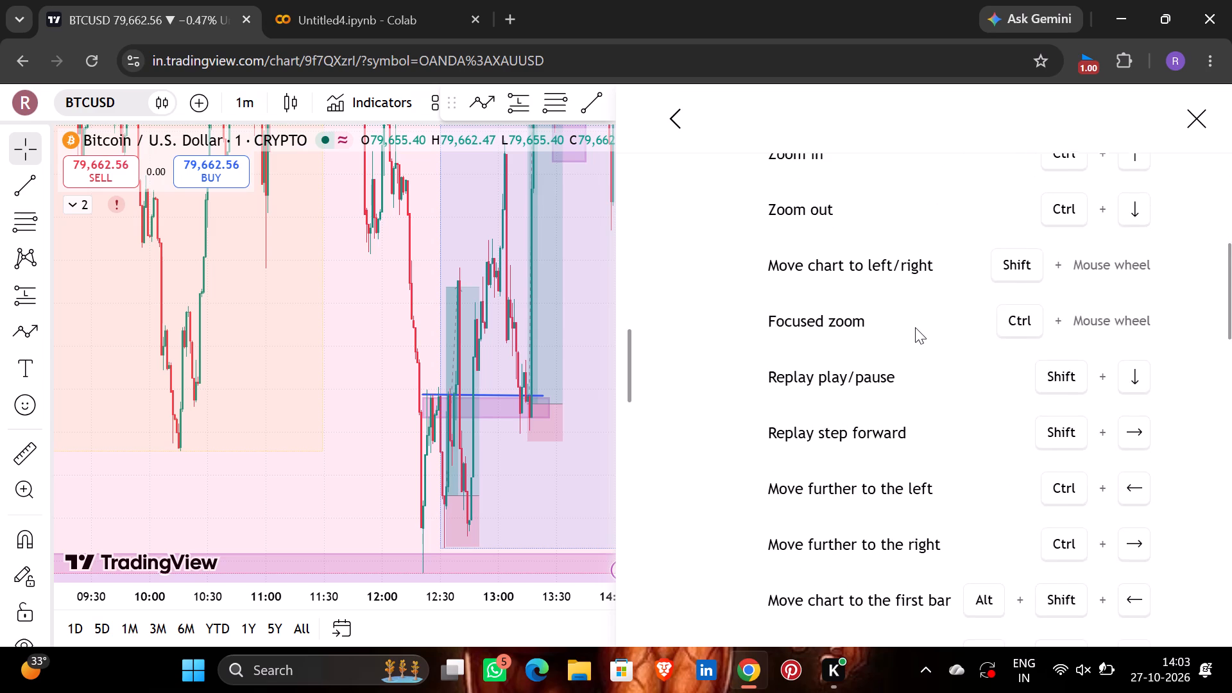
{"action": "scroll", "coordinate": [915, 327], "scroll_direction": "down", "scroll_amount": 4}
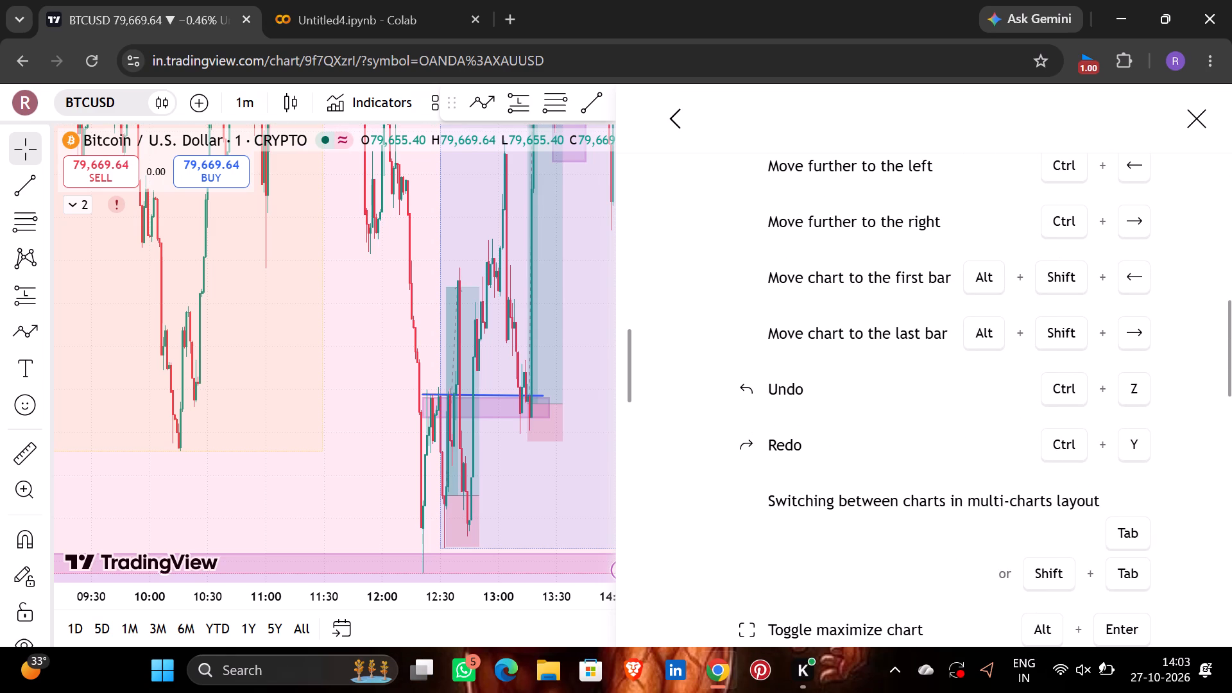
{"action": "scroll", "coordinate": [915, 327], "scroll_direction": "down", "scroll_amount": 1}
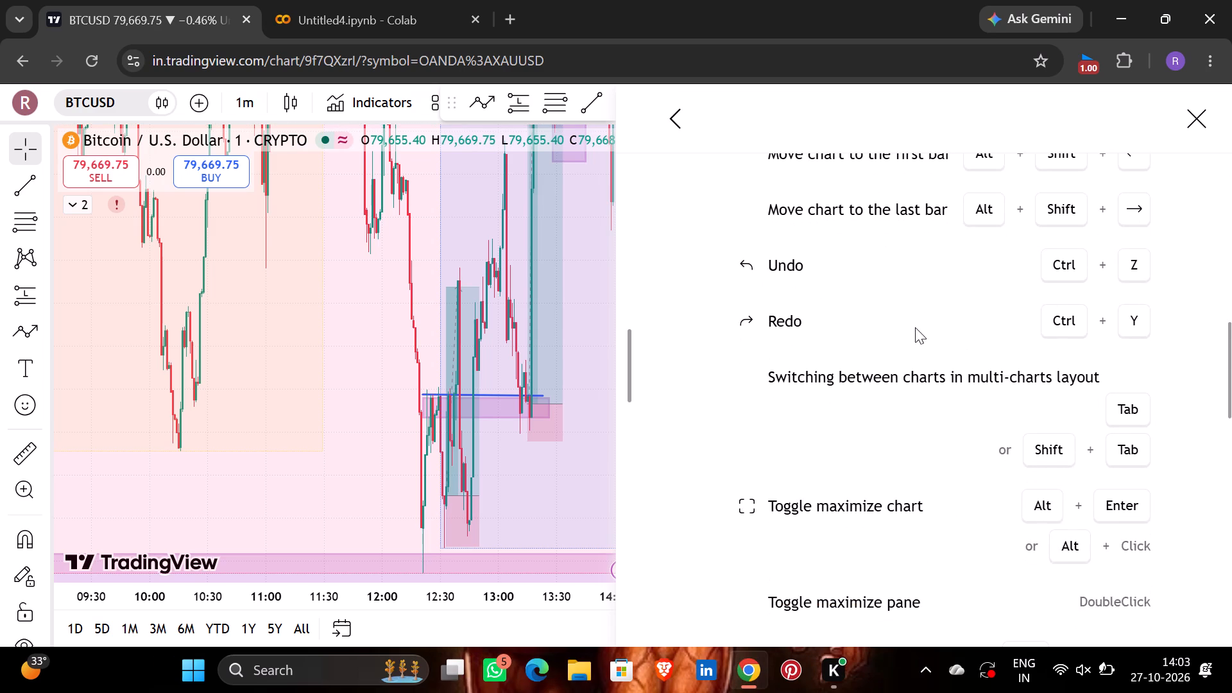
{"action": "scroll", "coordinate": [915, 327], "scroll_direction": "down", "scroll_amount": 2}
{"action": "scroll", "coordinate": [915, 327], "scroll_direction": "up", "scroll_amount": 2}
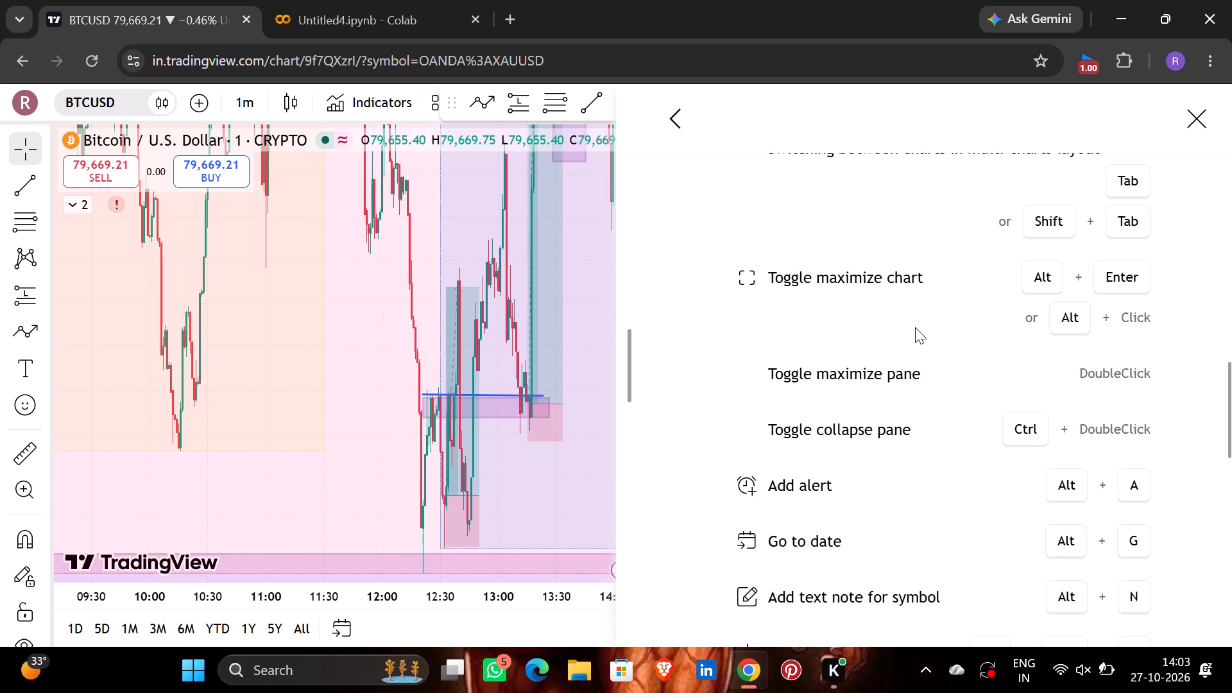
{"action": "scroll", "coordinate": [915, 327], "scroll_direction": "up", "scroll_amount": 1}
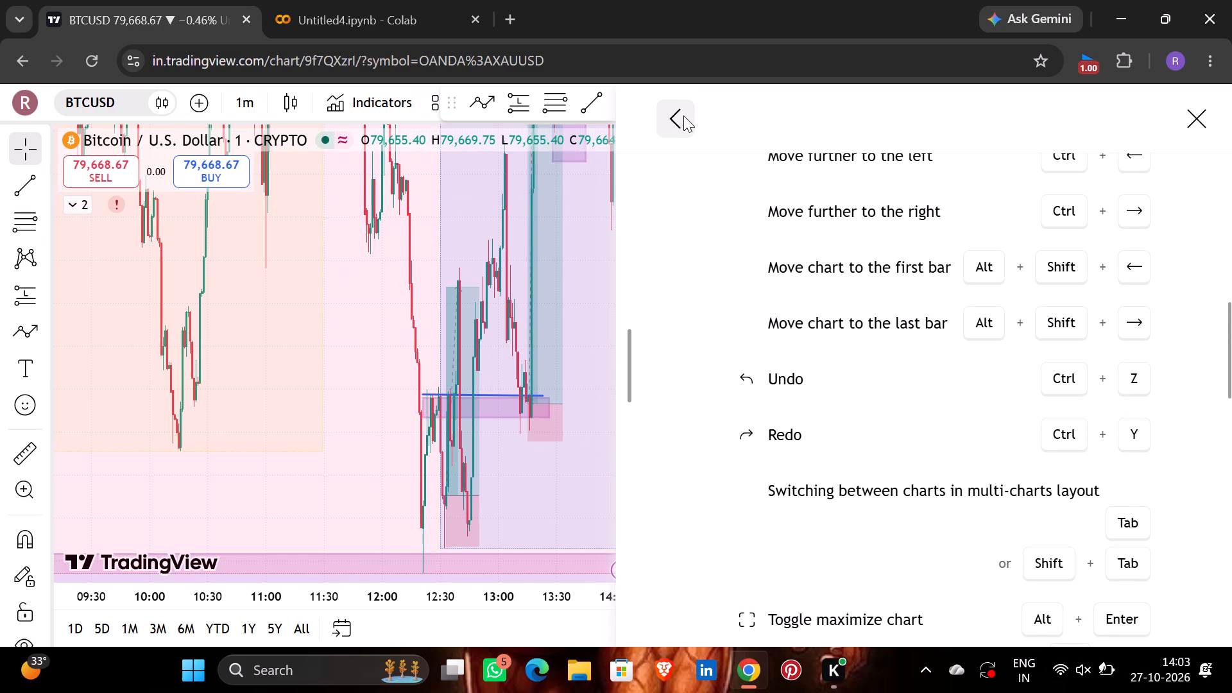
{"action": "left_click", "coordinate": [1213, 105]}
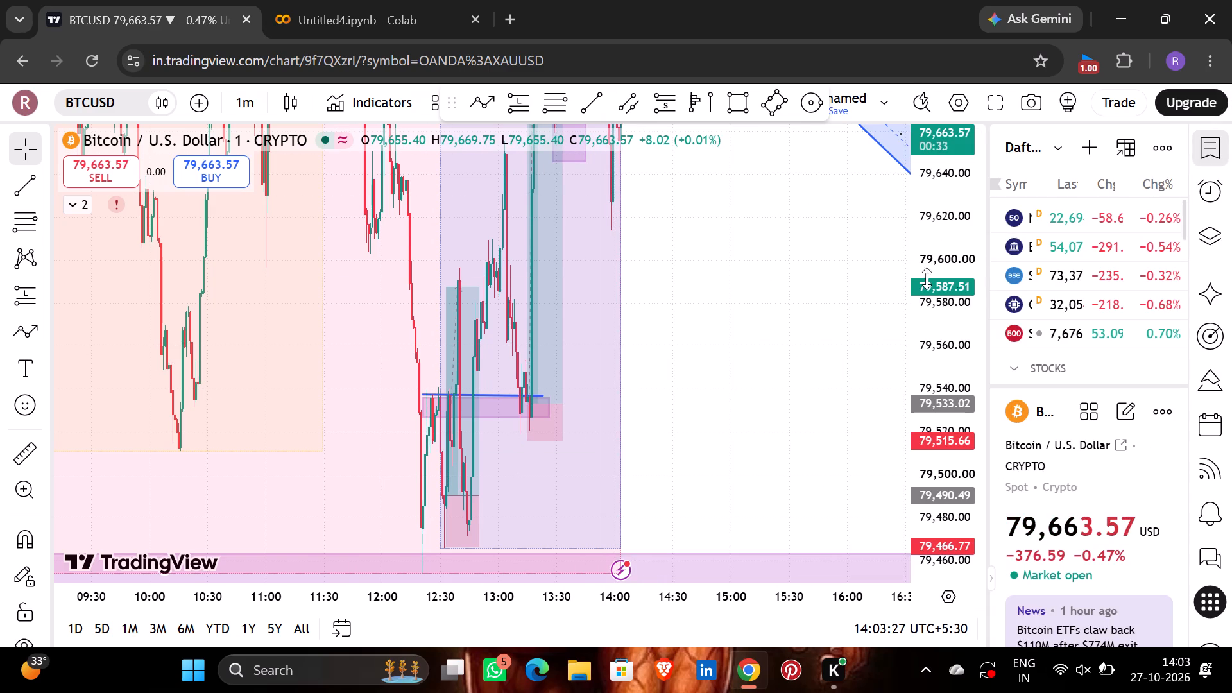
Examine the one-minute BTCUSD candles in the London session against the long positions, marked zones and descending channel, with the price scale stretched.
{"action": "scroll", "coordinate": [769, 352], "scroll_direction": "left", "scroll_amount": 3}
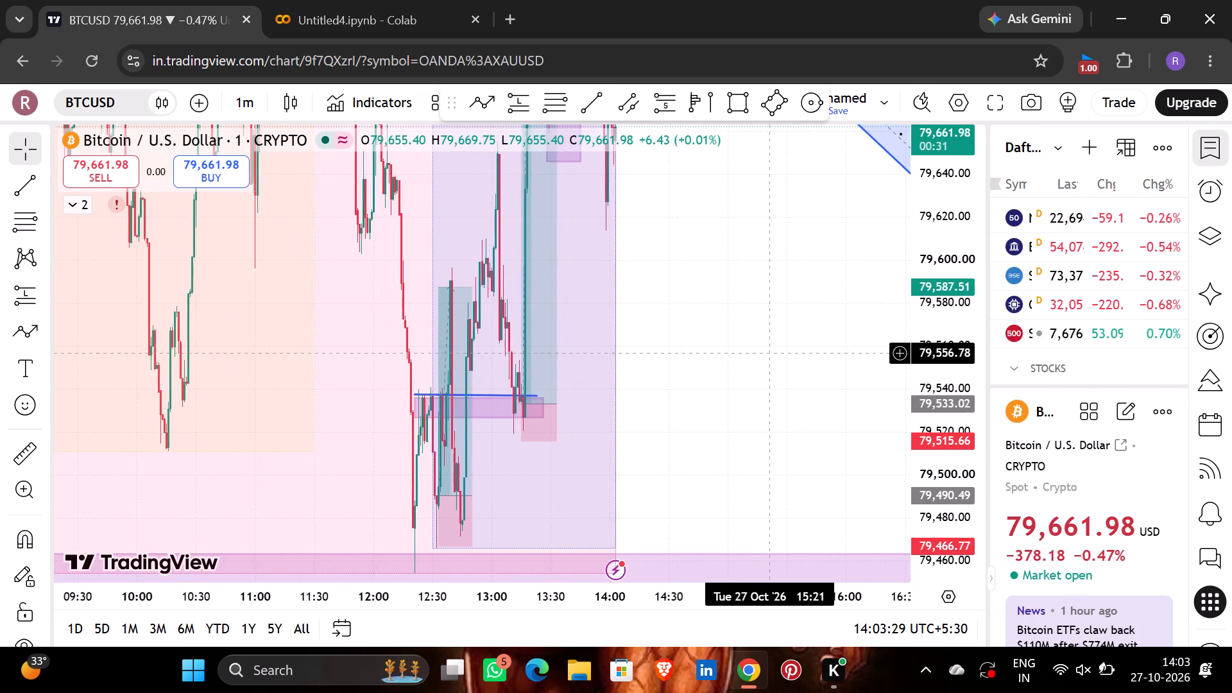
{"action": "scroll", "coordinate": [769, 352], "scroll_direction": "left", "scroll_amount": 3}
{"action": "scroll", "coordinate": [769, 352], "scroll_direction": "right", "scroll_amount": 4}
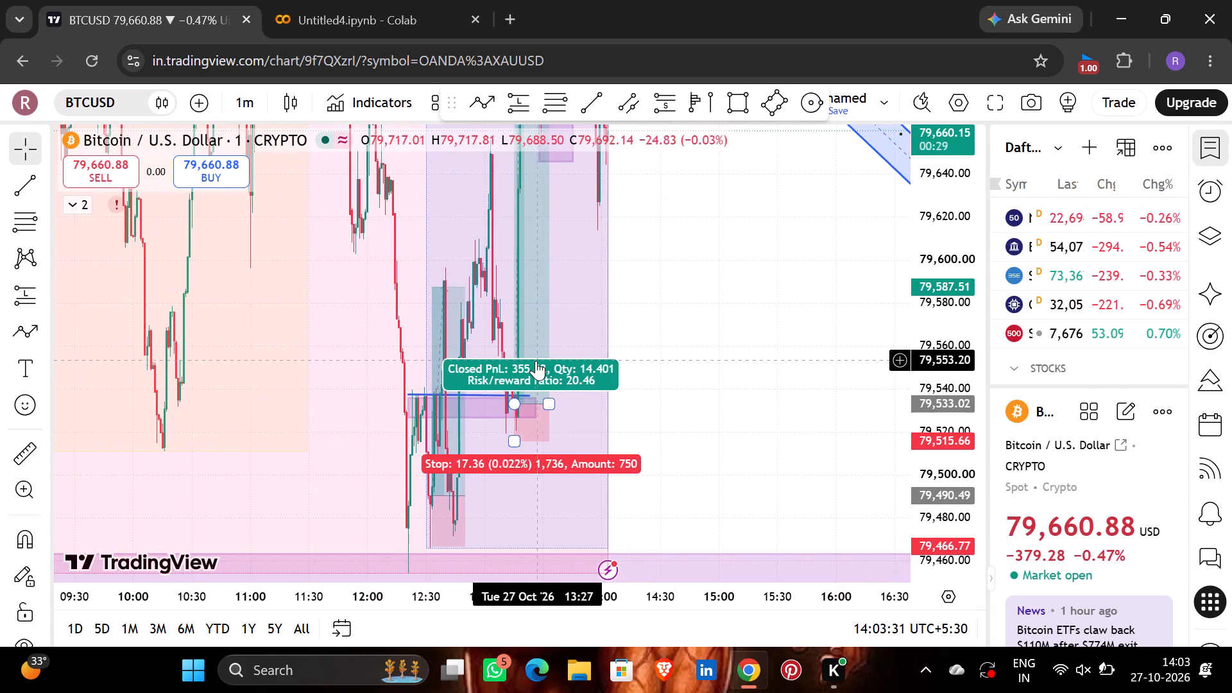
{"action": "scroll", "coordinate": [536, 361], "scroll_direction": "right", "scroll_amount": 1}
{"action": "left_click", "coordinate": [765, 355]}
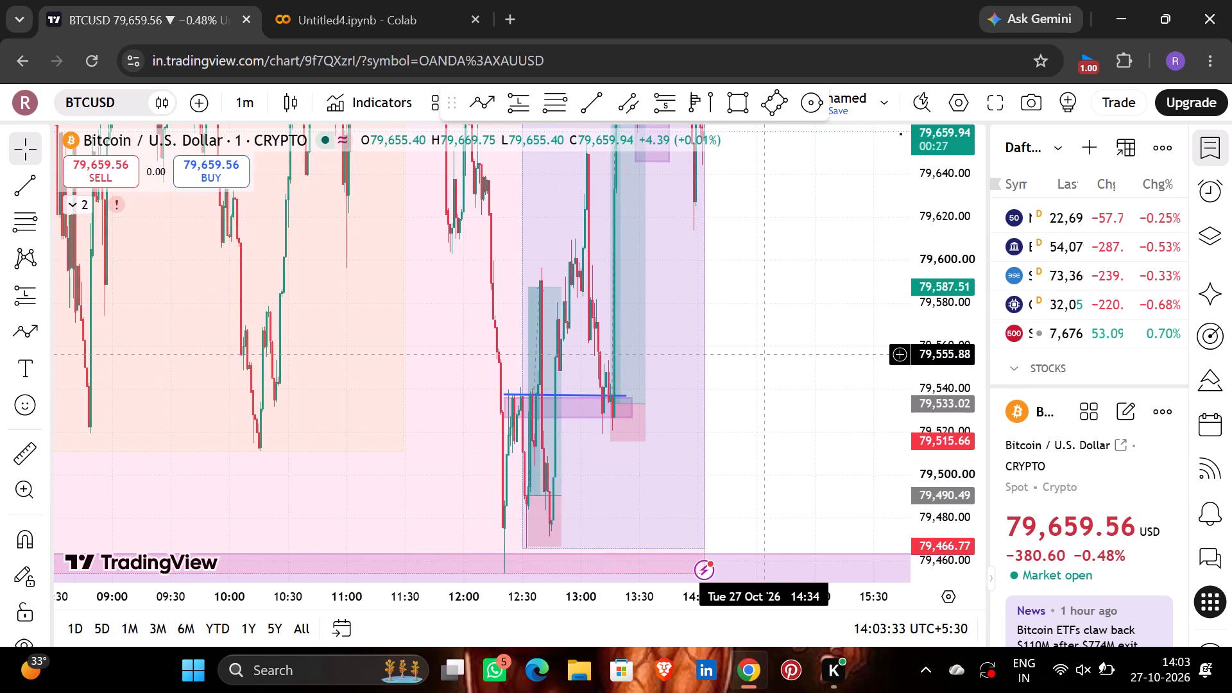
{"action": "scroll", "coordinate": [765, 355], "scroll_direction": "left", "scroll_amount": 1}
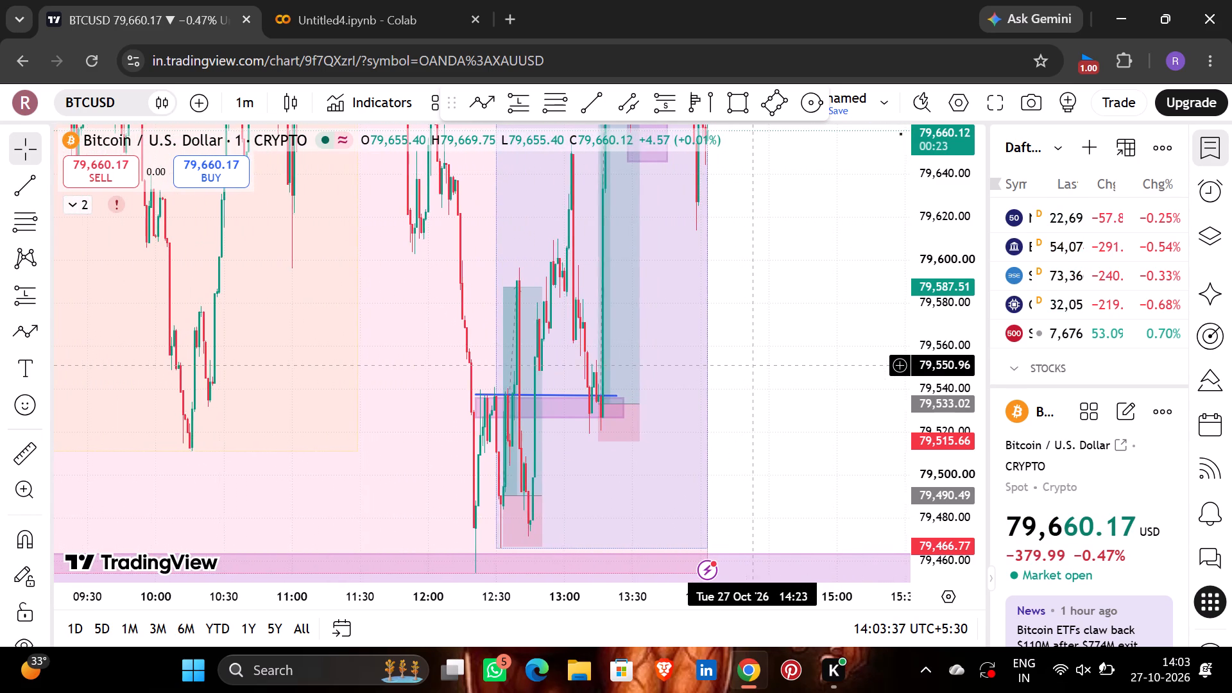
{"action": "scroll", "coordinate": [753, 365], "scroll_direction": "left", "scroll_amount": 3}
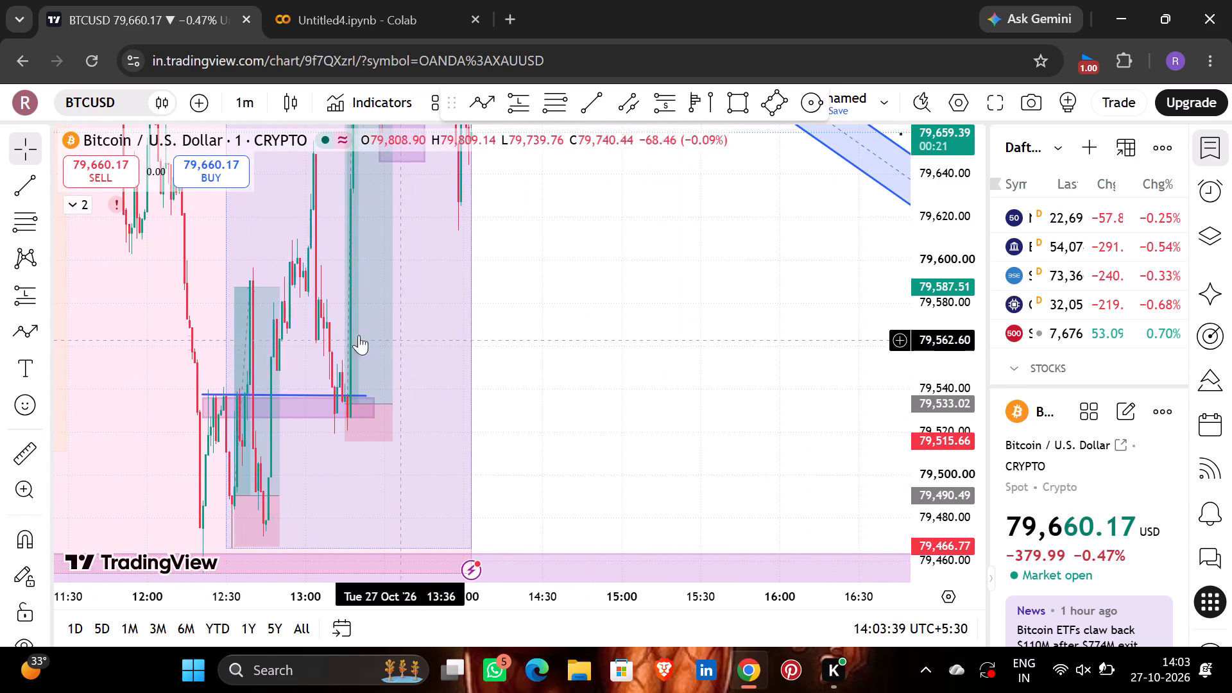
{"action": "left_click_drag", "start_coordinate": [406, 244], "coordinate": [473, 692]}
{"action": "left_click_drag", "start_coordinate": [506, 396], "coordinate": [589, 311]}
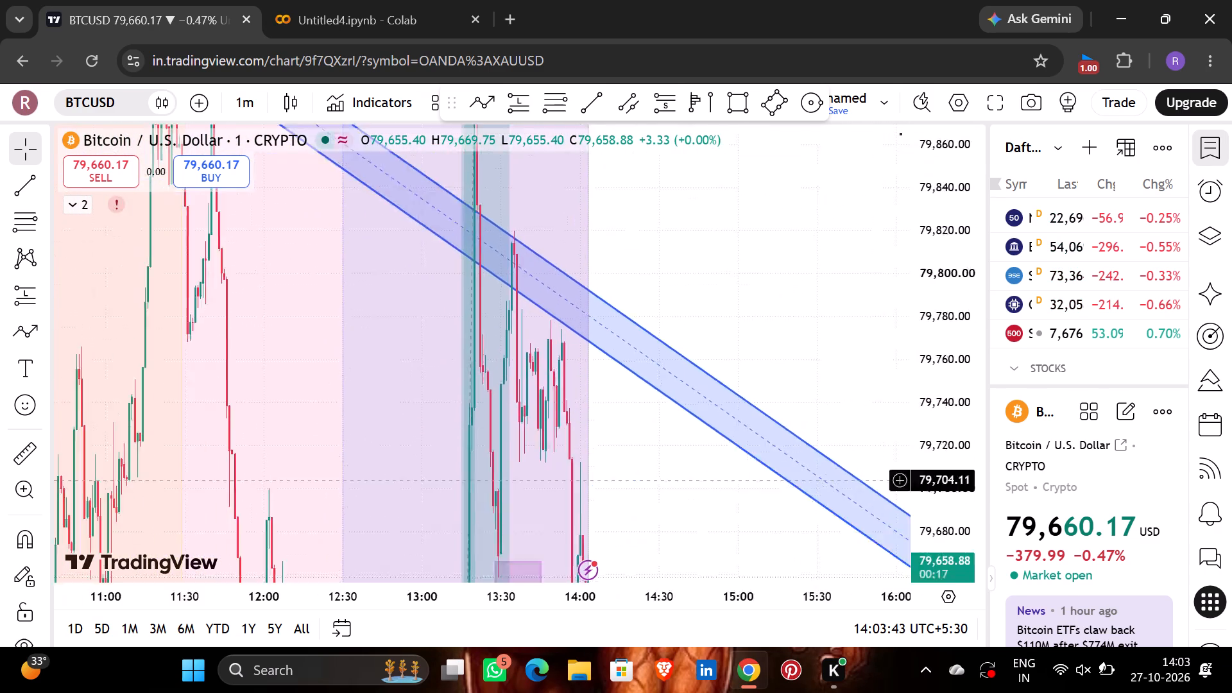
{"action": "left_click_drag", "start_coordinate": [589, 311], "coordinate": [599, 171]}
{"action": "left_click_drag", "start_coordinate": [954, 370], "coordinate": [956, 193]}
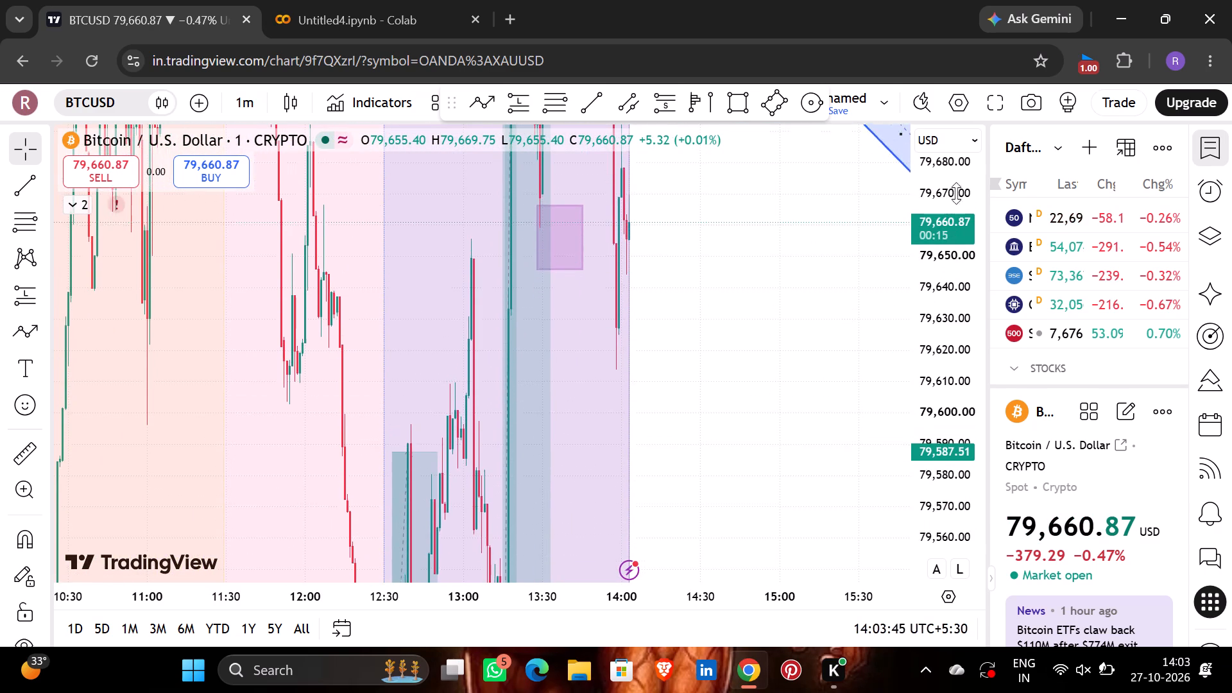
Examine the one-minute BTCUSD candles from 13:00 to the latest bar against the descending channel, small purple zone and 13:15 long position.
{"action": "left_click_drag", "start_coordinate": [956, 193], "coordinate": [927, 520]}
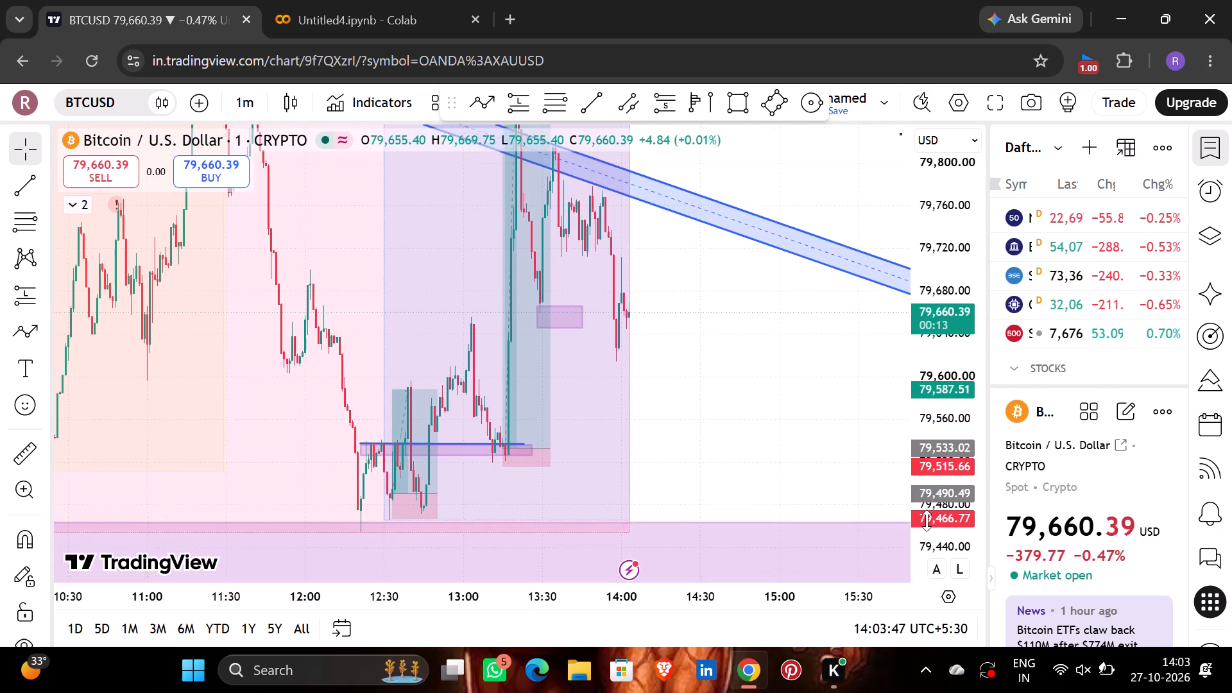
{"action": "left_click_drag", "start_coordinate": [927, 520], "coordinate": [927, 520]}
{"action": "left_click_drag", "start_coordinate": [517, 601], "coordinate": [633, 599]}
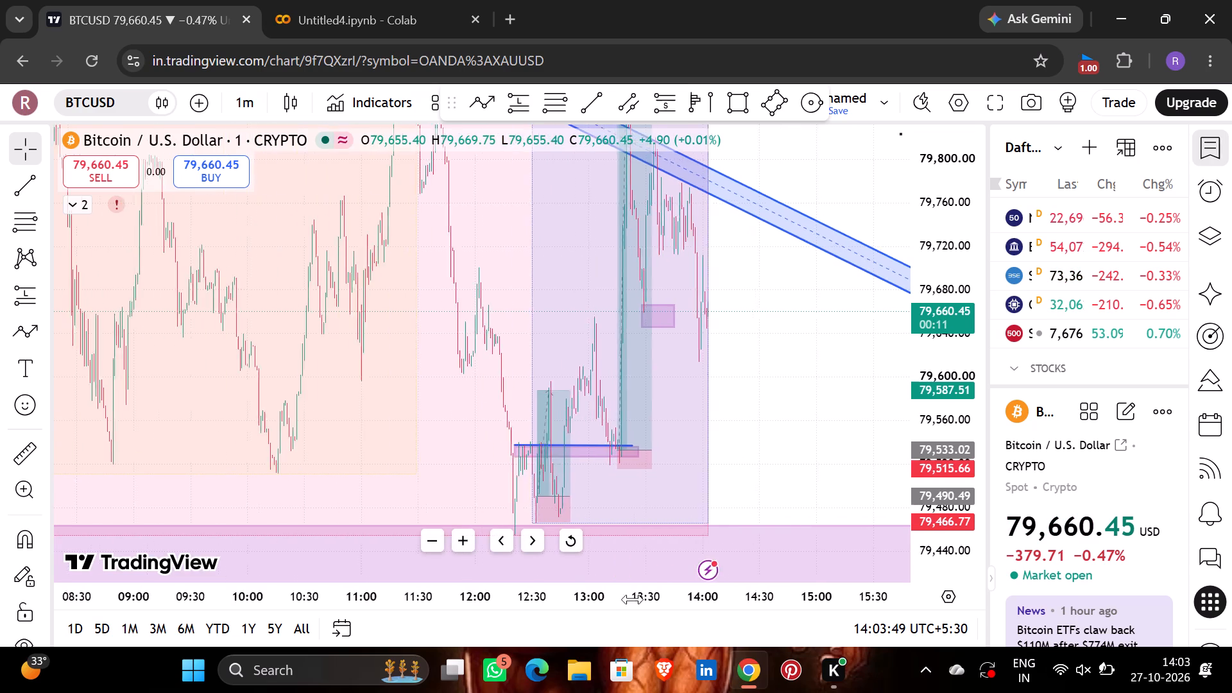
{"action": "left_click_drag", "start_coordinate": [633, 599], "coordinate": [104, 551]}
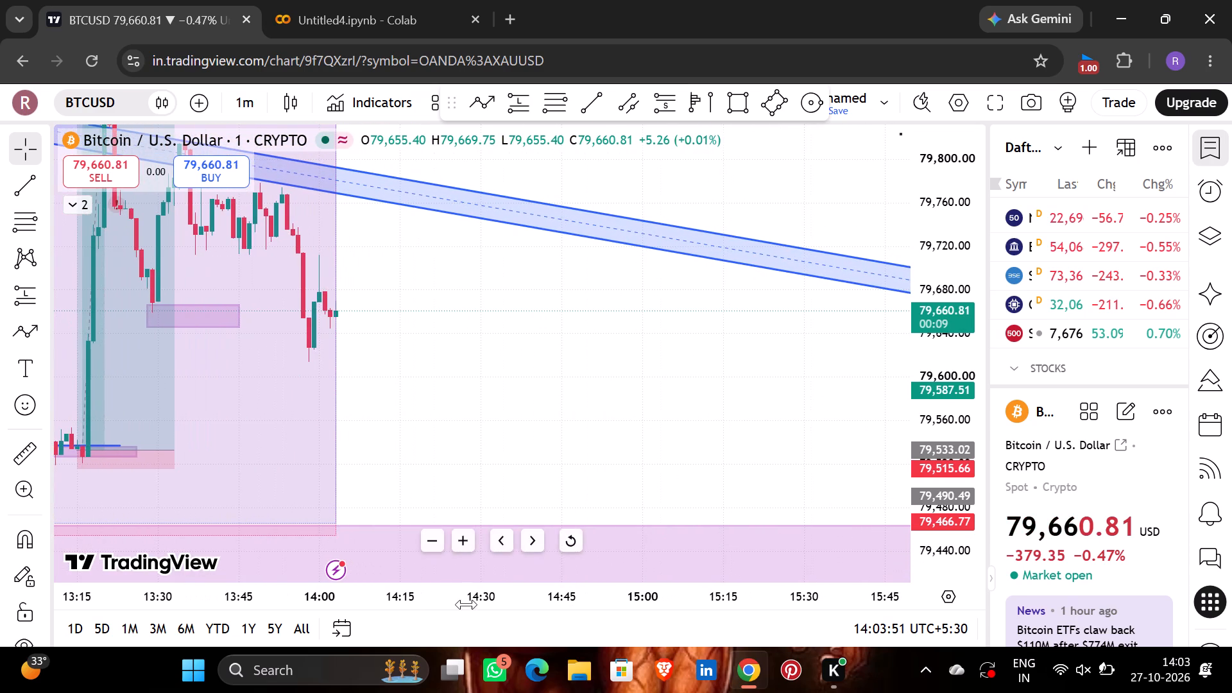
{"action": "left_click_drag", "start_coordinate": [490, 608], "coordinate": [159, 581]}
{"action": "left_click_drag", "start_coordinate": [340, 399], "coordinate": [859, 488]}
{"action": "left_click_drag", "start_coordinate": [480, 411], "coordinate": [689, 407]}
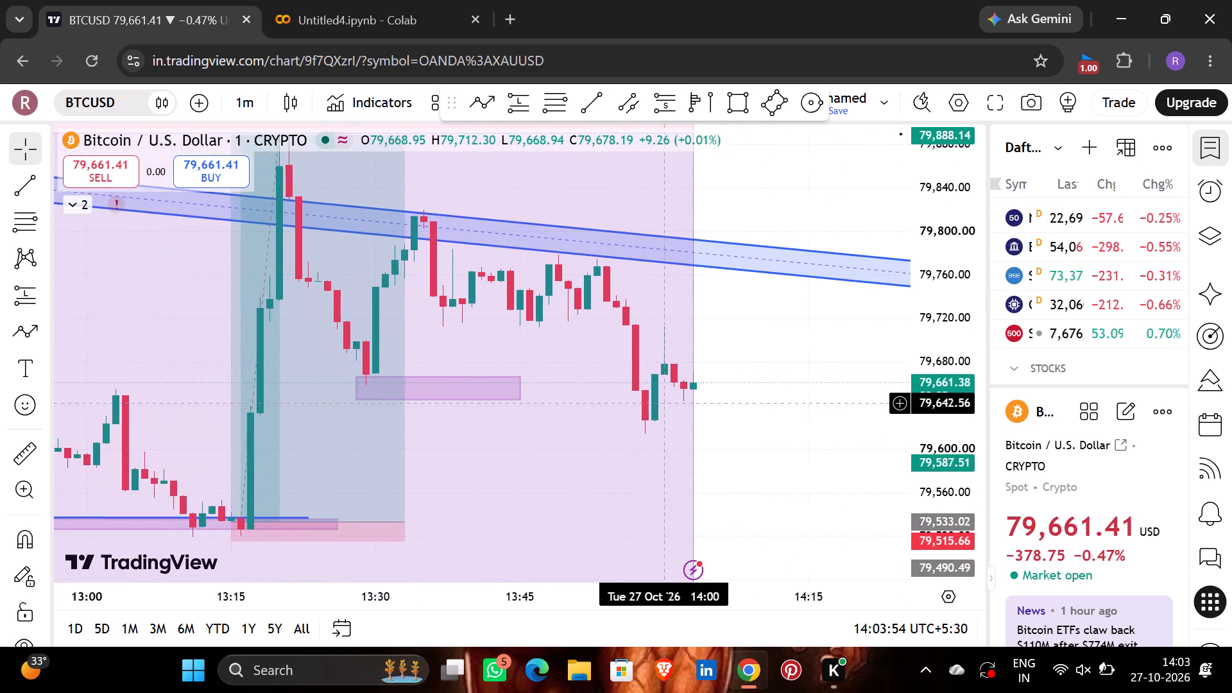
{"action": "left_click_drag", "start_coordinate": [689, 407], "coordinate": [767, 410]}
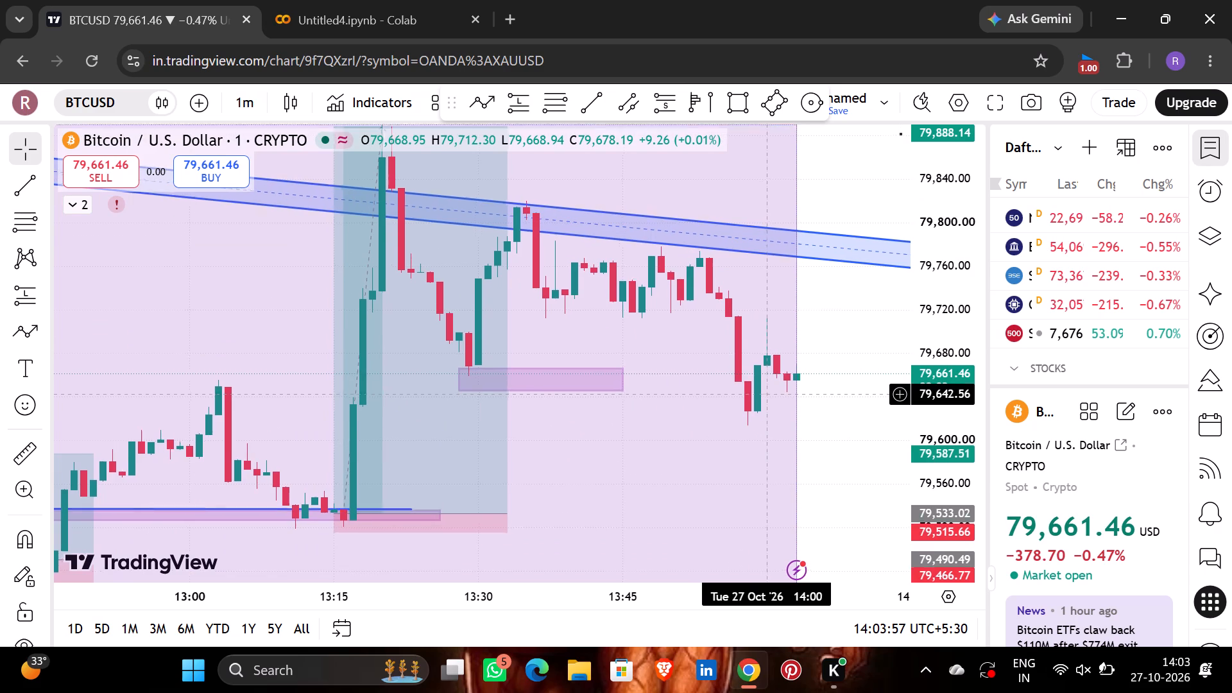
{"action": "left_click_drag", "start_coordinate": [767, 410], "coordinate": [762, 420]}
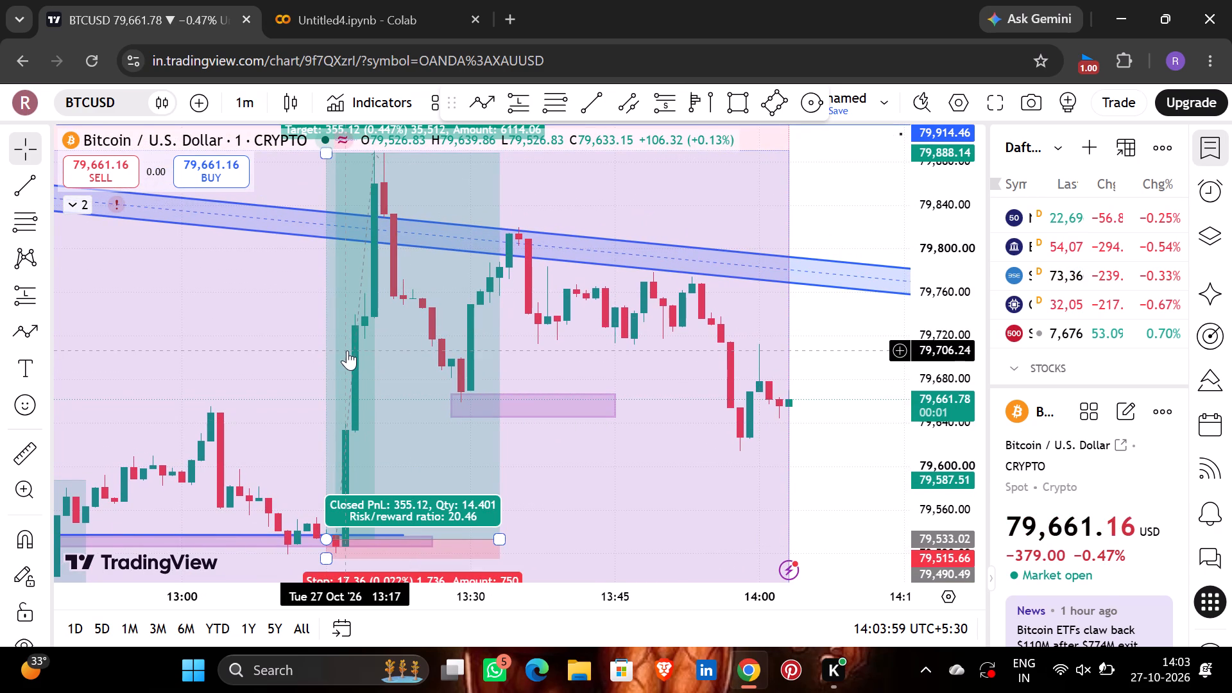
{"action": "left_click", "coordinate": [347, 350]}
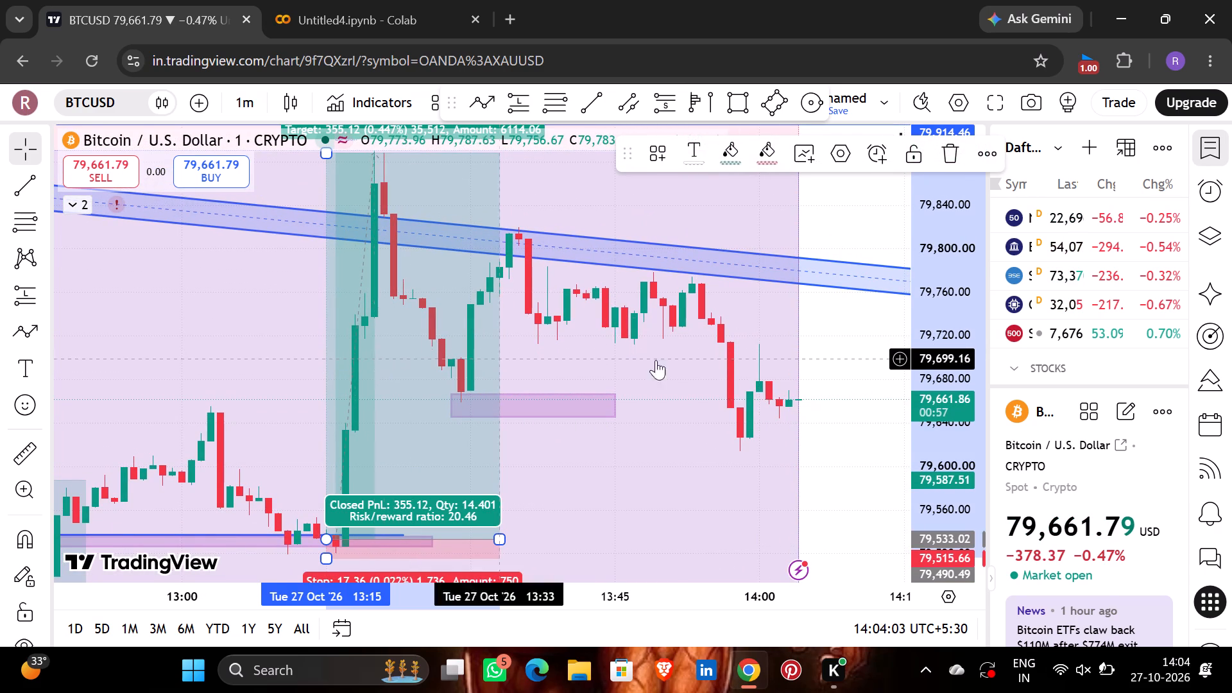
{"action": "left_click", "coordinate": [790, 402]}
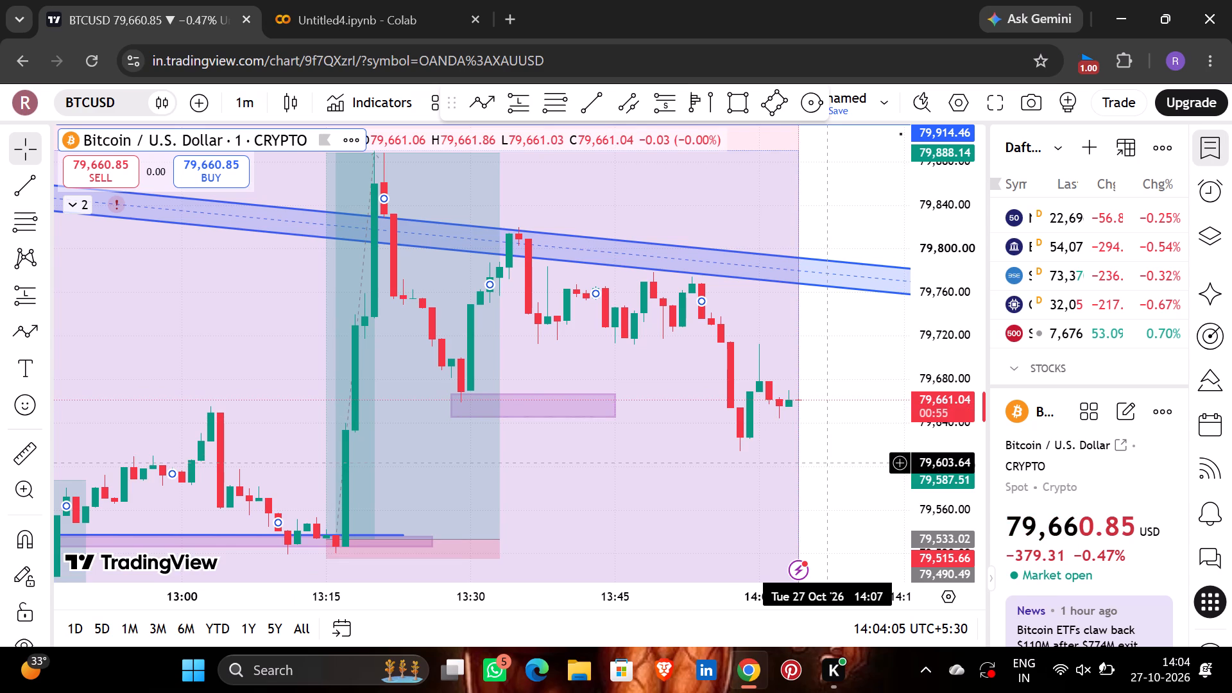
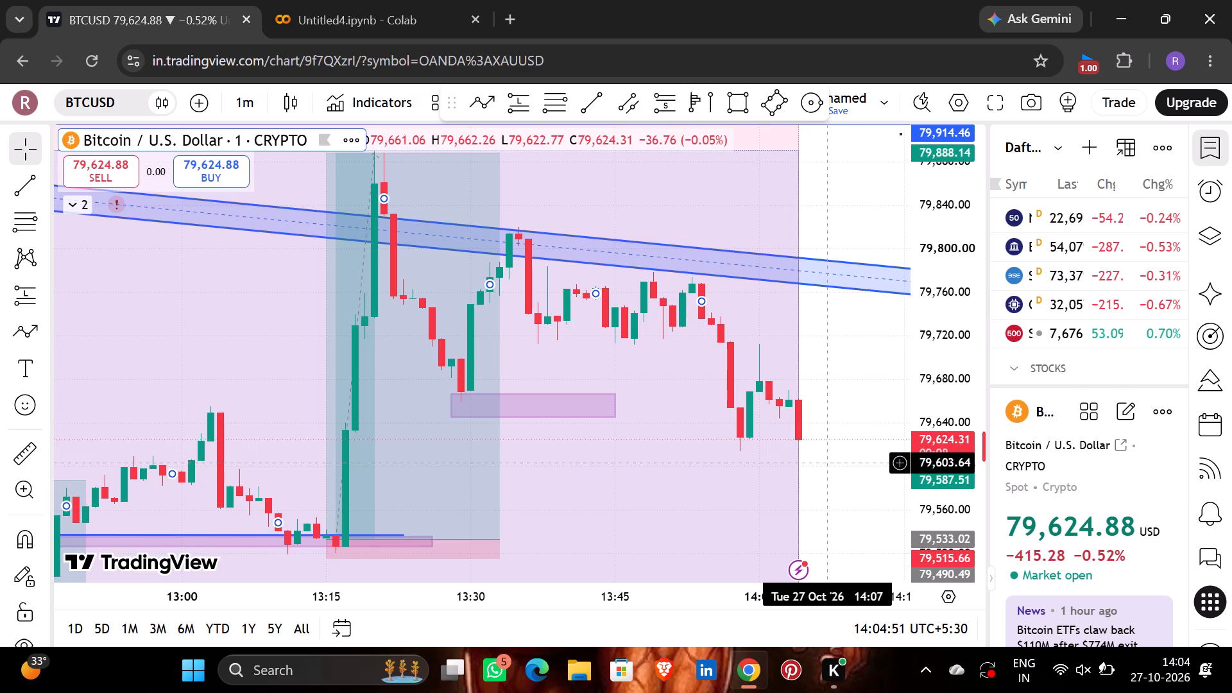
Open the broker selection from the BTCUSD market order controls and look through the listed brokers.
{"action": "left_click", "coordinate": [826, 462]}
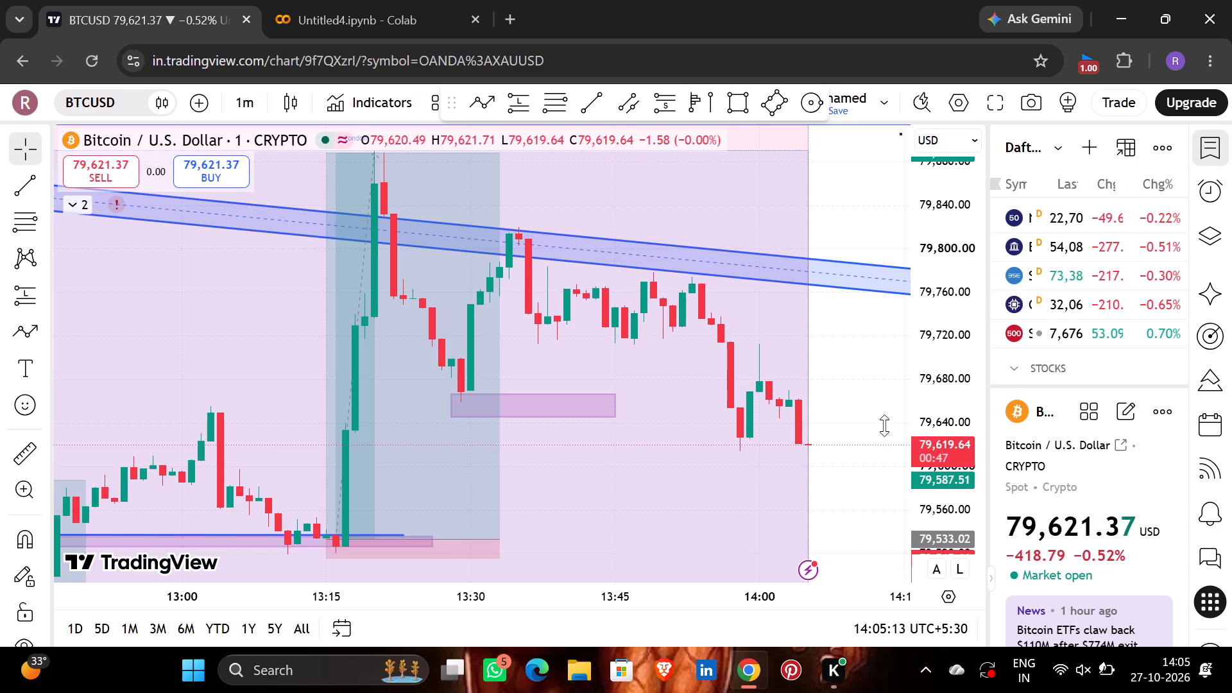
{"action": "left_click", "coordinate": [82, 175]}
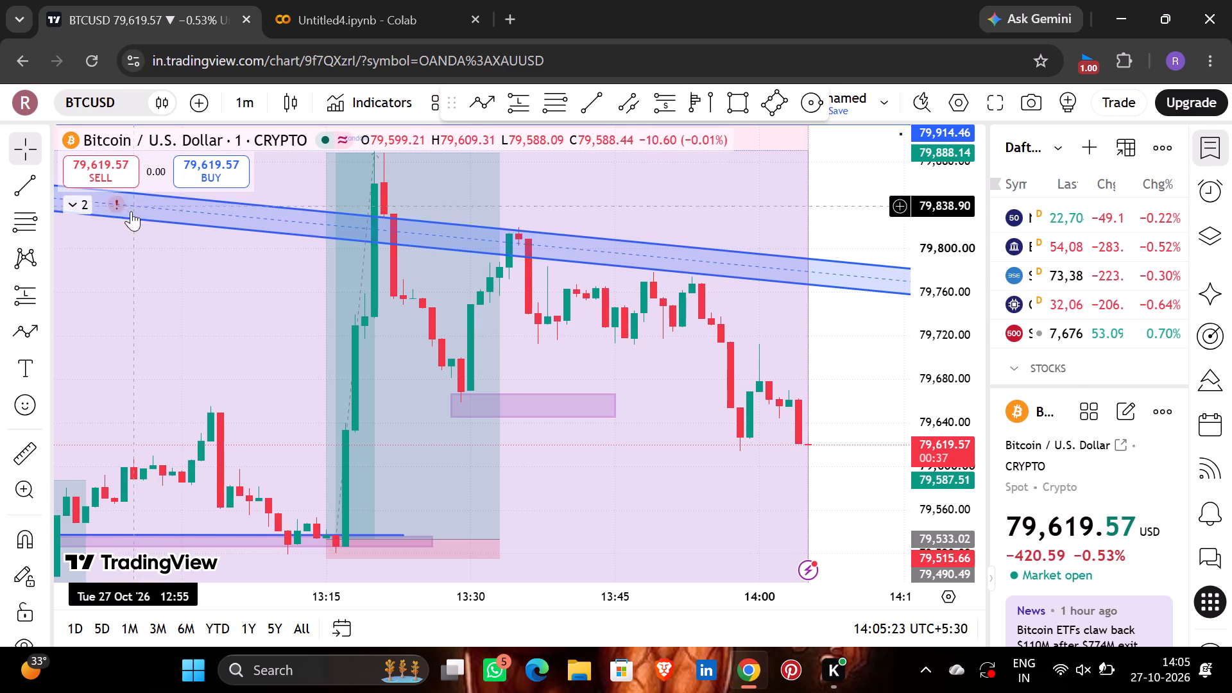
{"action": "left_click", "coordinate": [203, 172]}
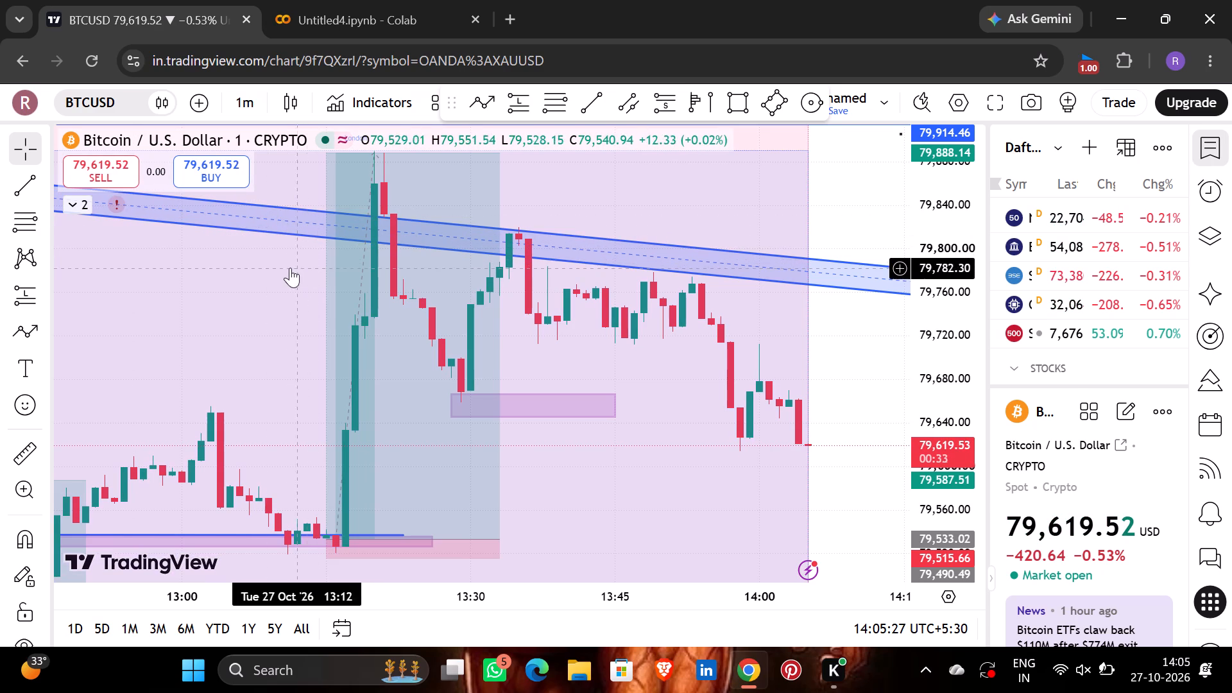
{"action": "left_click", "coordinate": [213, 164]}
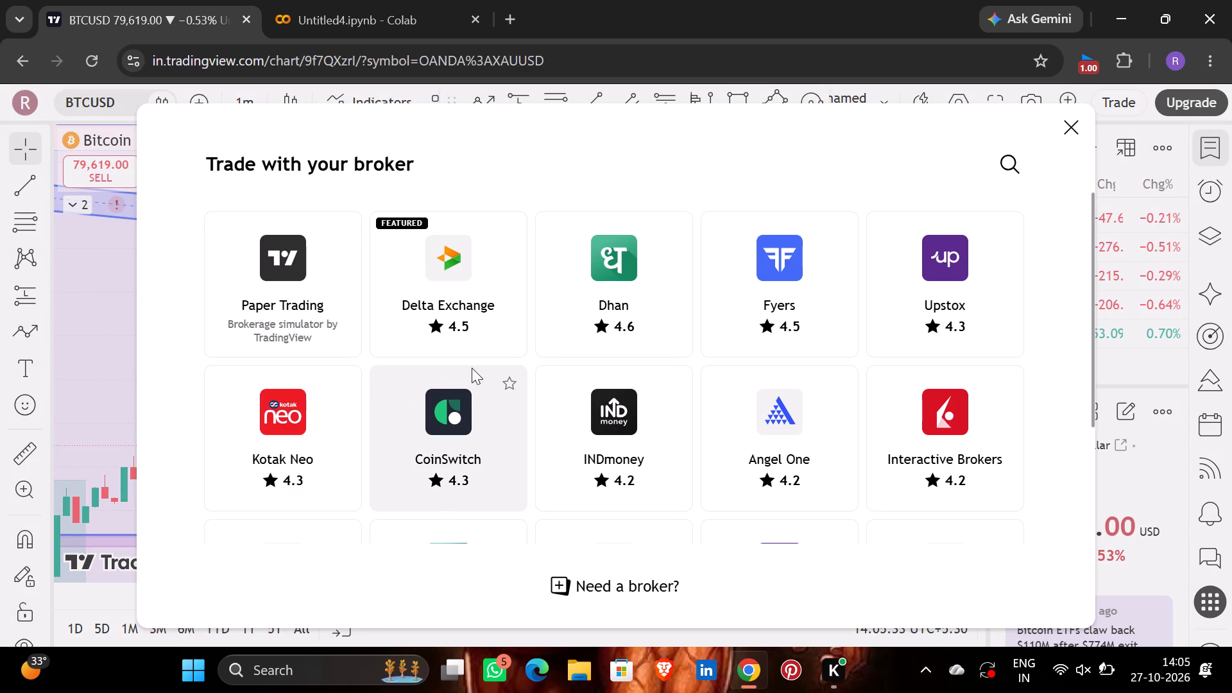
{"action": "scroll", "coordinate": [478, 357], "scroll_direction": "down", "scroll_amount": 4}
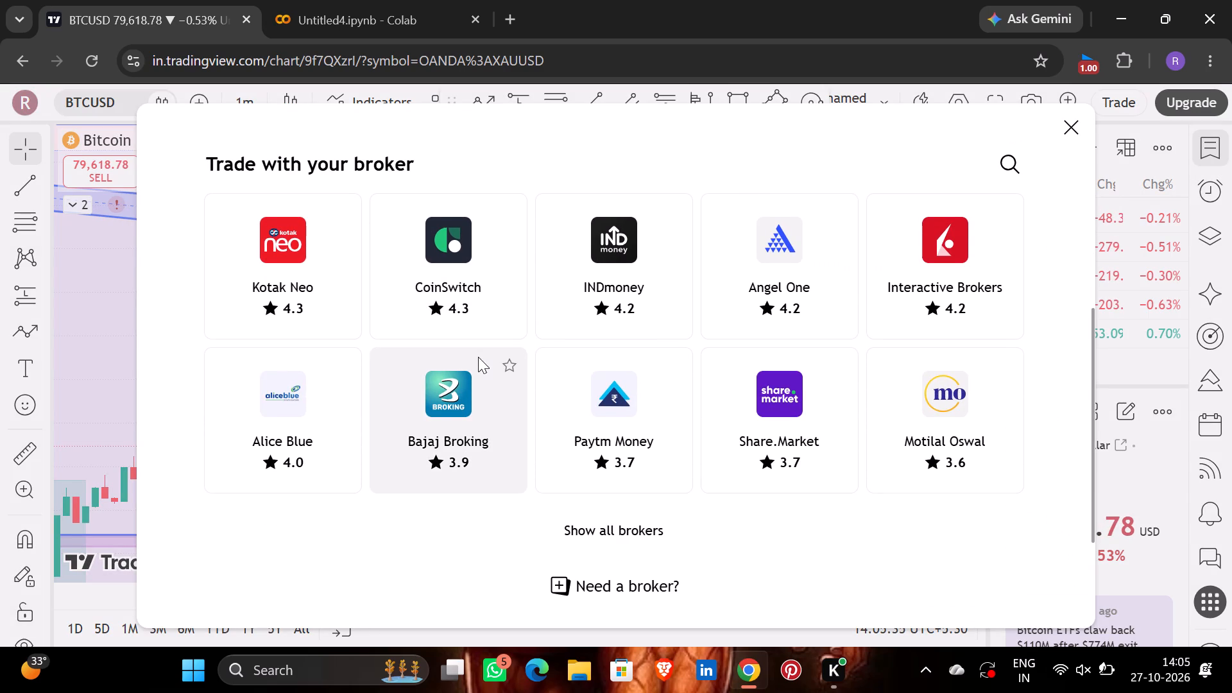
{"action": "scroll", "coordinate": [478, 357], "scroll_direction": "up", "scroll_amount": 5}
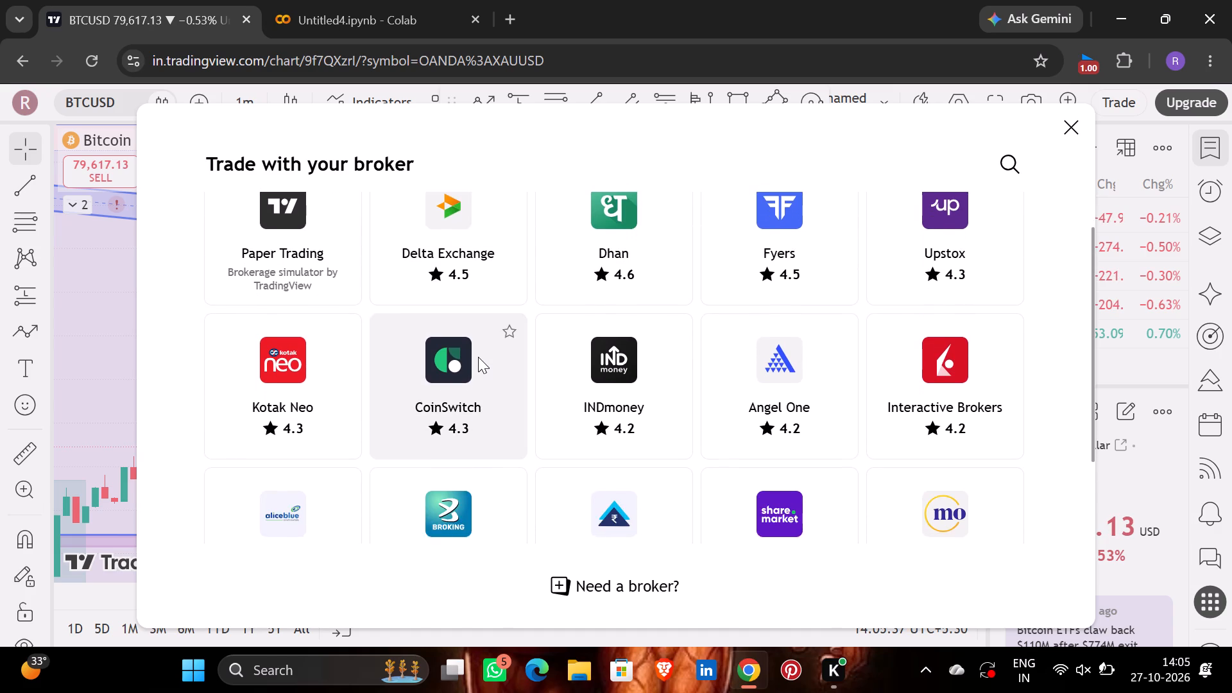
{"action": "scroll", "coordinate": [478, 357], "scroll_direction": "up", "scroll_amount": 1}
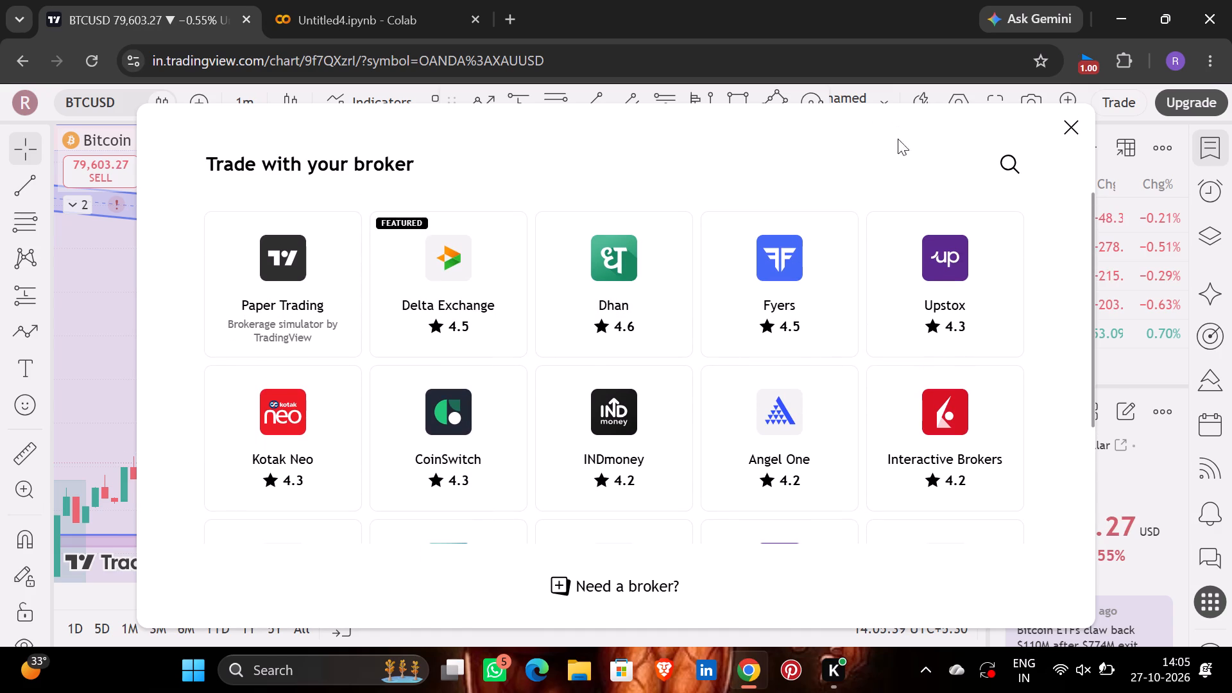
Open the Paper Trading broker option to read its description, and close it without connecting.
{"action": "left_click", "coordinate": [308, 295]}
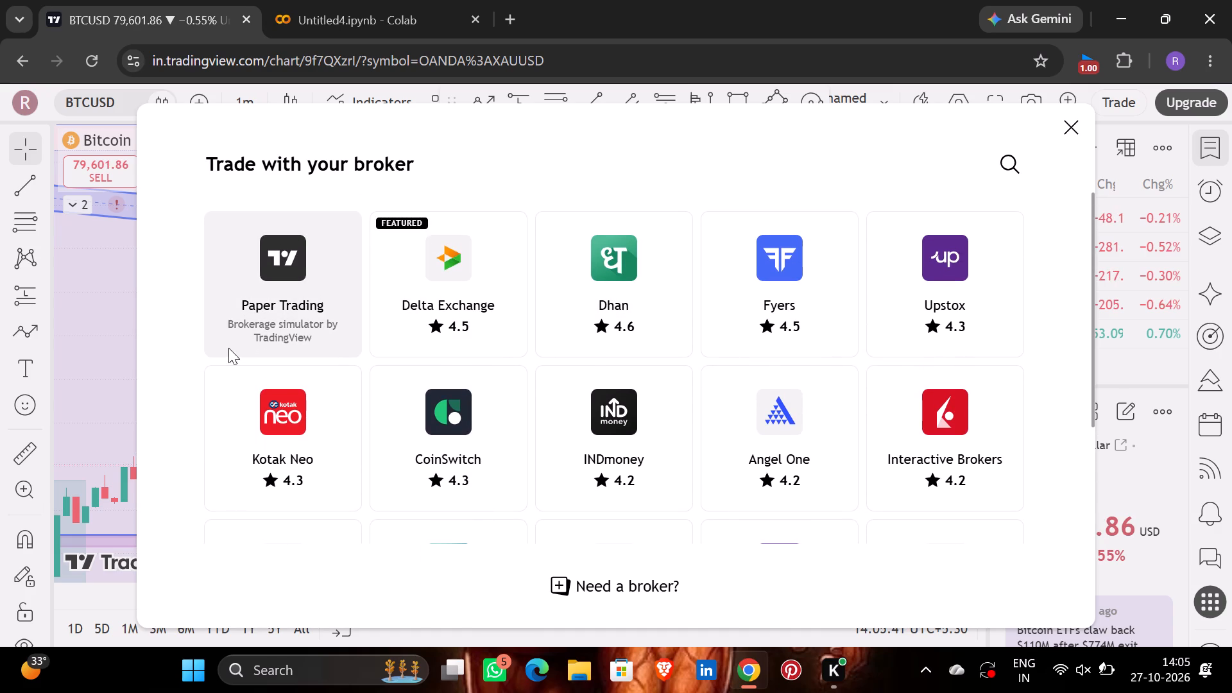
{"action": "left_click", "coordinate": [261, 305]}
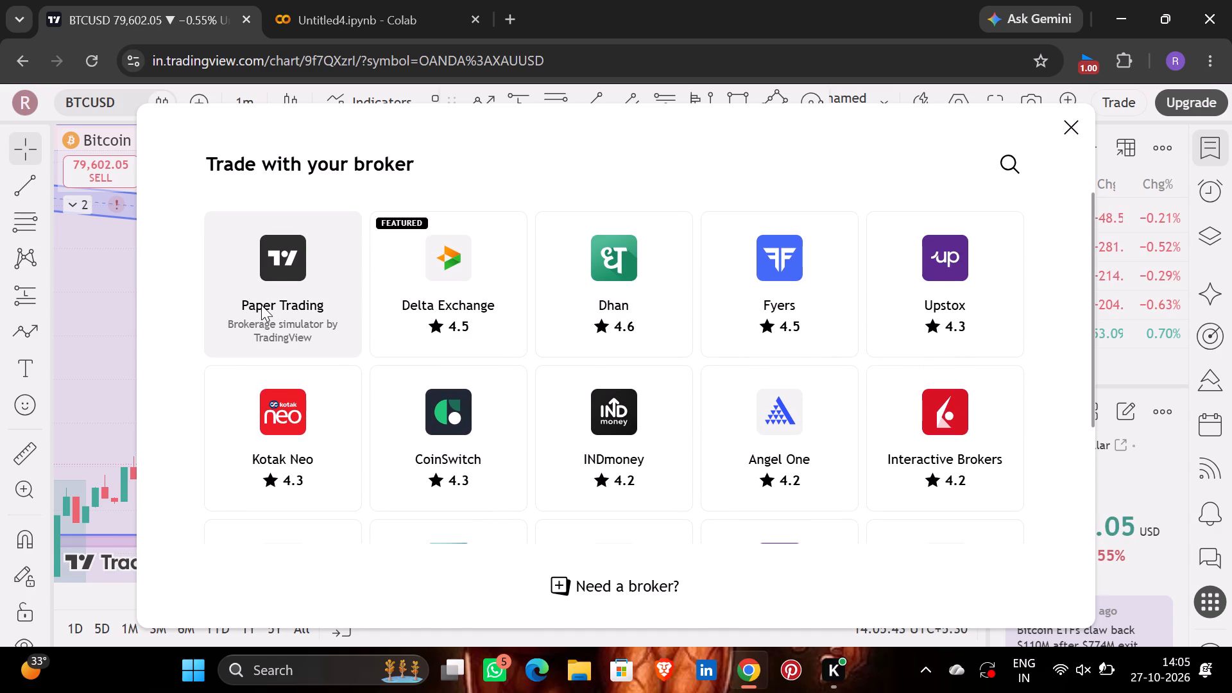
{"action": "double_click", "coordinate": [261, 305]}
{"action": "left_click", "coordinate": [104, 310]}
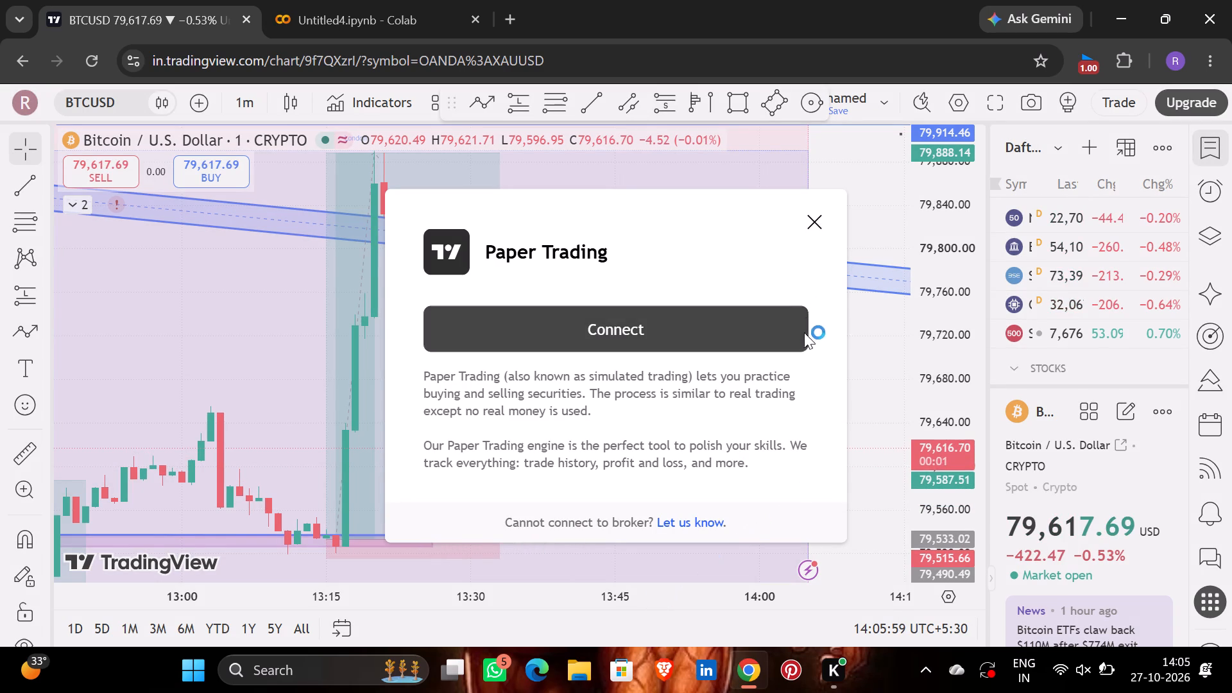
{"action": "left_click", "coordinate": [816, 223]}
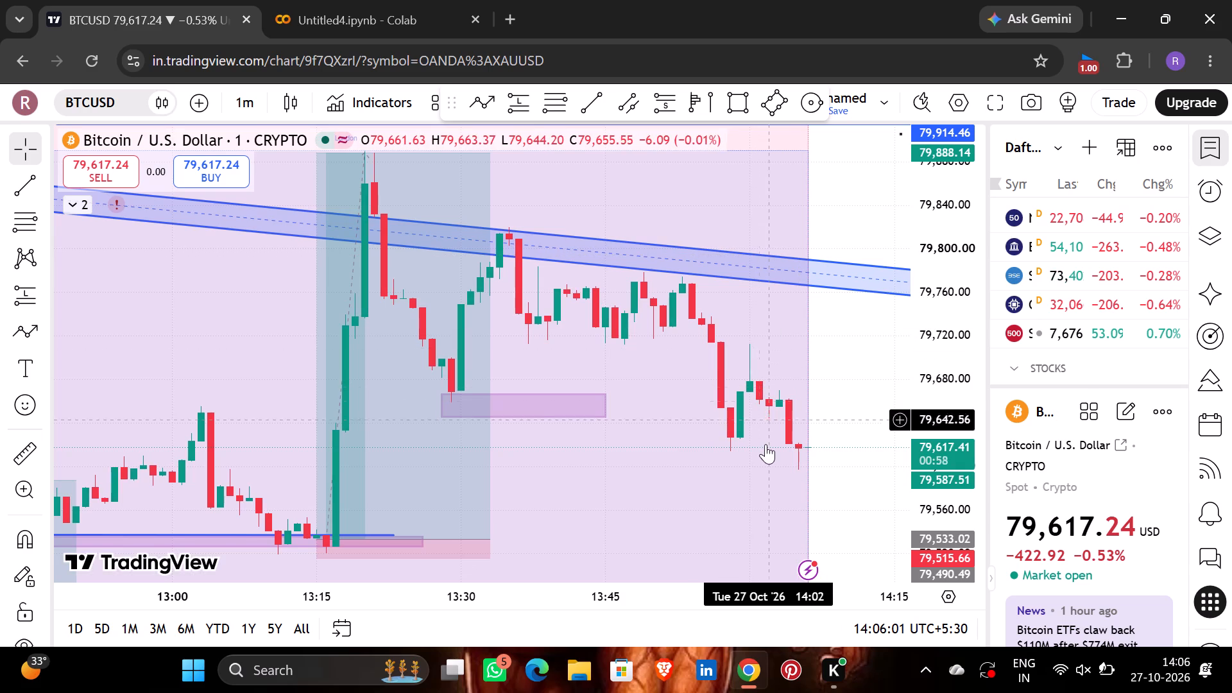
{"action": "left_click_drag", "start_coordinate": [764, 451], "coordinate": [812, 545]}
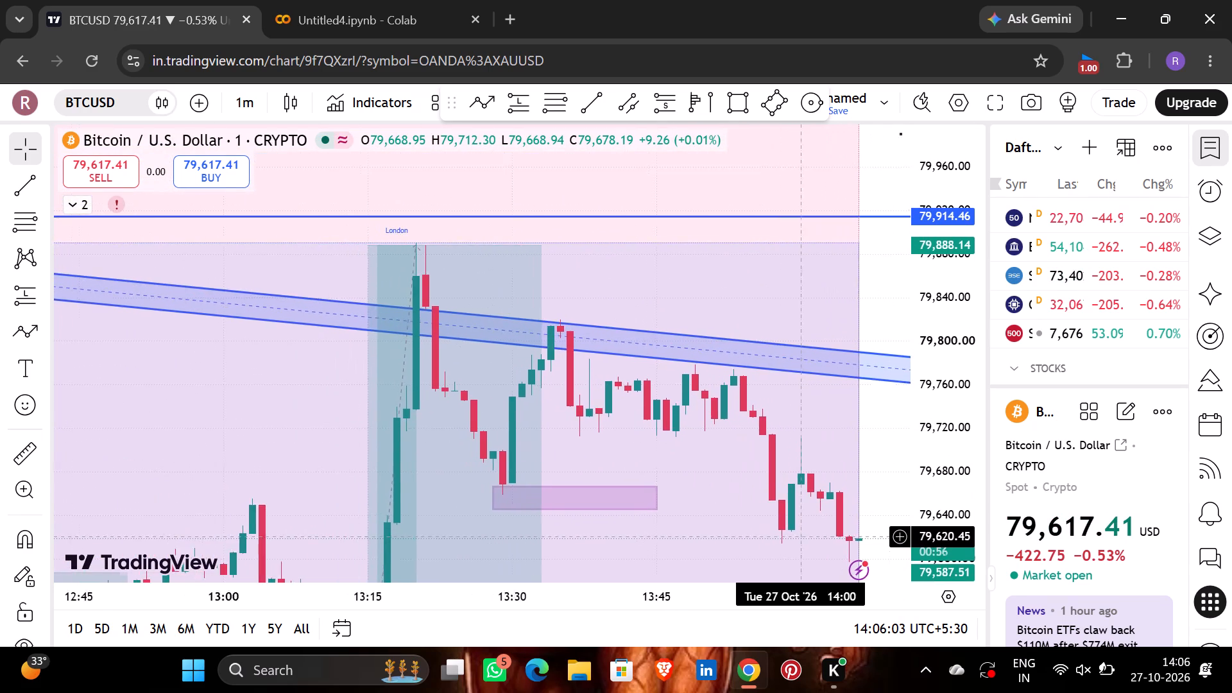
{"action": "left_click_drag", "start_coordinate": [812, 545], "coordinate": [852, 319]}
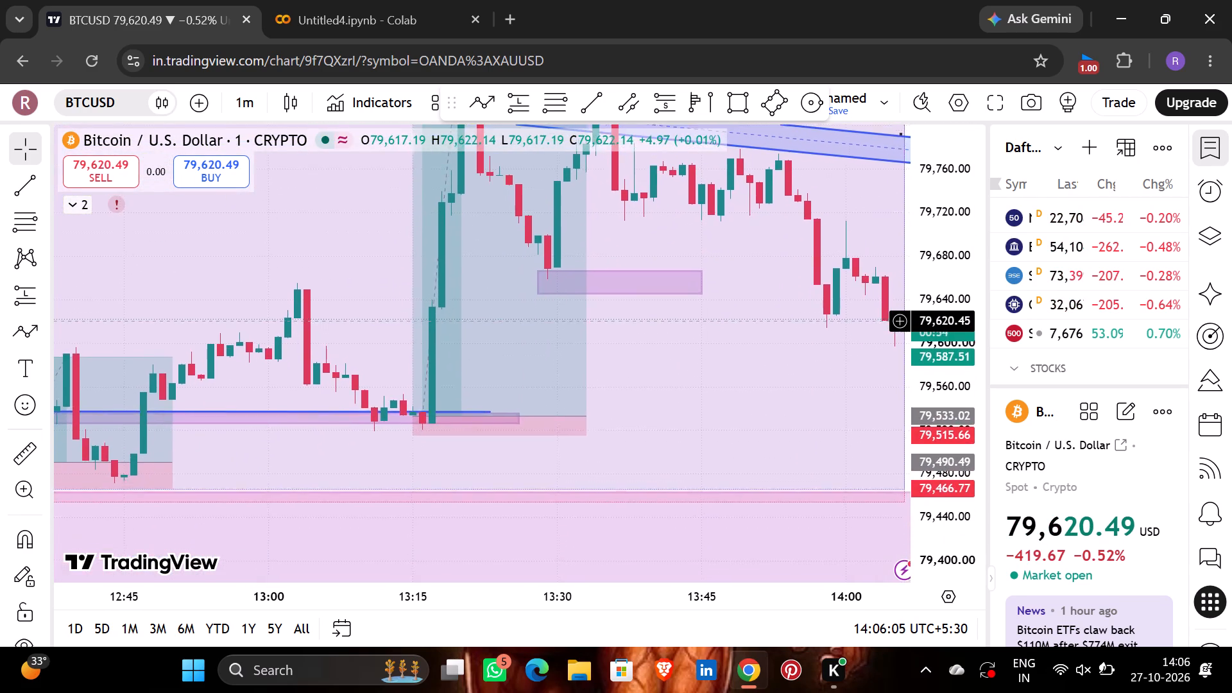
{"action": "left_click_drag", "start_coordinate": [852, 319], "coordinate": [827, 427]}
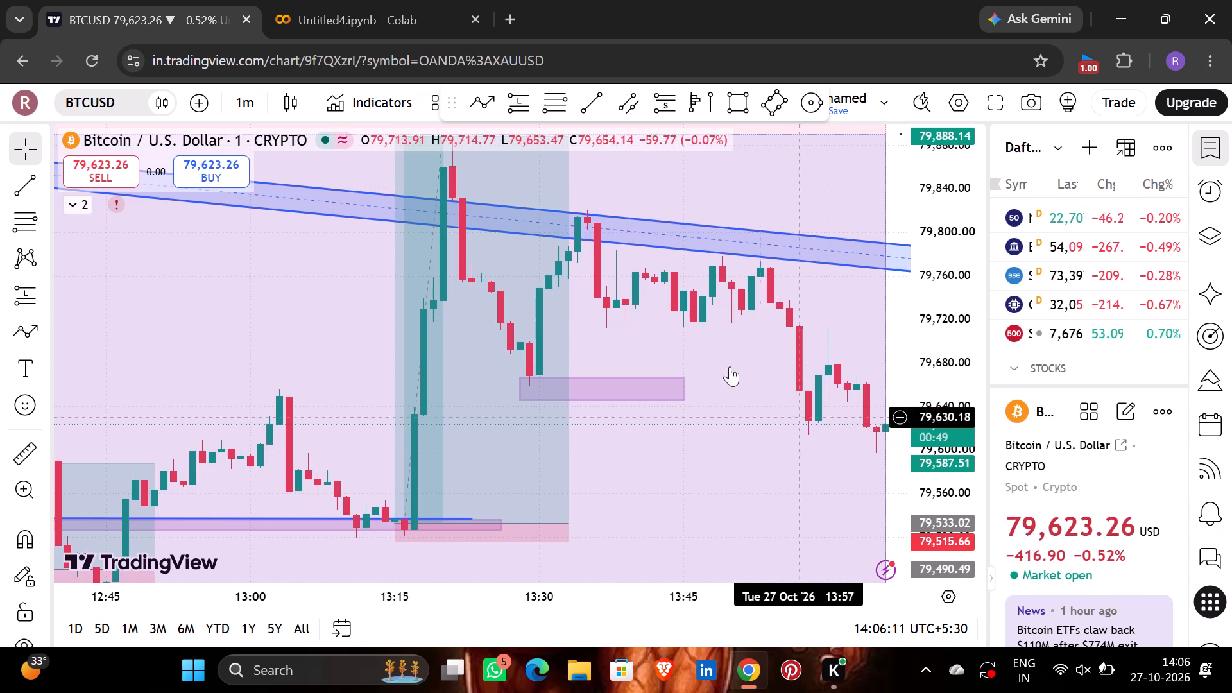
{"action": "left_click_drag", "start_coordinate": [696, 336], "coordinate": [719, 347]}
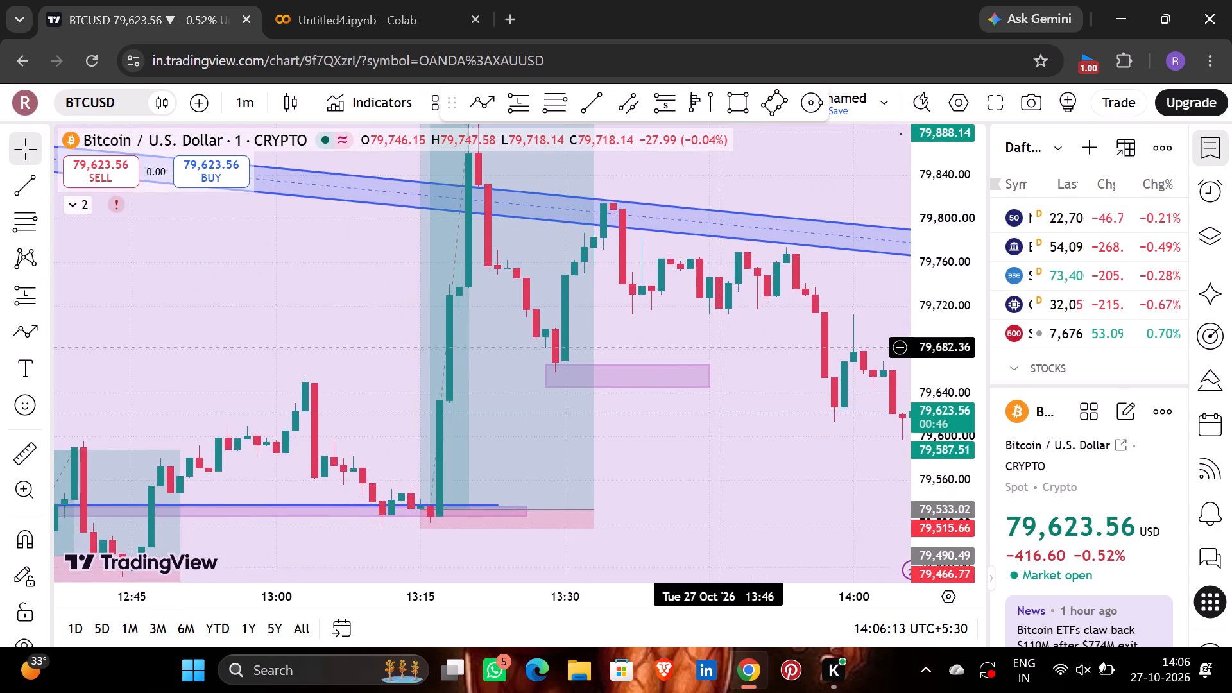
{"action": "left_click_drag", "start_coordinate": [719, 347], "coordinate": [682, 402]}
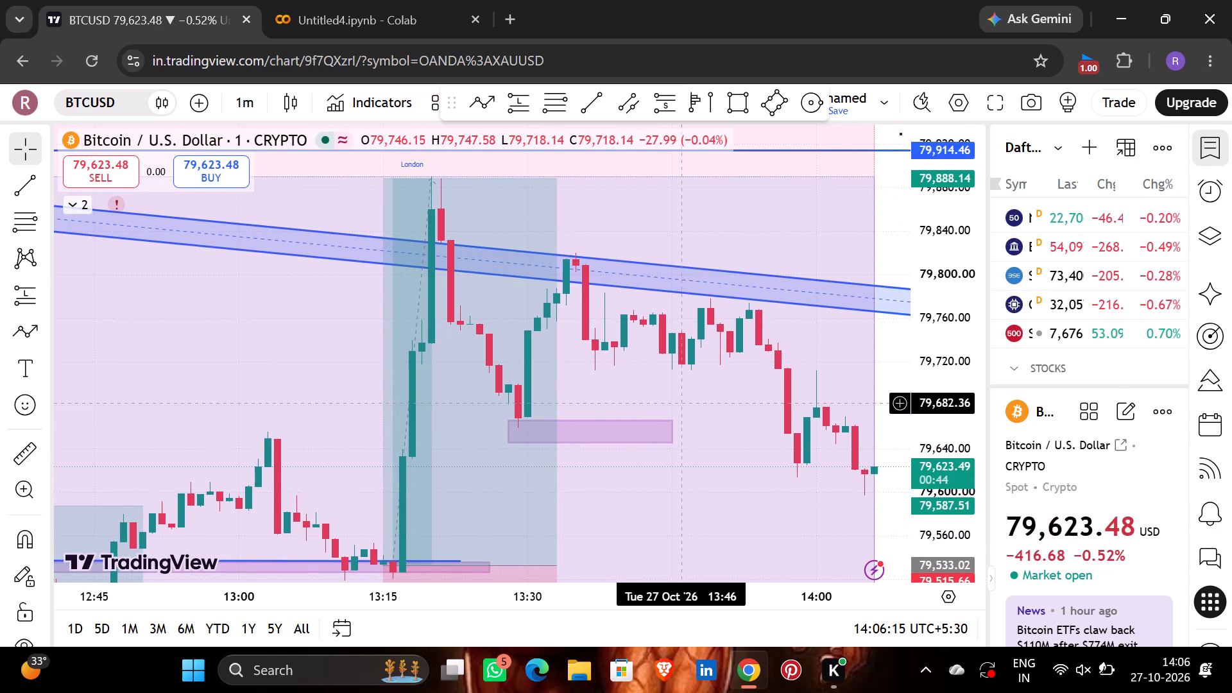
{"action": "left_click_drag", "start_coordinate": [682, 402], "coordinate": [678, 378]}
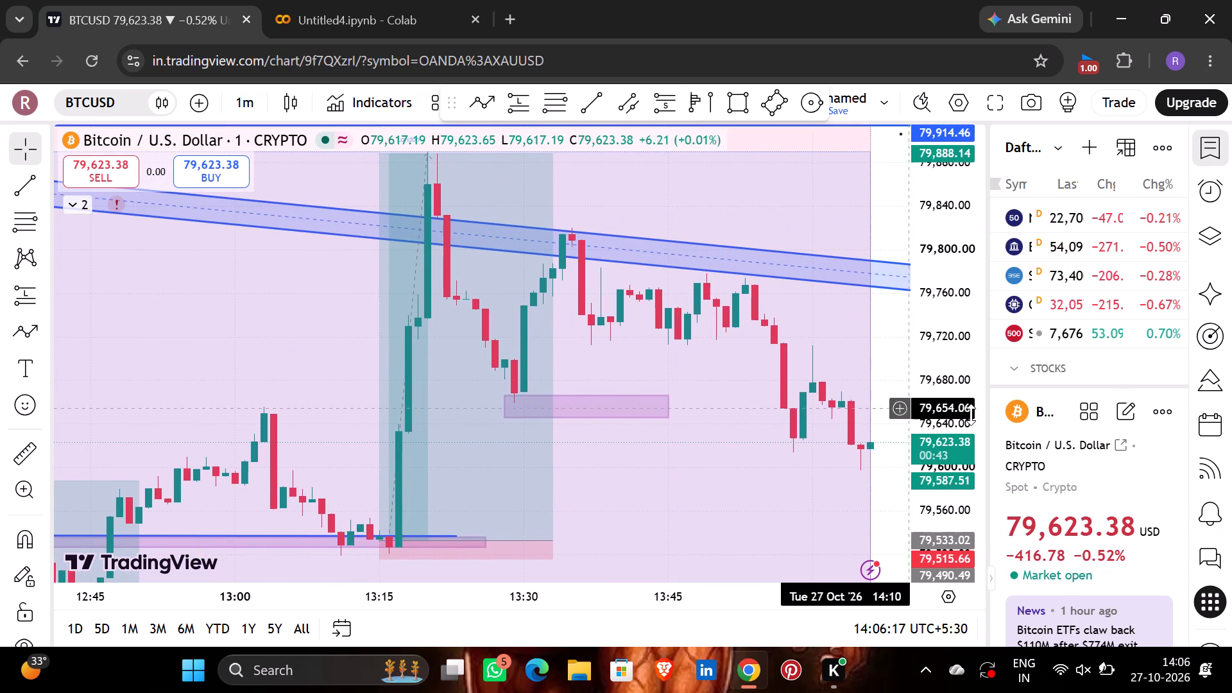
Look through the Bitcoin symbol details, including key stats, the technicals rating and the profile's source and explorer links.
{"action": "scroll", "coordinate": [1097, 491], "scroll_direction": "down", "scroll_amount": 3}
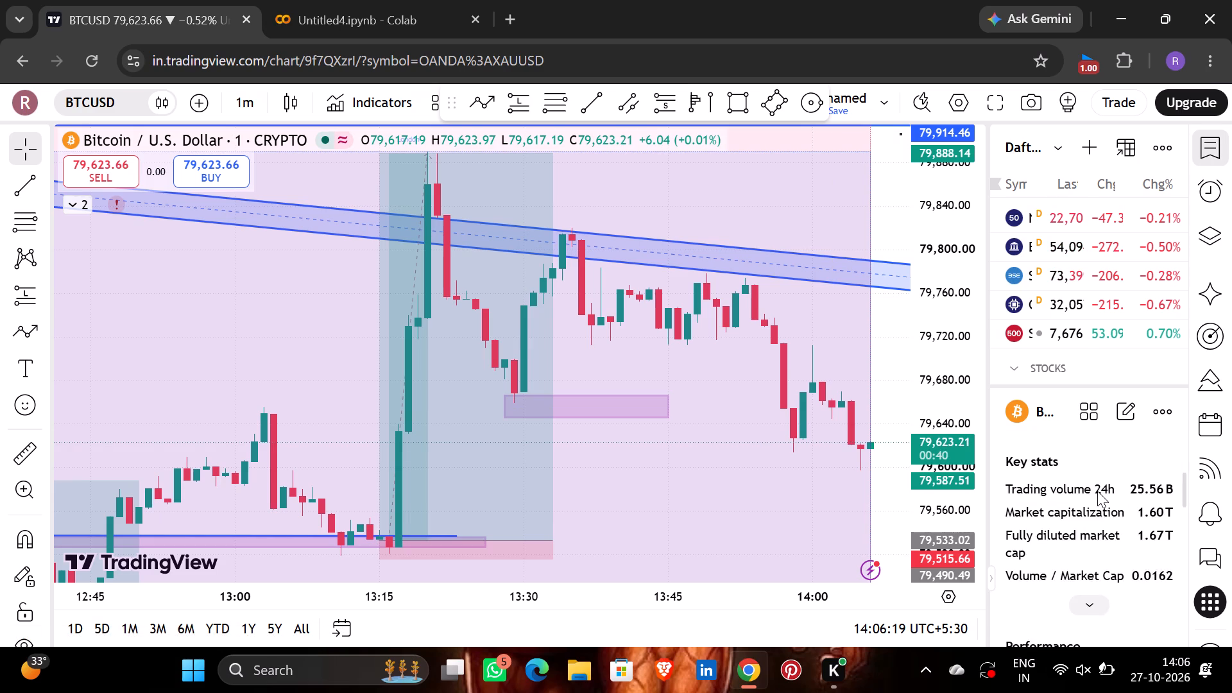
{"action": "scroll", "coordinate": [1097, 491], "scroll_direction": "down", "scroll_amount": 5}
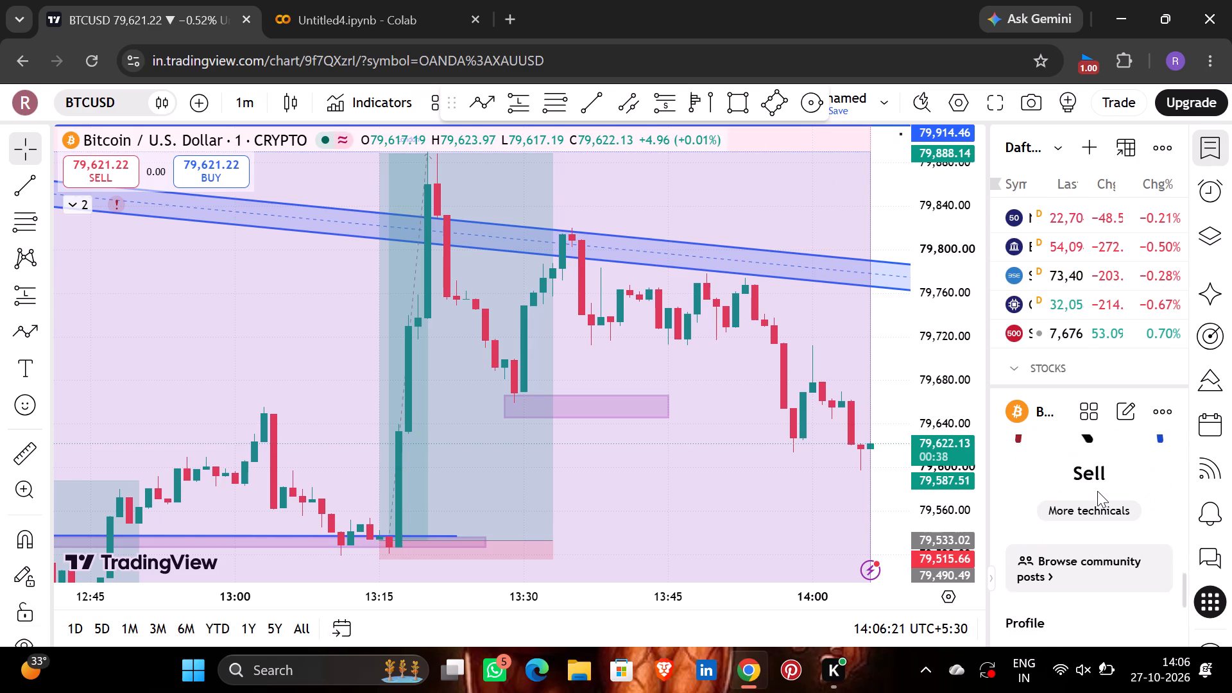
{"action": "scroll", "coordinate": [1097, 491], "scroll_direction": "down", "scroll_amount": 3}
{"action": "scroll", "coordinate": [1097, 491], "scroll_direction": "up", "scroll_amount": 1}
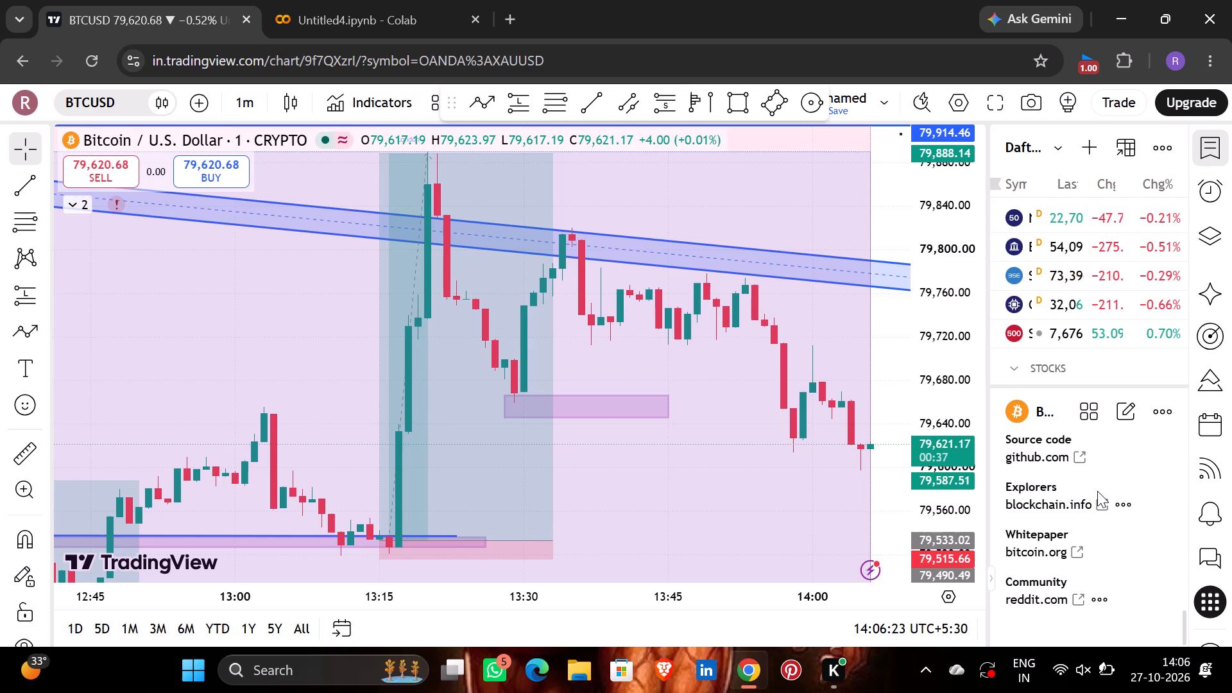
{"action": "scroll", "coordinate": [1097, 491], "scroll_direction": "up", "scroll_amount": 5}
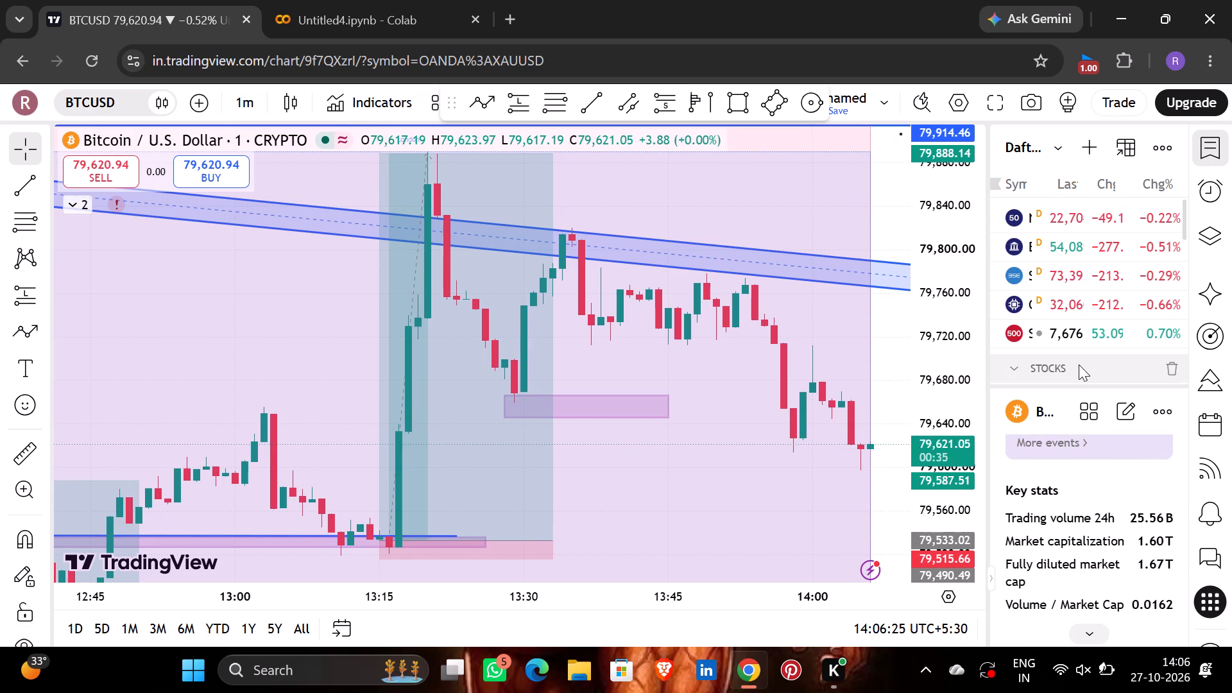
{"action": "scroll", "coordinate": [1118, 284], "scroll_direction": "up", "scroll_amount": 1}
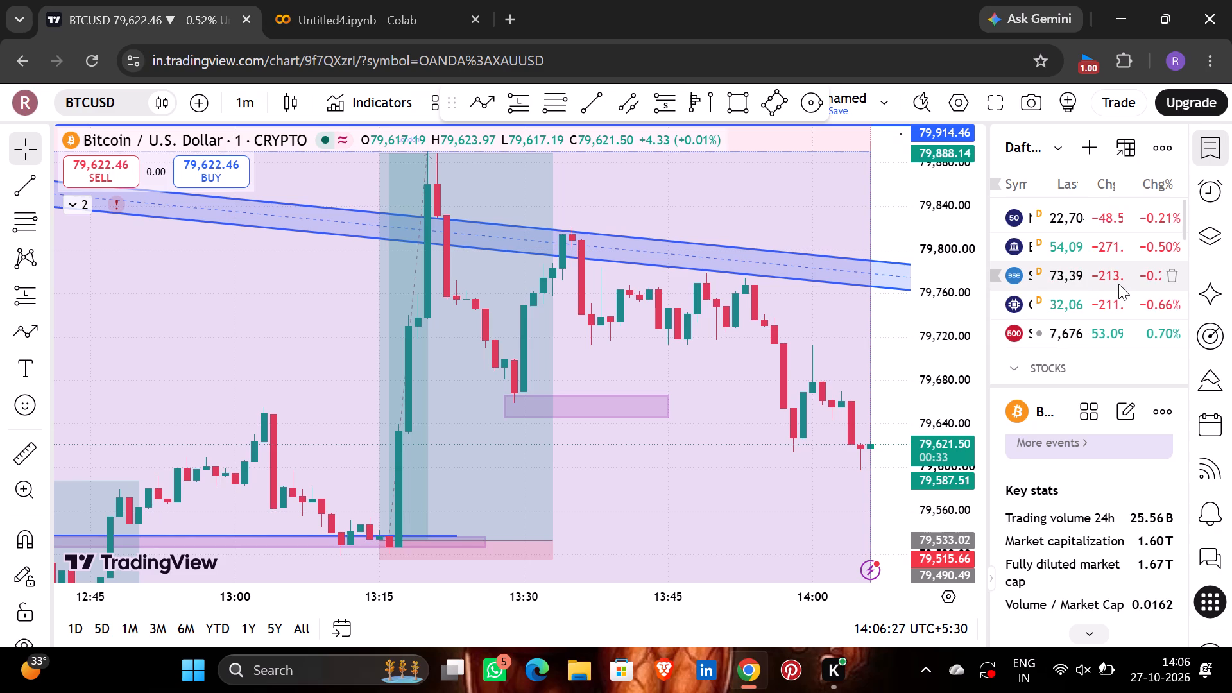
{"action": "scroll", "coordinate": [1118, 284], "scroll_direction": "up", "scroll_amount": 1}
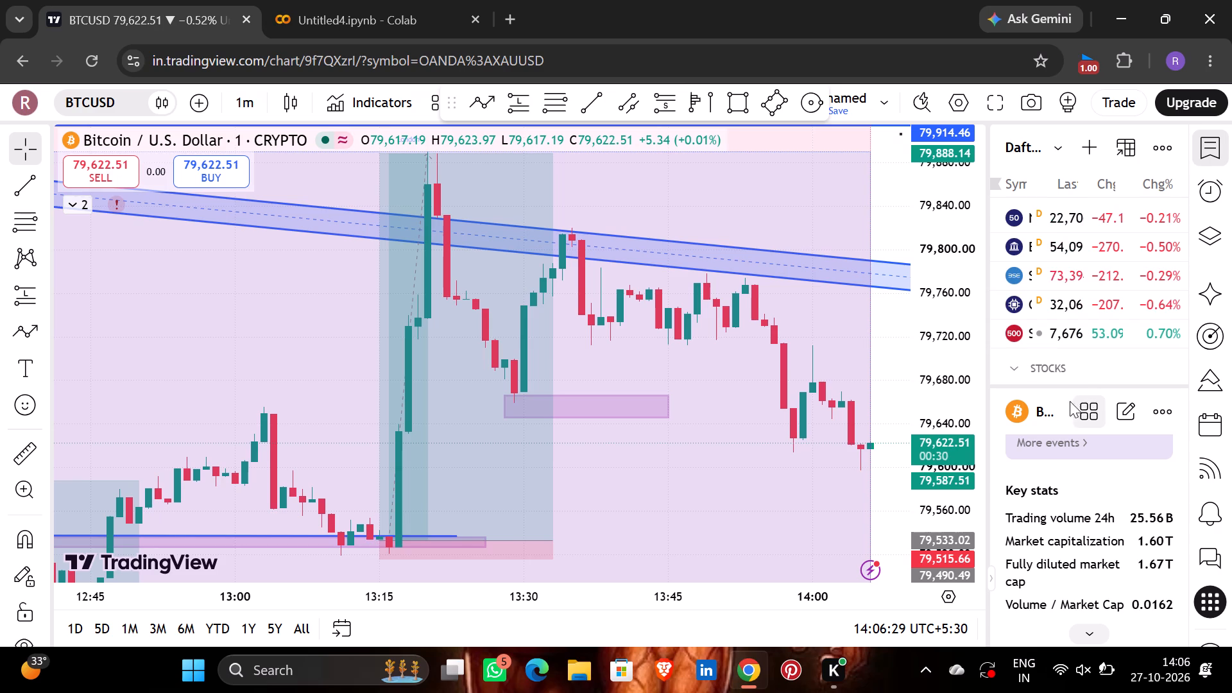
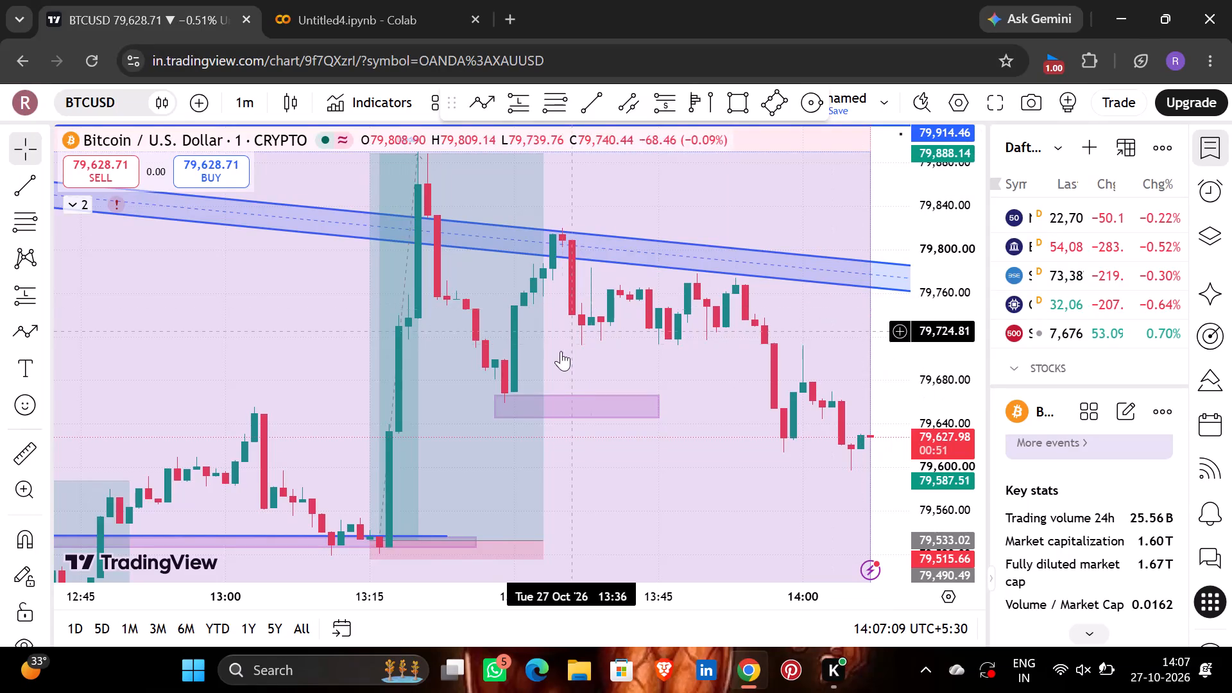
Draw a rectangle zone under the latest BTCUSD low, from 14:04 to 14:24 and about 79,578.88 to 79,610.72.
{"action": "left_click_drag", "start_coordinate": [698, 453], "coordinate": [468, 454]}
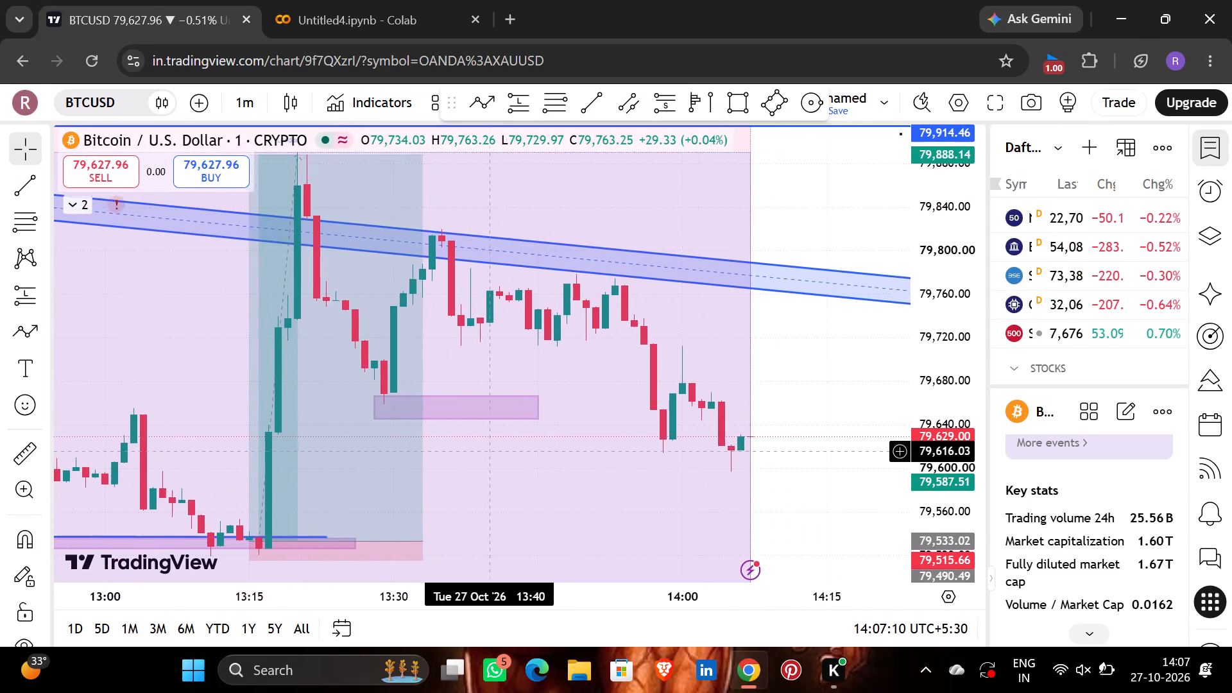
{"action": "left_click_drag", "start_coordinate": [468, 454], "coordinate": [402, 461]}
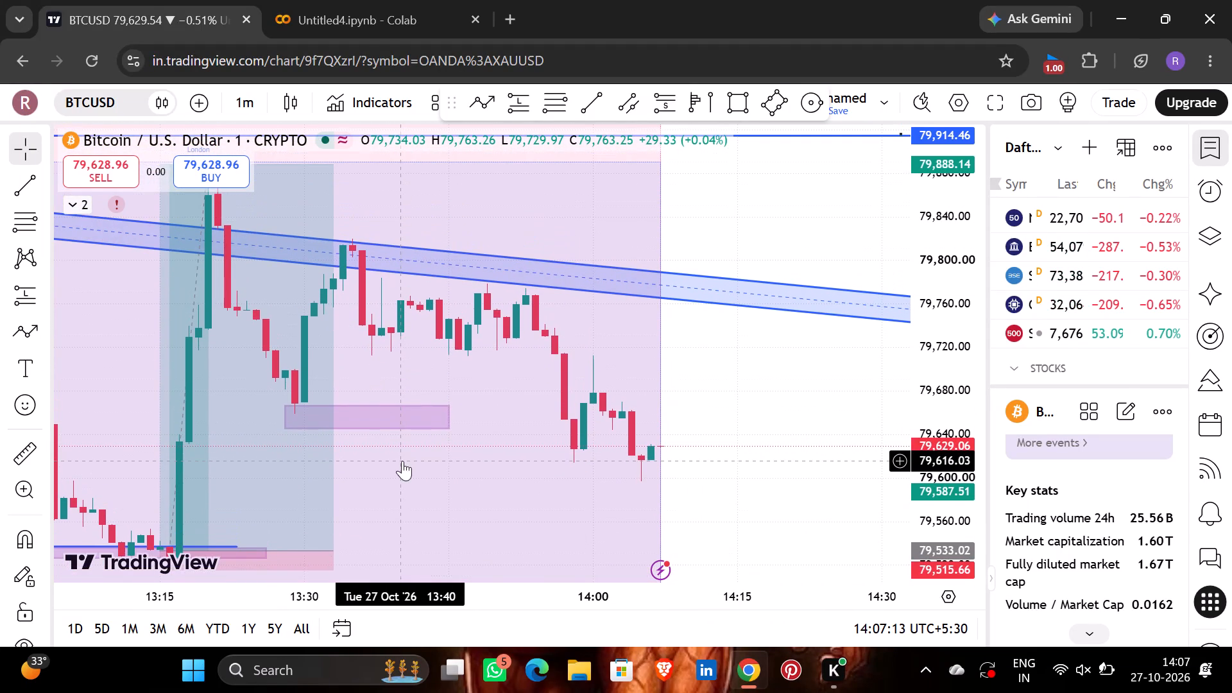
{"action": "left_click", "coordinate": [654, 453]}
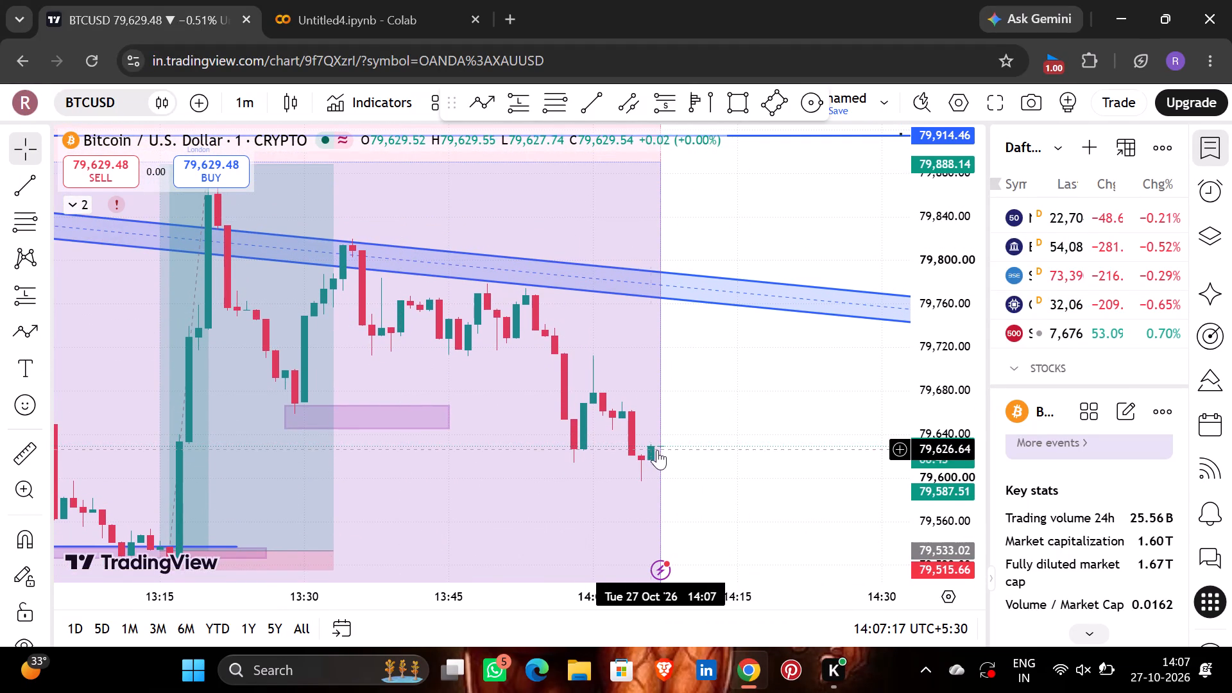
{"action": "left_click", "coordinate": [653, 450]}
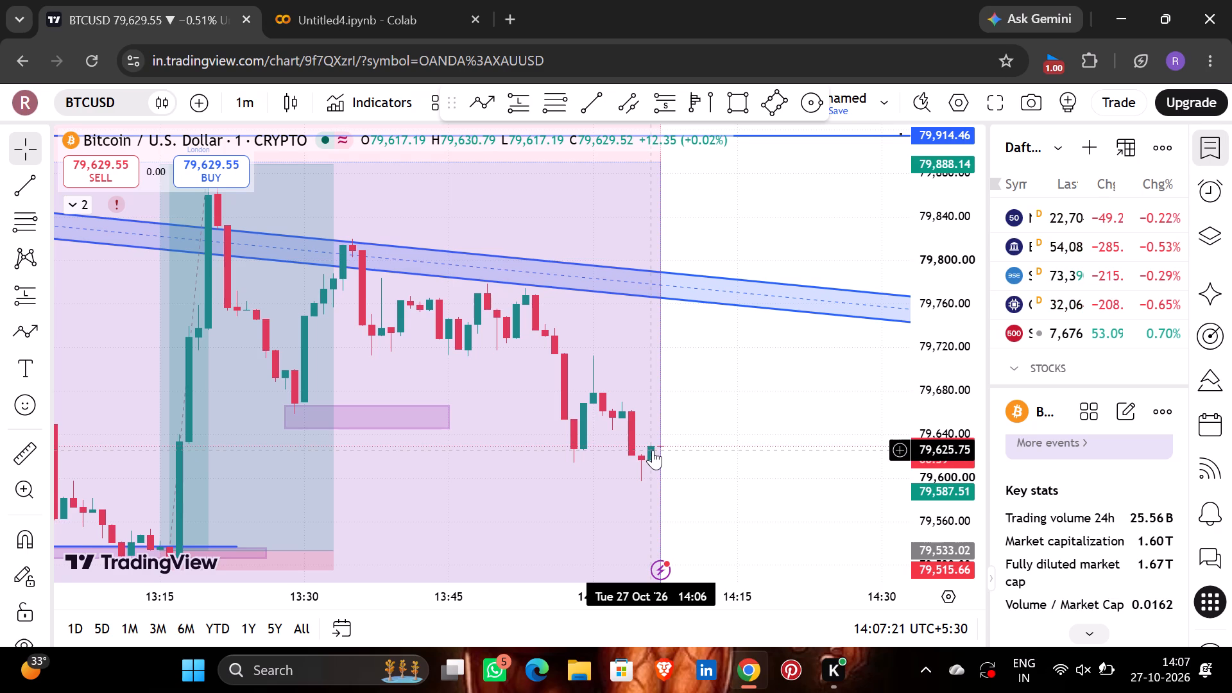
{"action": "left_click", "coordinate": [653, 450]}
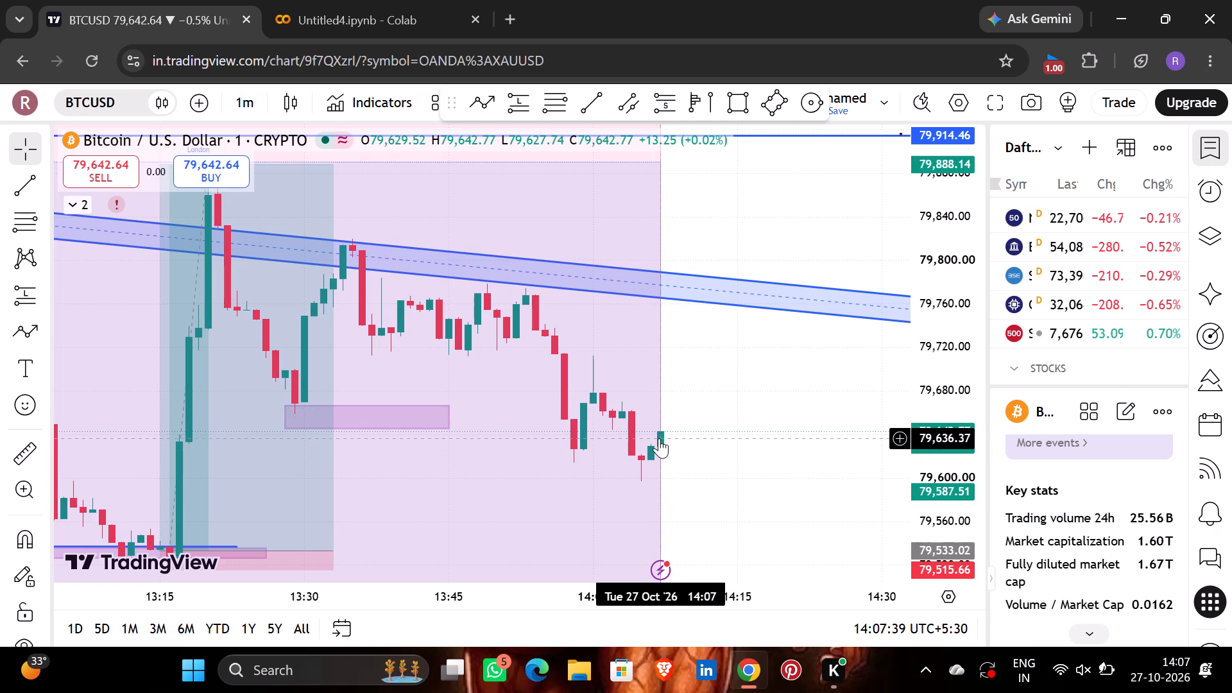
{"action": "left_click", "coordinate": [665, 431]}
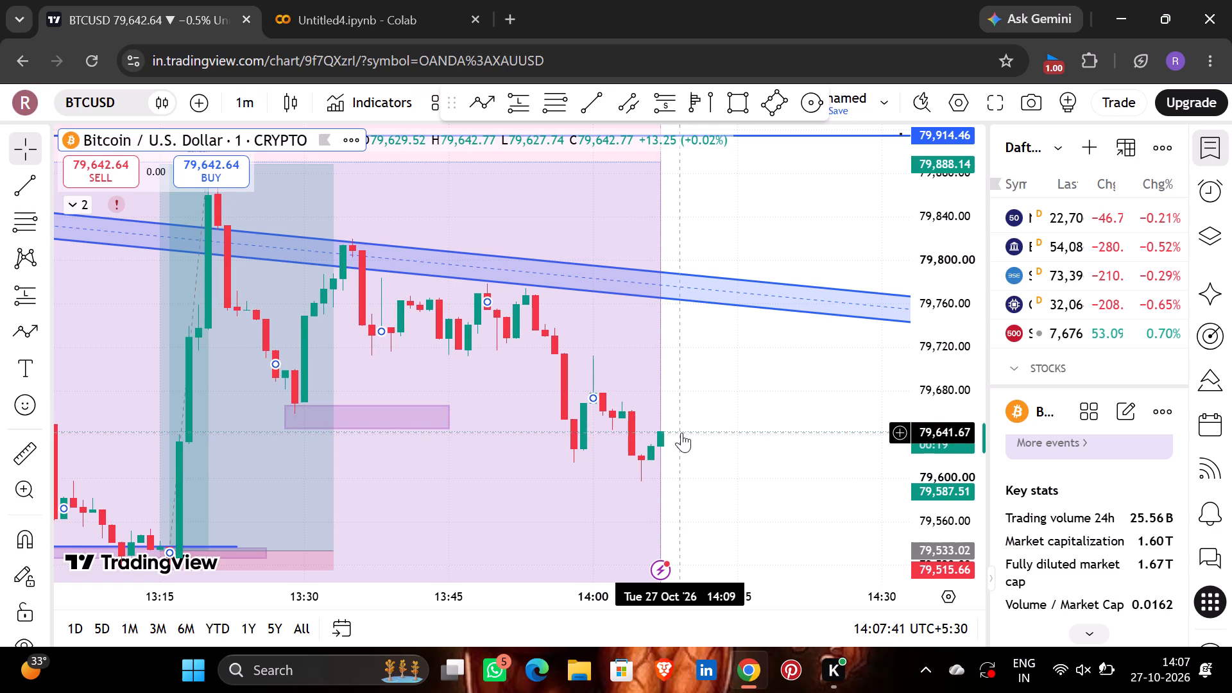
{"action": "left_click", "coordinate": [742, 101]}
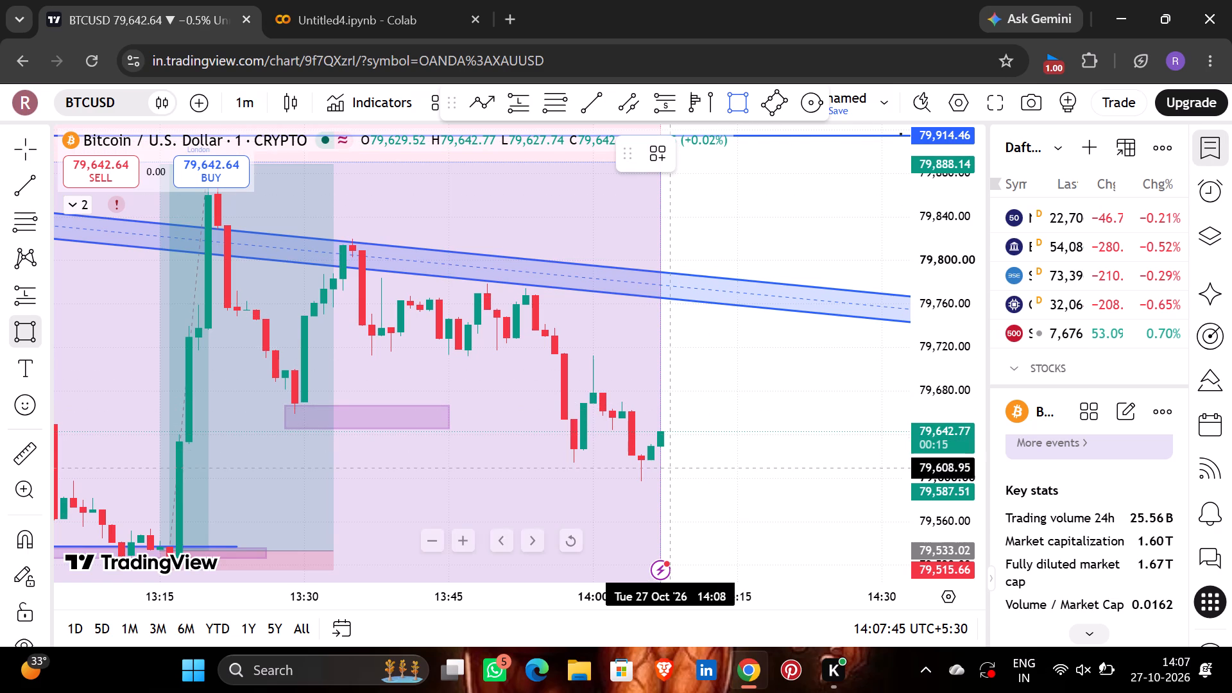
{"action": "left_click_drag", "start_coordinate": [632, 501], "coordinate": [856, 515]}
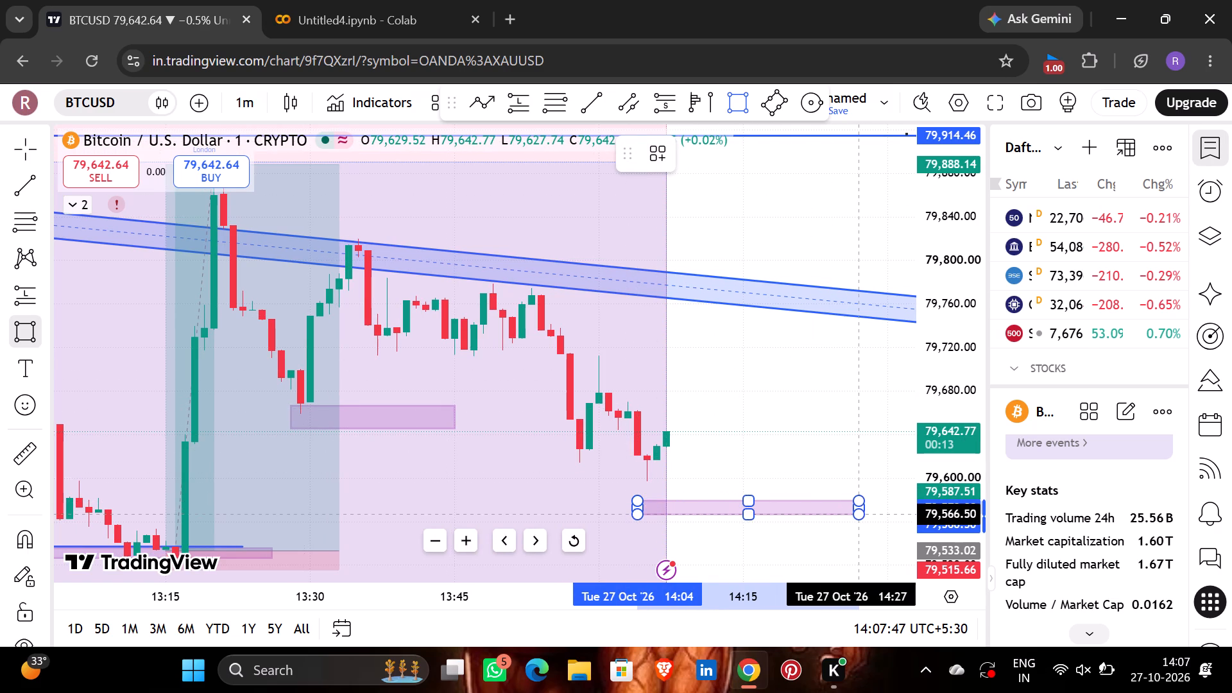
{"action": "left_click", "coordinate": [826, 466]}
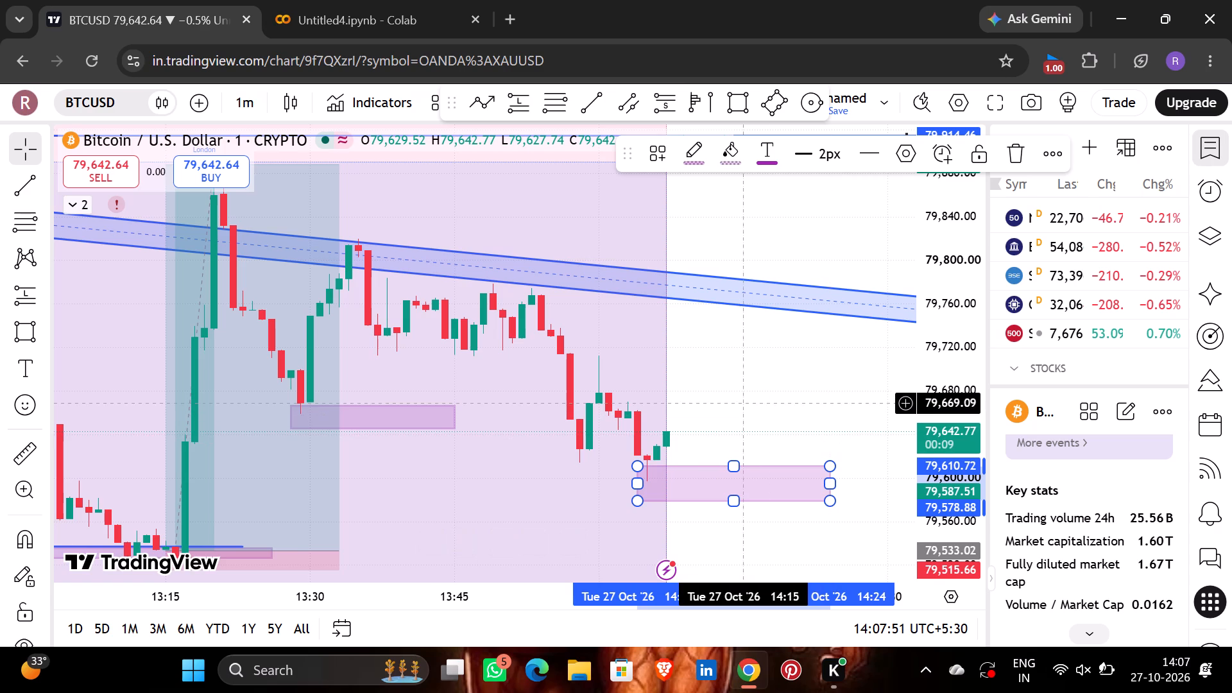
Place a short position on the new rectangle zone with entry about 79,601.87, stop about 79,676.11 and target about 79,527.63.
{"action": "left_click", "coordinate": [678, 100]}
{"action": "left_click_drag", "start_coordinate": [552, 589], "coordinate": [594, 381]}
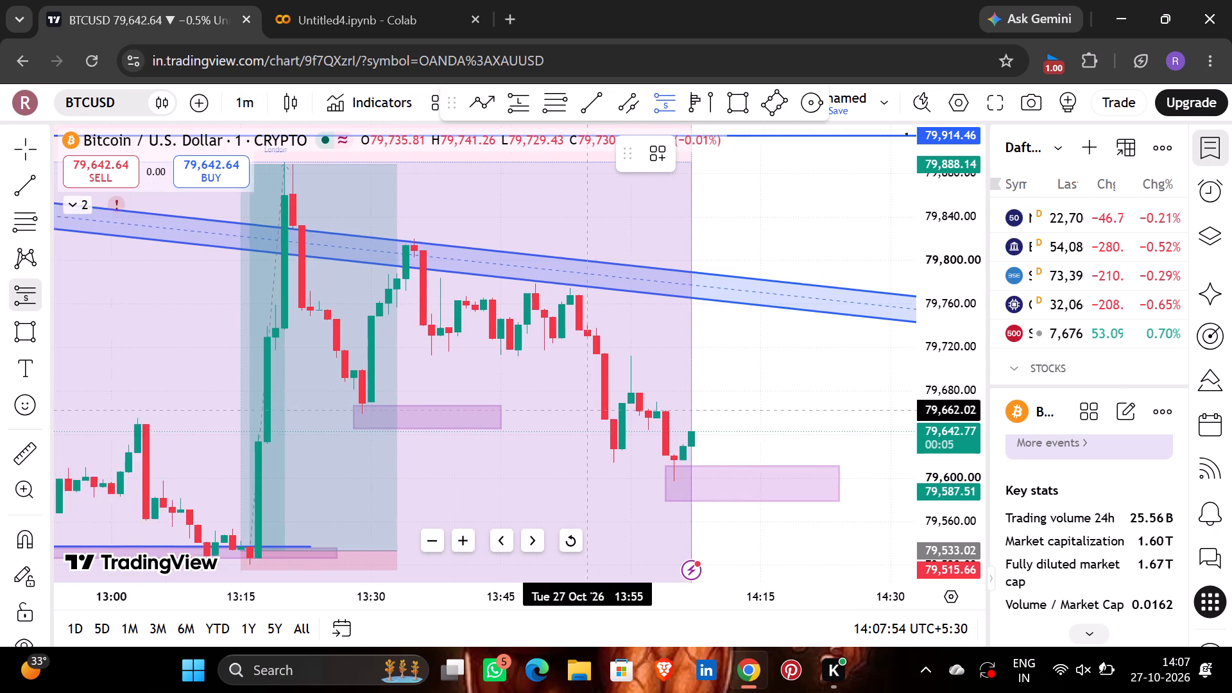
{"action": "left_click_drag", "start_coordinate": [594, 381], "coordinate": [580, 343]}
{"action": "left_click_drag", "start_coordinate": [767, 232], "coordinate": [724, 281]}
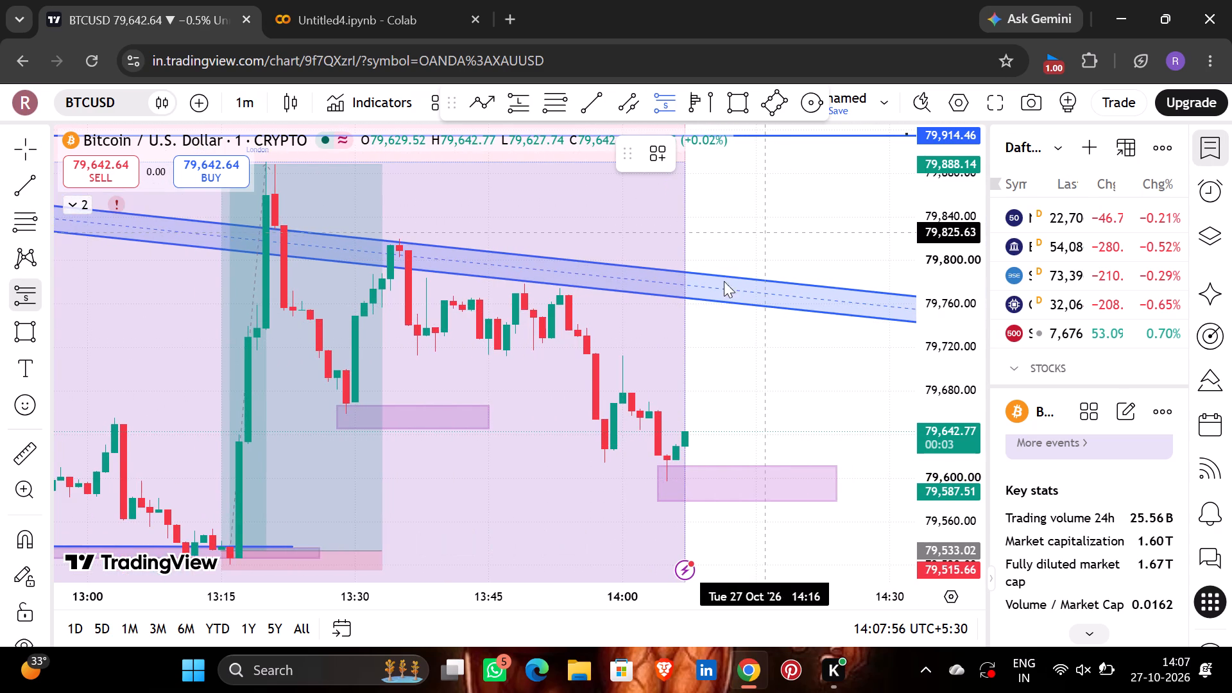
{"action": "left_click_drag", "start_coordinate": [724, 281], "coordinate": [689, 326]}
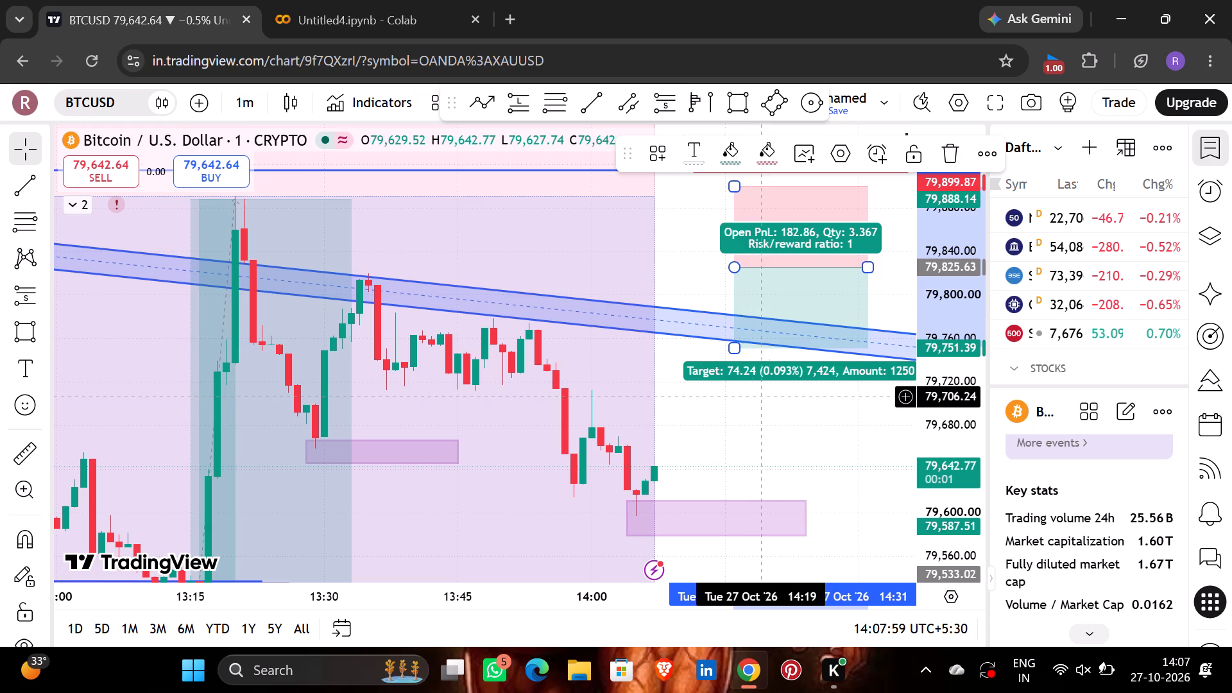
{"action": "left_click_drag", "start_coordinate": [805, 255], "coordinate": [733, 346]}
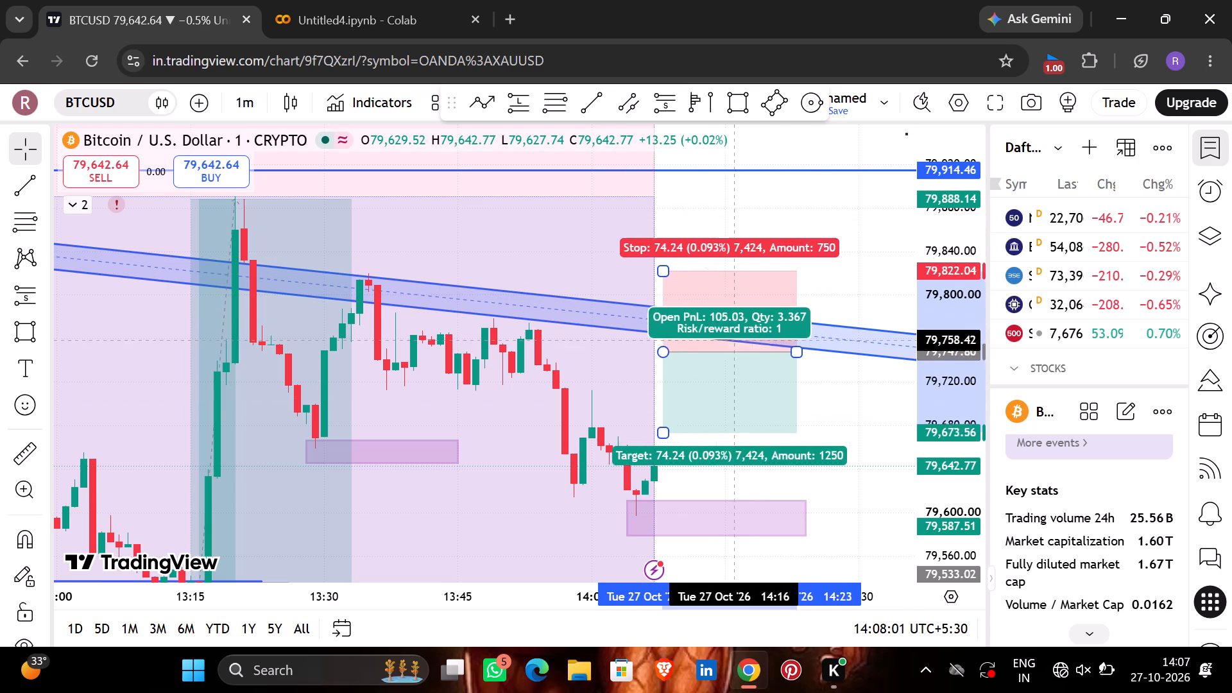
{"action": "left_click_drag", "start_coordinate": [733, 346], "coordinate": [694, 515]}
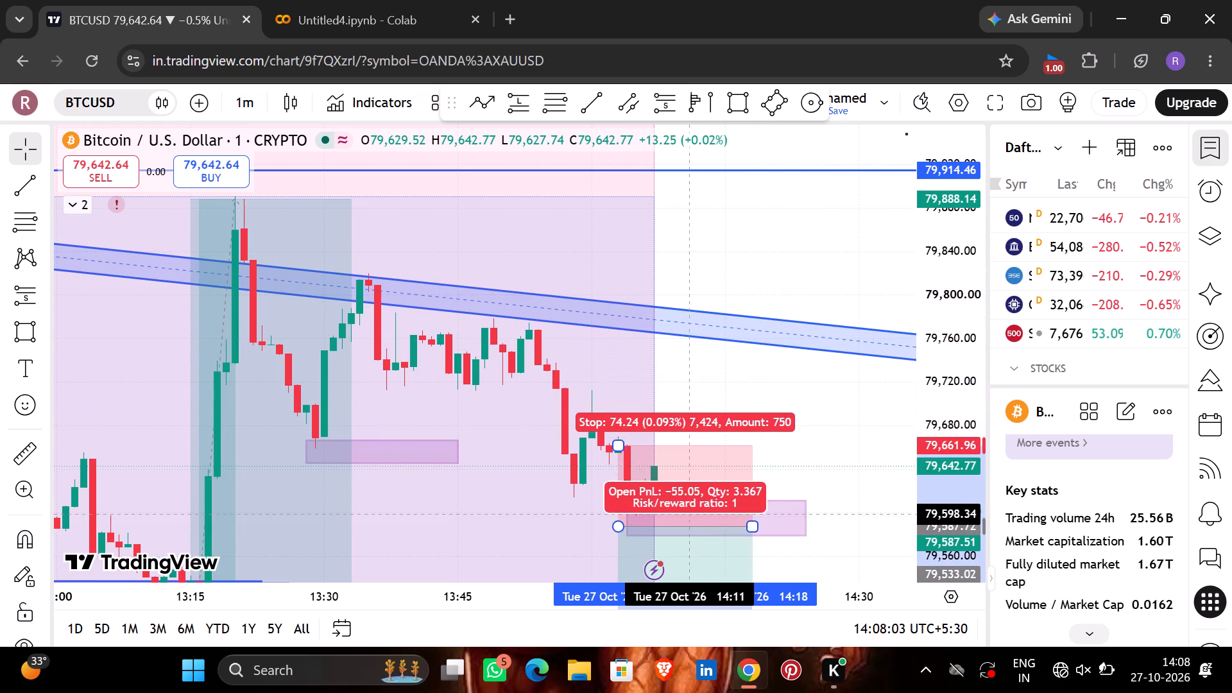
{"action": "left_click_drag", "start_coordinate": [694, 515], "coordinate": [719, 498]}
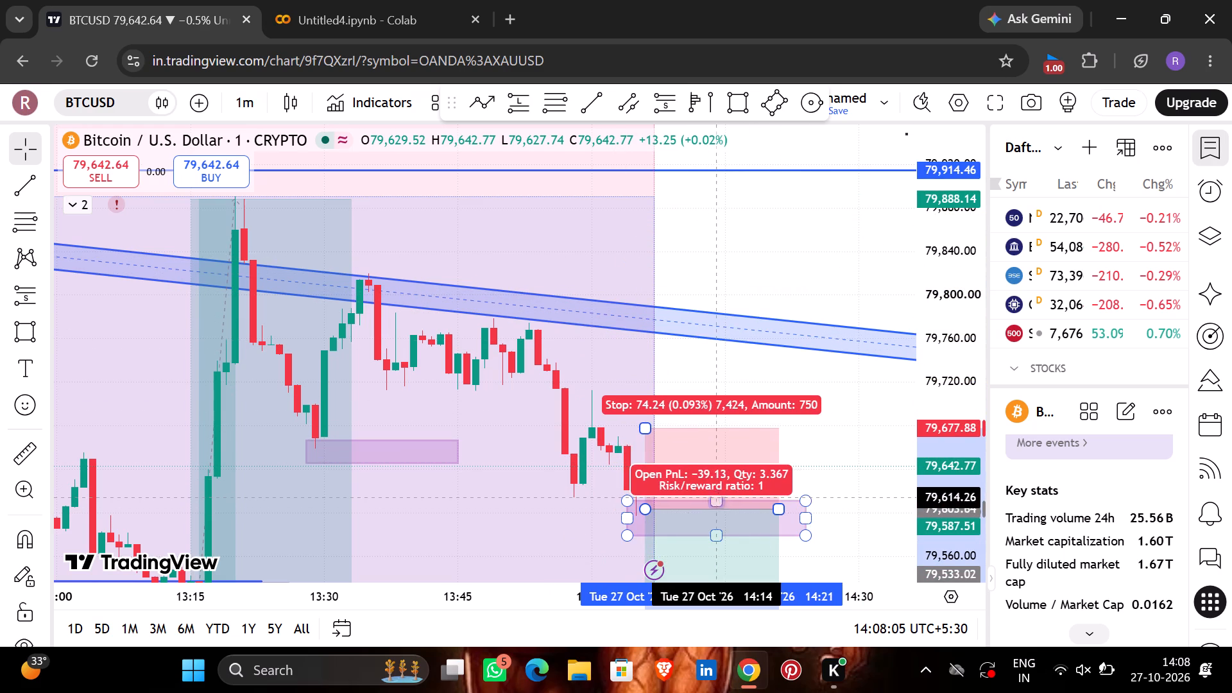
{"action": "left_click_drag", "start_coordinate": [719, 498], "coordinate": [717, 499]}
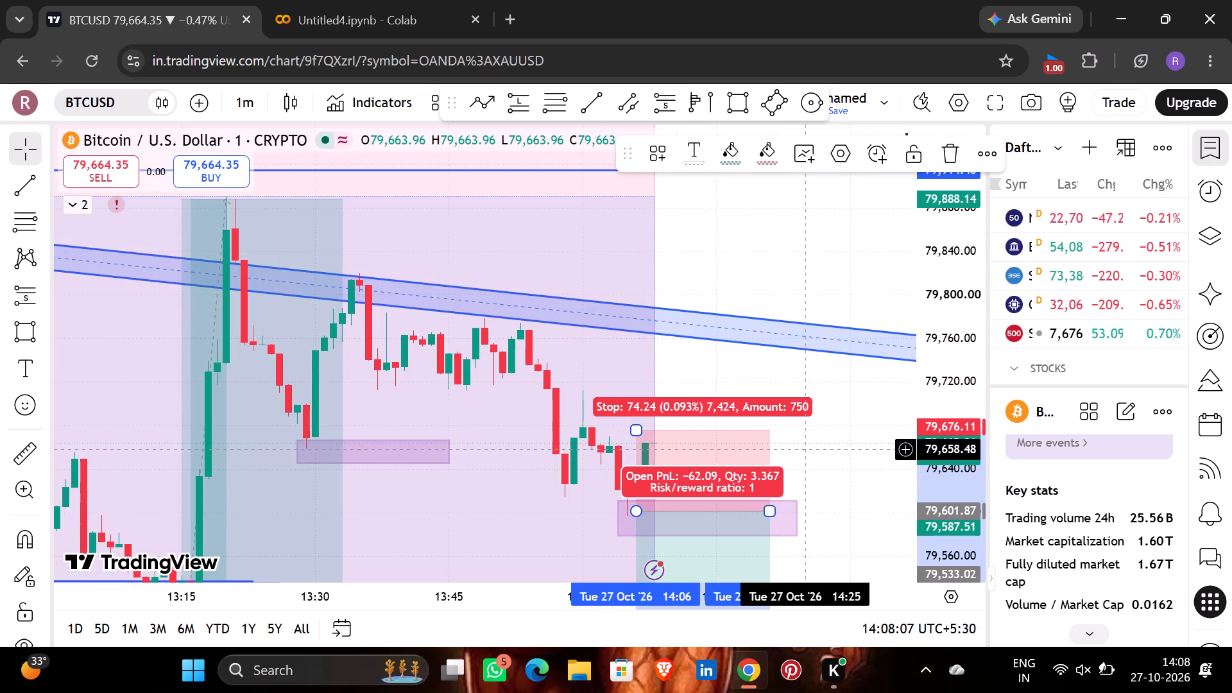
Add a fixed range volume profile at the 14:08 candle with points at about 79,849.51 and 79,768.15.
{"action": "scroll", "coordinate": [844, 428], "scroll_direction": "down", "scroll_amount": 1}
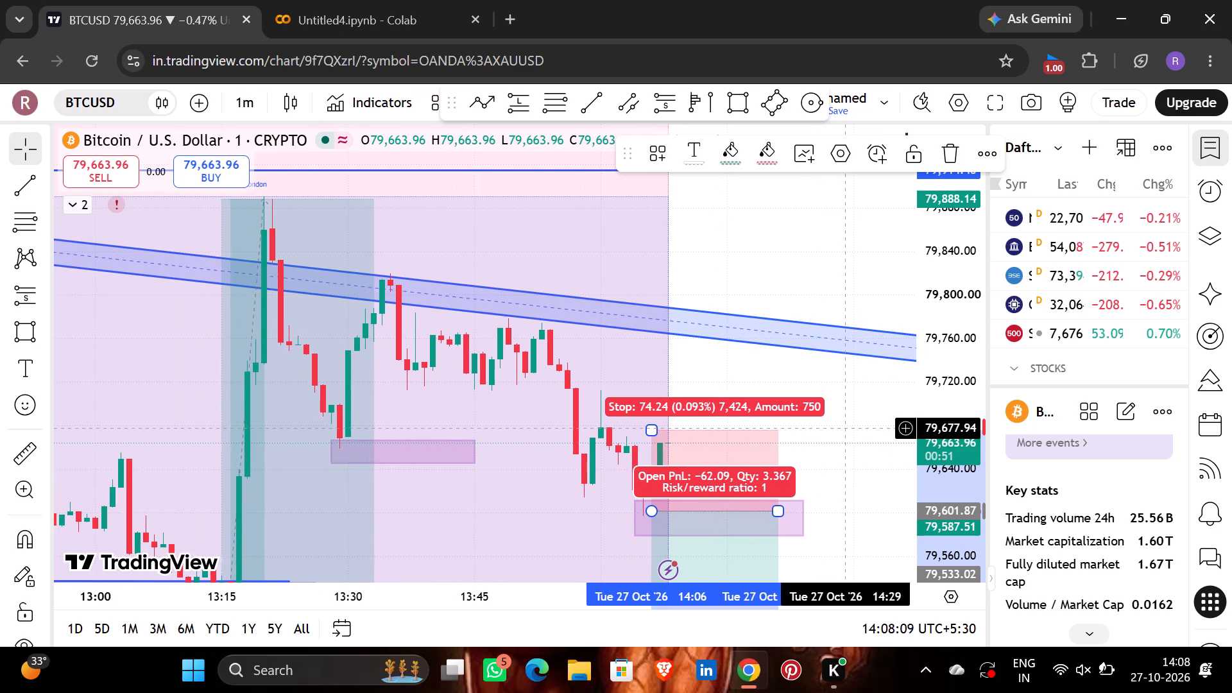
{"action": "scroll", "coordinate": [844, 428], "scroll_direction": "down", "scroll_amount": 1}
{"action": "left_click_drag", "start_coordinate": [836, 475], "coordinate": [801, 228]}
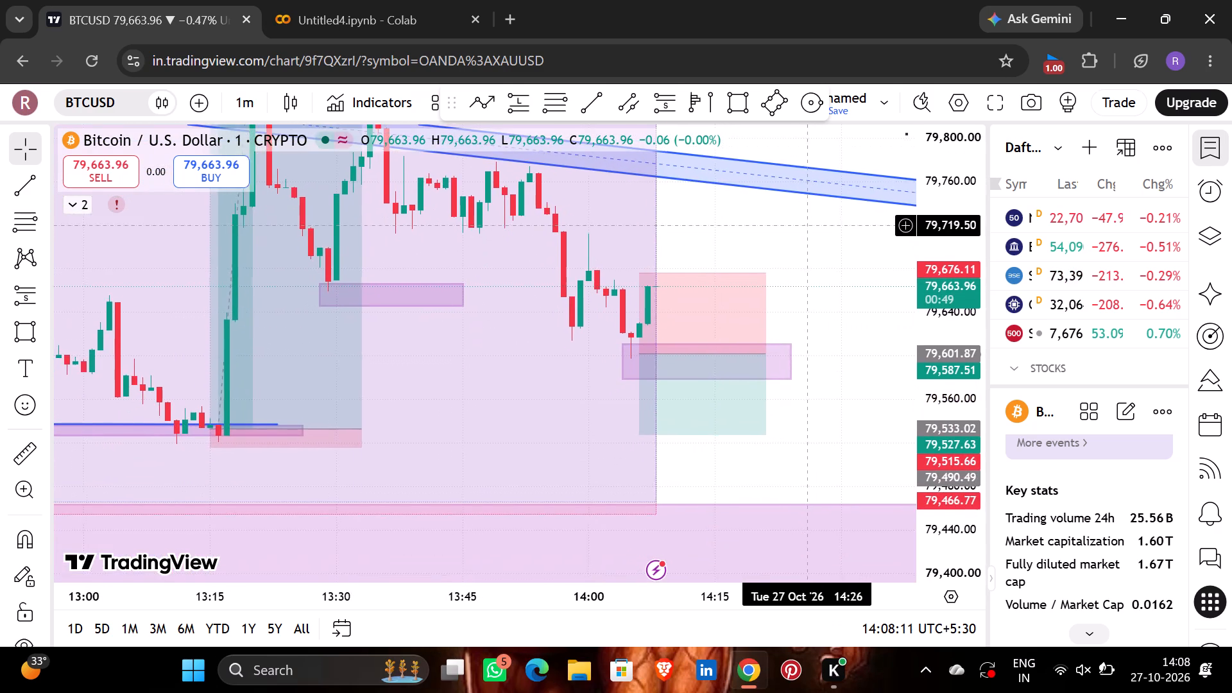
{"action": "left_click_drag", "start_coordinate": [801, 228], "coordinate": [812, 294]}
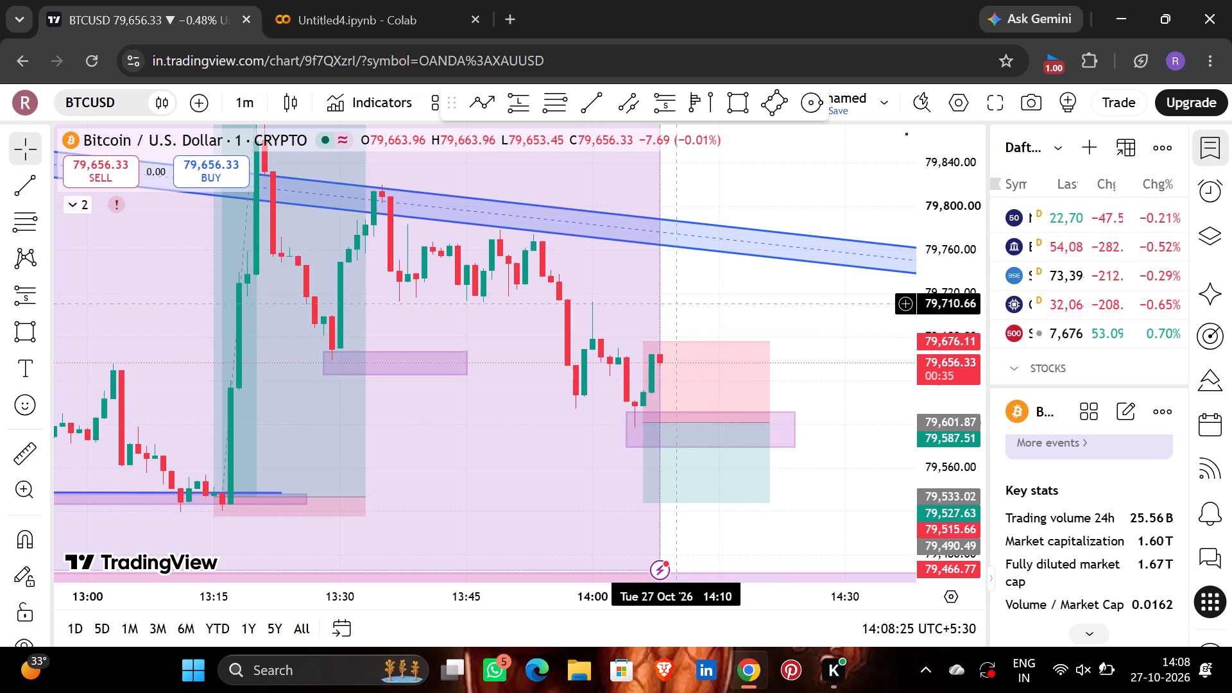
{"action": "left_click", "coordinate": [696, 100]}
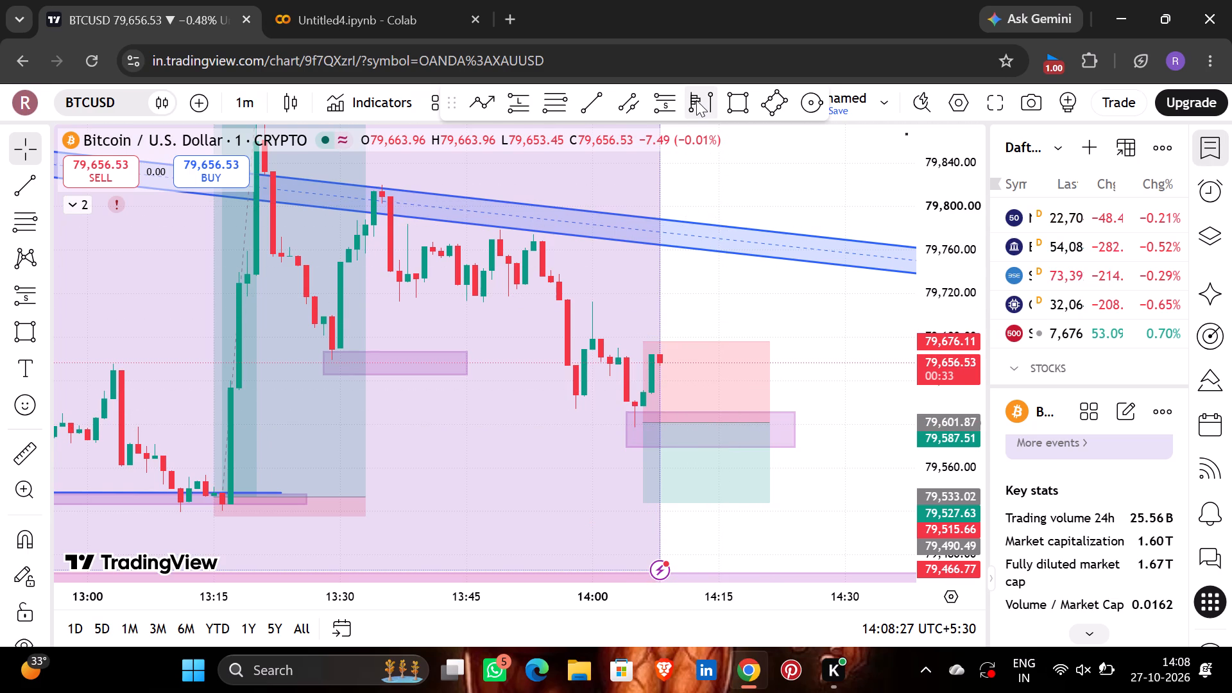
{"action": "left_click_drag", "start_coordinate": [730, 262], "coordinate": [750, 334]}
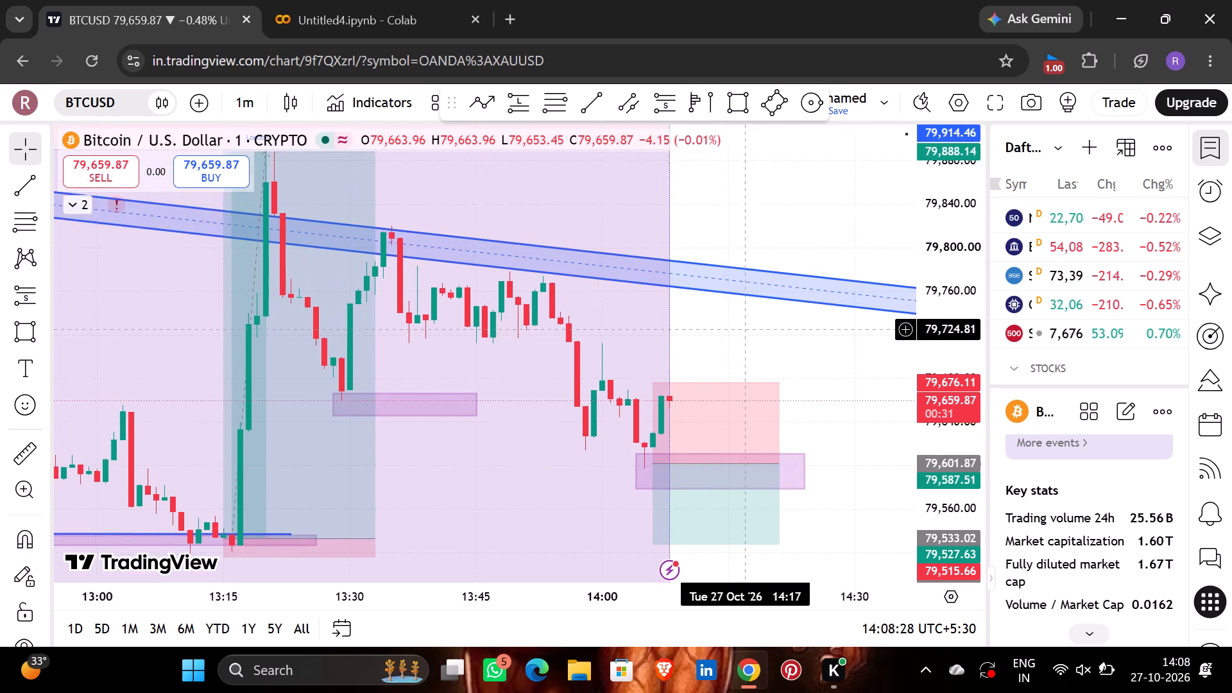
{"action": "left_click_drag", "start_coordinate": [750, 334], "coordinate": [671, 243]}
{"action": "left_click_drag", "start_coordinate": [766, 212], "coordinate": [766, 287]}
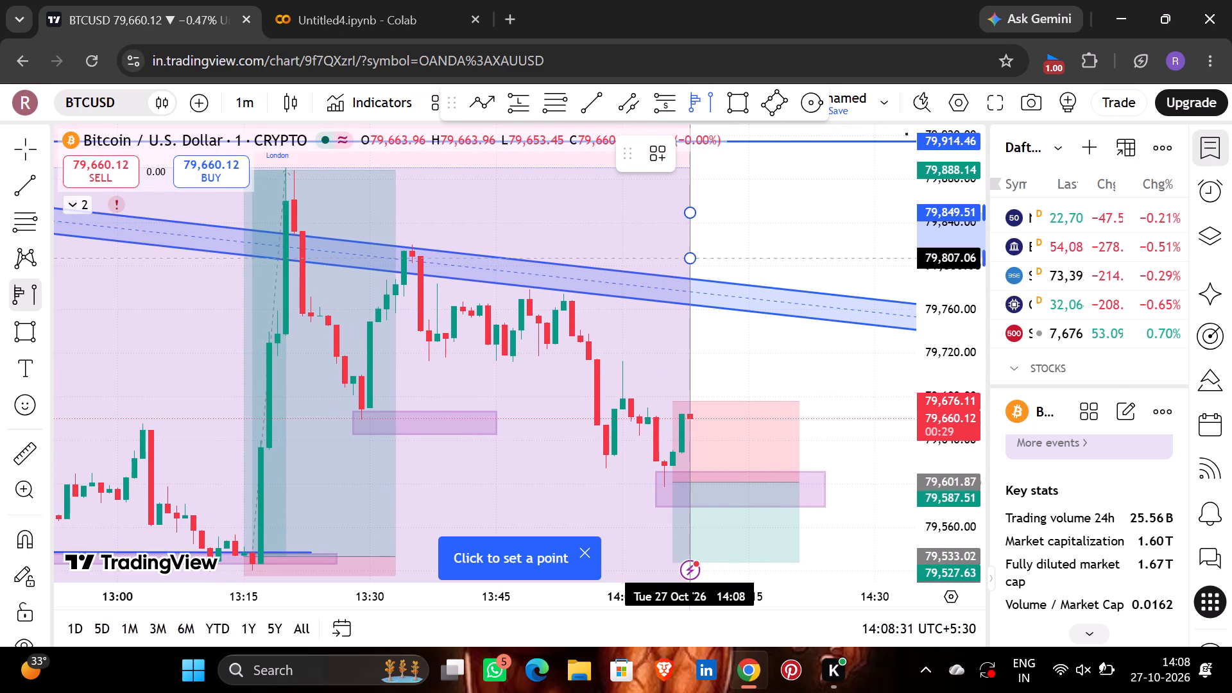
{"action": "left_click_drag", "start_coordinate": [766, 287], "coordinate": [765, 395]}
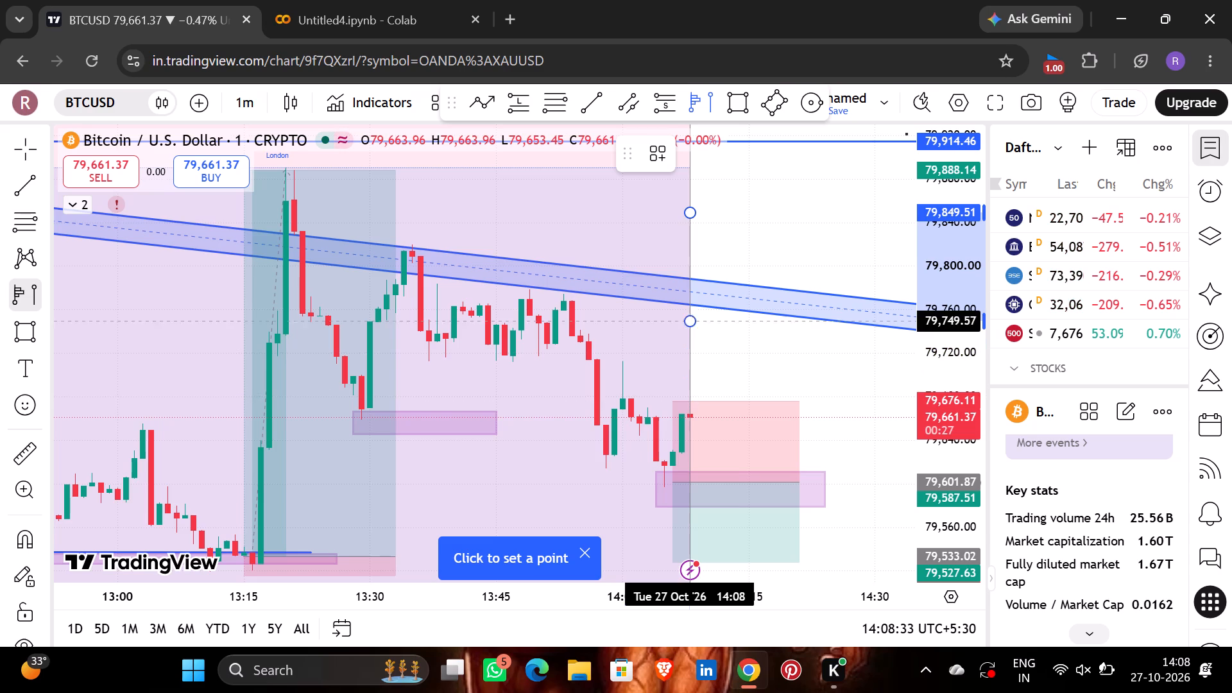
{"action": "left_click", "coordinate": [741, 301]}
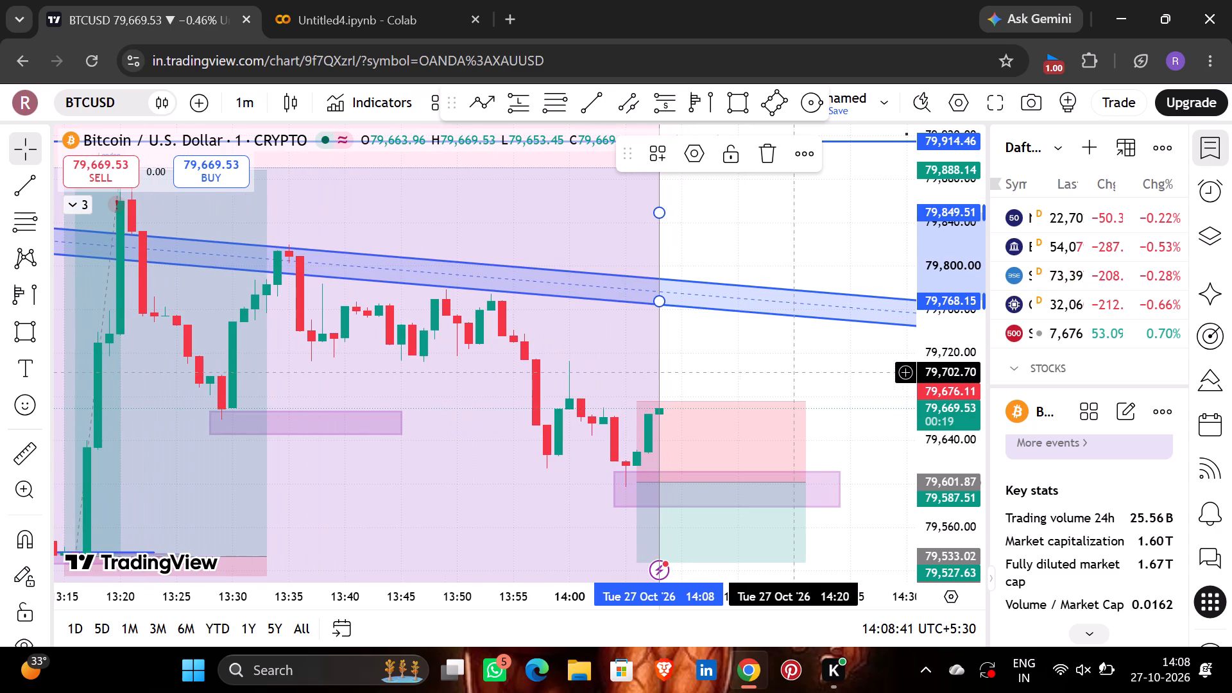
Move the short position above the latest candle to start at 14:08 with entry about 79,709.77 and target about 79,635.53.
{"action": "left_click_drag", "start_coordinate": [888, 393], "coordinate": [851, 224]}
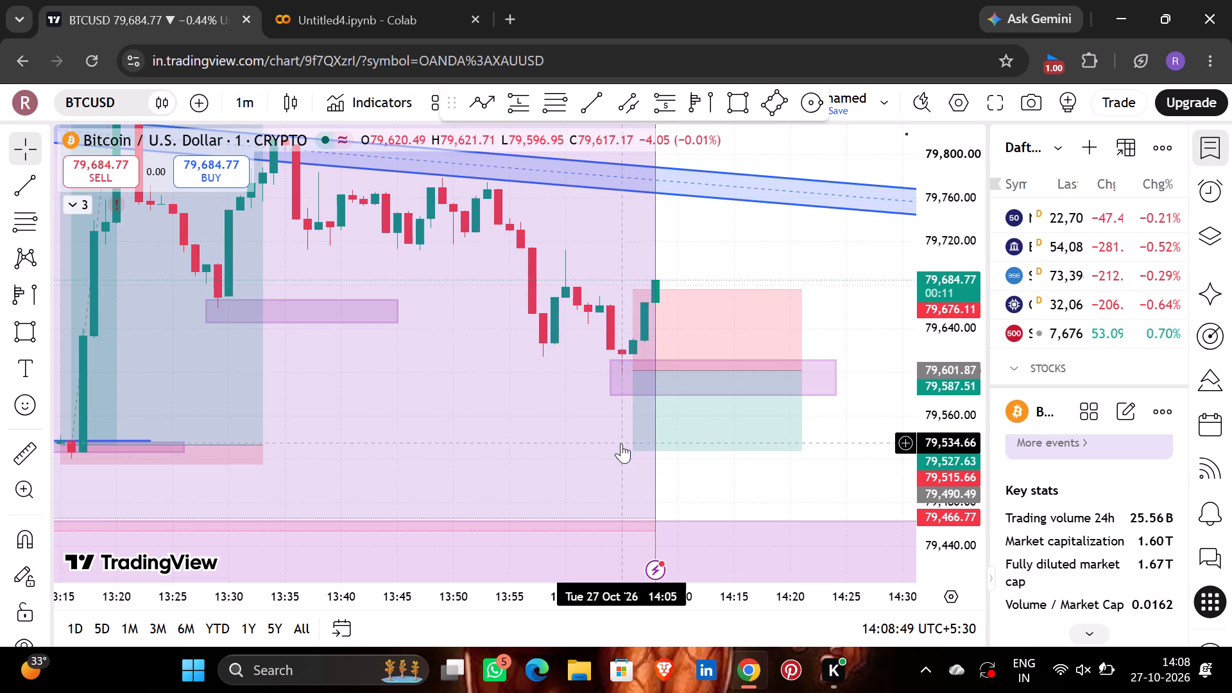
{"action": "left_click_drag", "start_coordinate": [631, 443], "coordinate": [642, 428]}
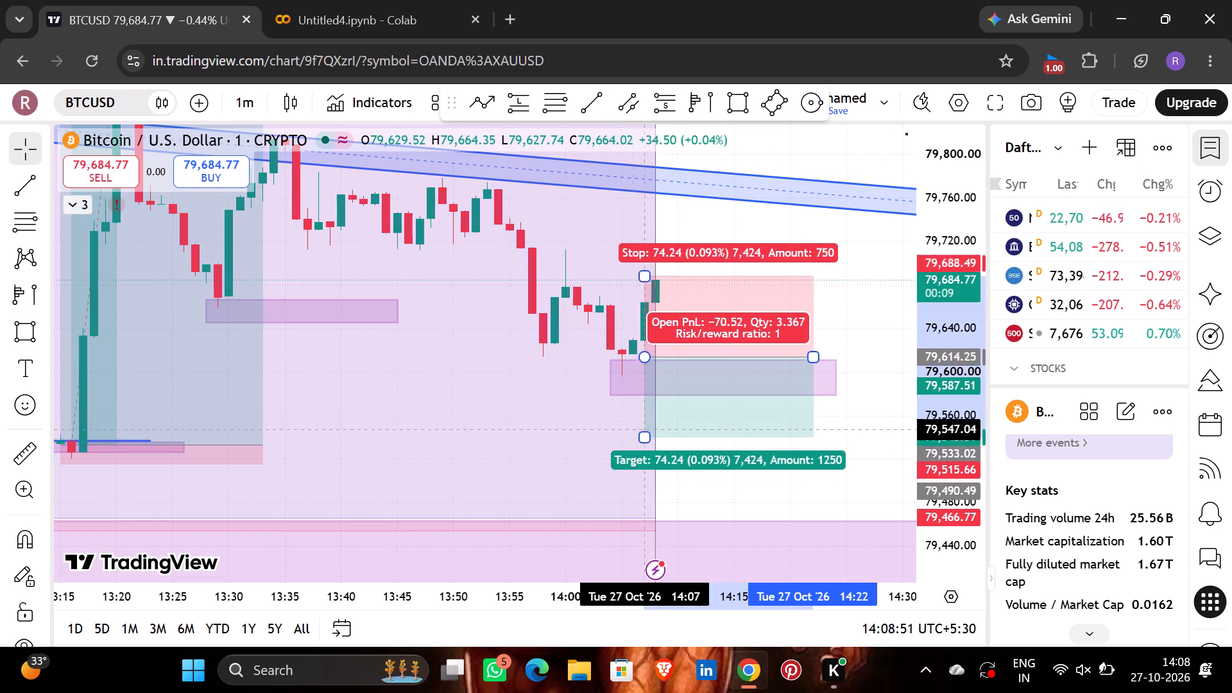
{"action": "left_click_drag", "start_coordinate": [642, 428], "coordinate": [653, 321]}
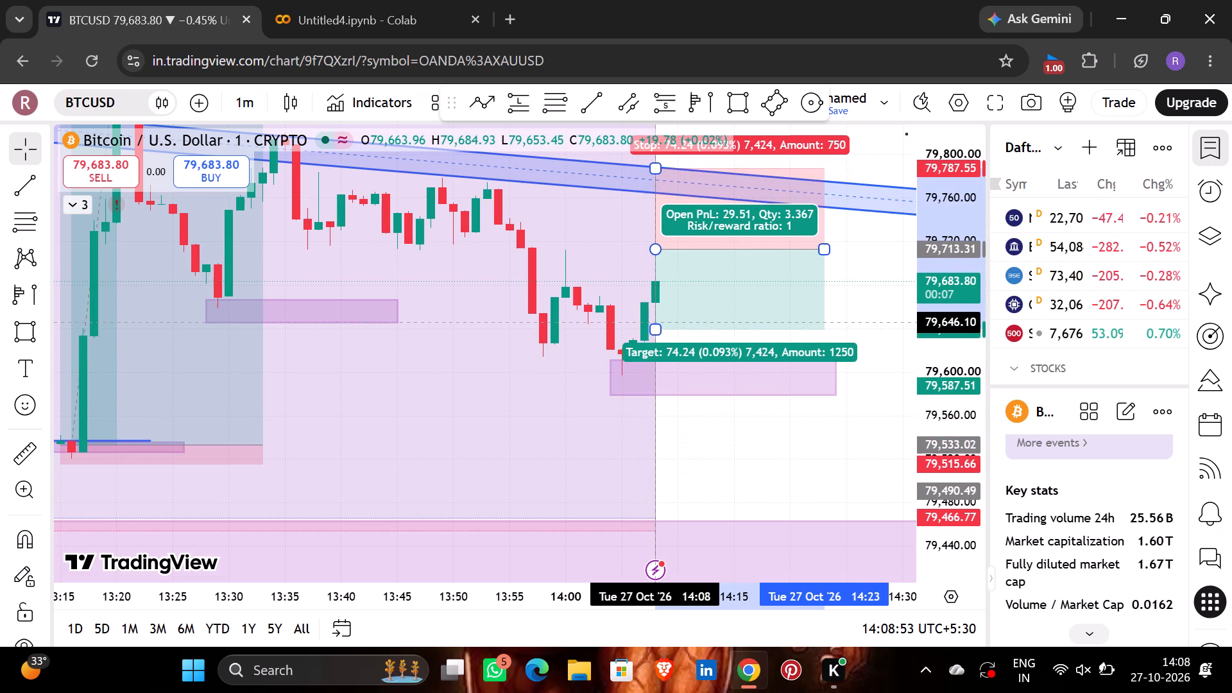
{"action": "left_click_drag", "start_coordinate": [653, 321], "coordinate": [652, 326]}
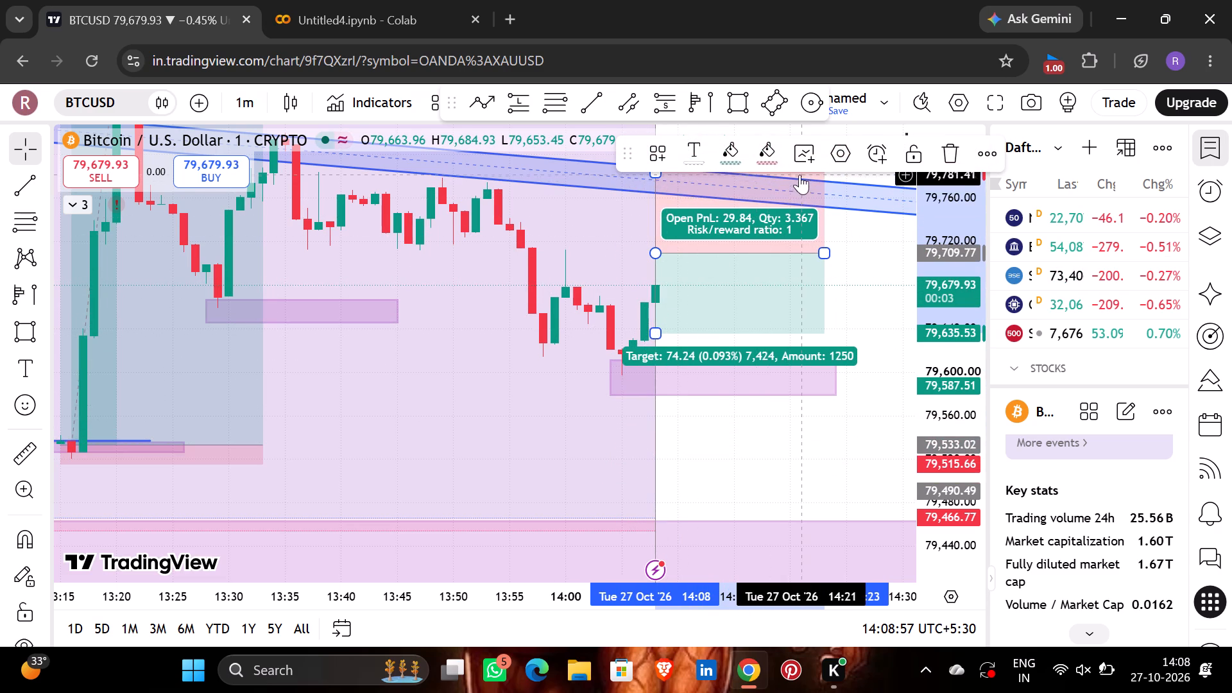
Pull the short position's stop down against its entry, to 79,709.78, and keep the position selected.
{"action": "left_click_drag", "start_coordinate": [857, 269], "coordinate": [844, 361]}
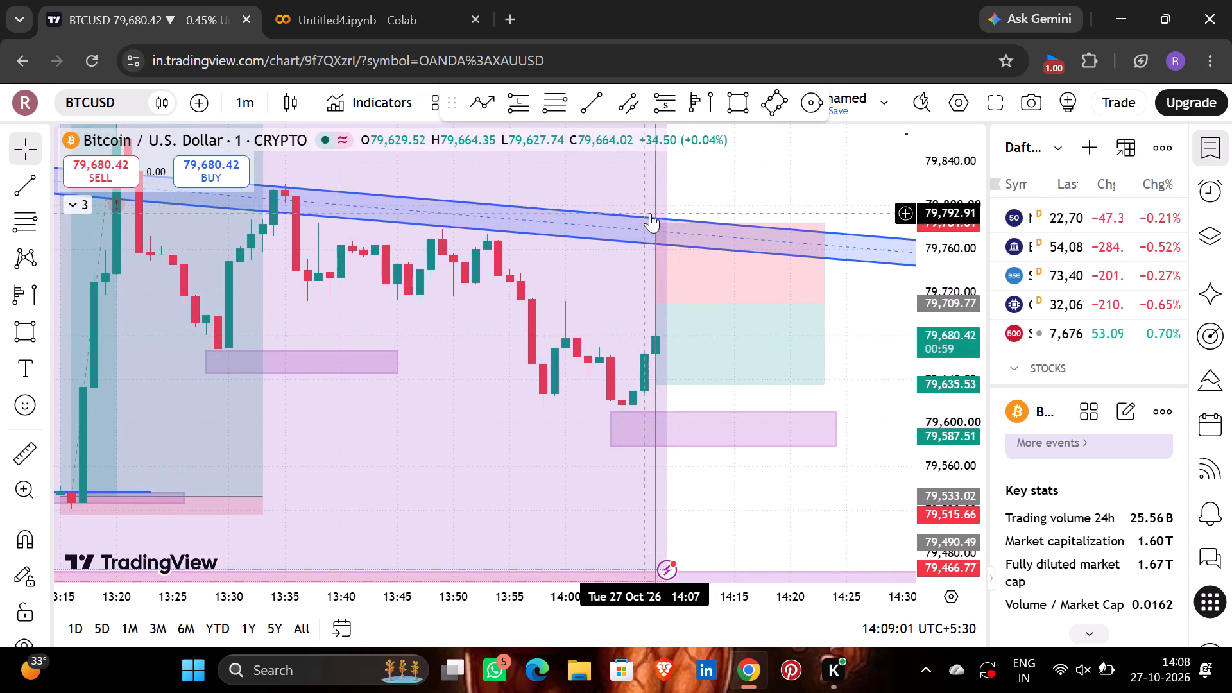
{"action": "left_click_drag", "start_coordinate": [654, 216], "coordinate": [656, 364]}
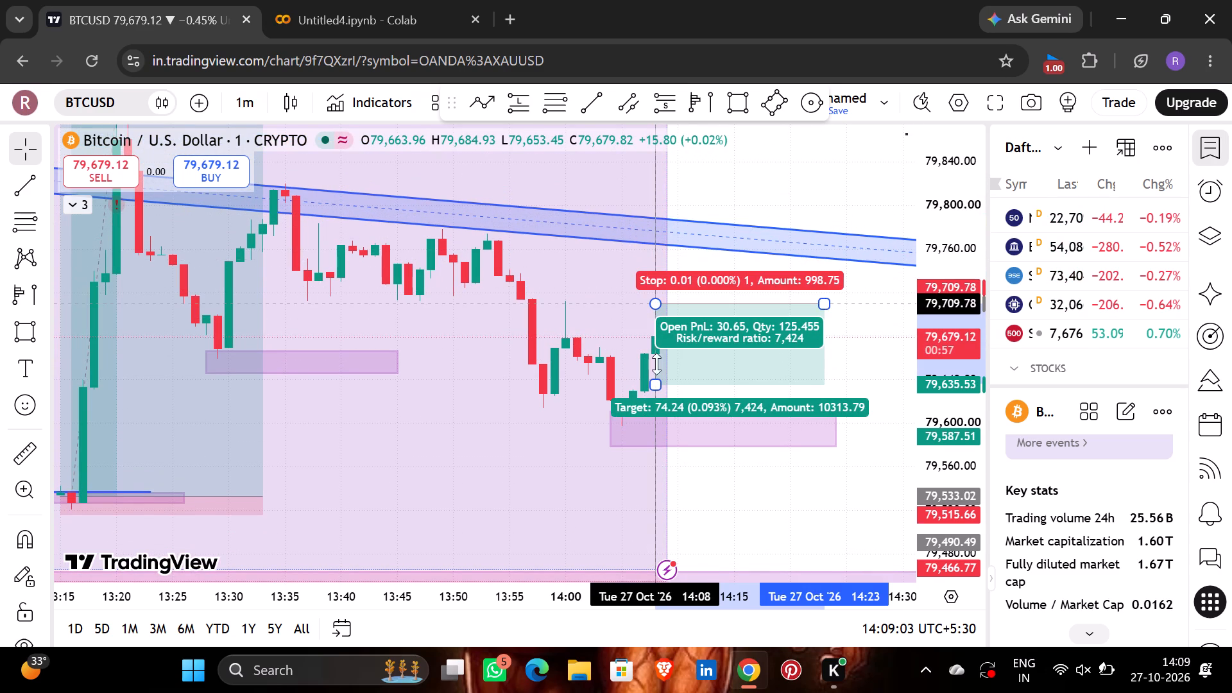
{"action": "left_click_drag", "start_coordinate": [656, 364], "coordinate": [663, 407]}
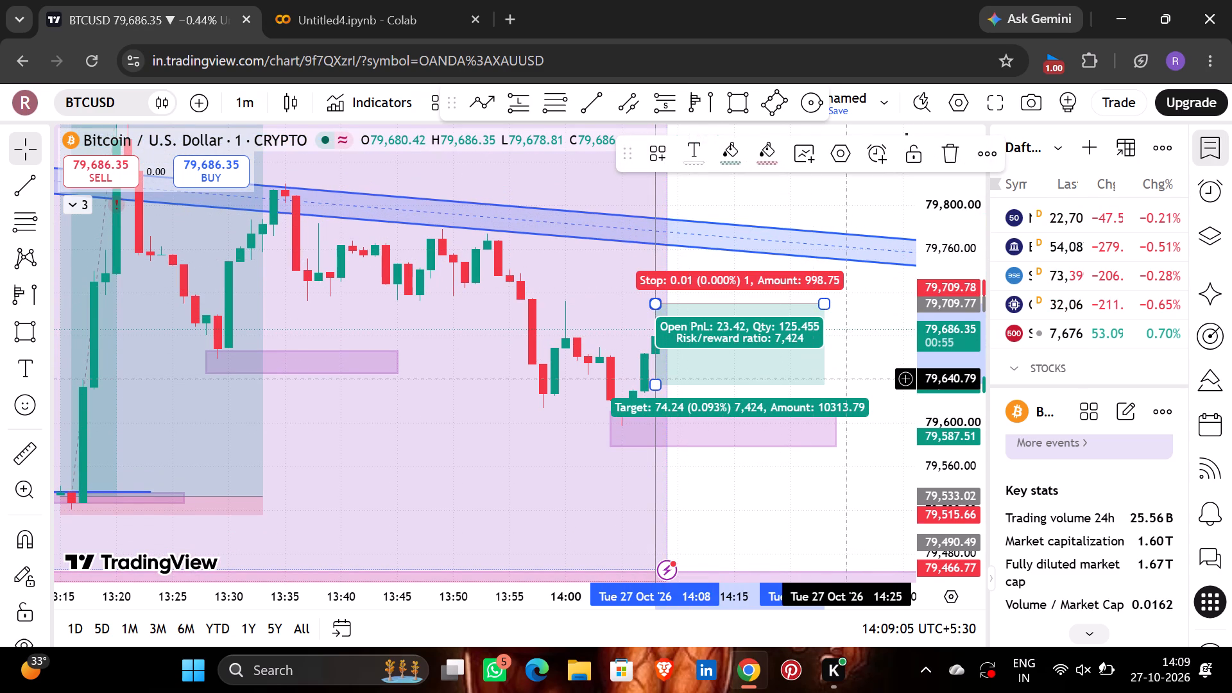
{"action": "left_click", "coordinate": [851, 379]}
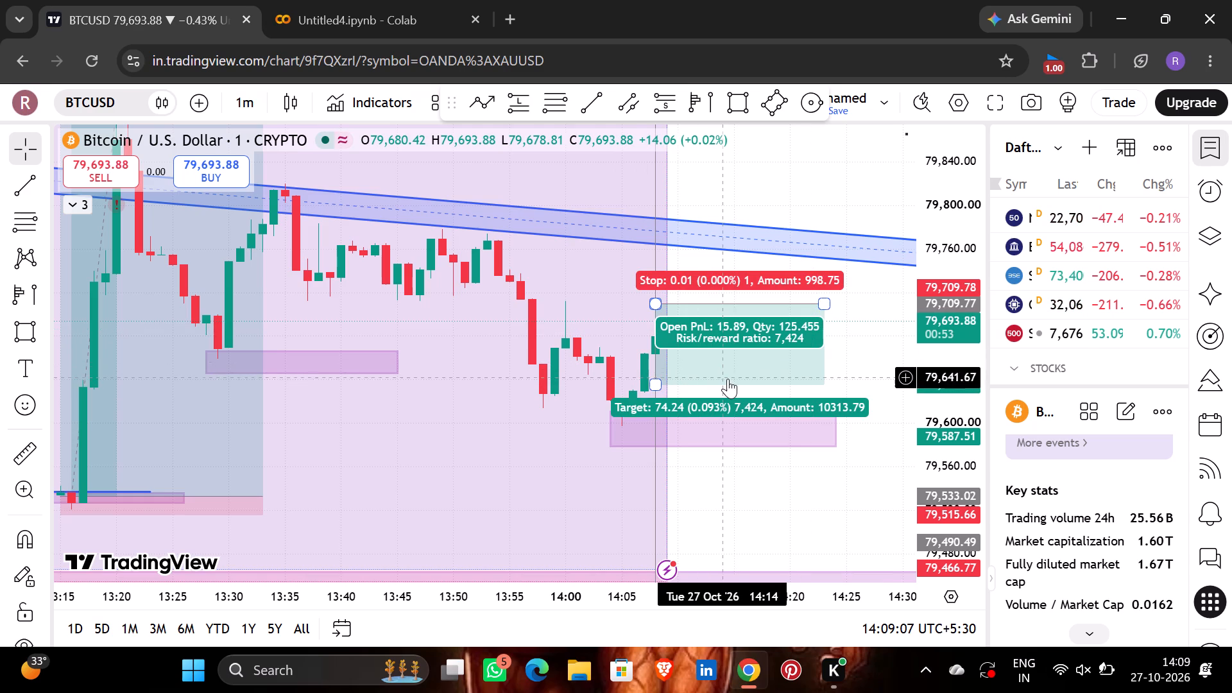
{"action": "left_click", "coordinate": [728, 379]}
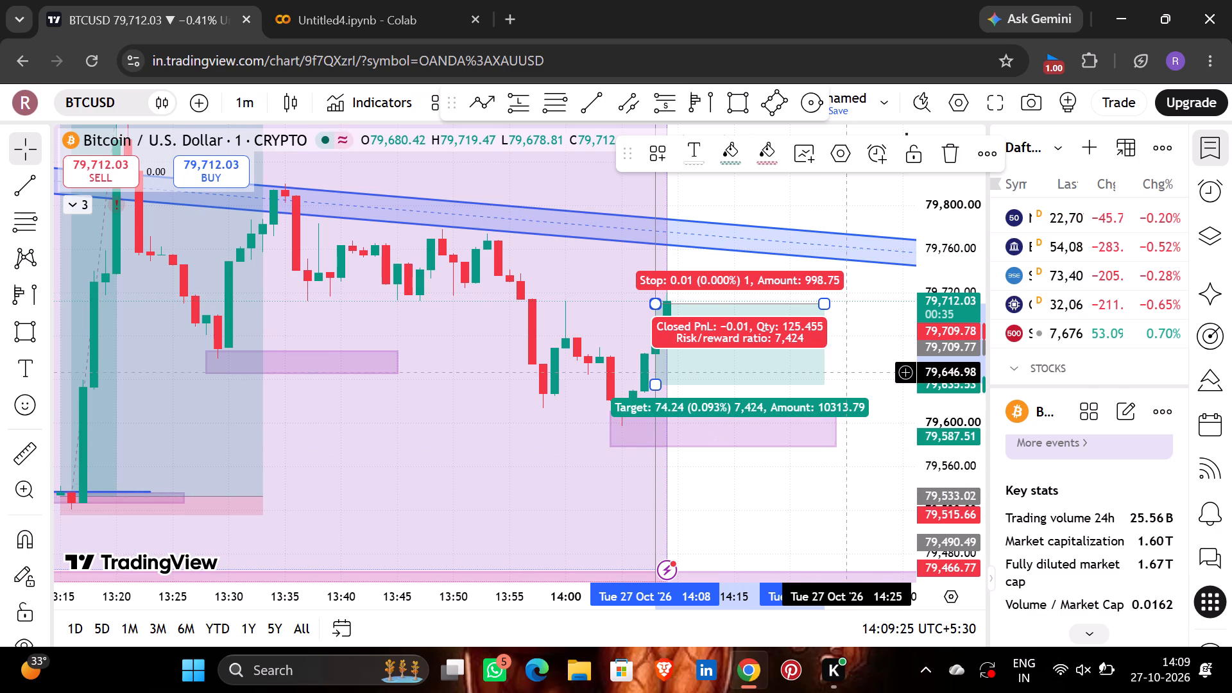
Switch to the Untitled4.ipynb Colab notebook, dismiss the backend error dialog and return to the BTCUSD chart.
{"action": "left_click", "coordinate": [338, 12]}
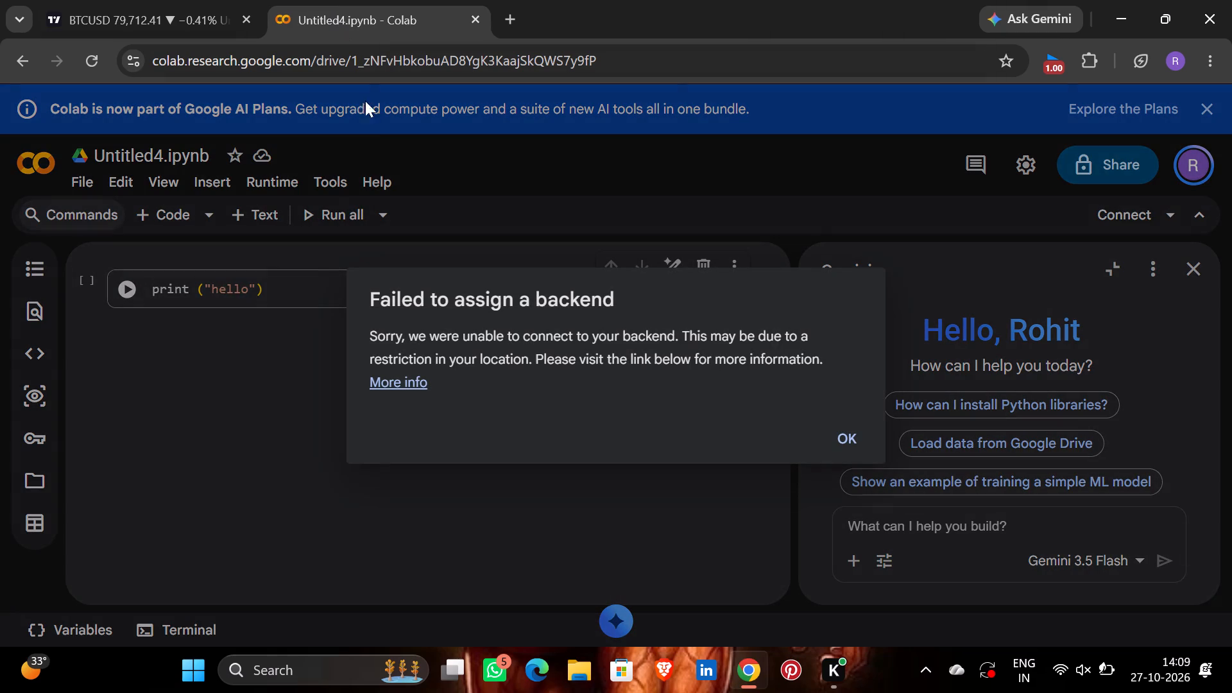
{"action": "left_click", "coordinate": [835, 434]}
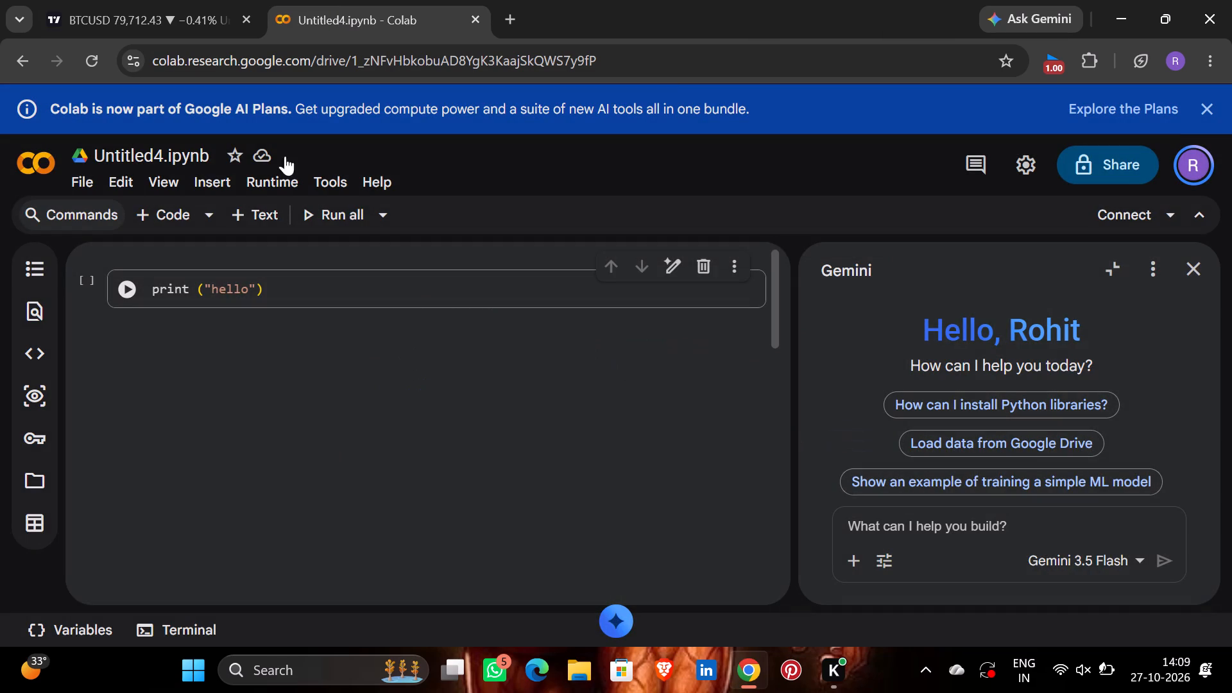
{"action": "left_click", "coordinate": [173, 14]}
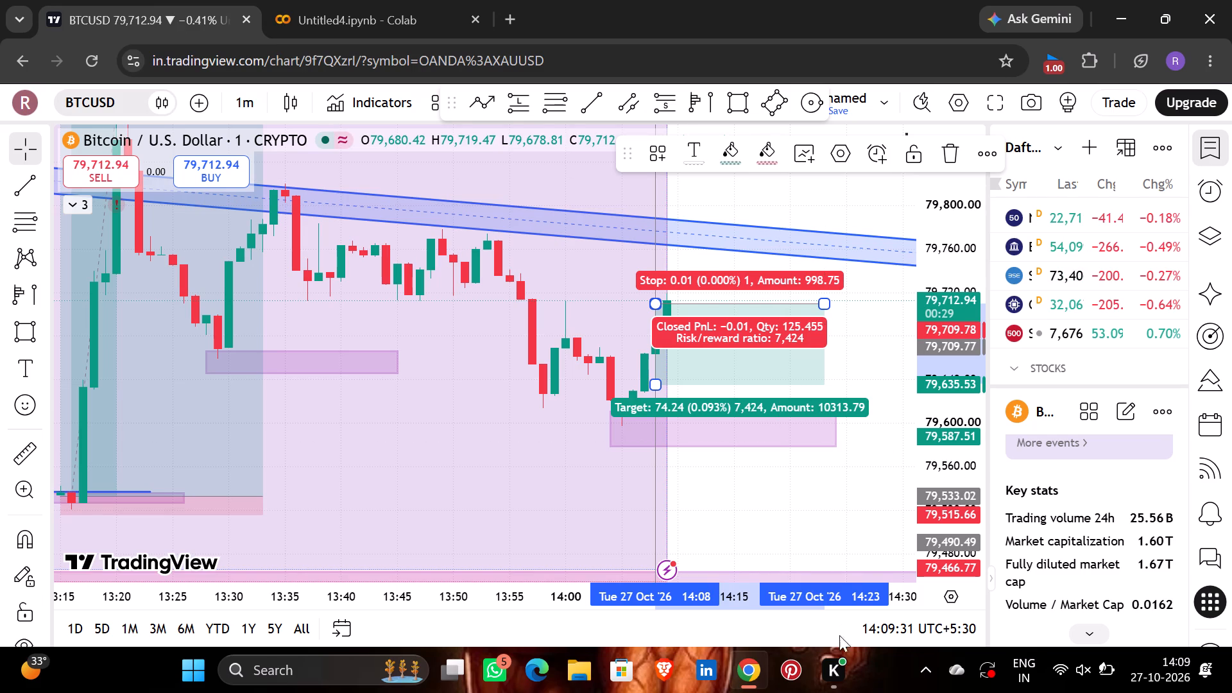